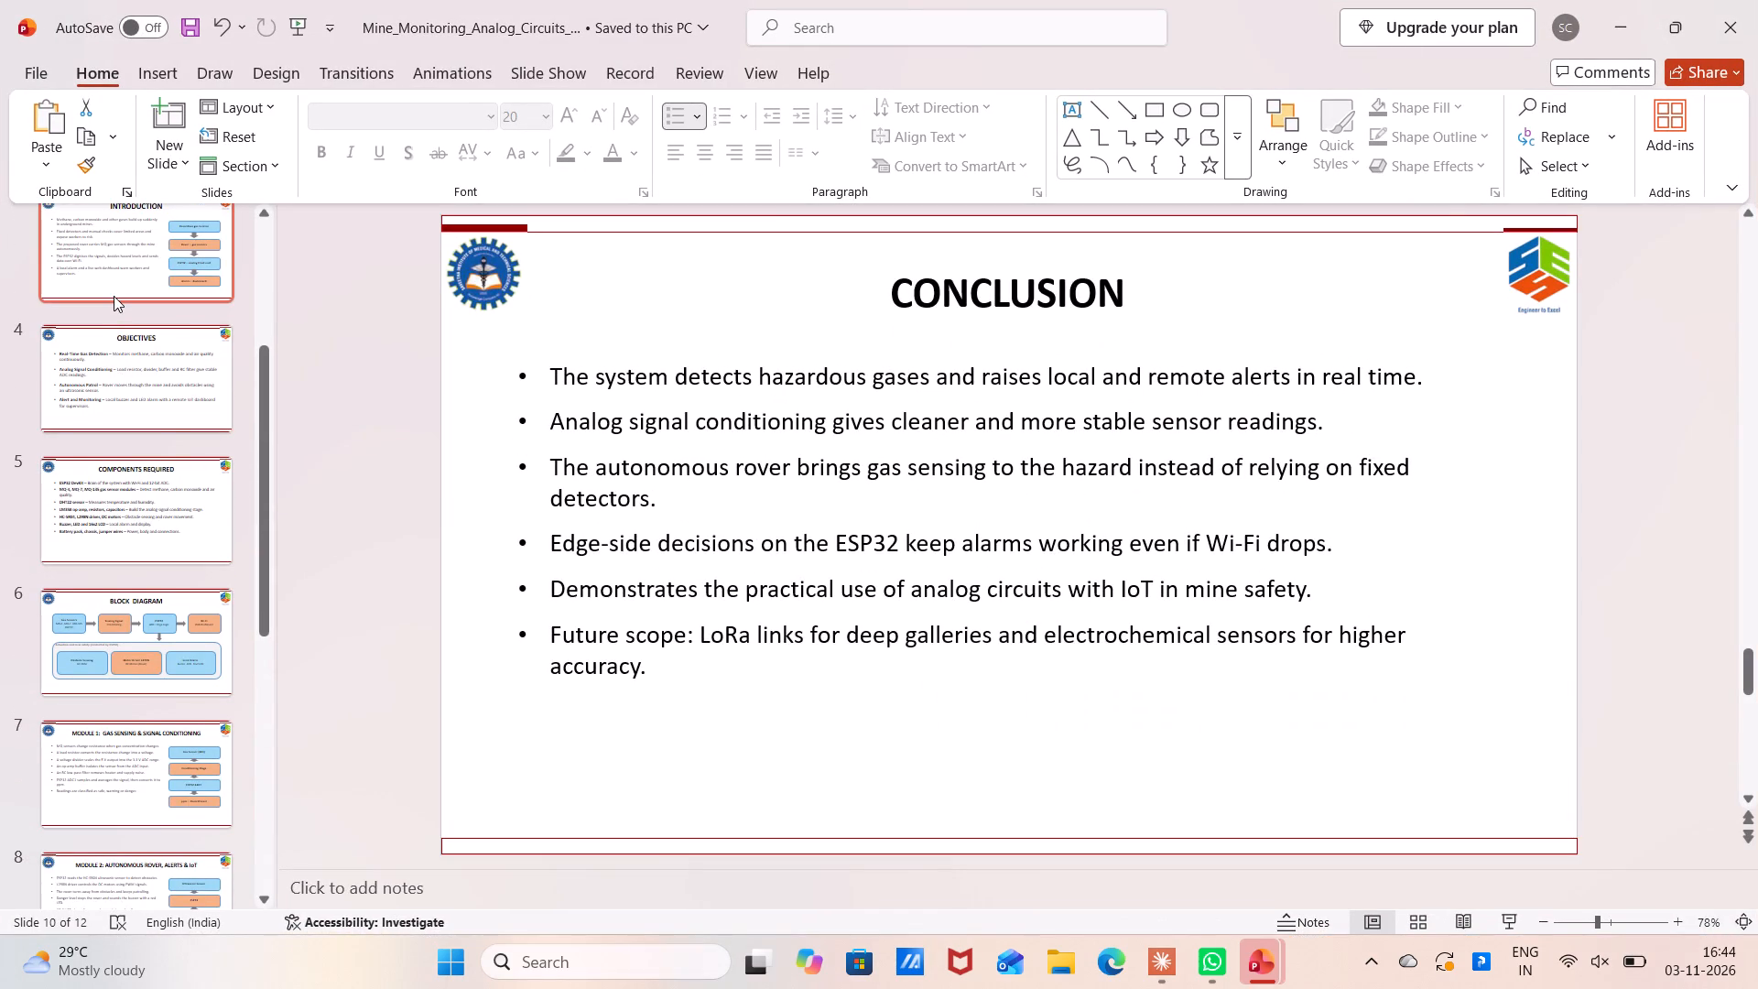
Replace the bullet text on the Module 1 slide with the copied description of the MQ-4, MQ-7 and MQ-135 sensors and signal conditioning.
click(121, 769)
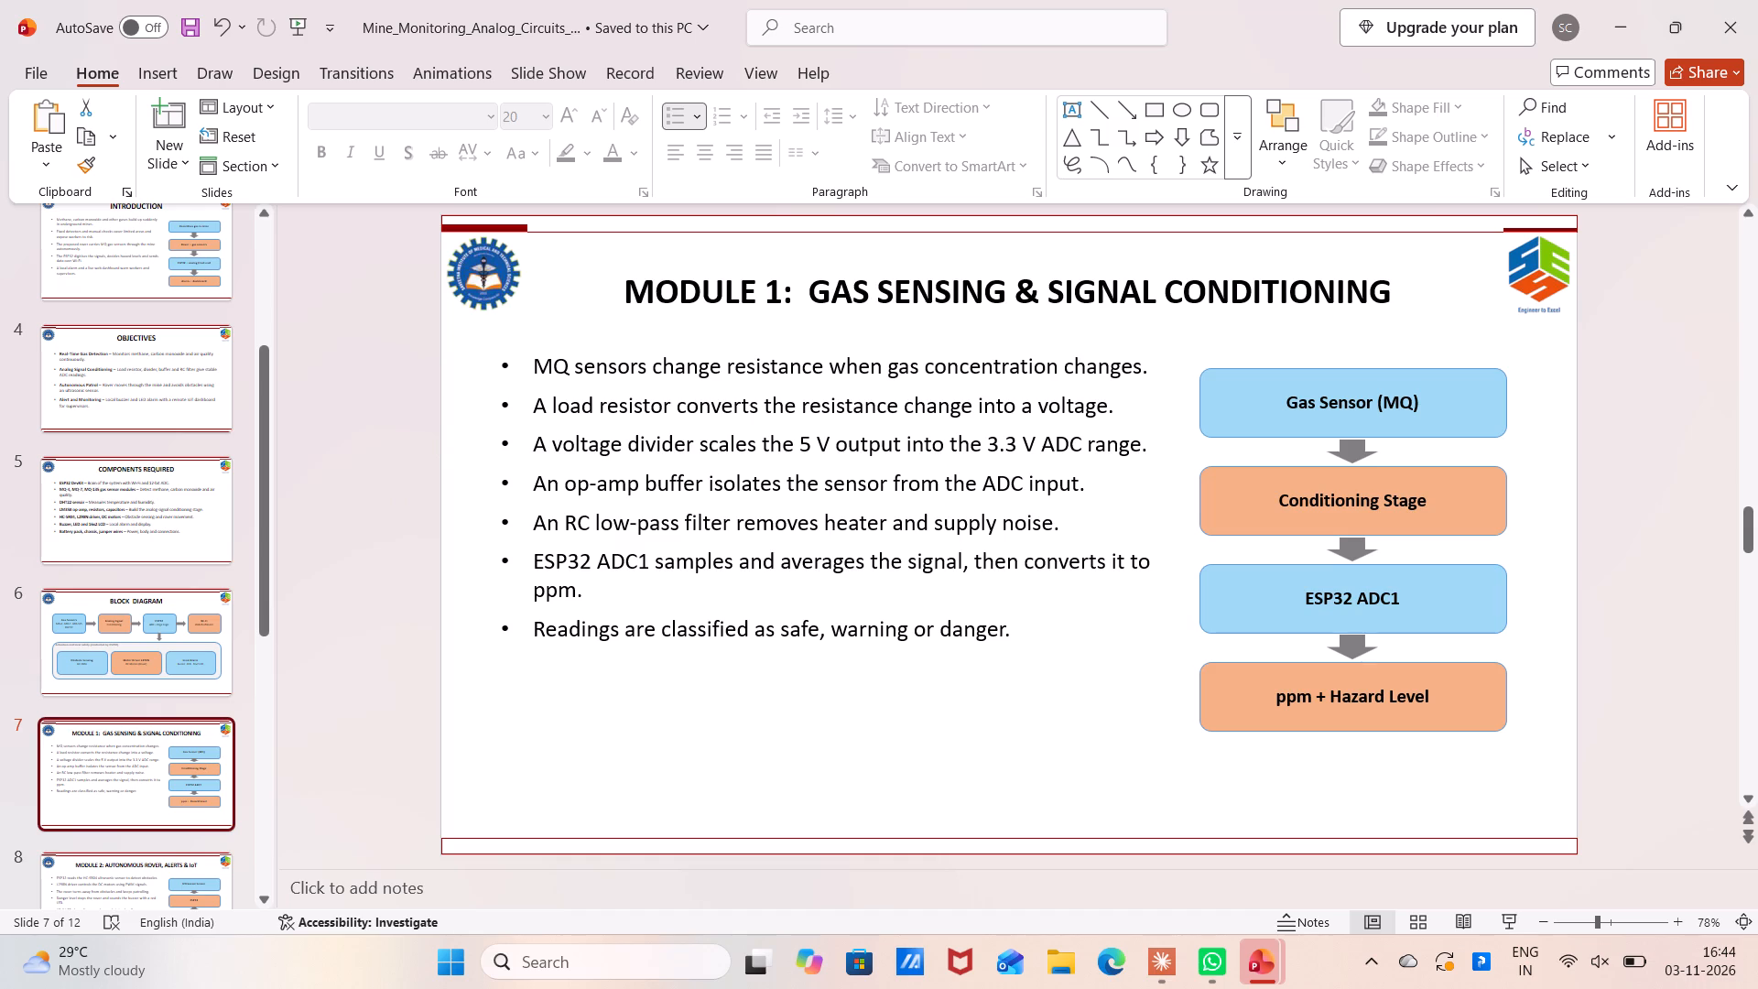
drag(528, 364, 688, 459)
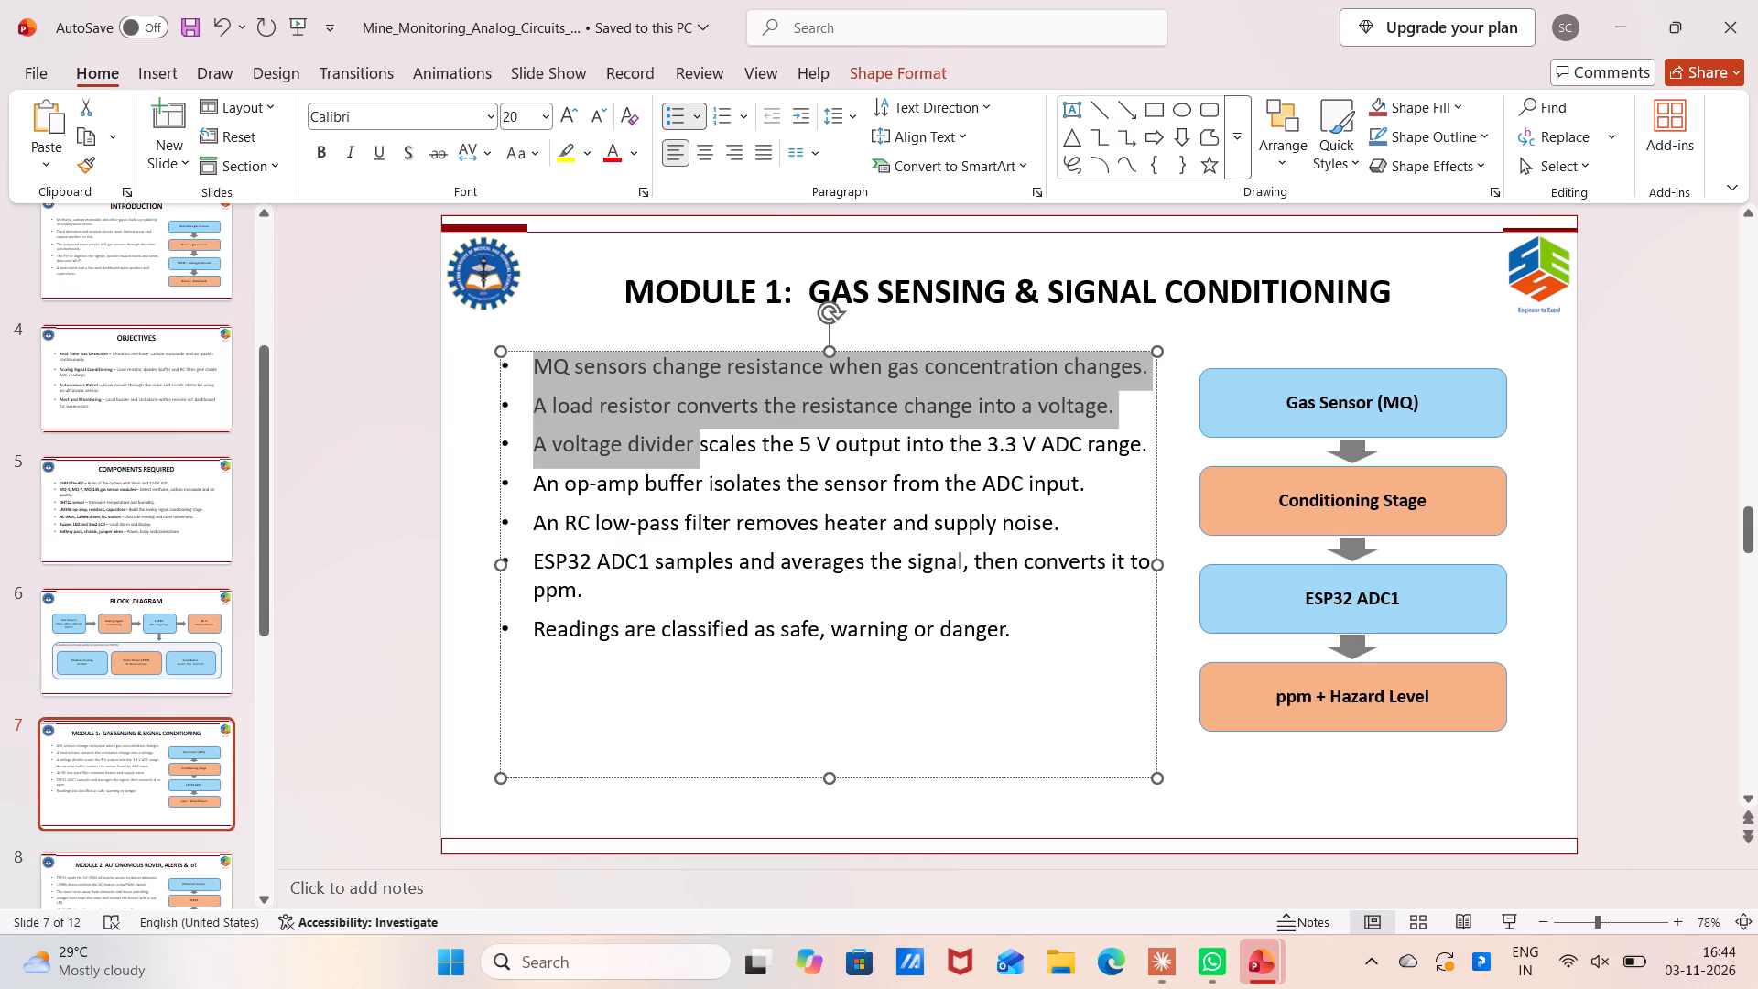
drag(688, 459, 1004, 641)
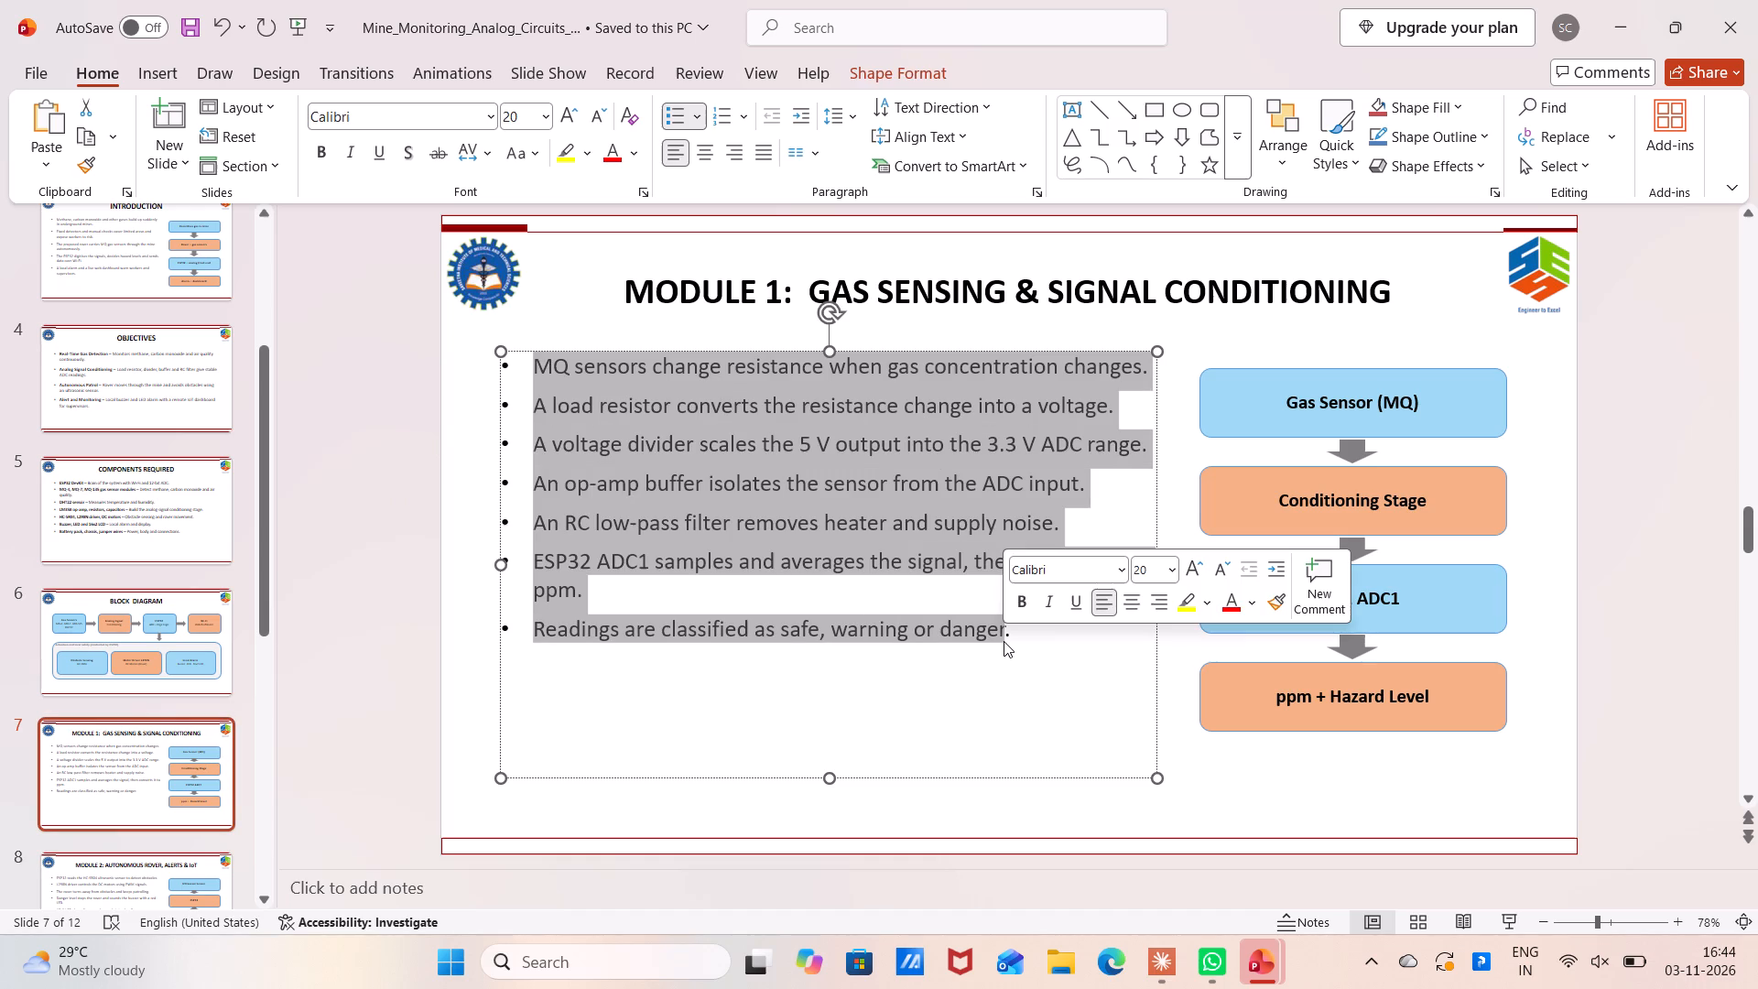
key(ctrl+v)
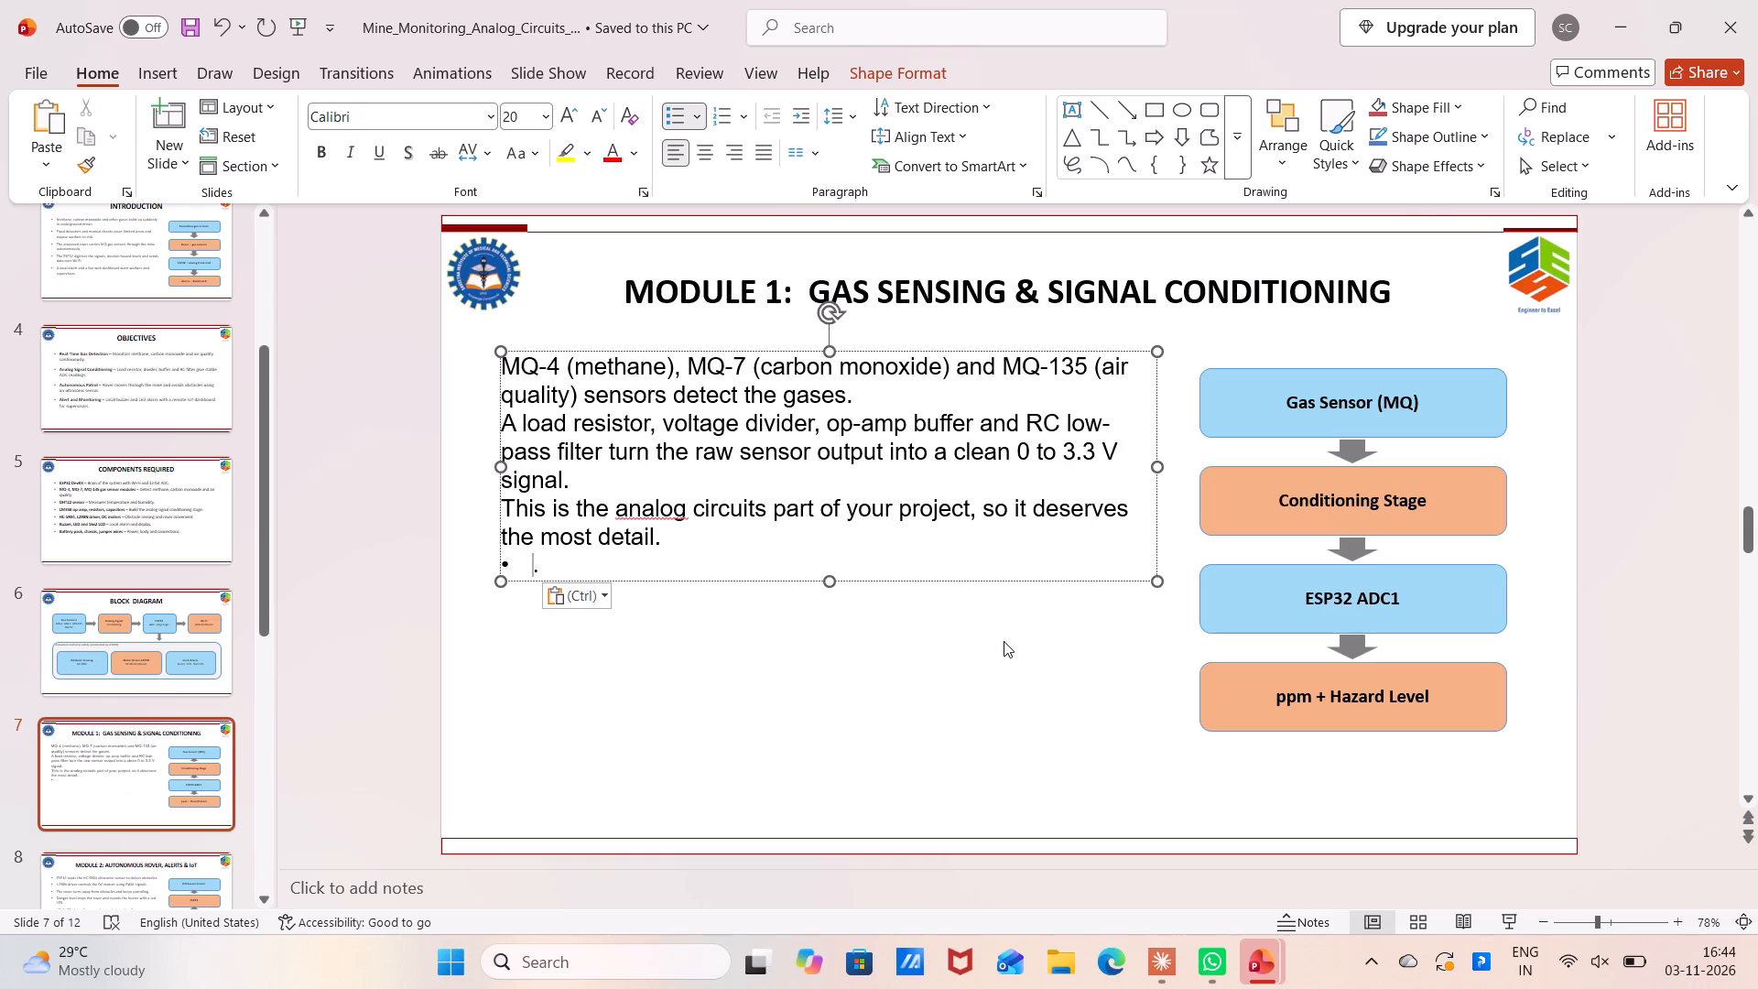
Adjust the Module 1 text box's width and move it slightly lower beside the flow boxes.
drag(827, 580, 827, 656)
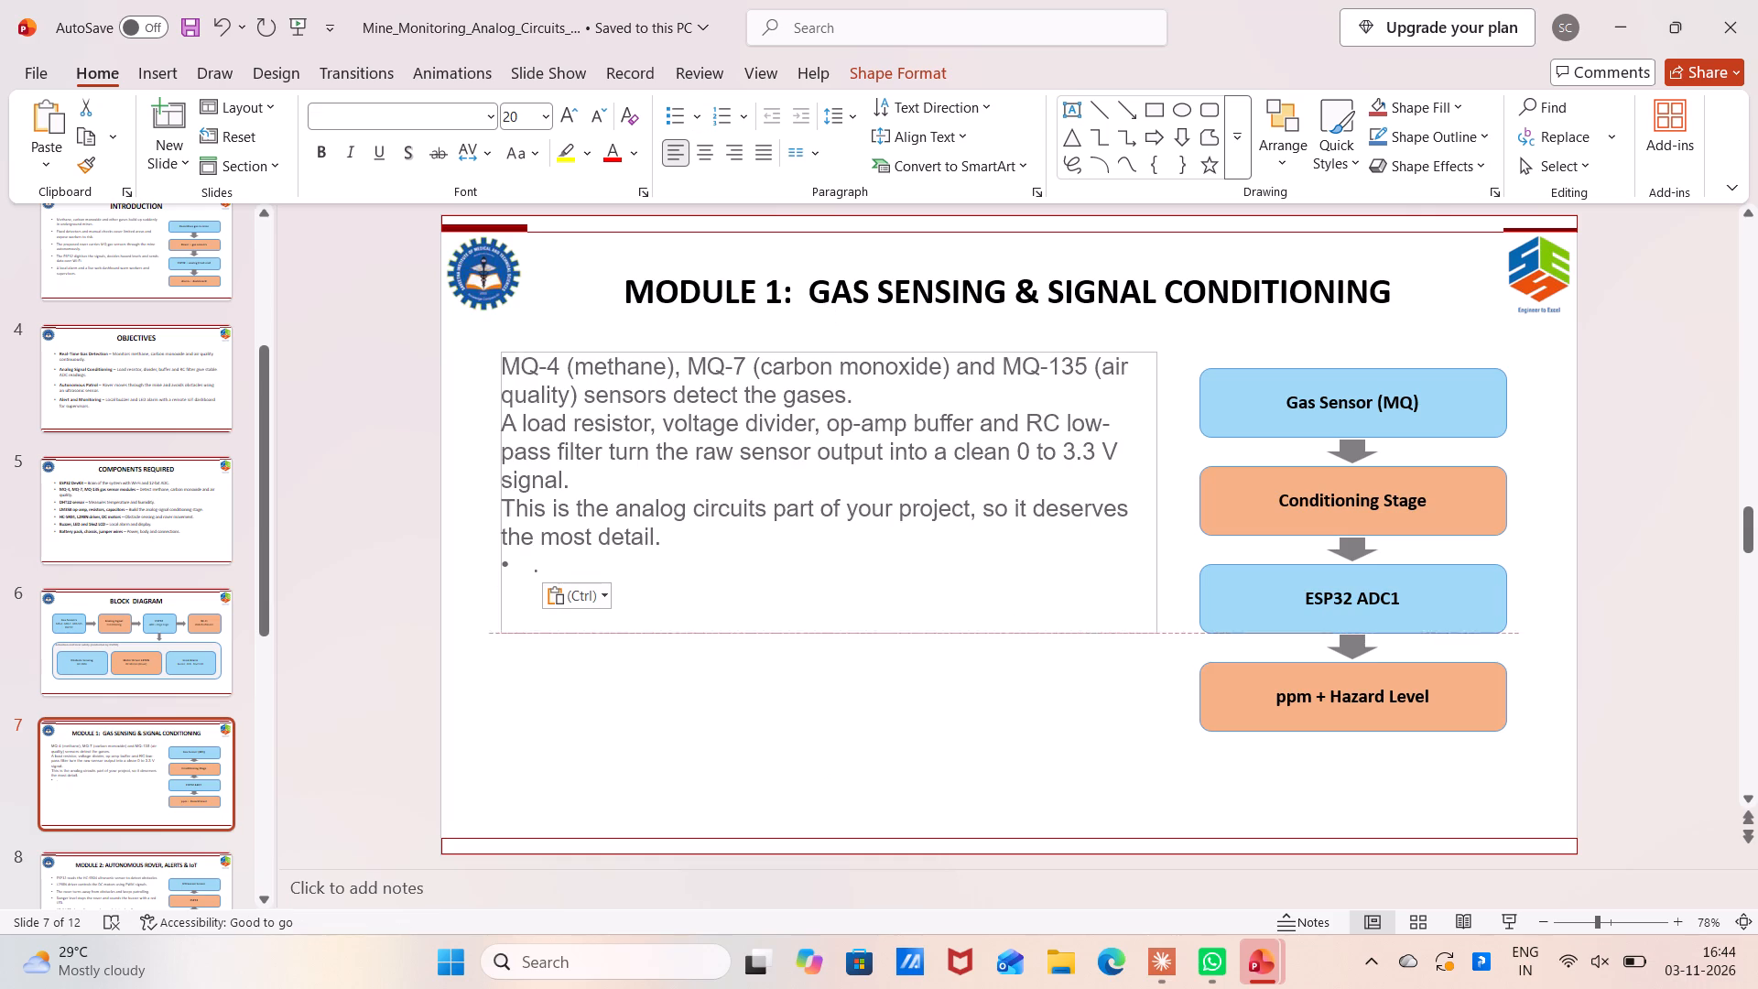
drag(827, 656, 827, 674)
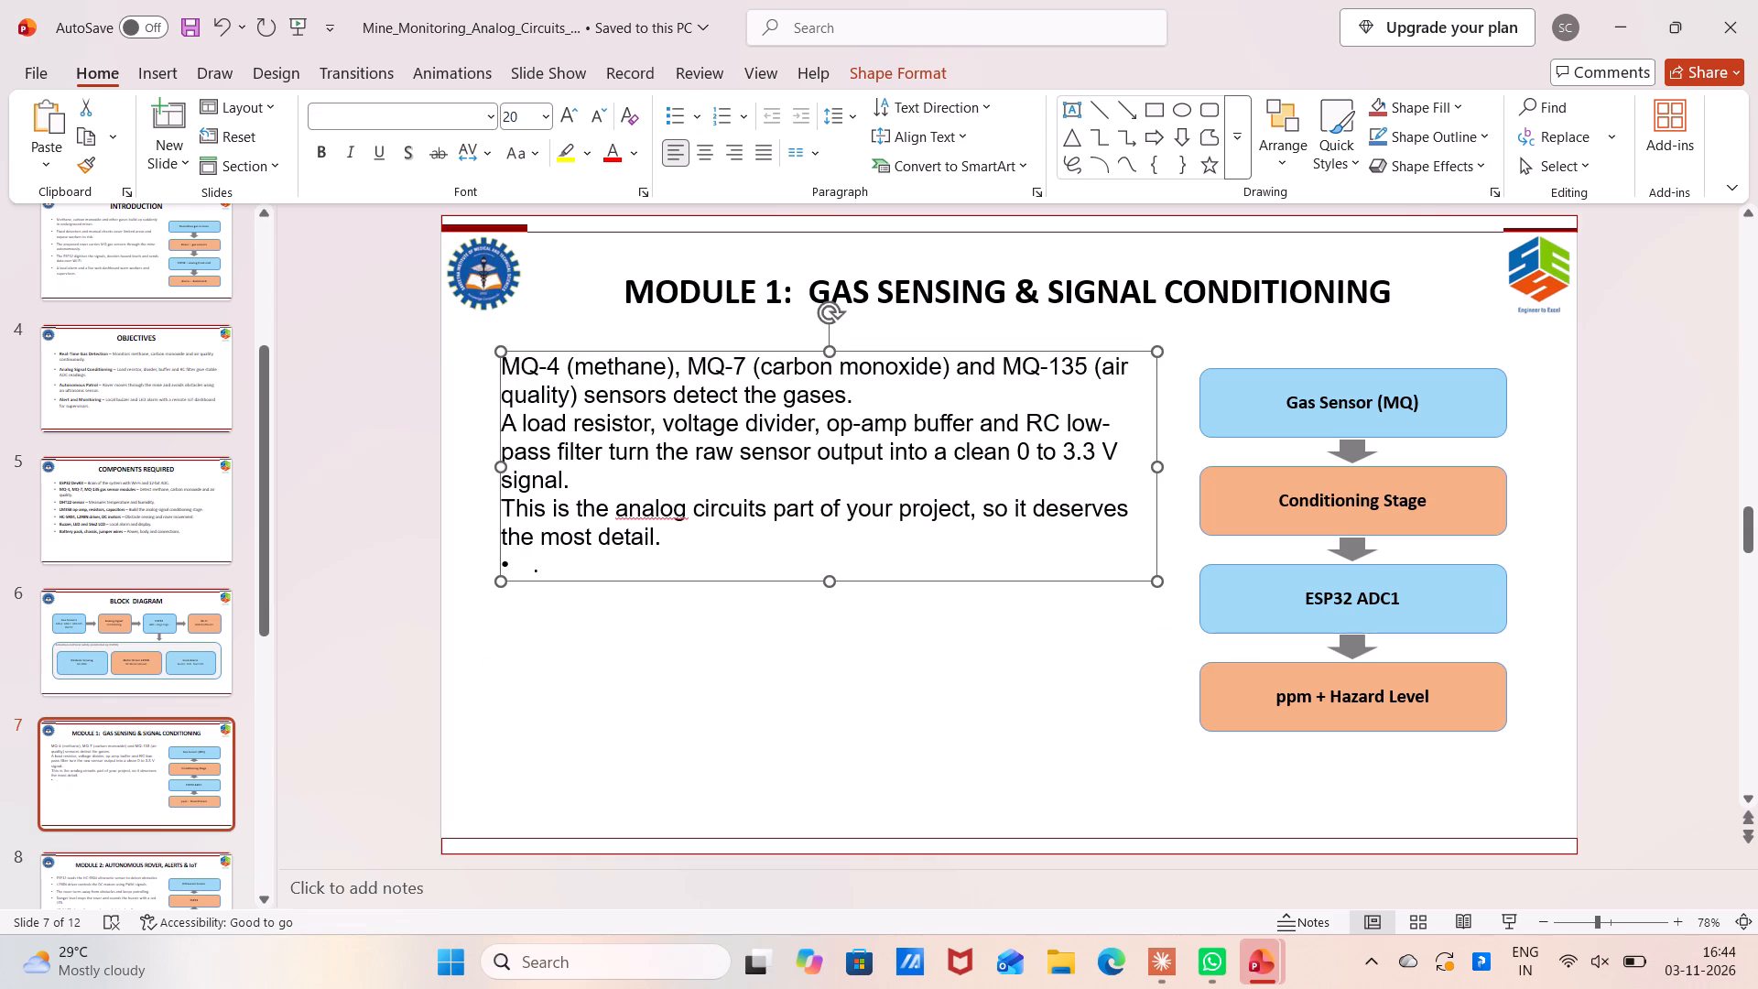
drag(1161, 468, 1084, 467)
drag(797, 584, 811, 799)
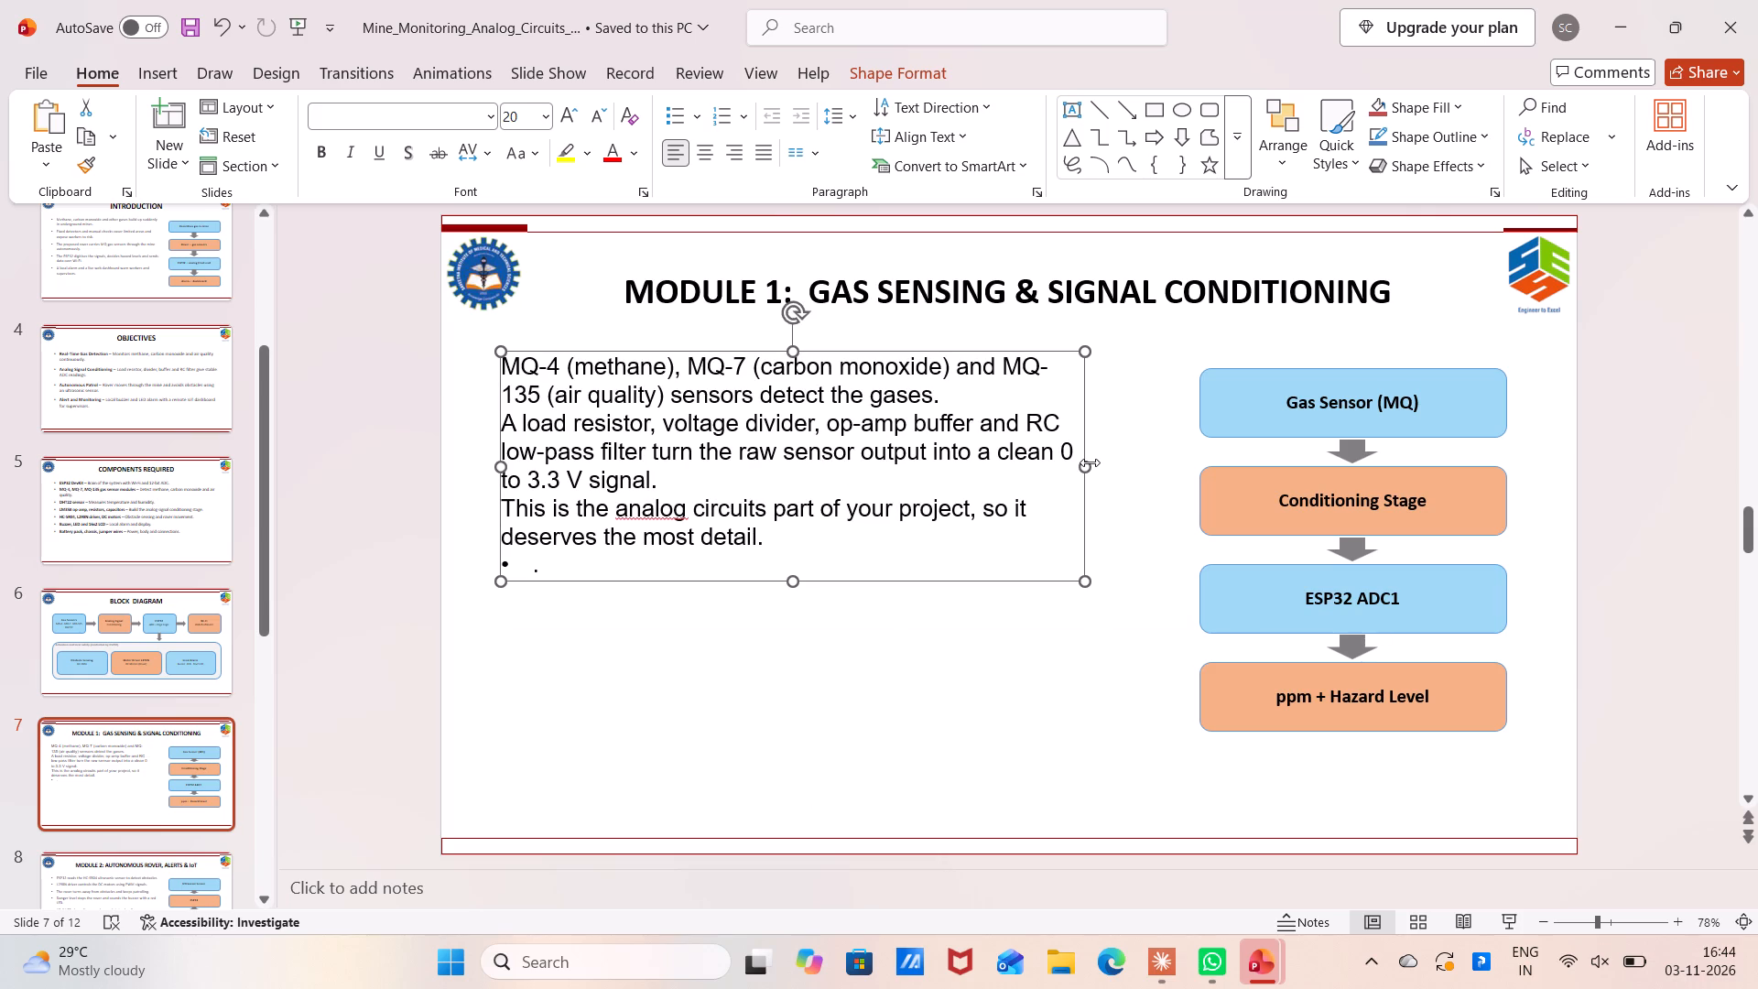
drag(1088, 462, 1142, 484)
drag(1142, 484, 1167, 534)
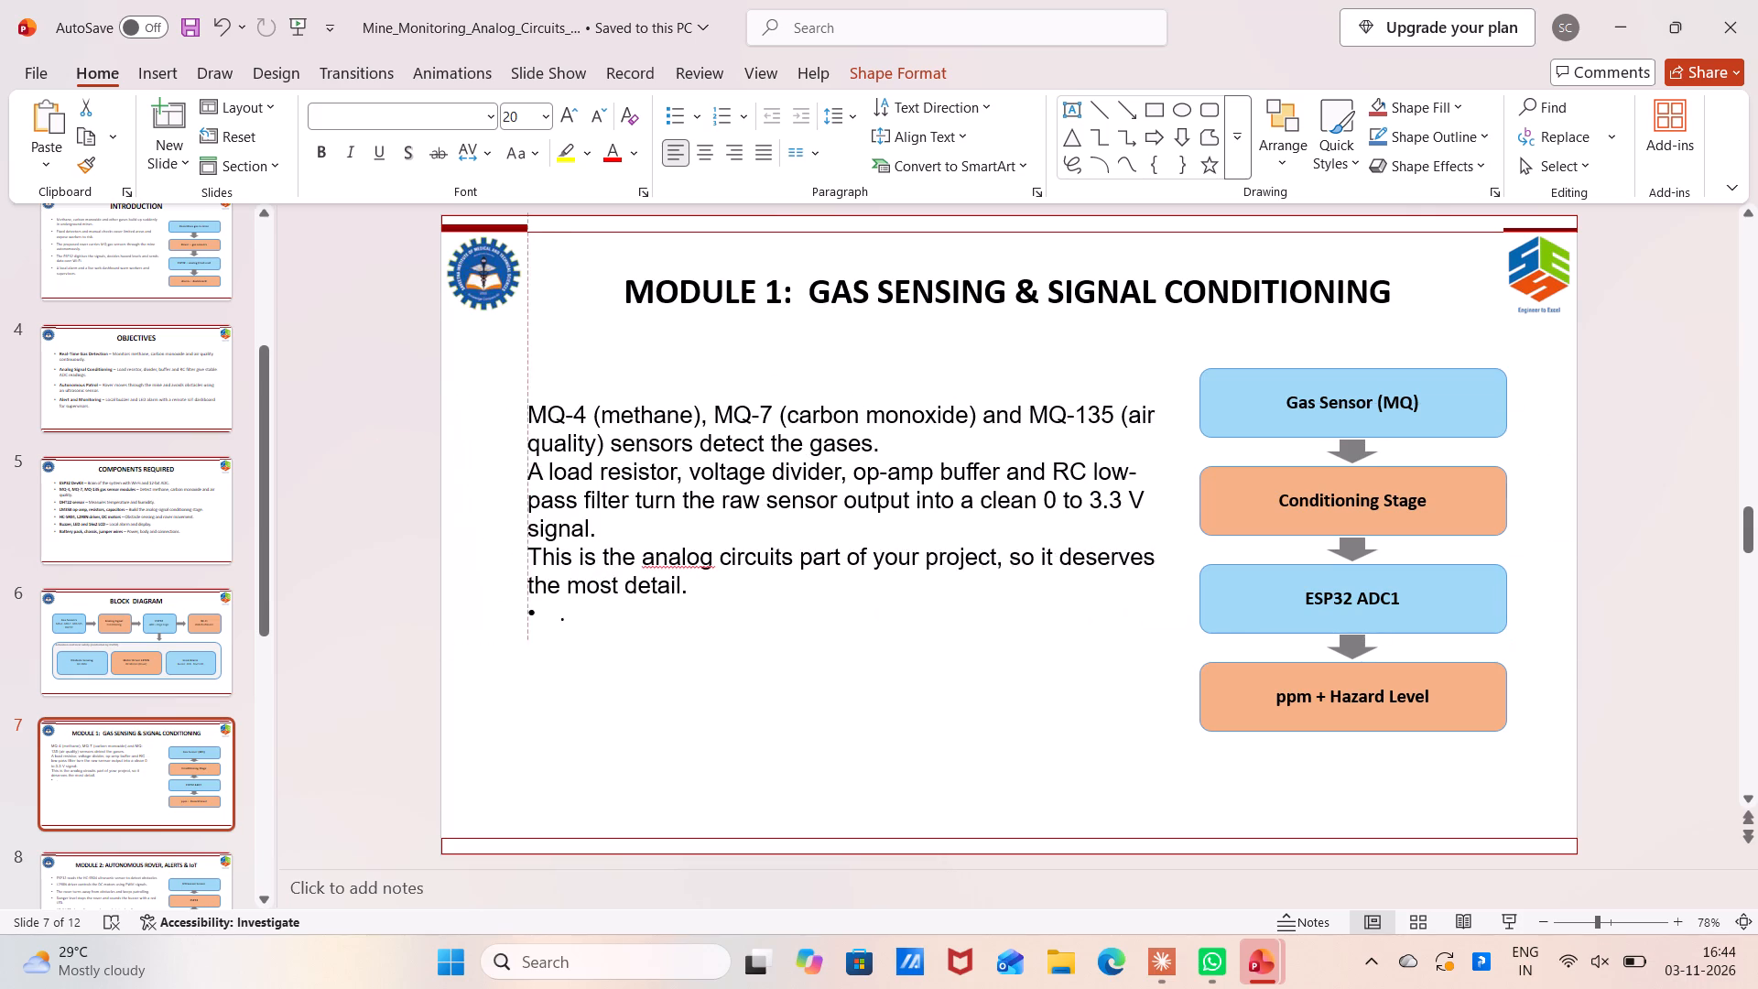
drag(1167, 534, 1154, 538)
click(1014, 642)
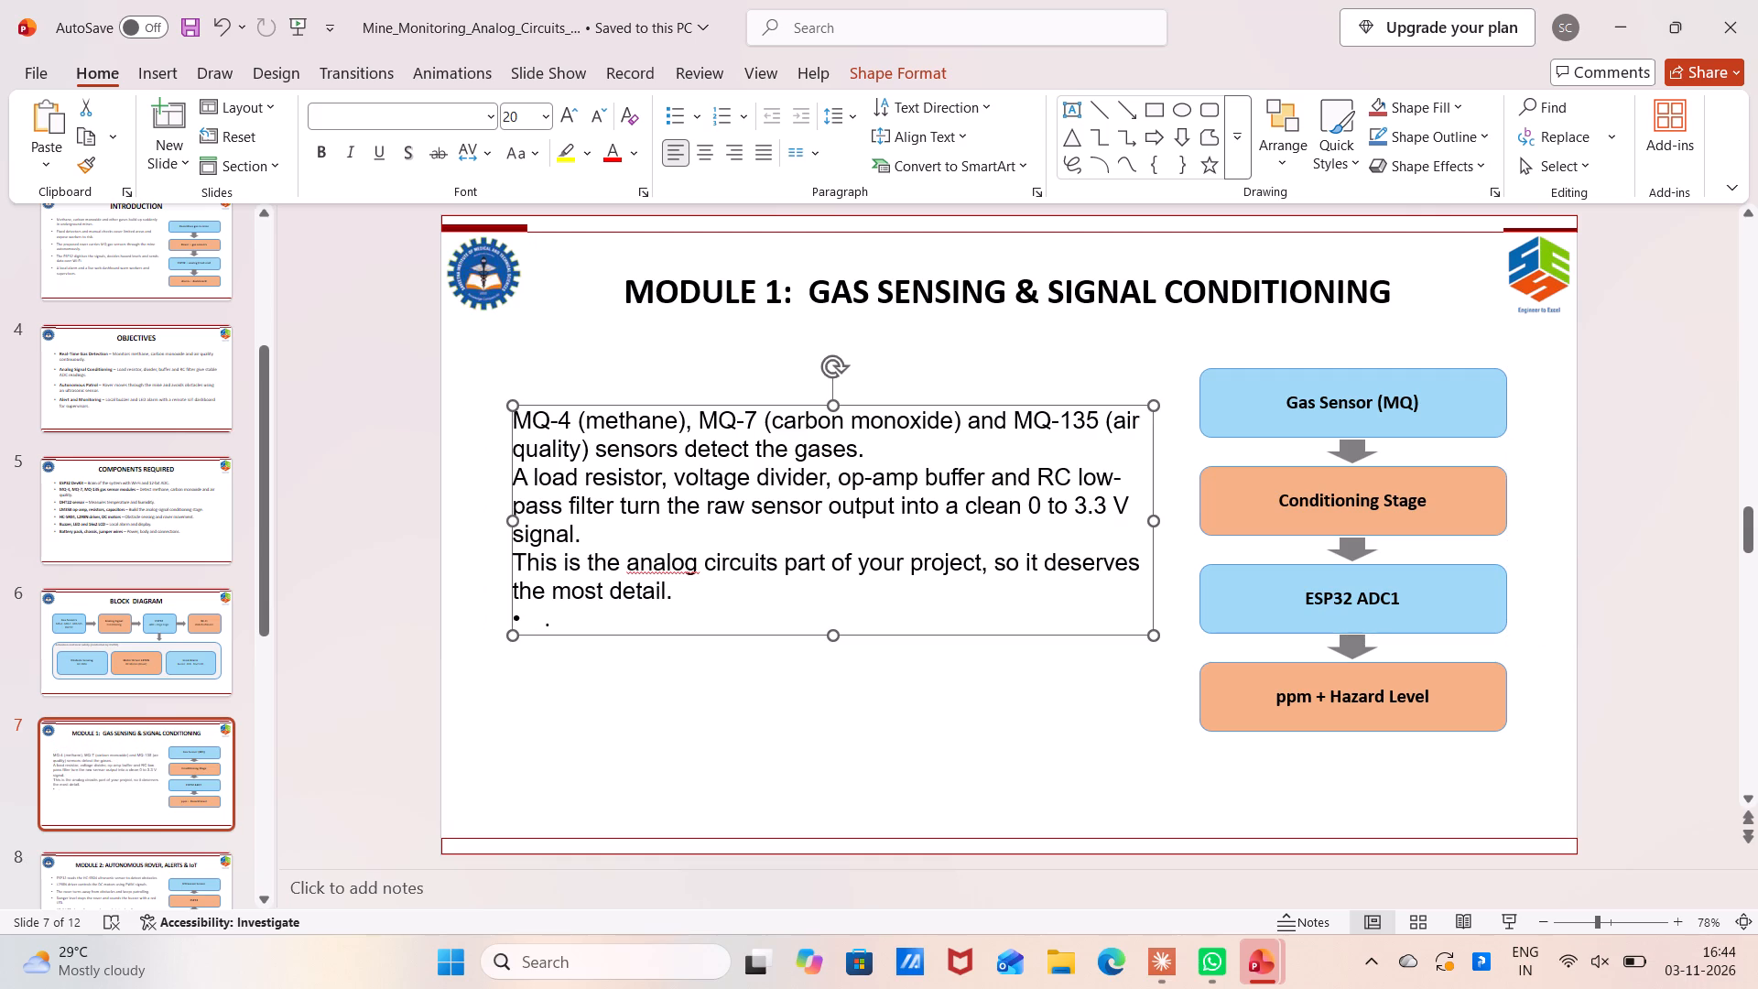
click(1008, 673)
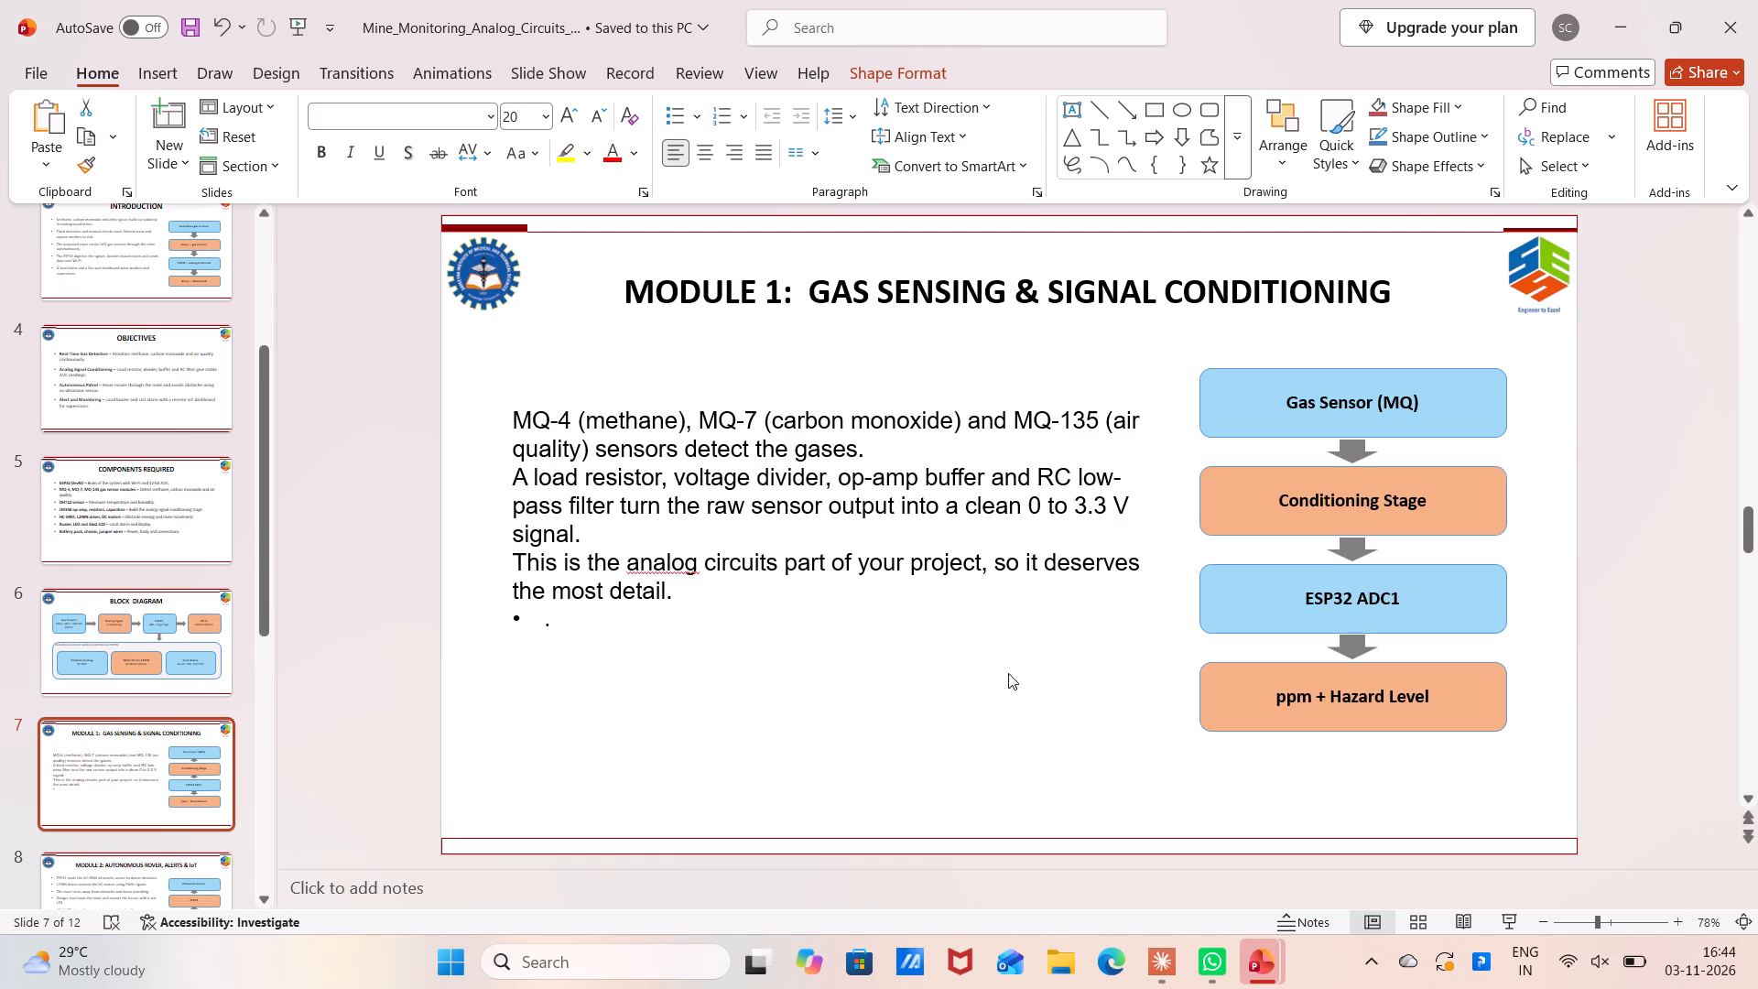
Insert a blank line after the gas sensor paragraph and another after the signal conditioning paragraph on the Module 1 slide.
click(894, 446)
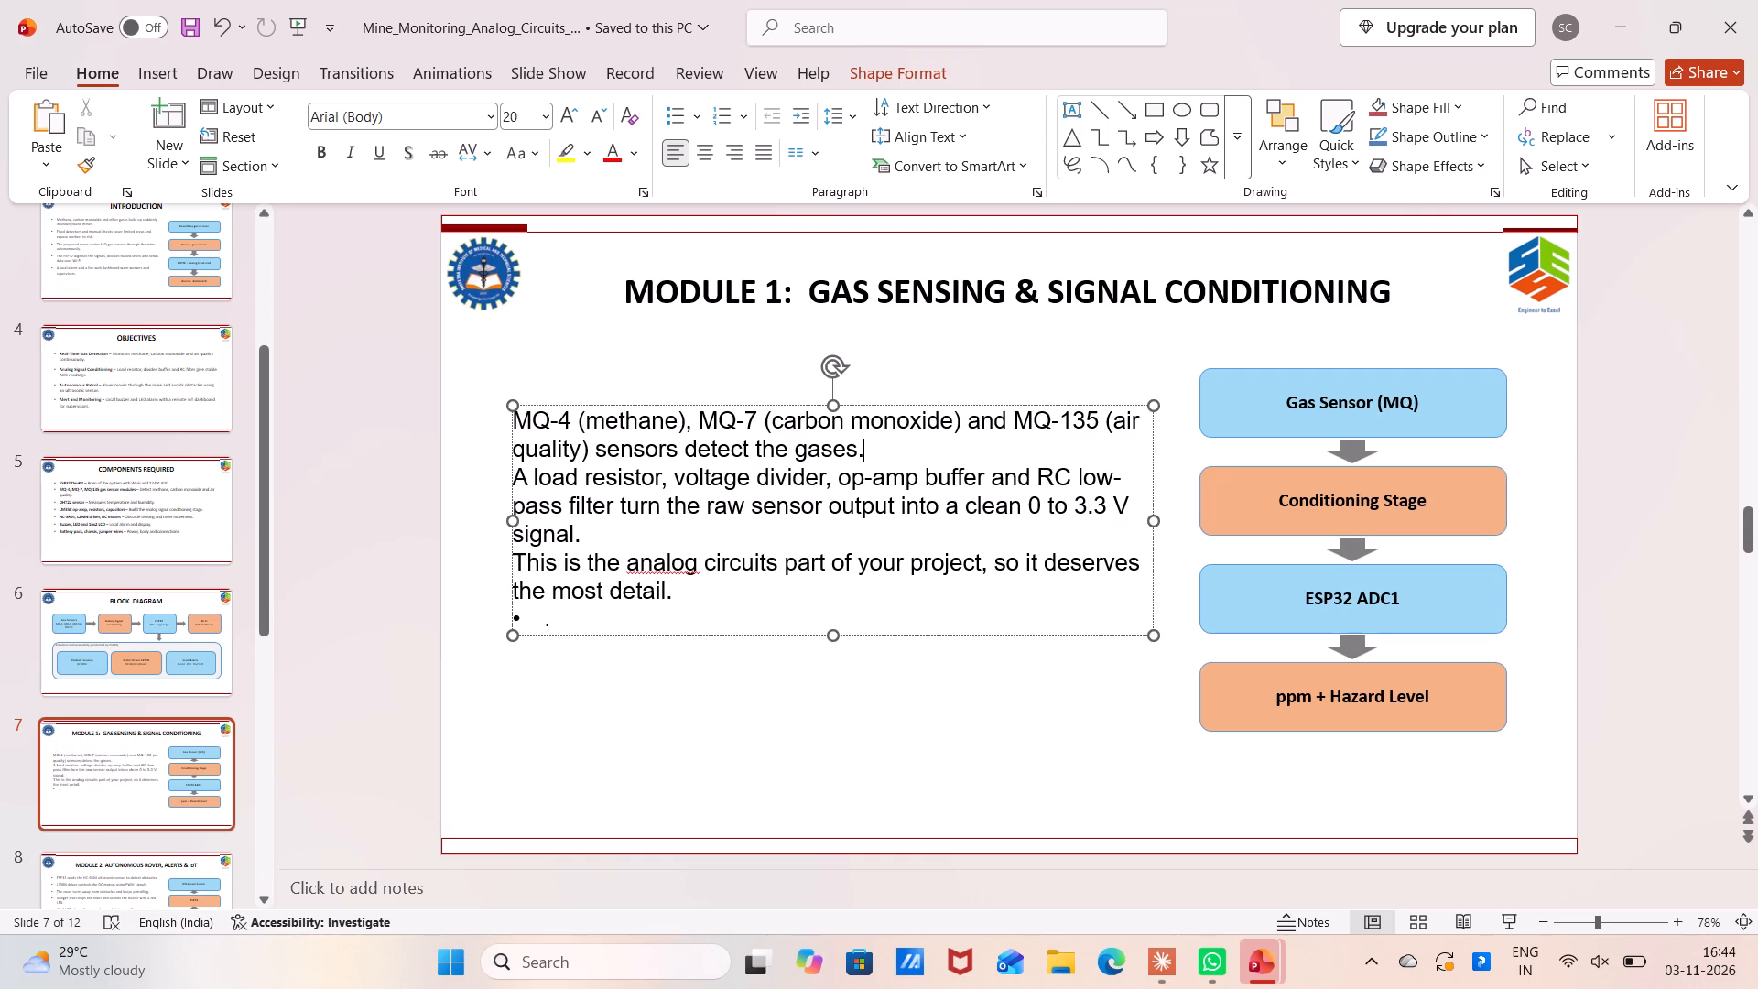
key(space)
key(Return)
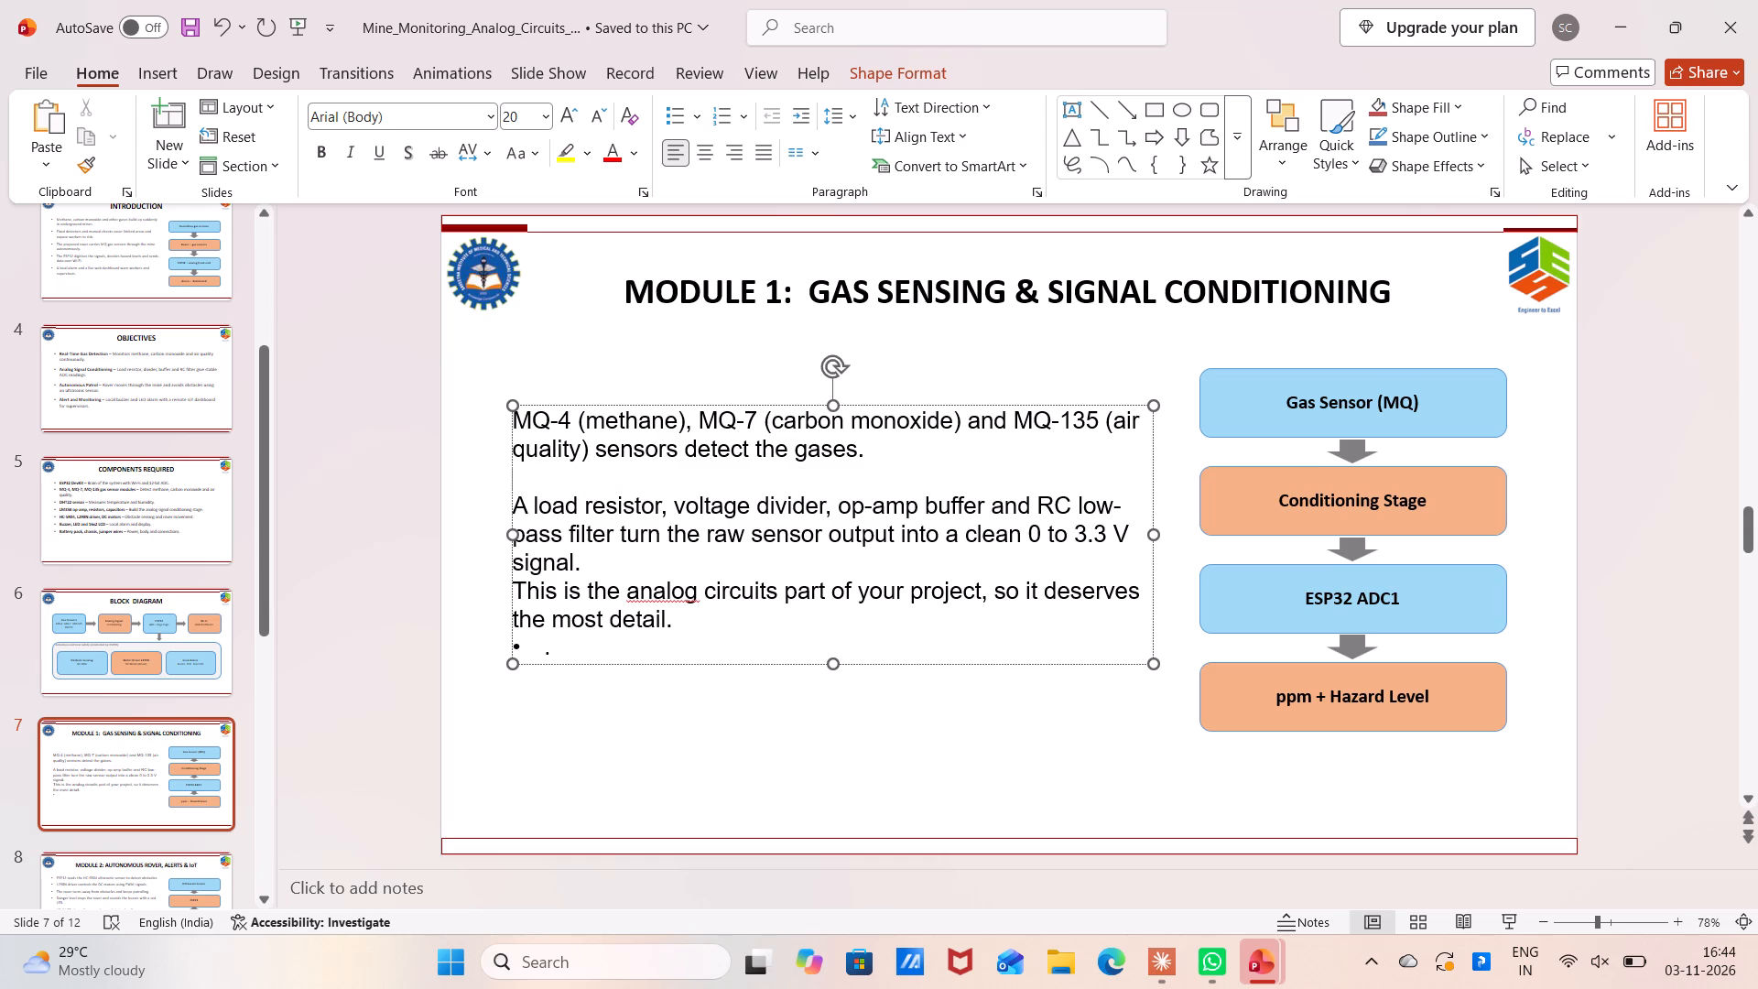
click(927, 579)
drag(927, 579, 909, 559)
click(909, 559)
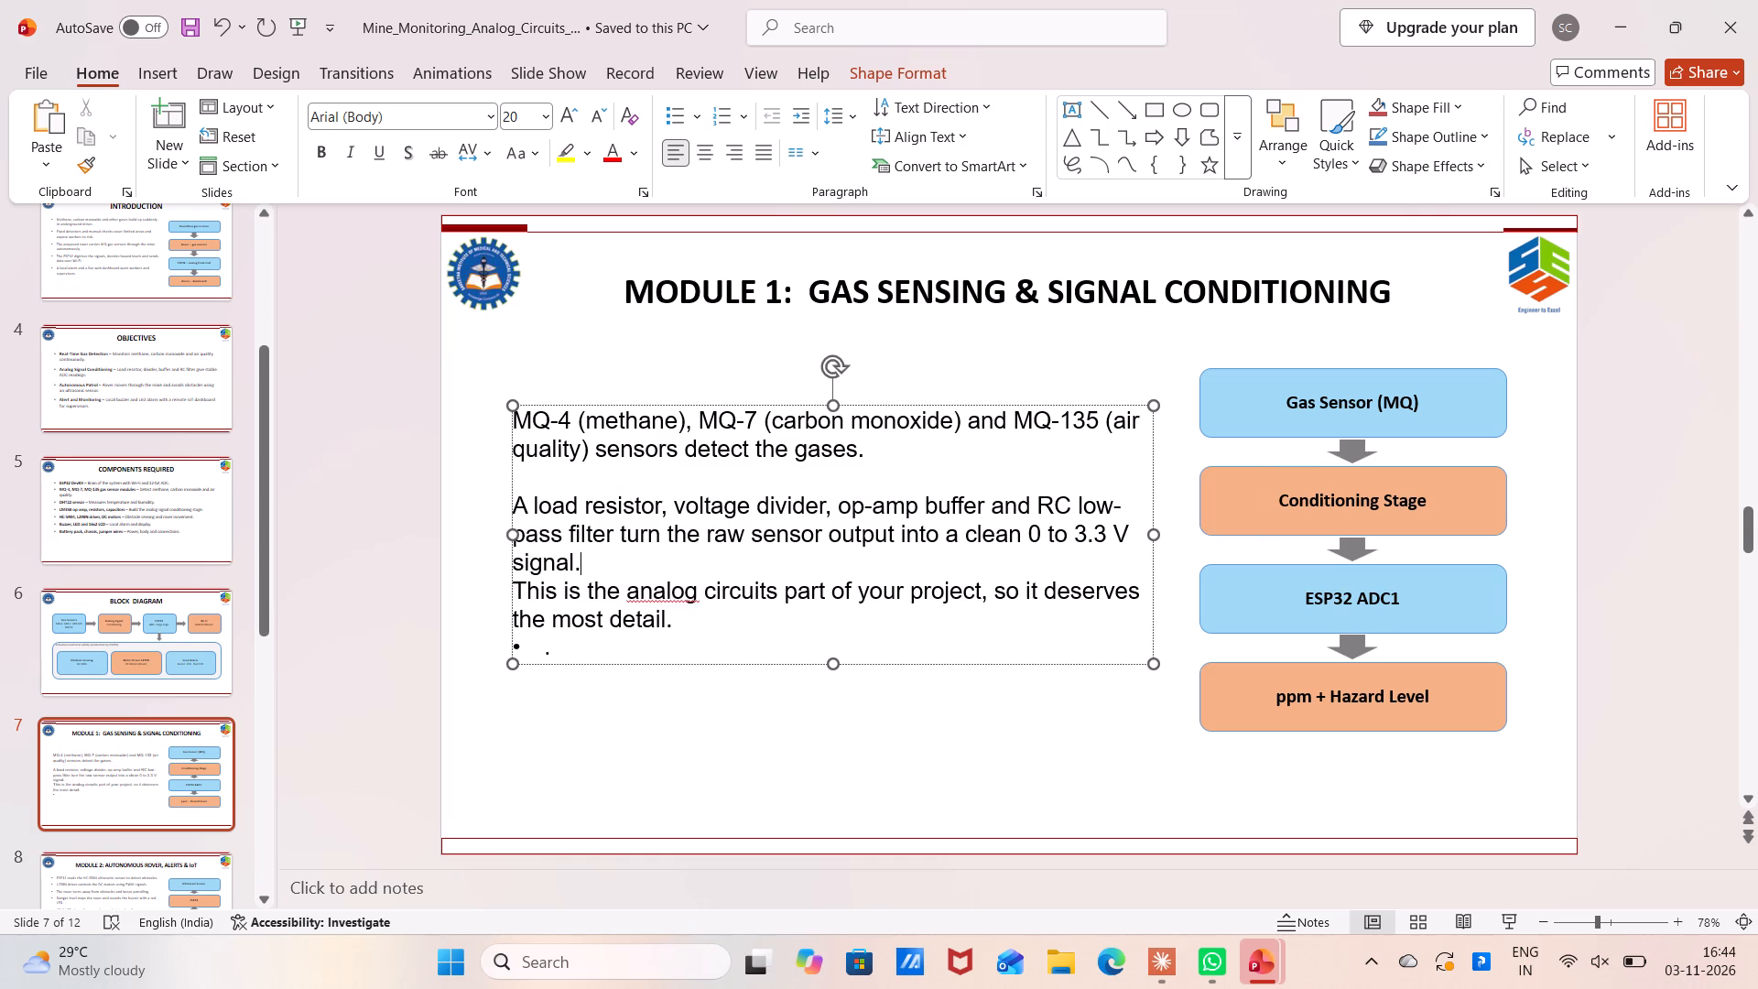
click(909, 559)
key(Return)
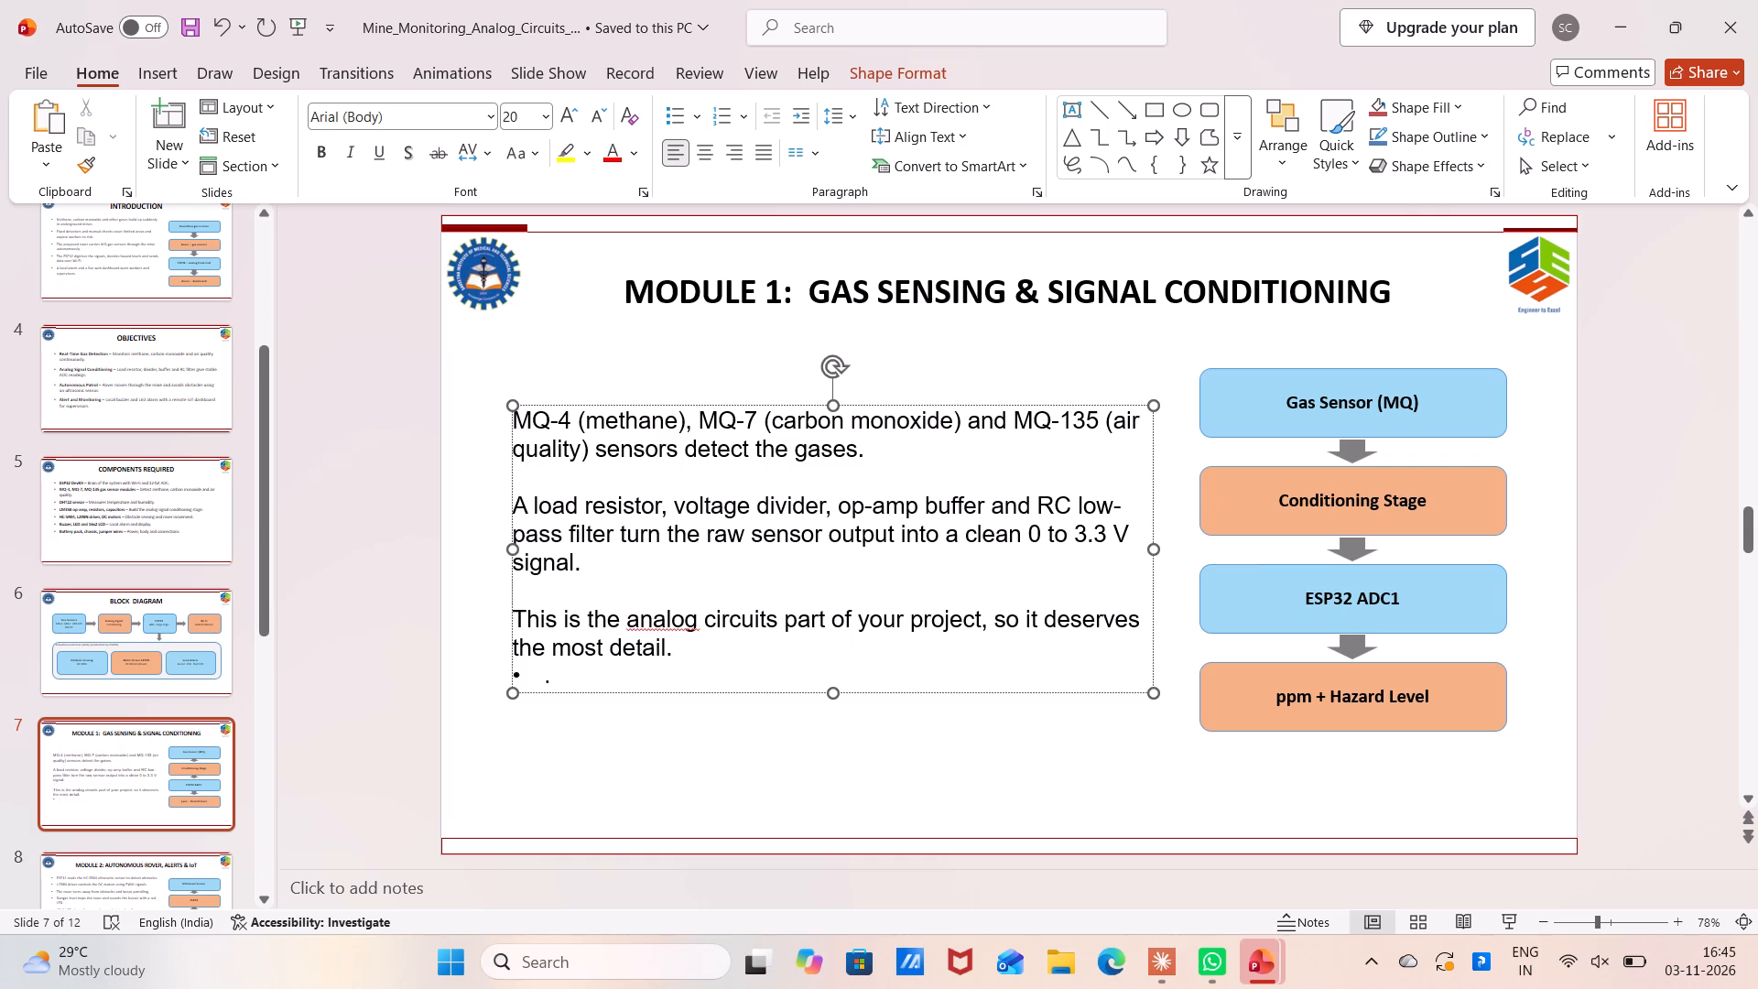
click(435, 517)
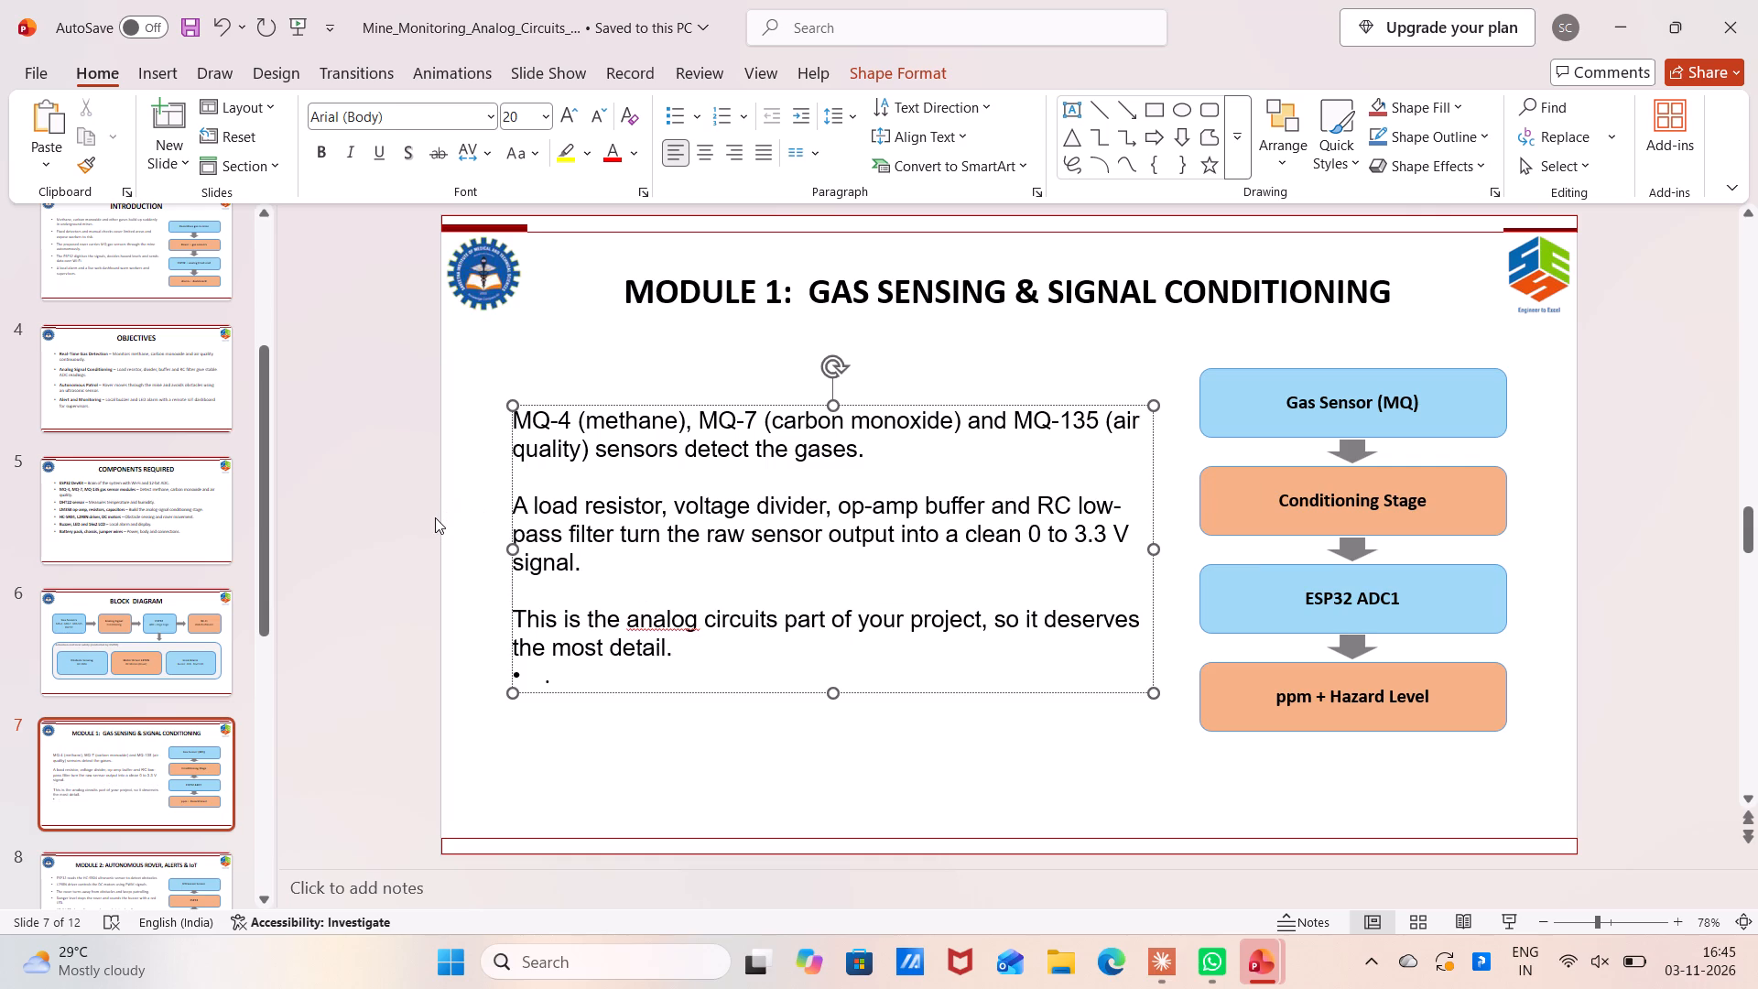
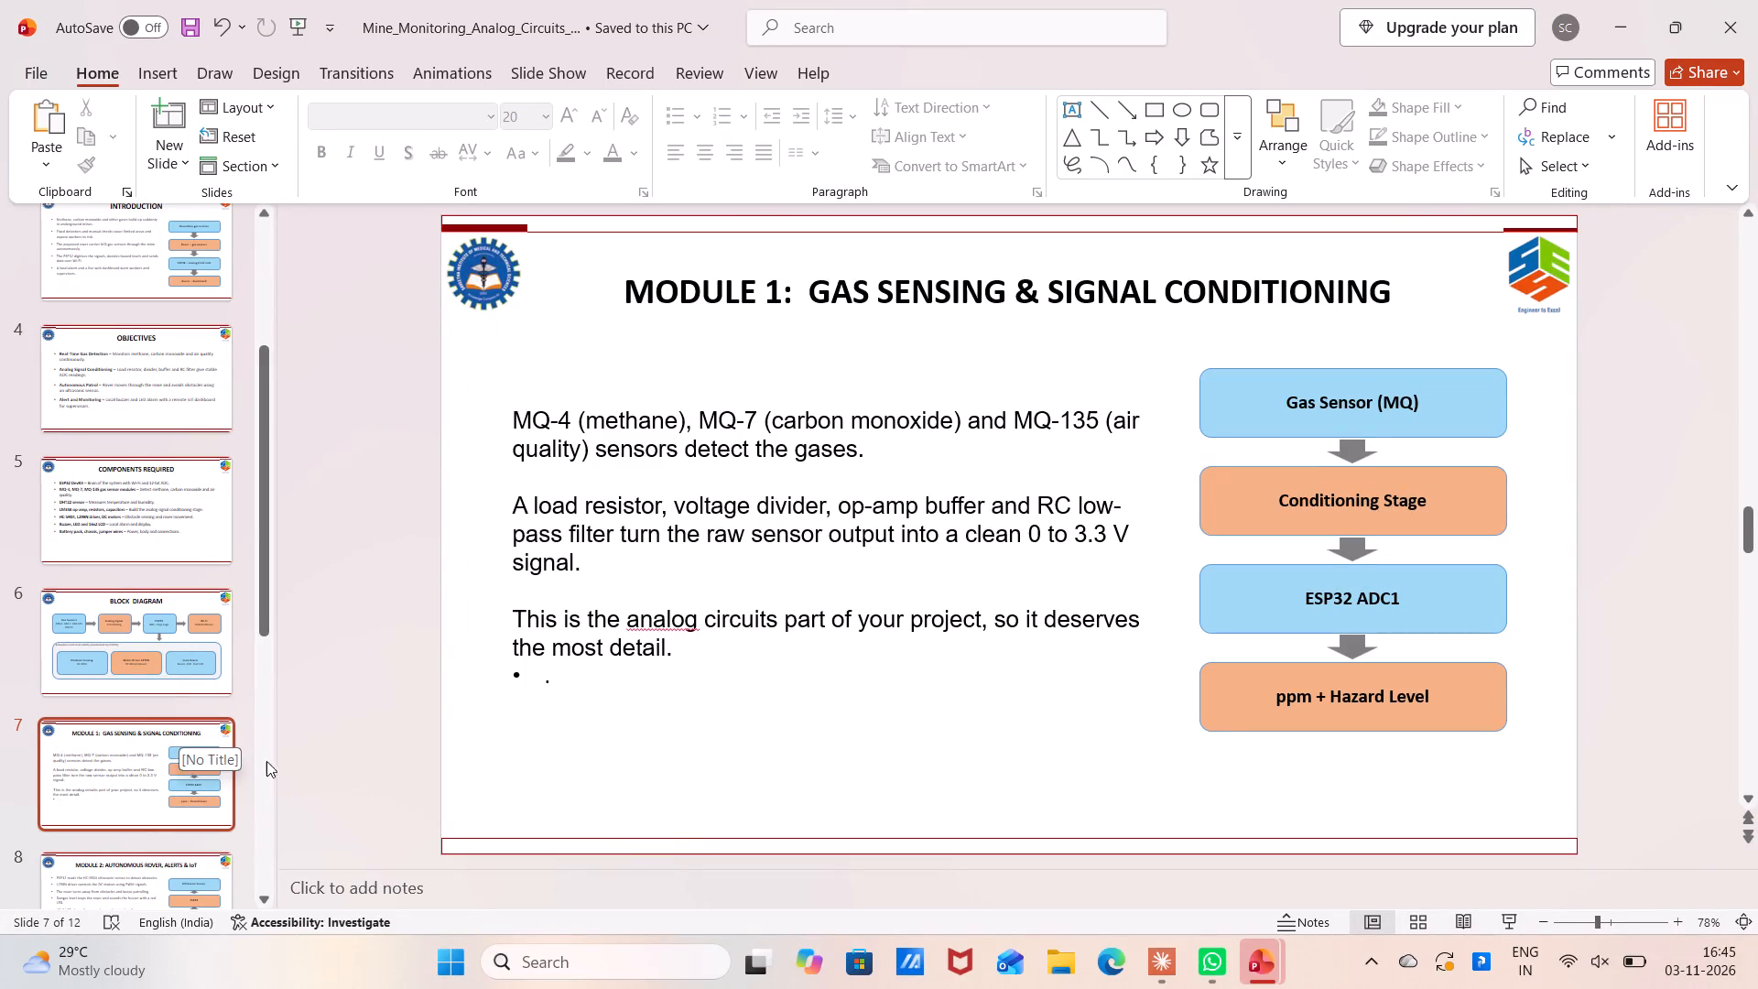
key(Down)
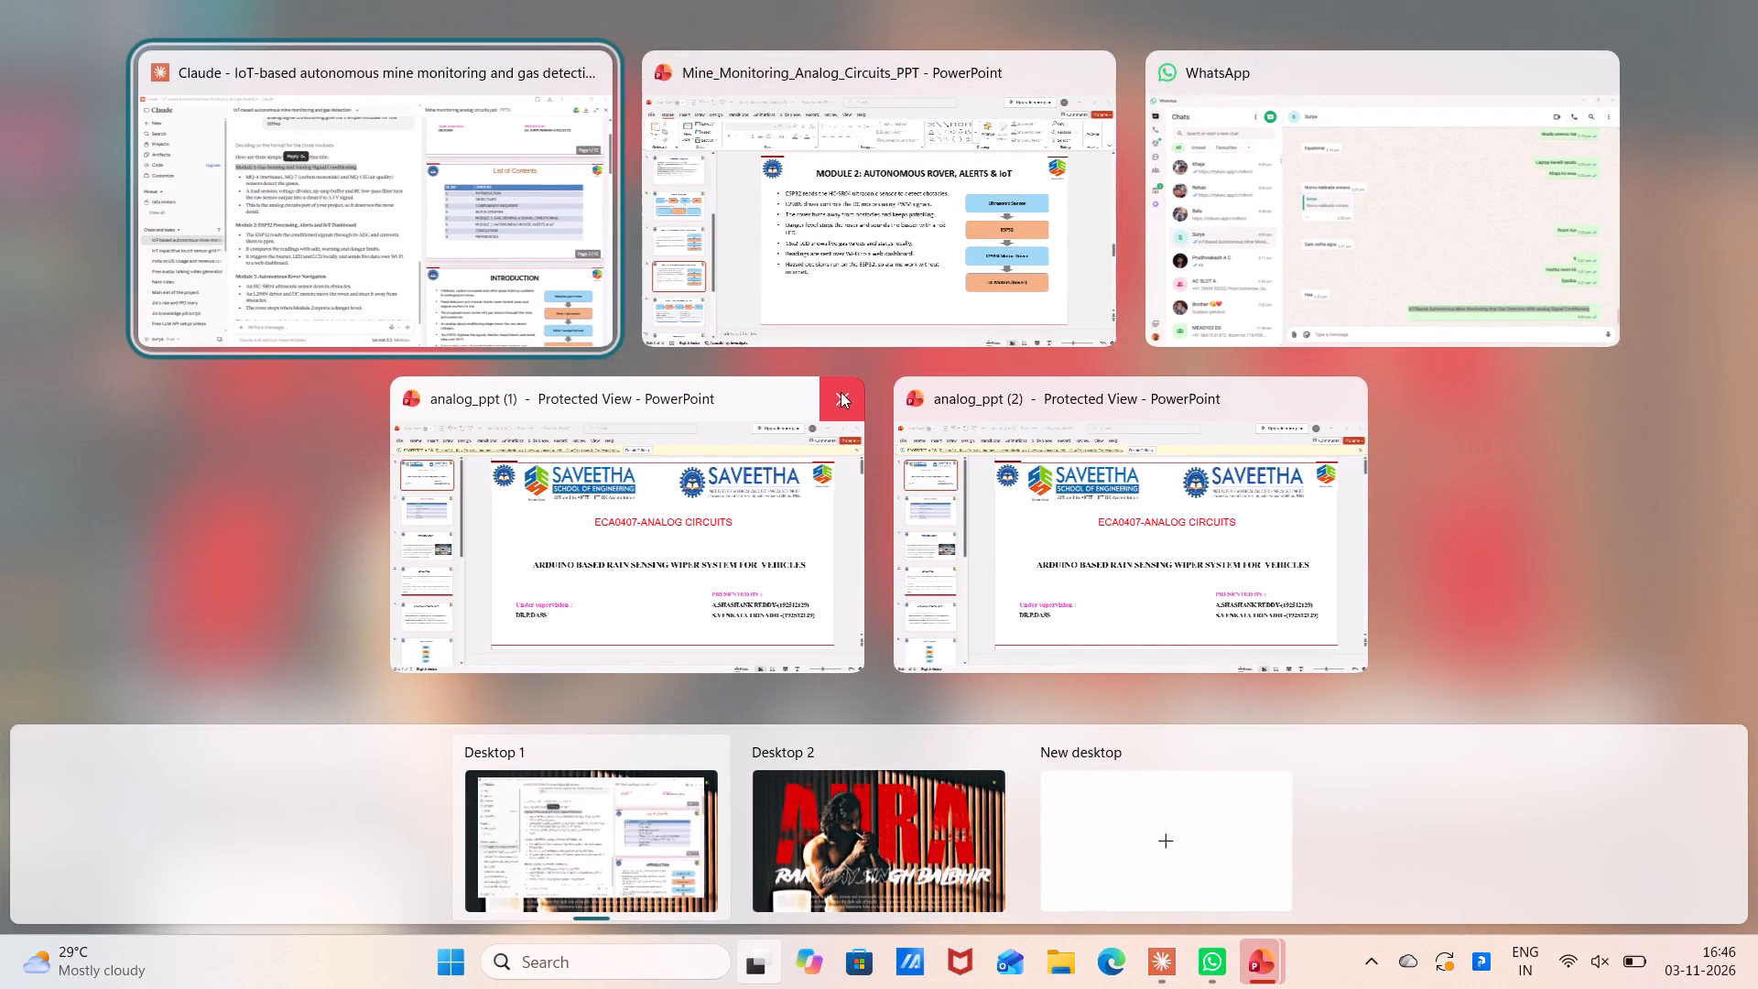
Close the two protected-view presentations, analog_ppt (1) and analog_ppt (2).
click(839, 386)
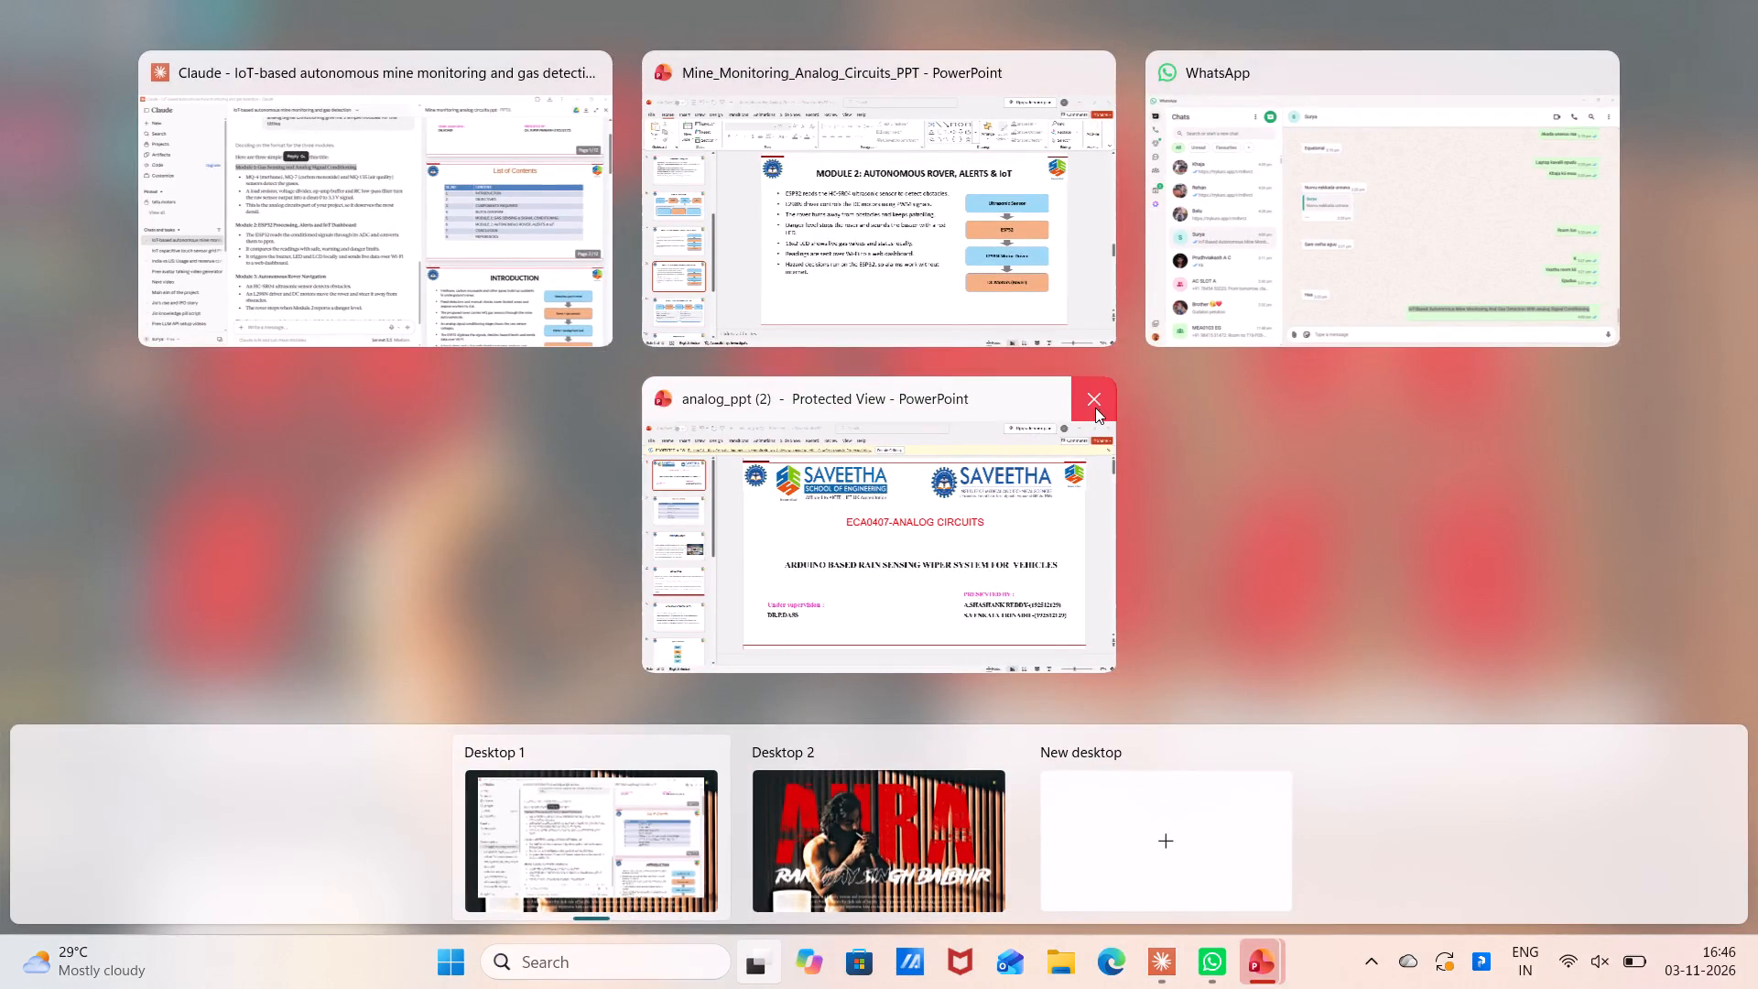
click(1091, 408)
Switch to the Mine_Monitoring_Analog_Circuits_PPT presentation and replace the Module 1 slide's title with the copied "Module 1: Gas Sensing and Analog Signal Conditioning".
click(1008, 386)
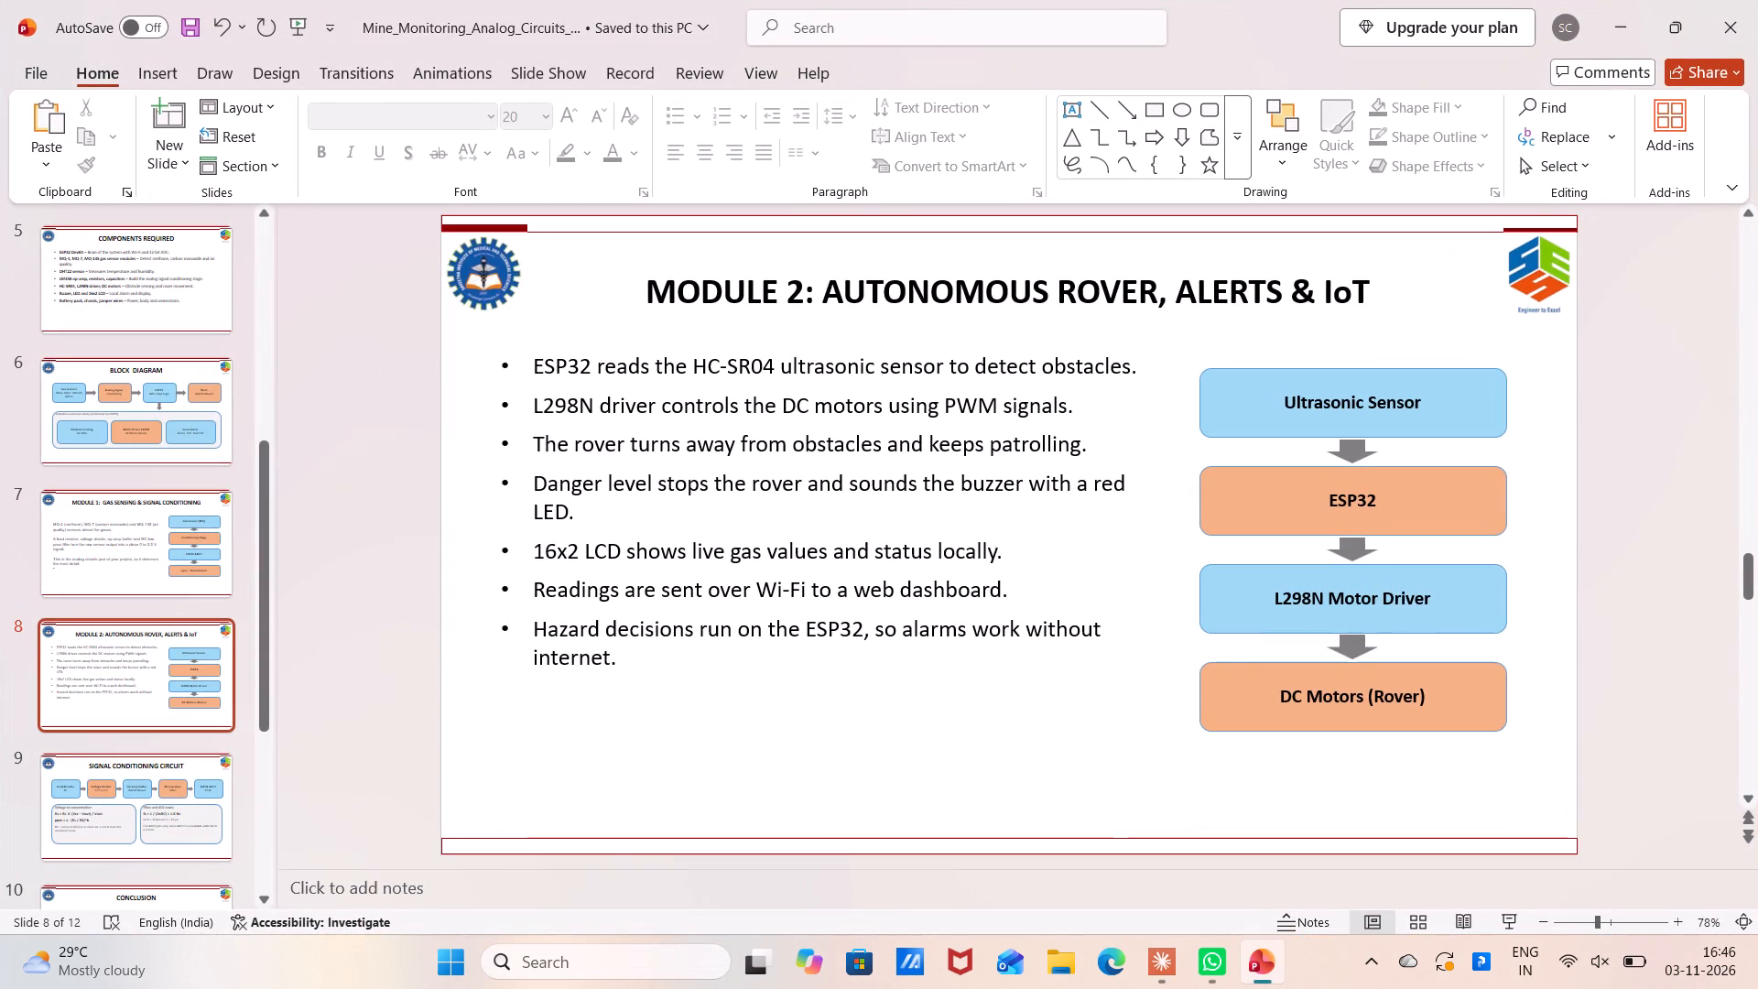
key(Up)
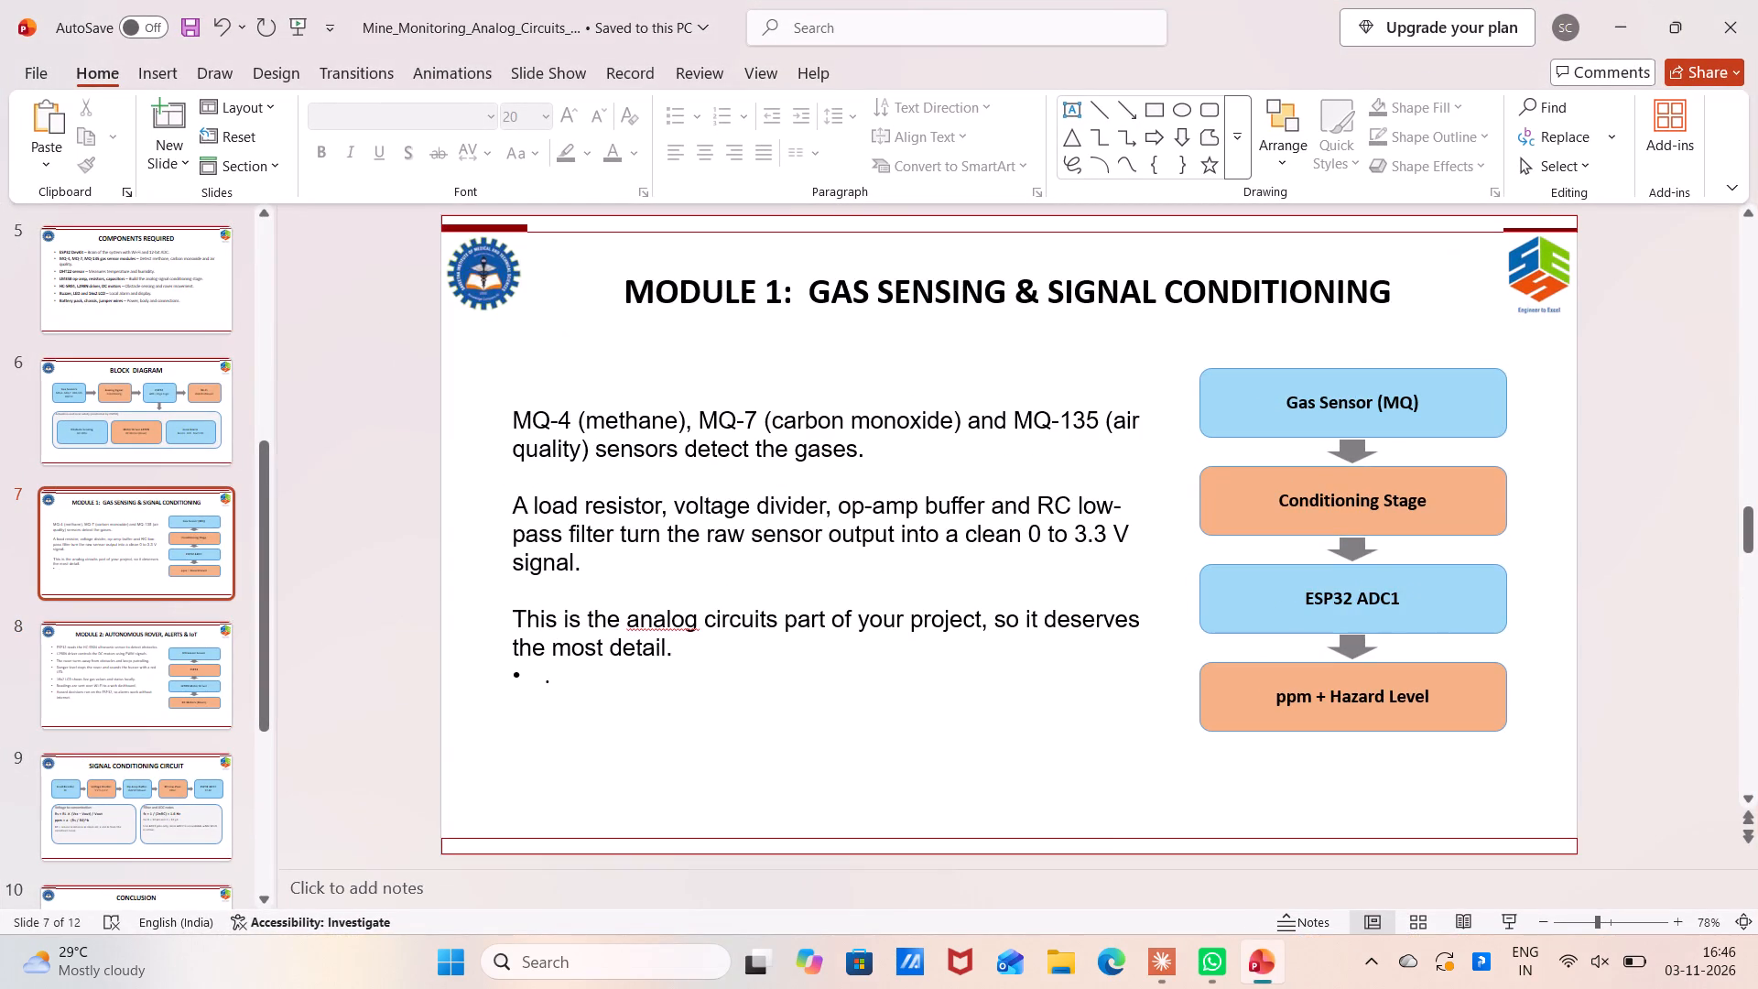
click(627, 284)
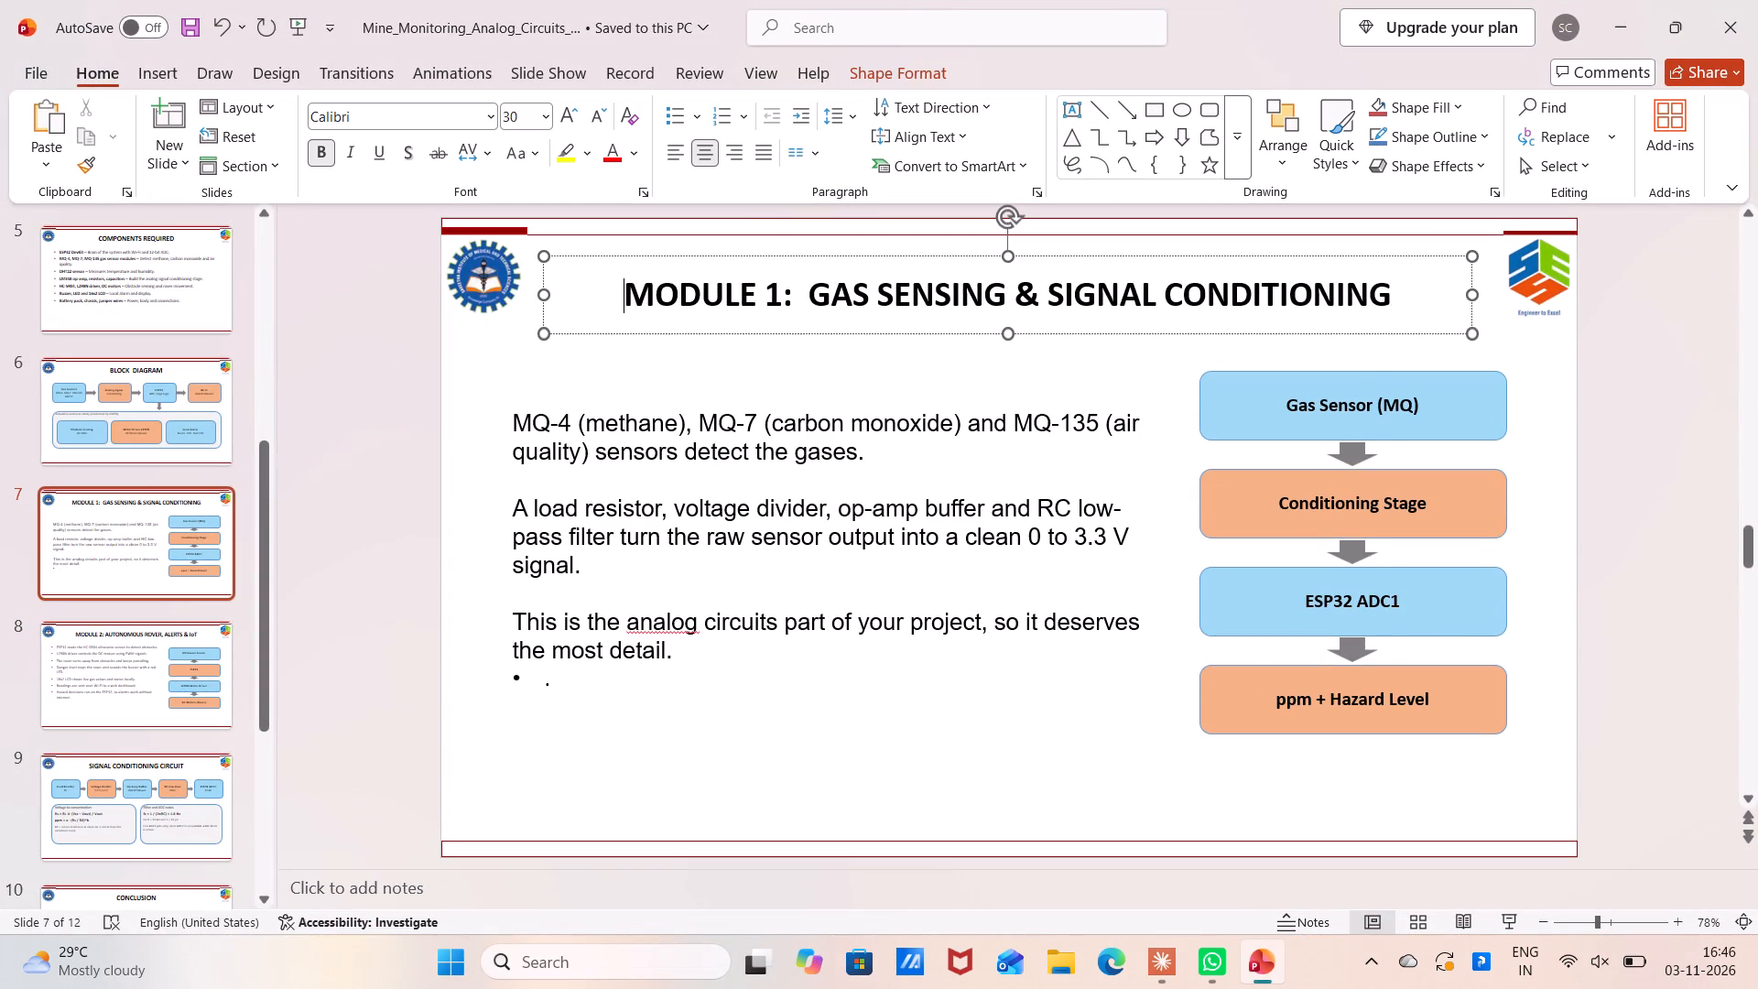
drag(627, 284, 1757, 266)
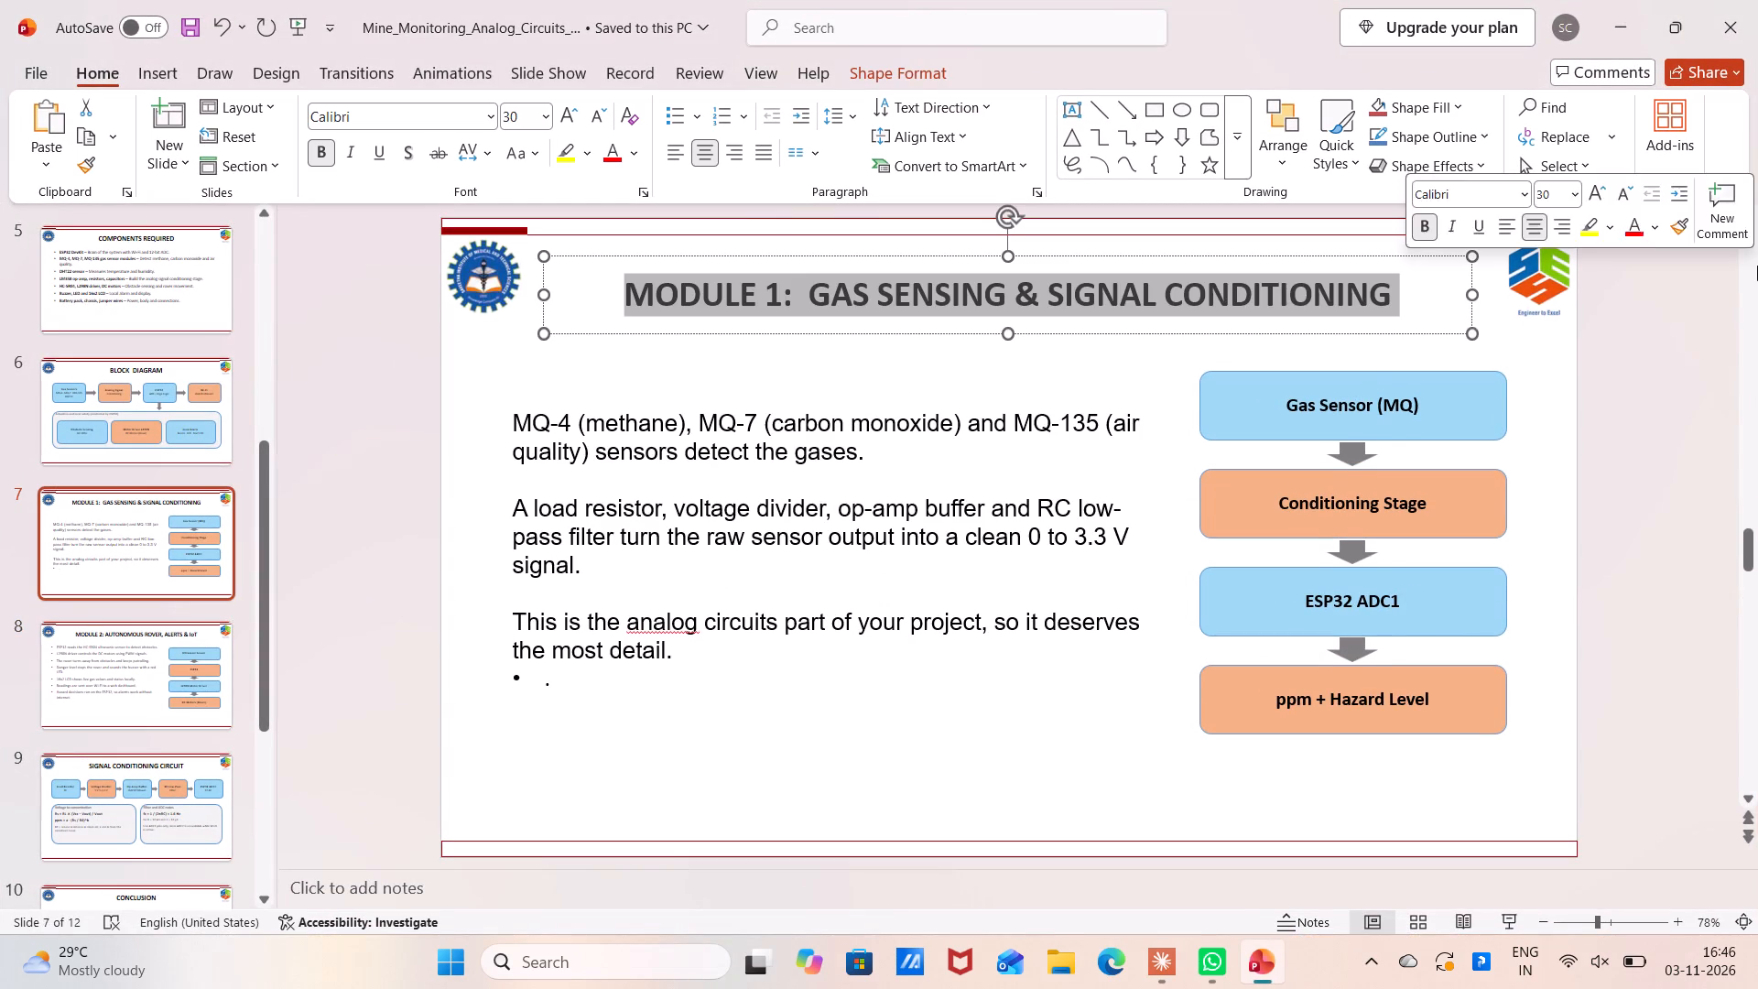
key(BackSpace)
key(ctrl+v)
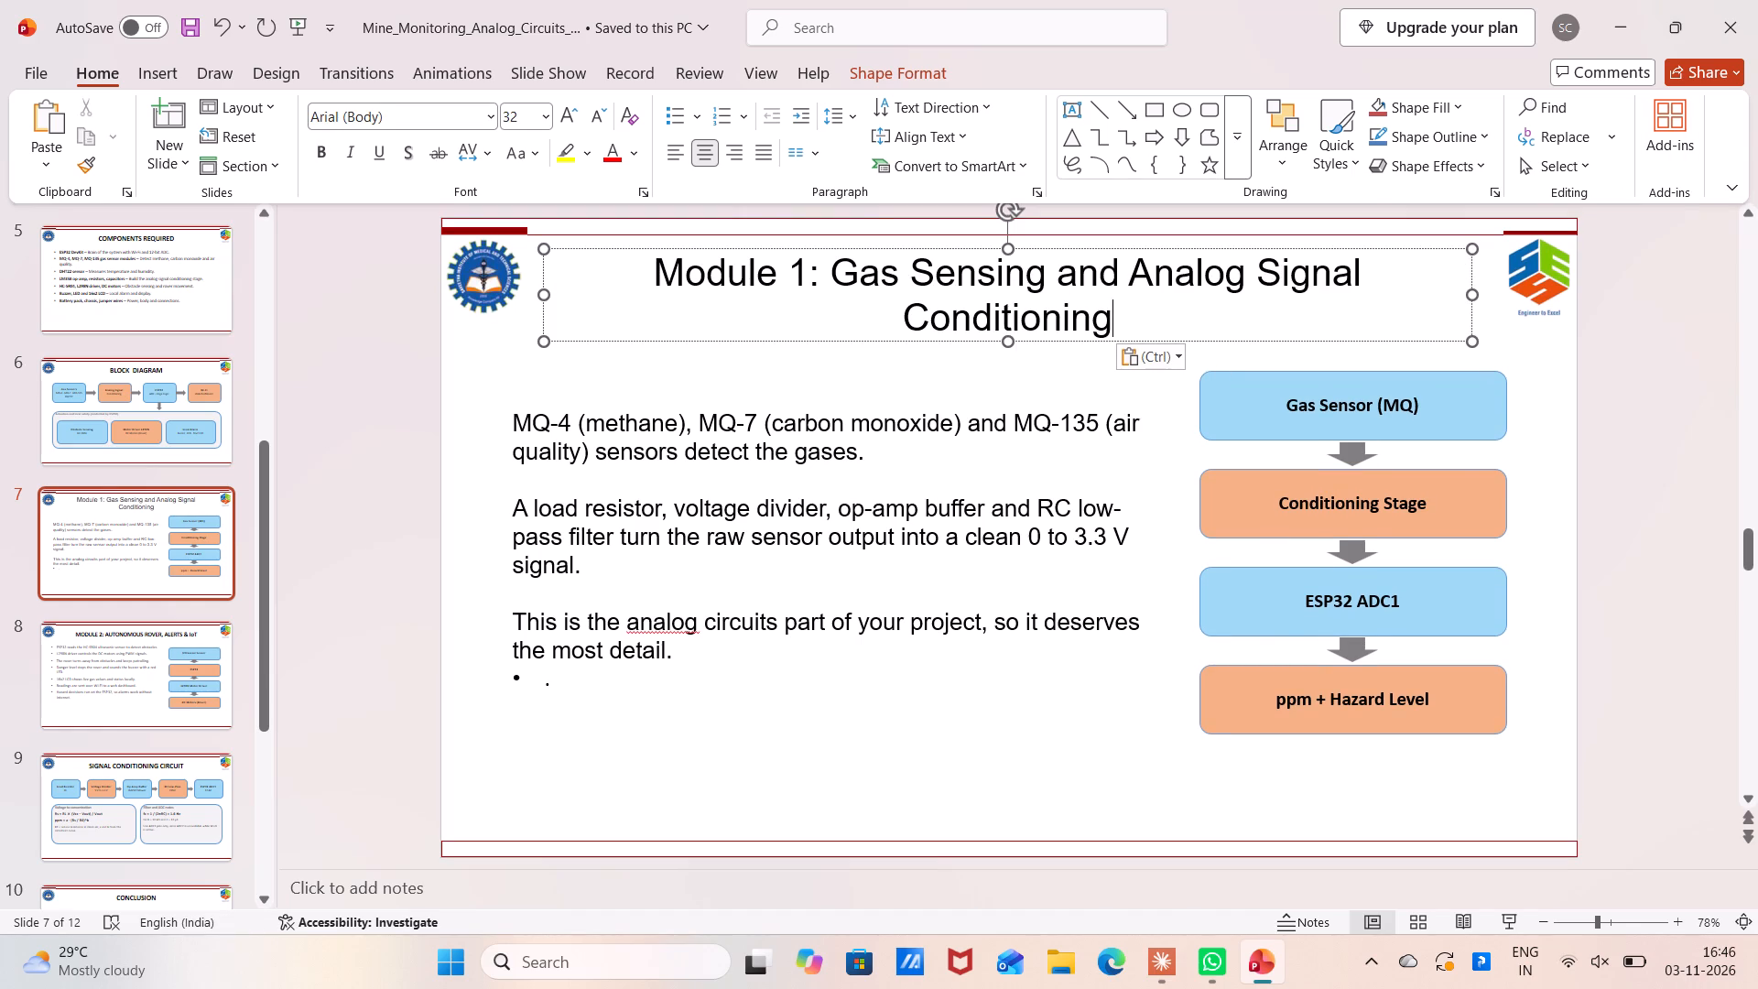
Open the text formatting options for the new title on the Module 1 slide.
right_click(1198, 311)
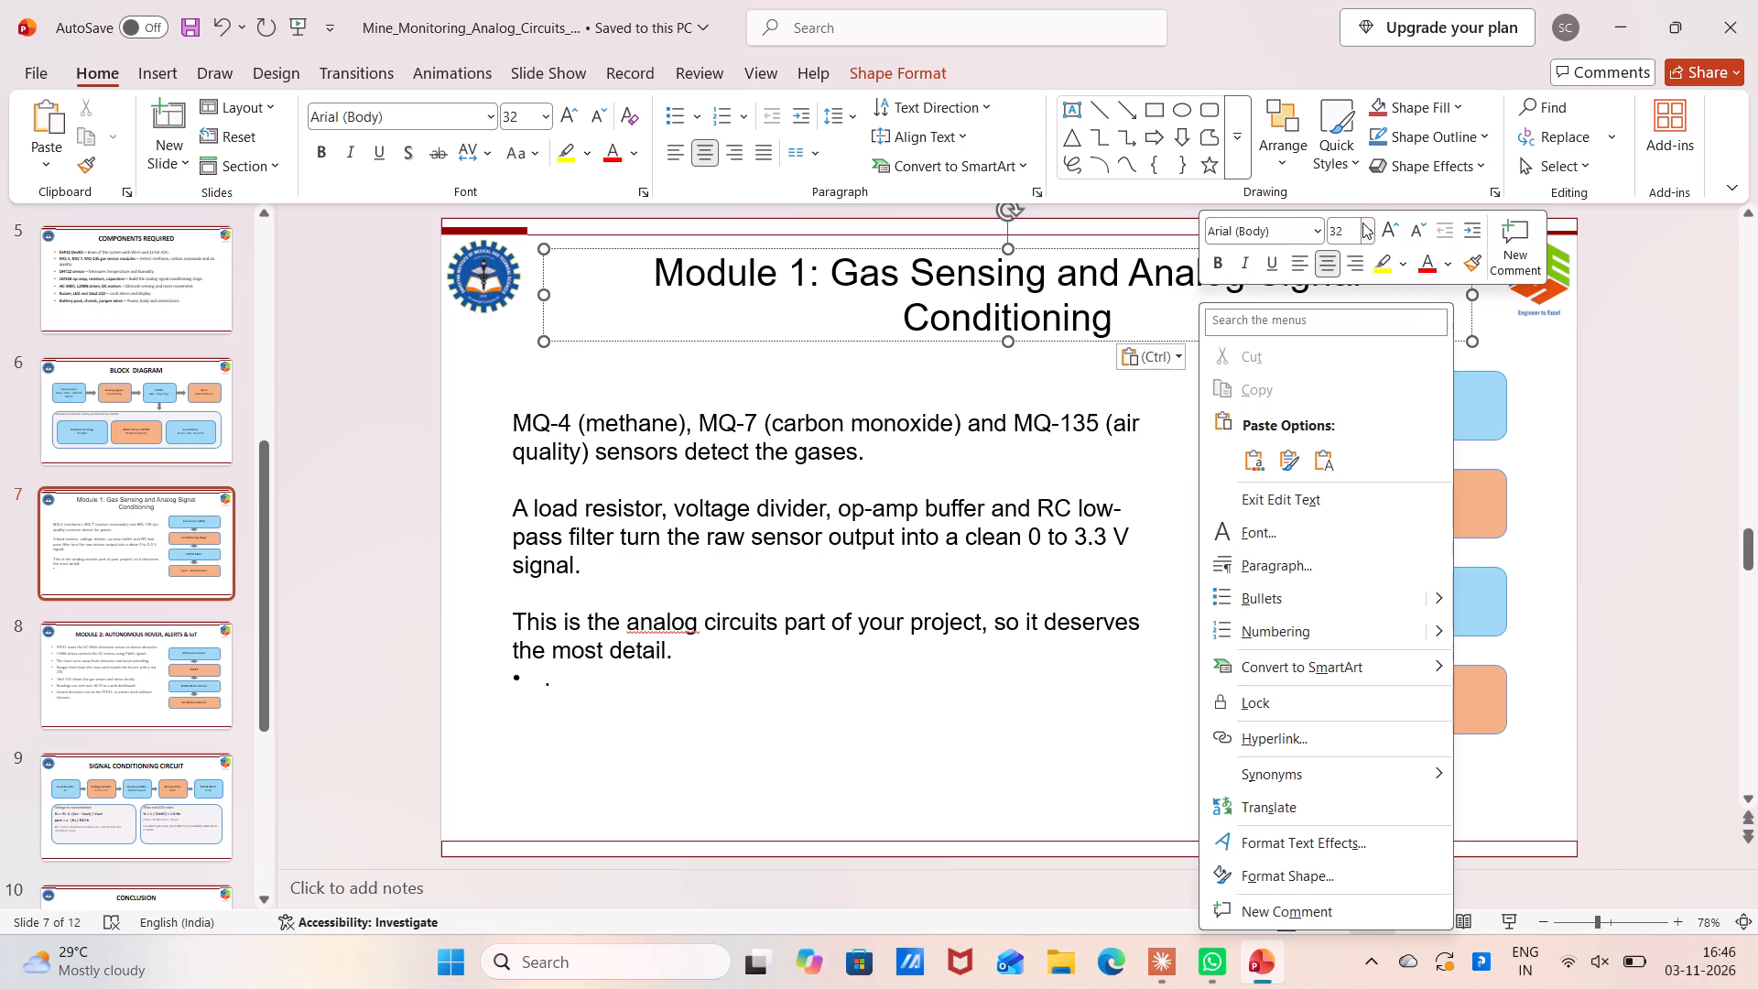
Set the font size of the whole Module 1 slide title to 28.
click(1362, 223)
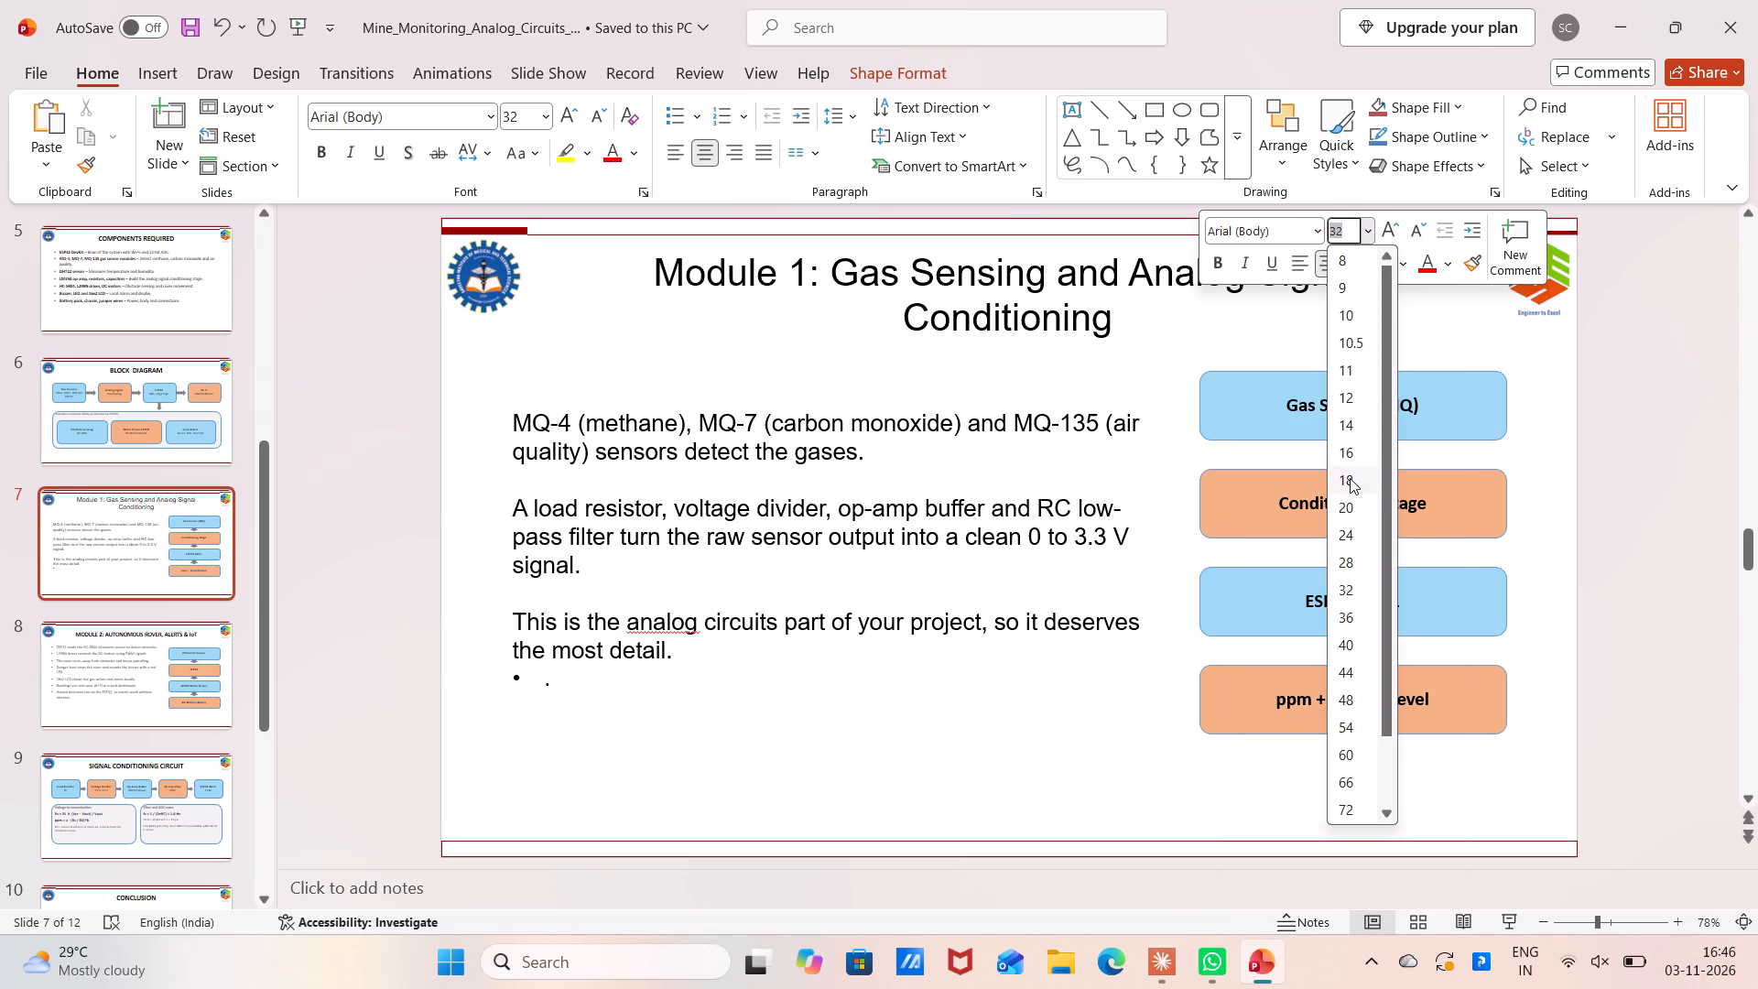
click(1350, 475)
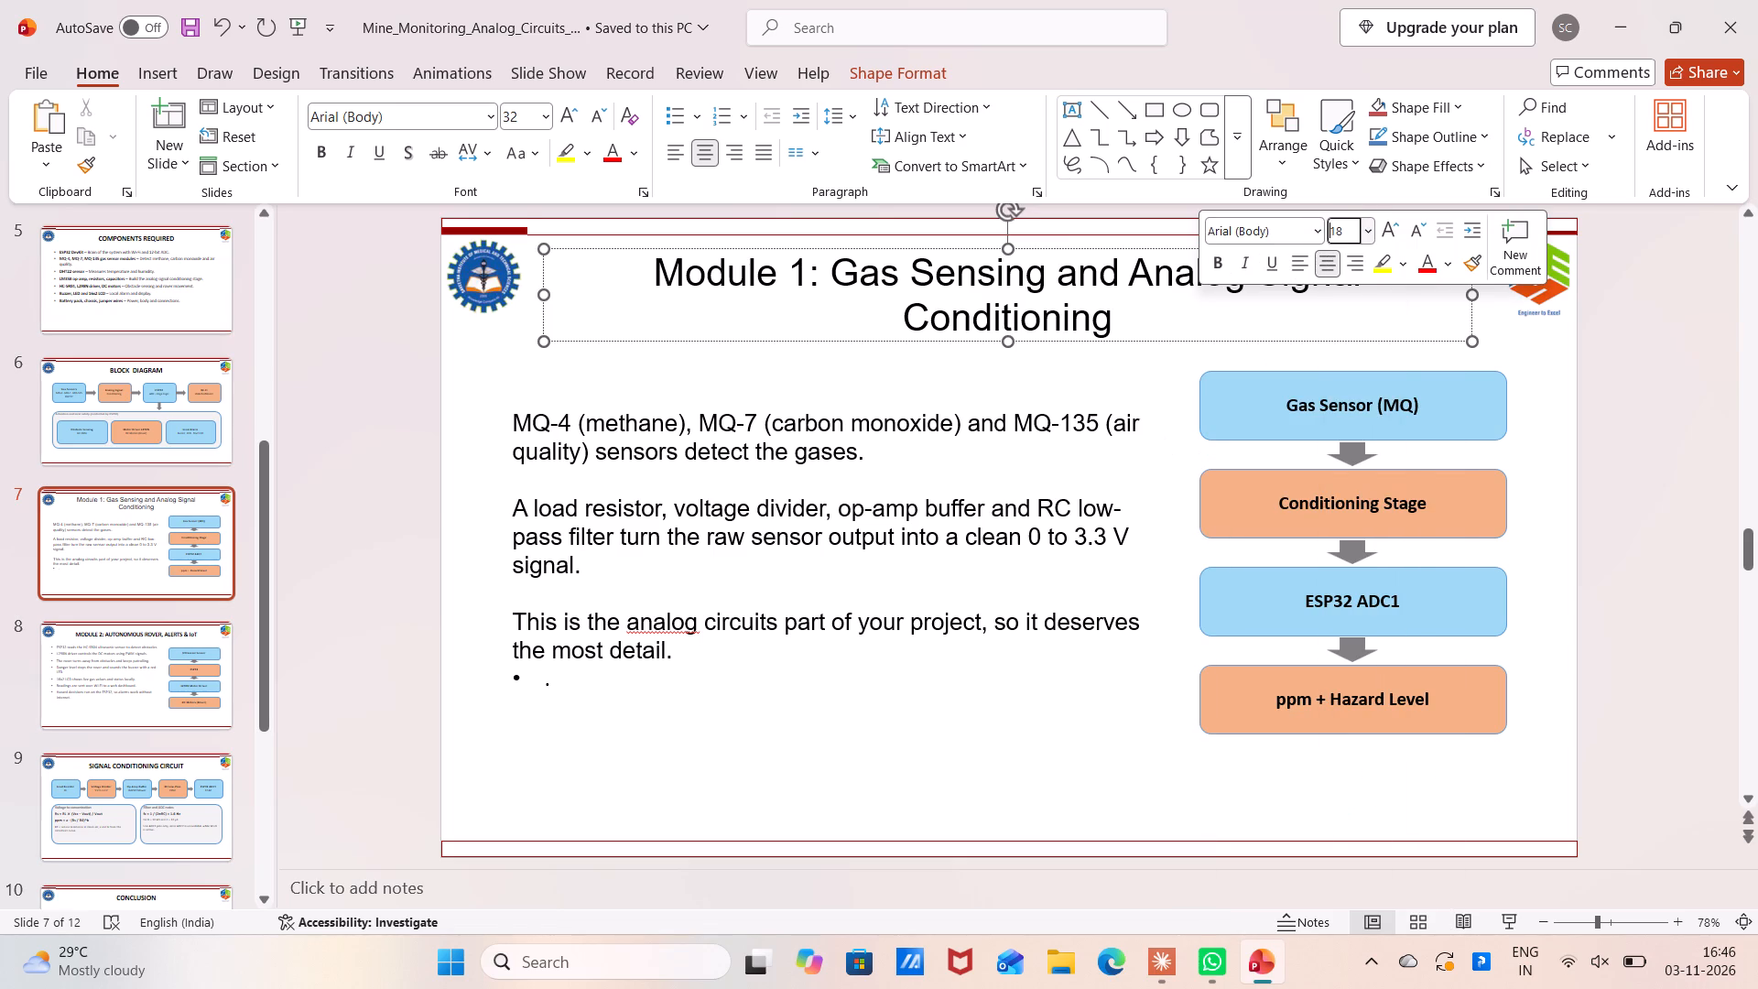
click(945, 340)
drag(659, 277, 1123, 326)
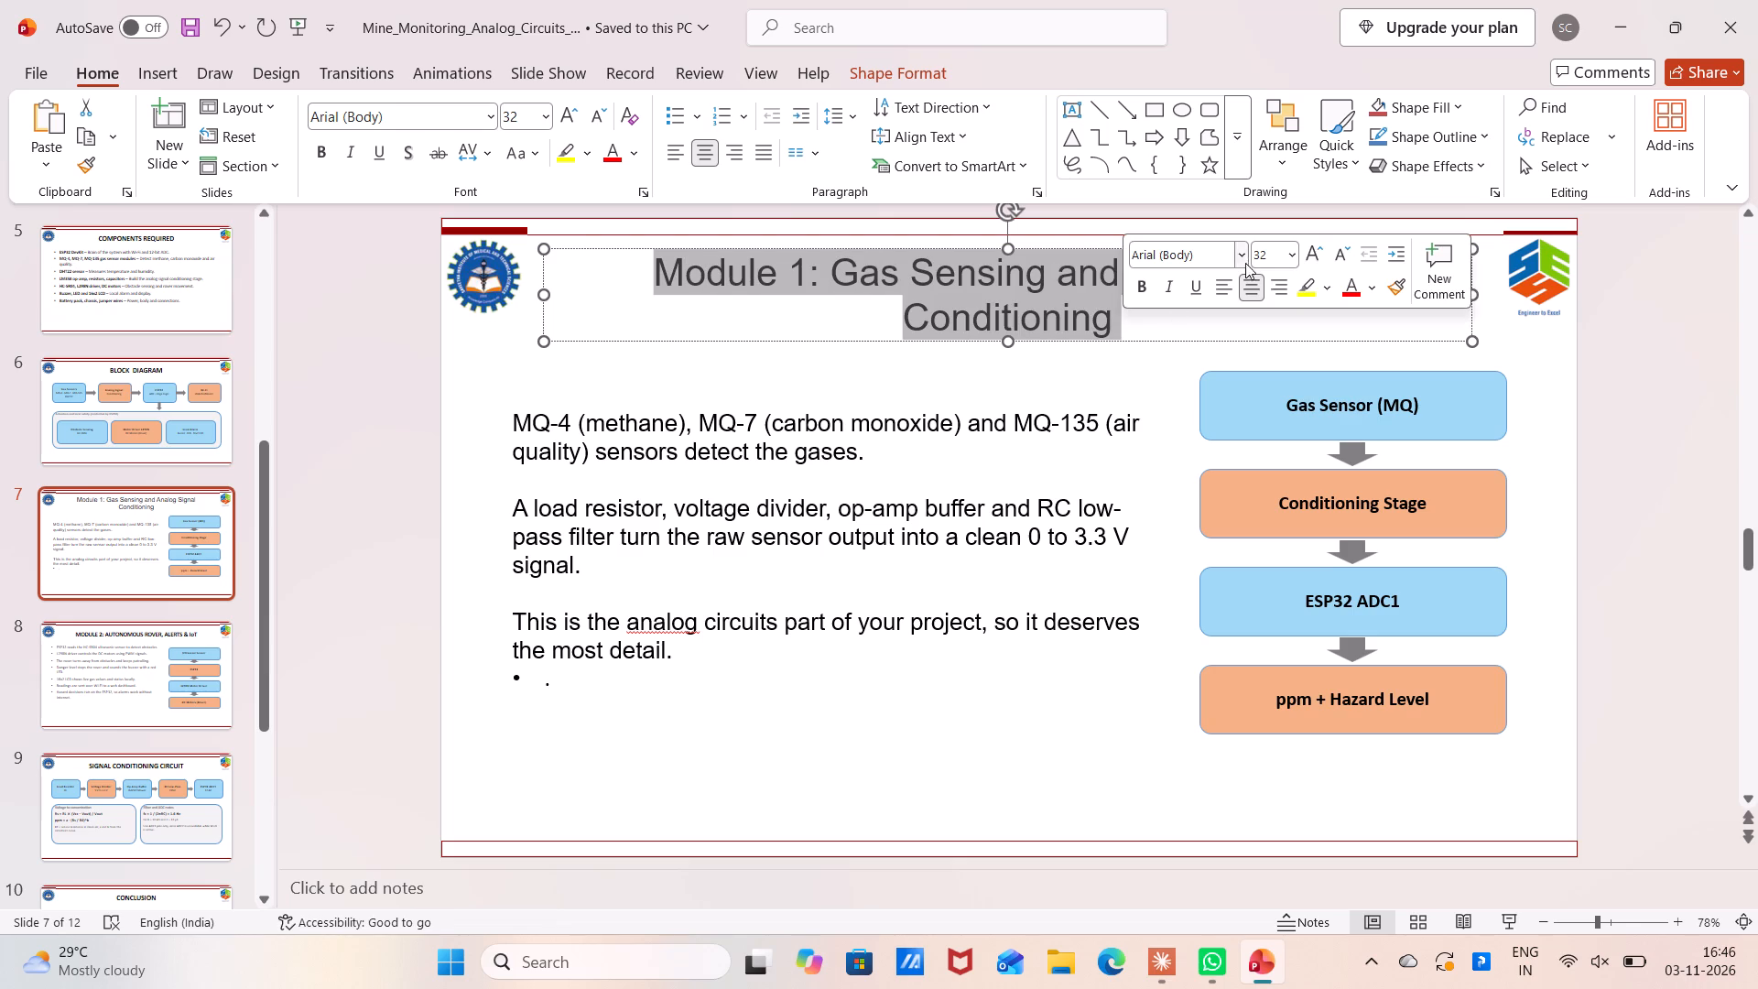
click(1292, 249)
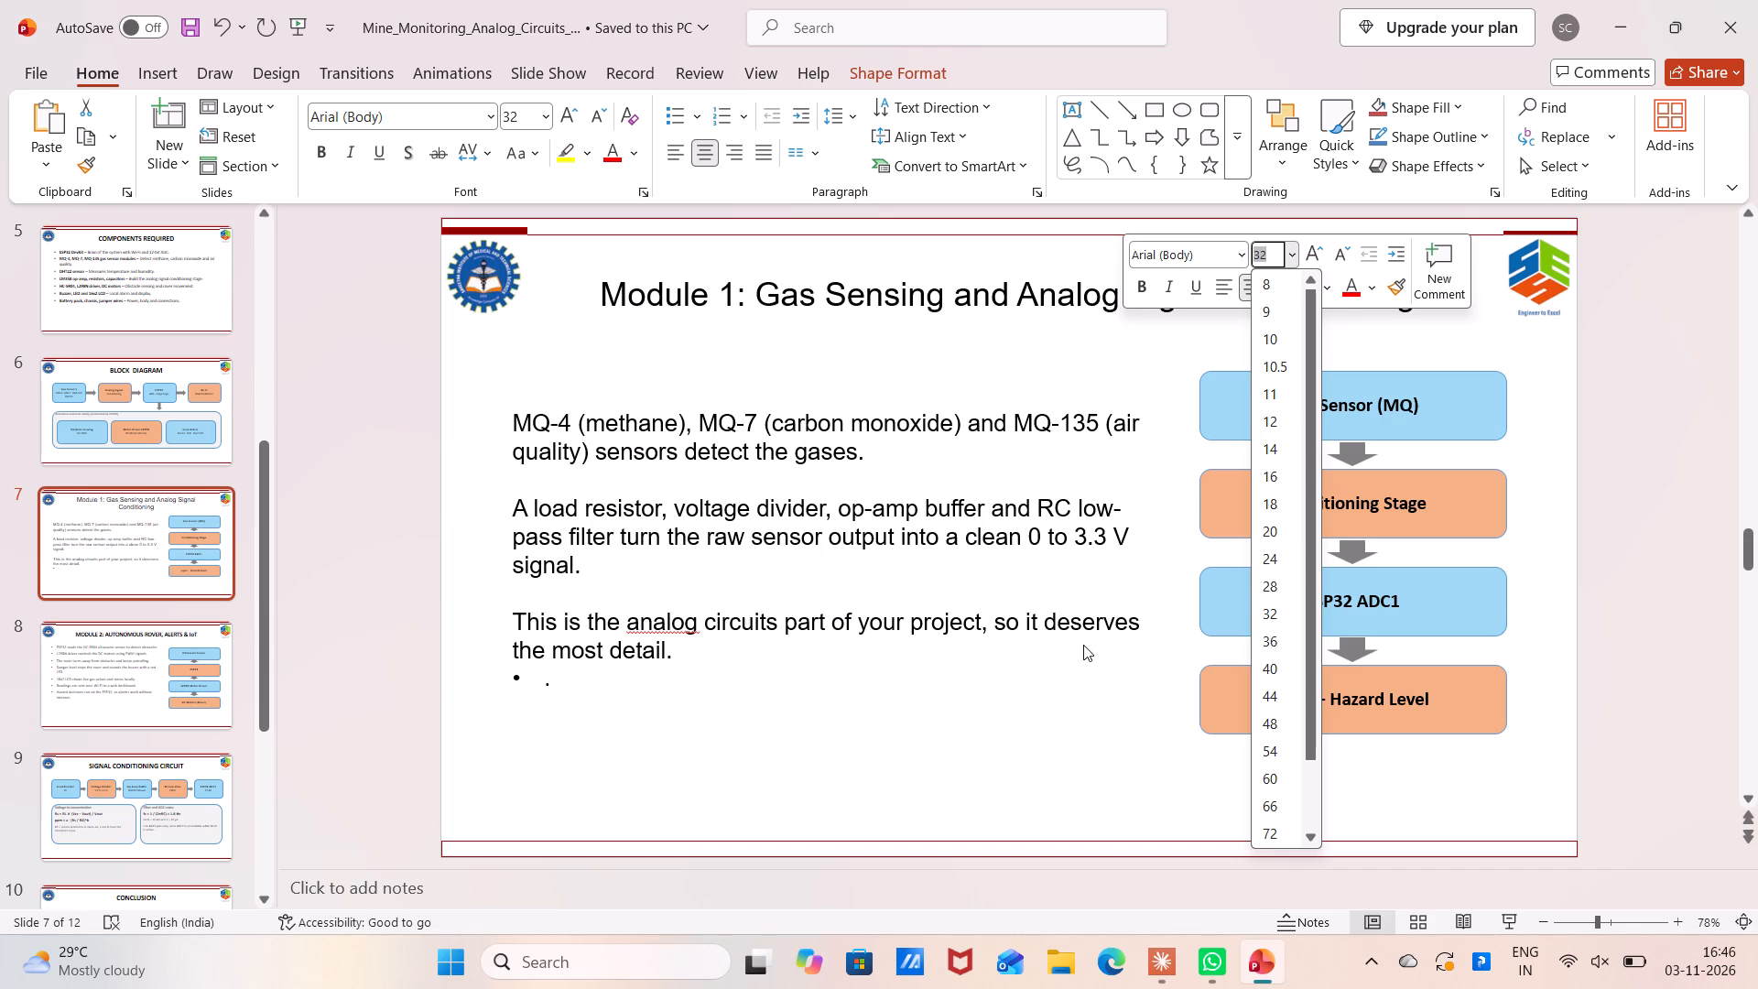
click(1267, 581)
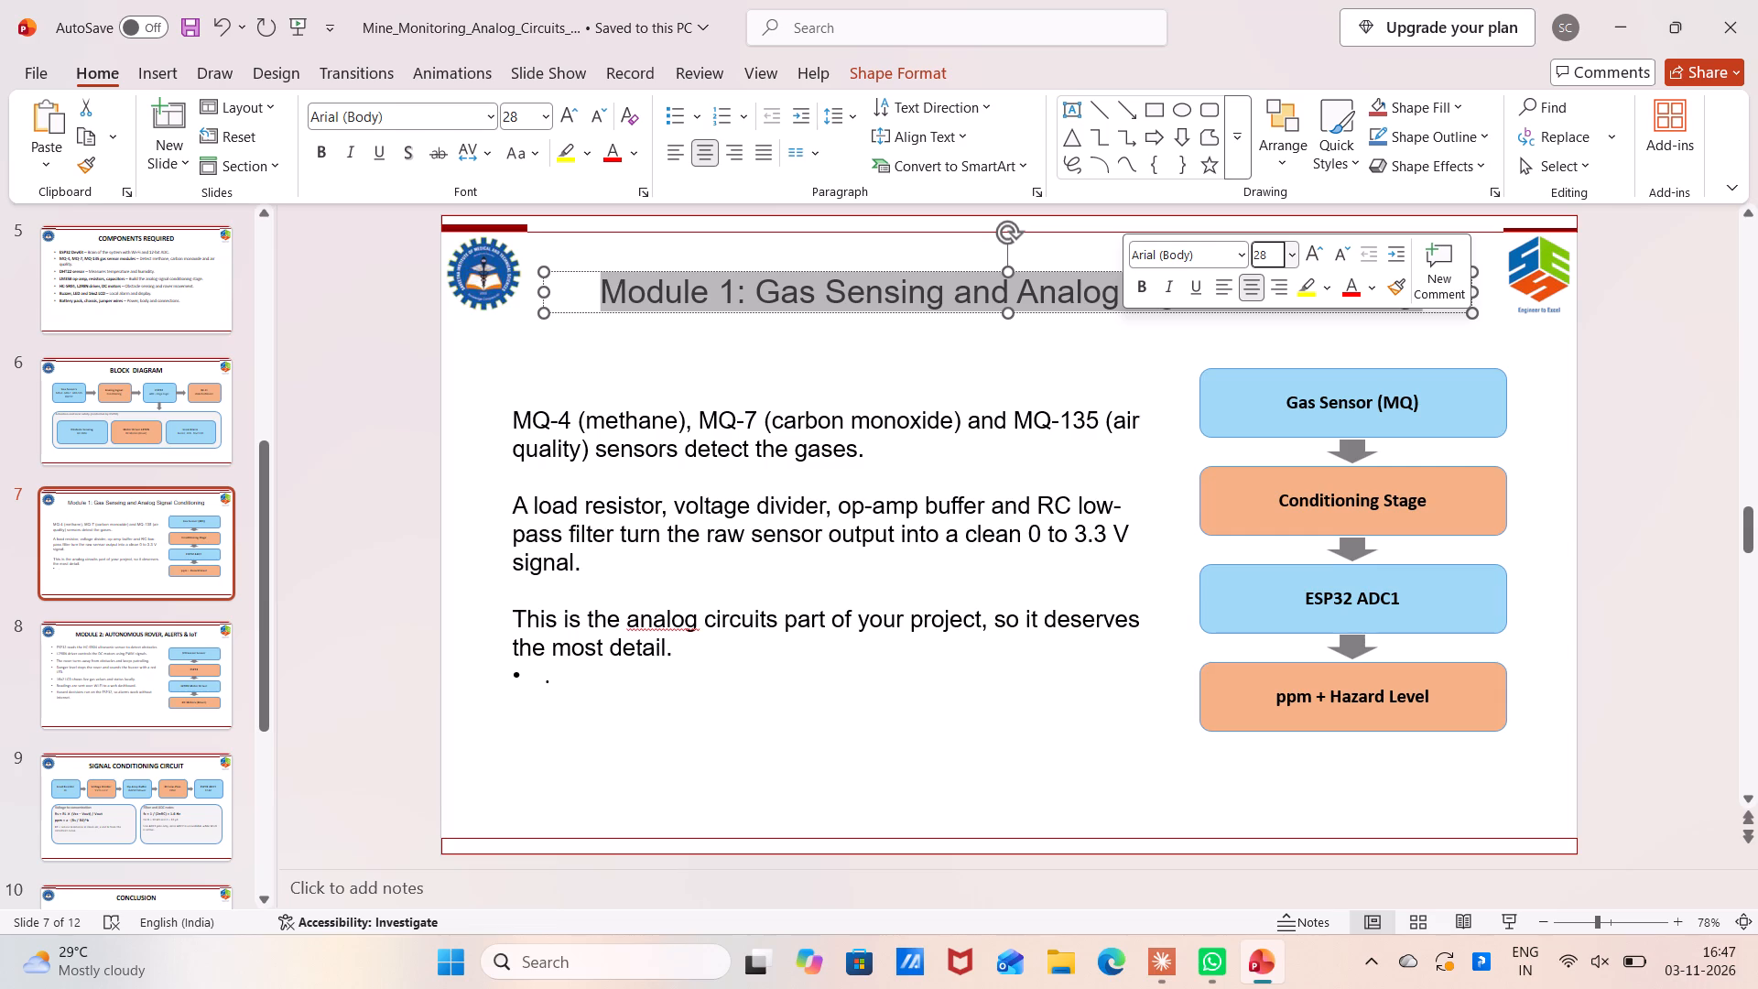
click(1001, 393)
Narrow the Module 1 title box slightly from its right edge so the centred title shifts a little away from the logo.
click(1032, 296)
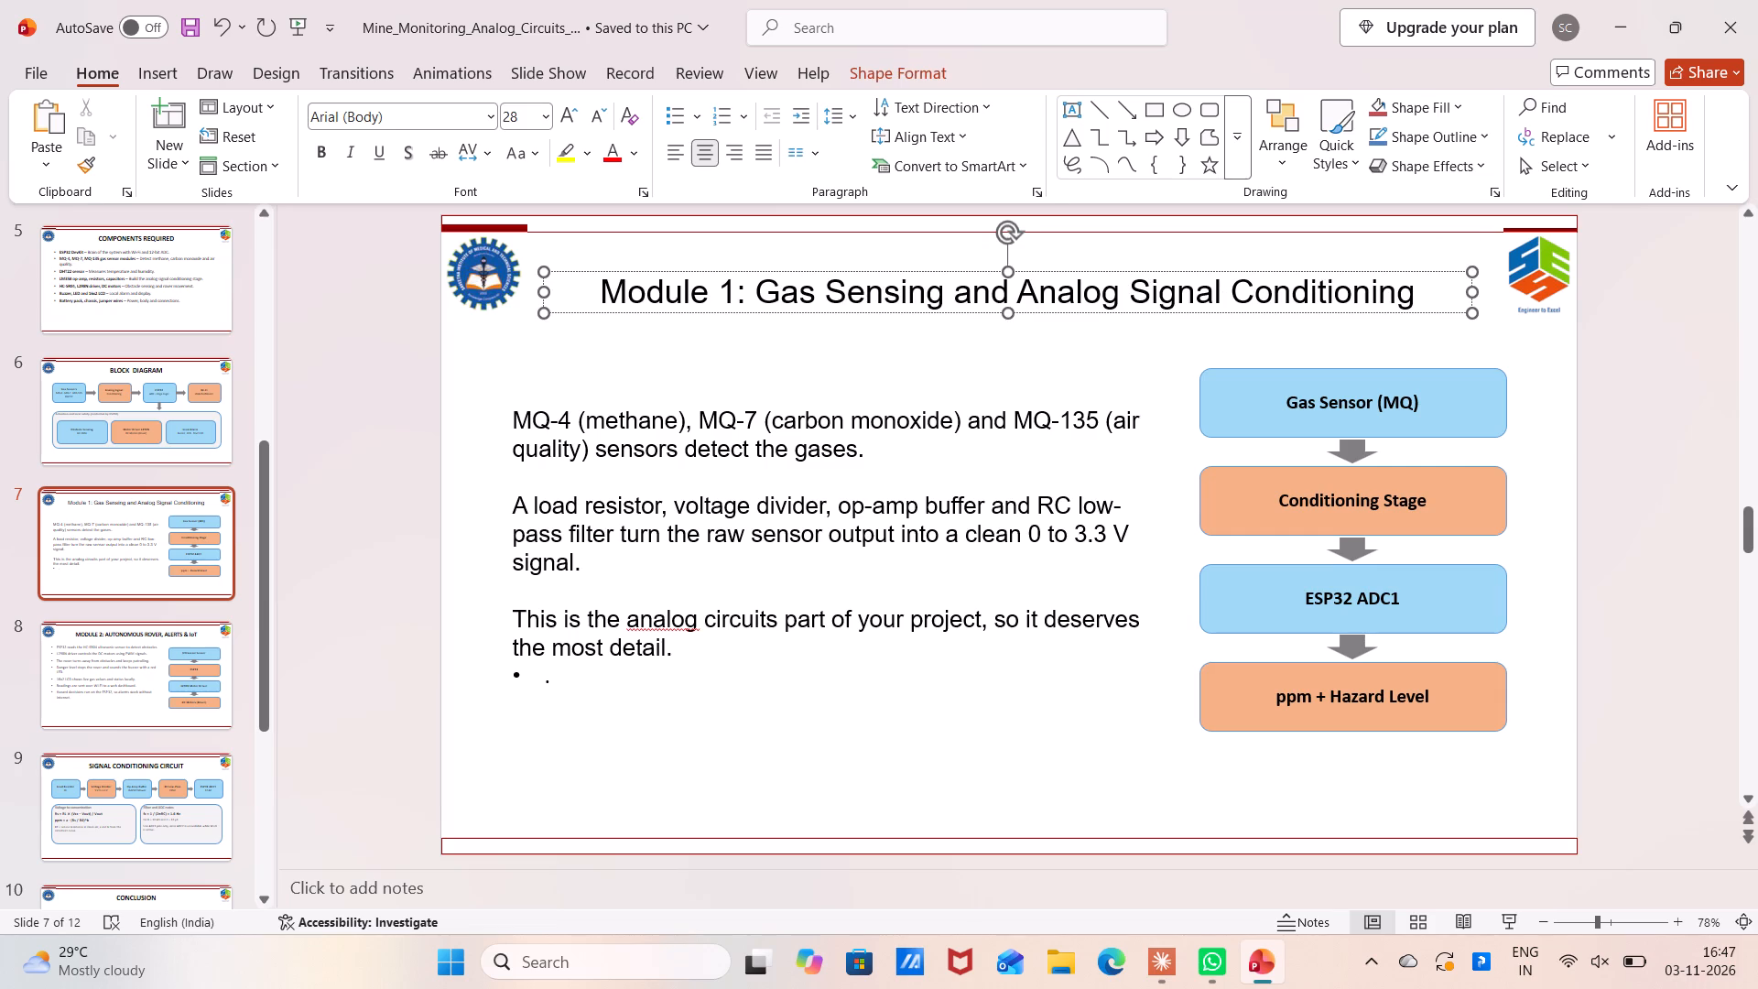
drag(1470, 295, 1438, 291)
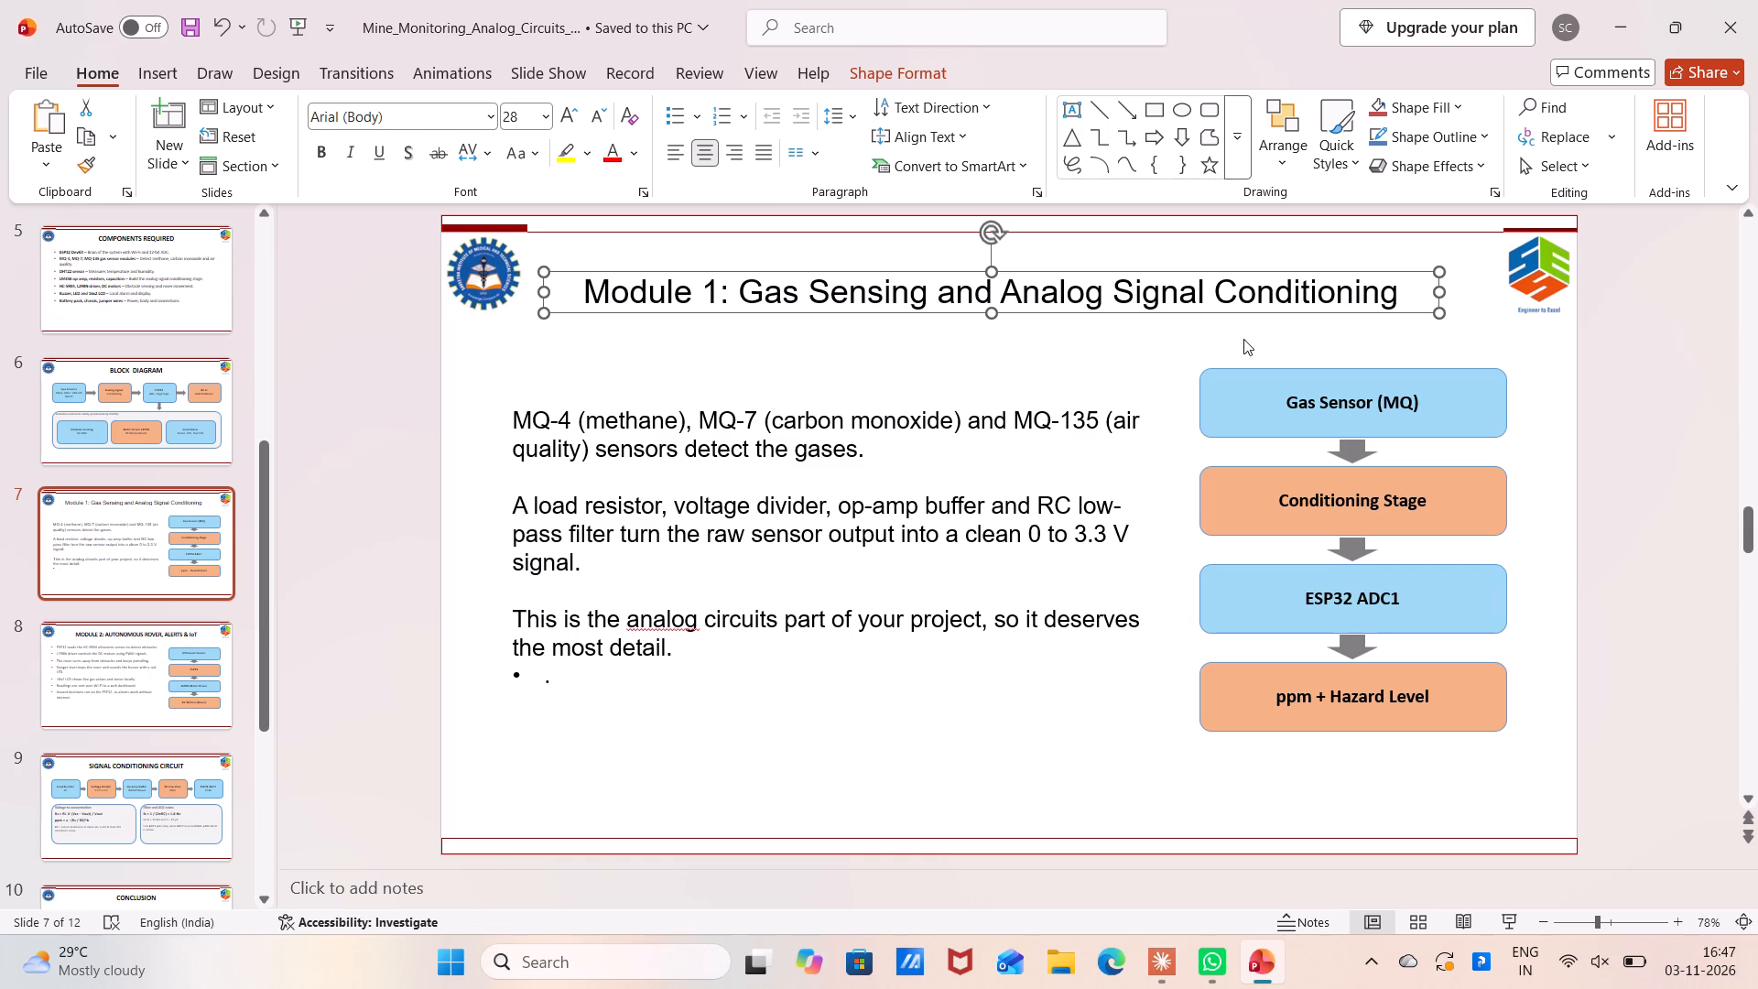
click(1220, 335)
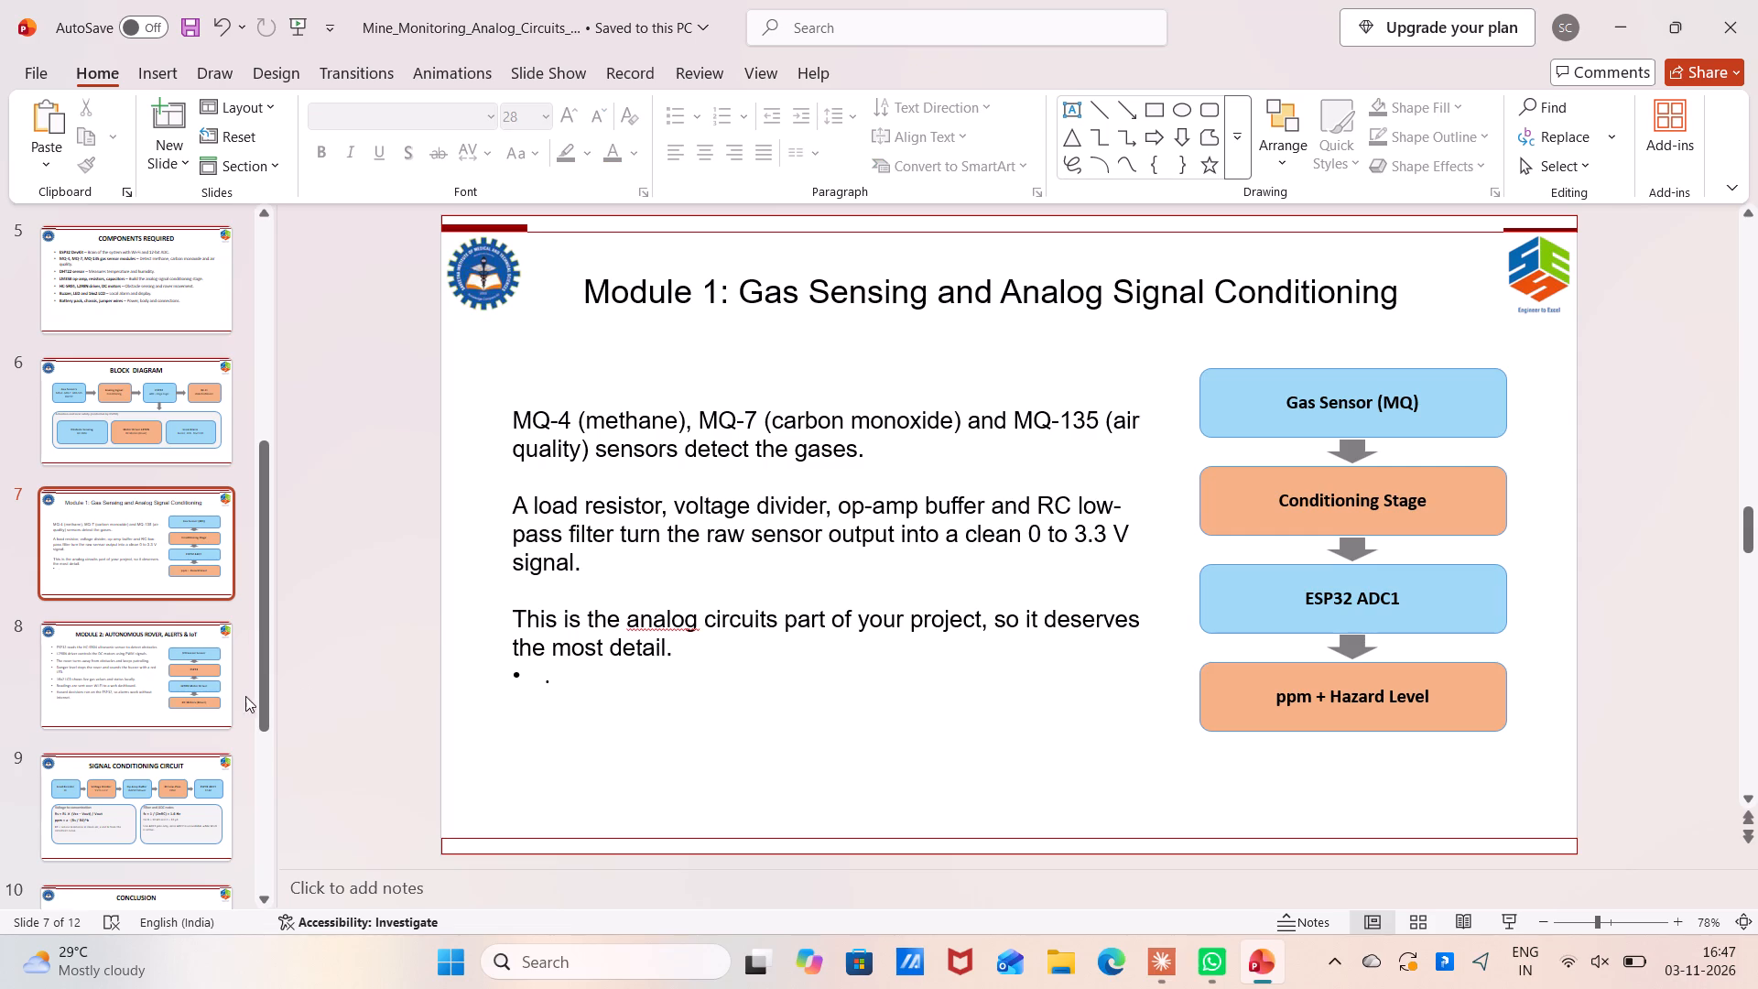
Go to slide 8 and replace its bullet text with the Module 2 heading and points from the chat reply.
click(185, 669)
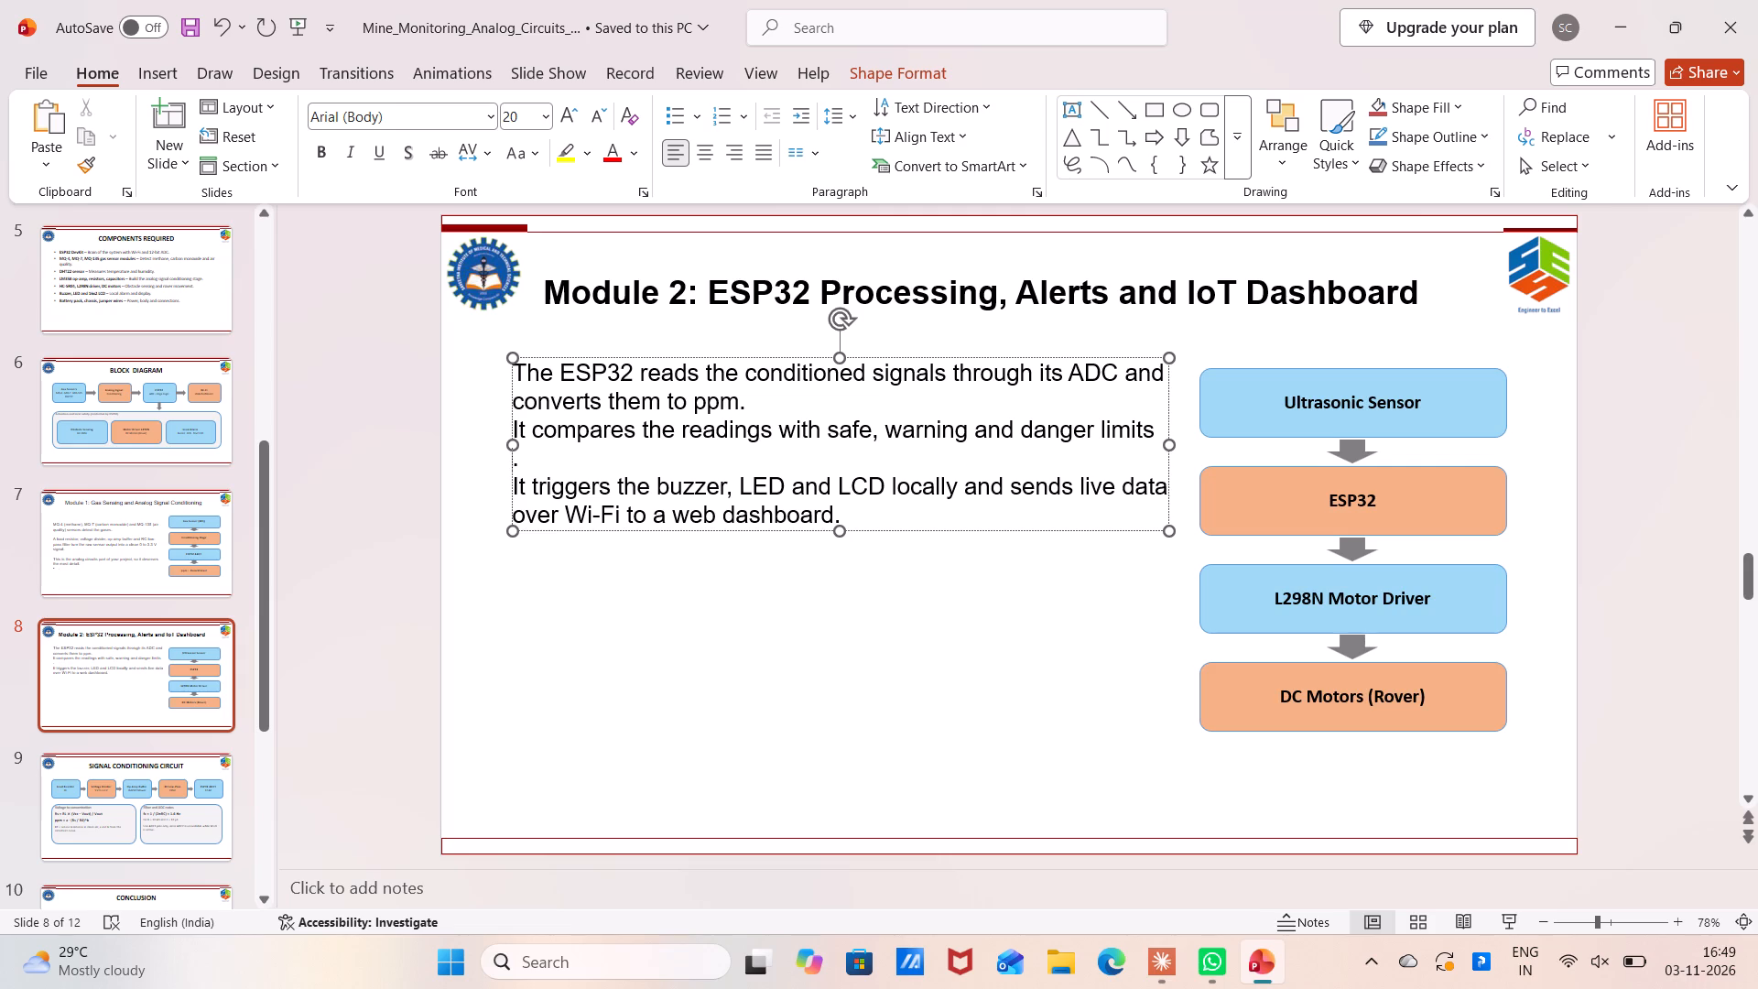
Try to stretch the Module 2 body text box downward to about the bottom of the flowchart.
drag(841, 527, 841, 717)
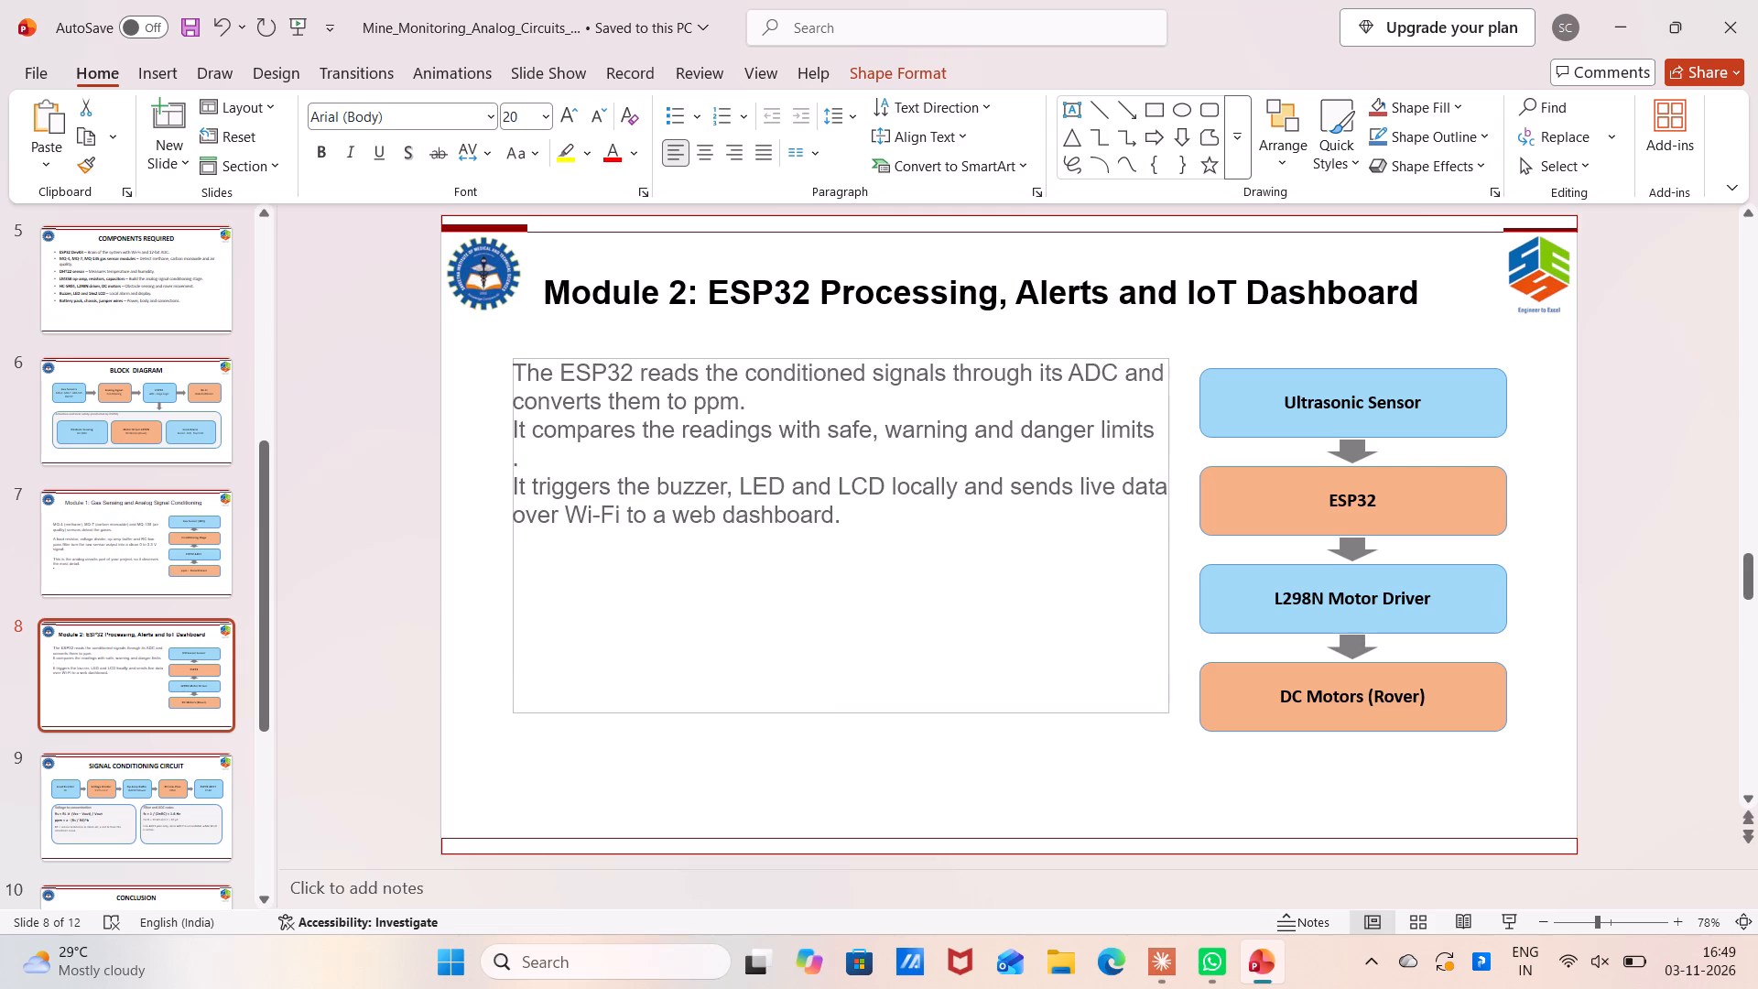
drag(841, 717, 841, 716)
Narrow the Module 2 body text box from its right edge to widen the gap beside the flowchart.
drag(1168, 446, 1130, 462)
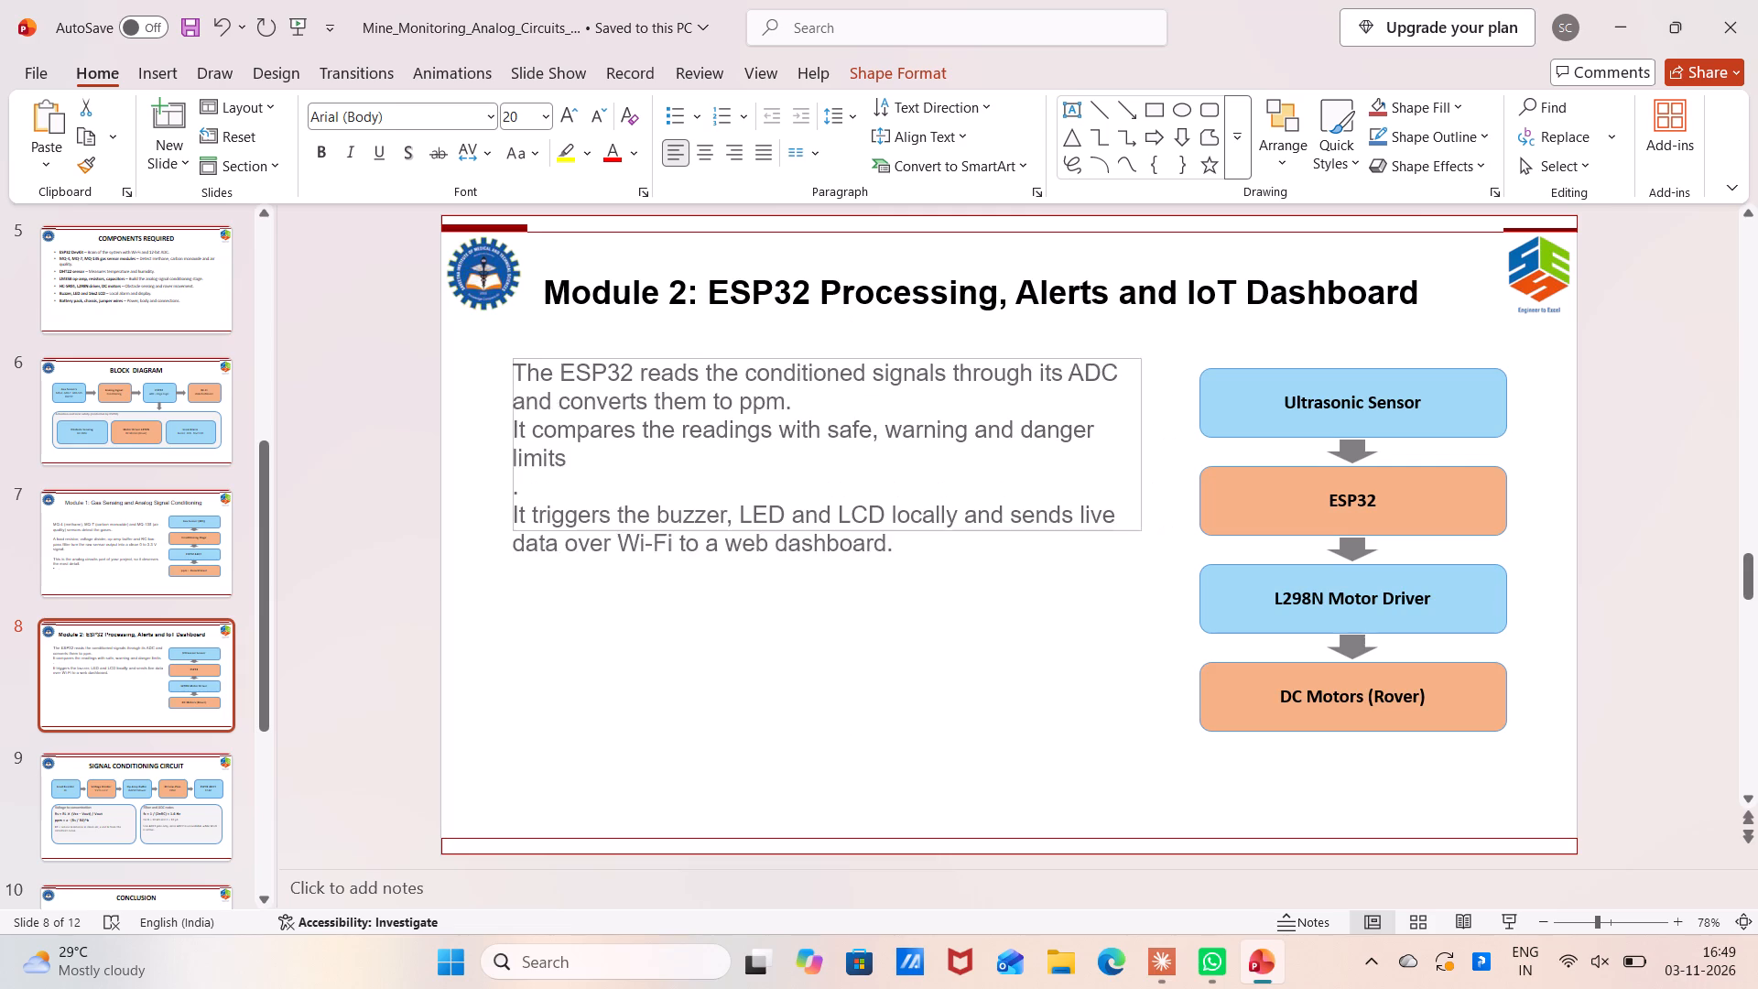
drag(1130, 462, 1084, 622)
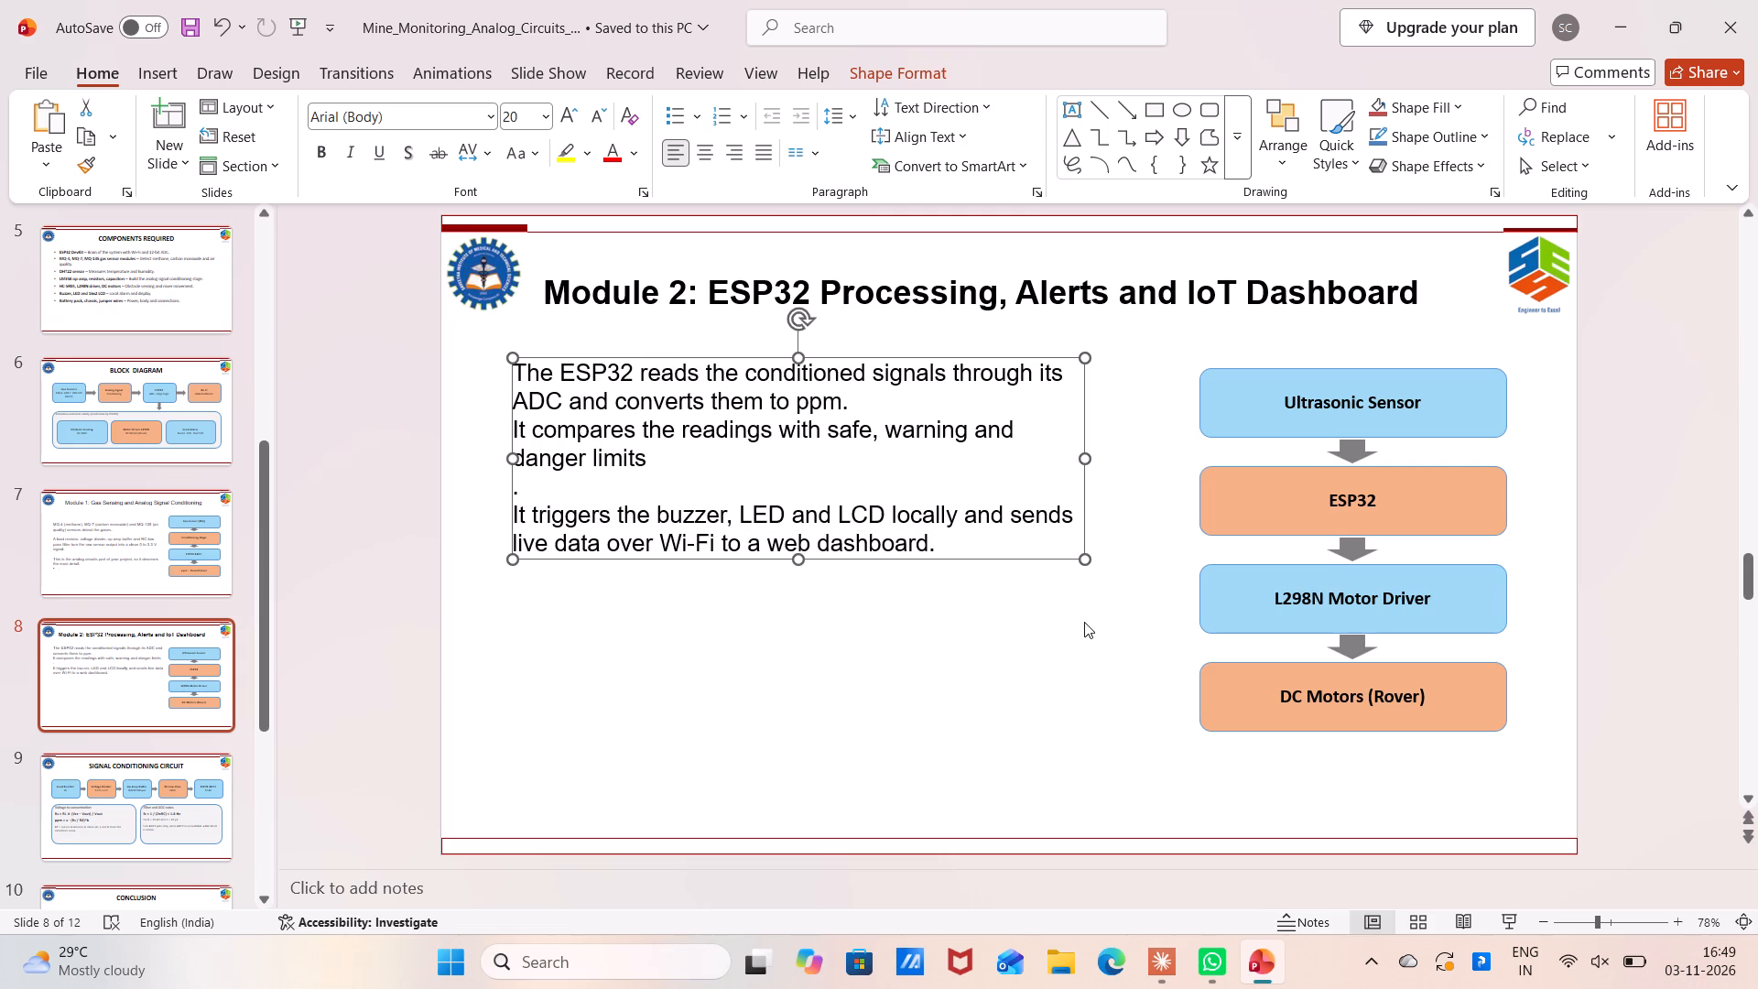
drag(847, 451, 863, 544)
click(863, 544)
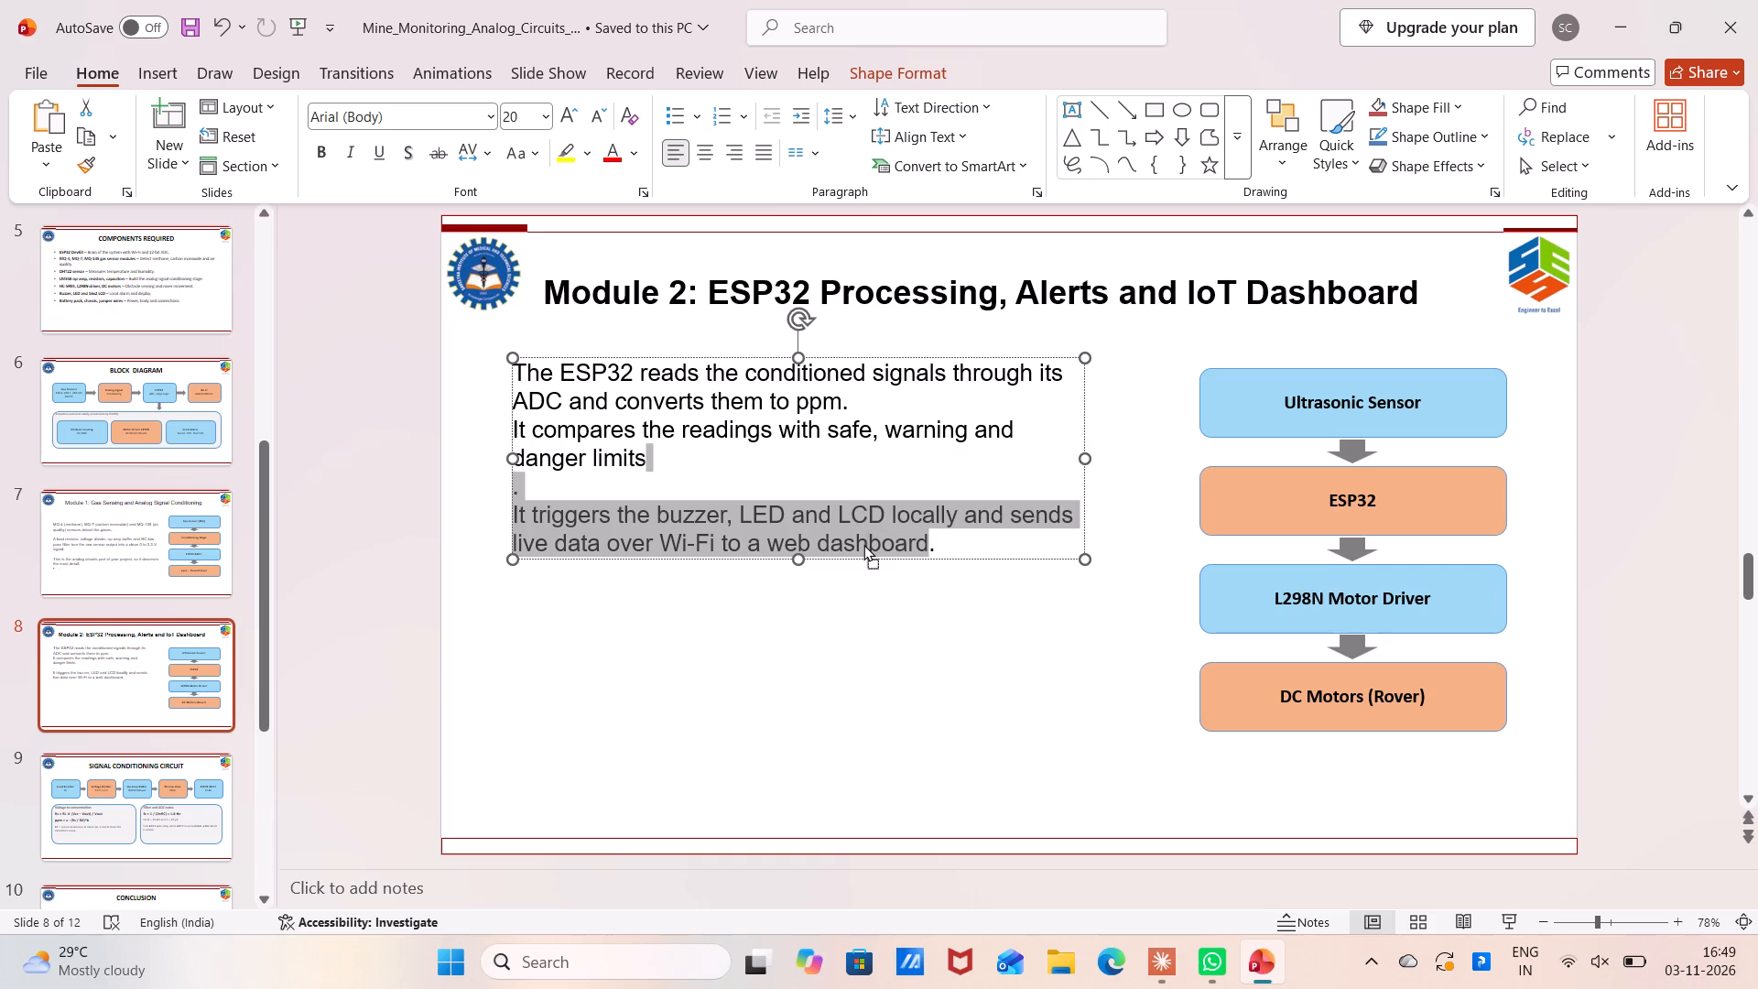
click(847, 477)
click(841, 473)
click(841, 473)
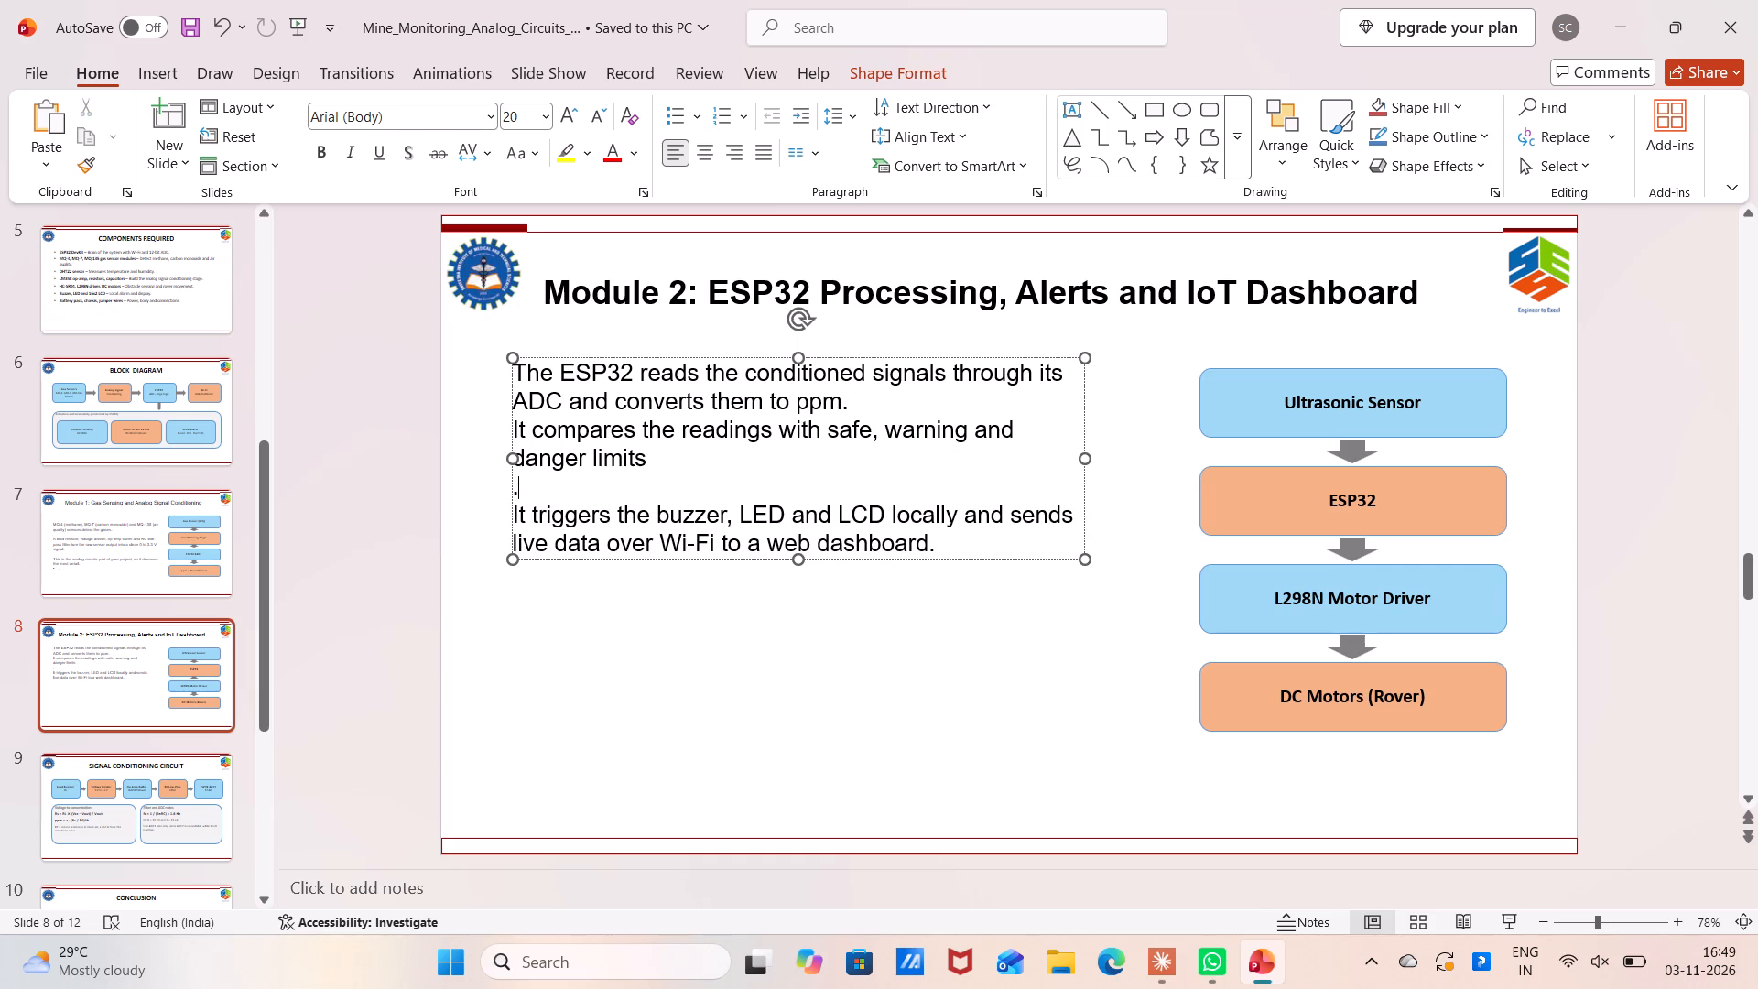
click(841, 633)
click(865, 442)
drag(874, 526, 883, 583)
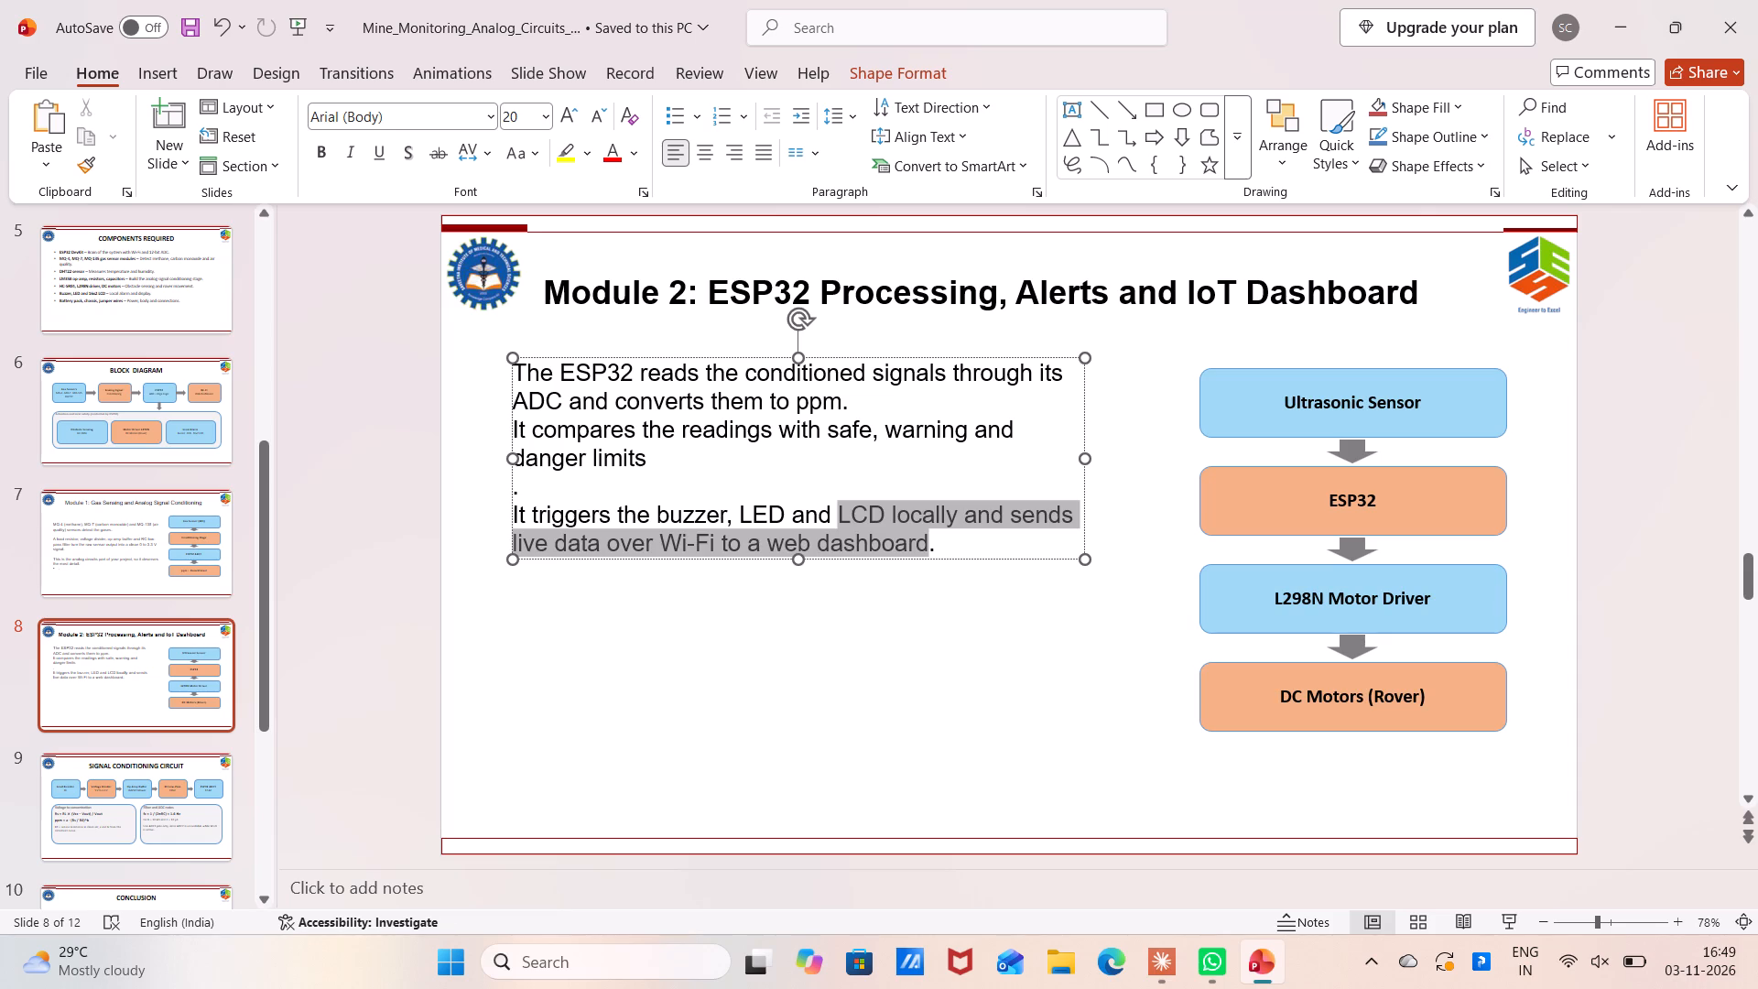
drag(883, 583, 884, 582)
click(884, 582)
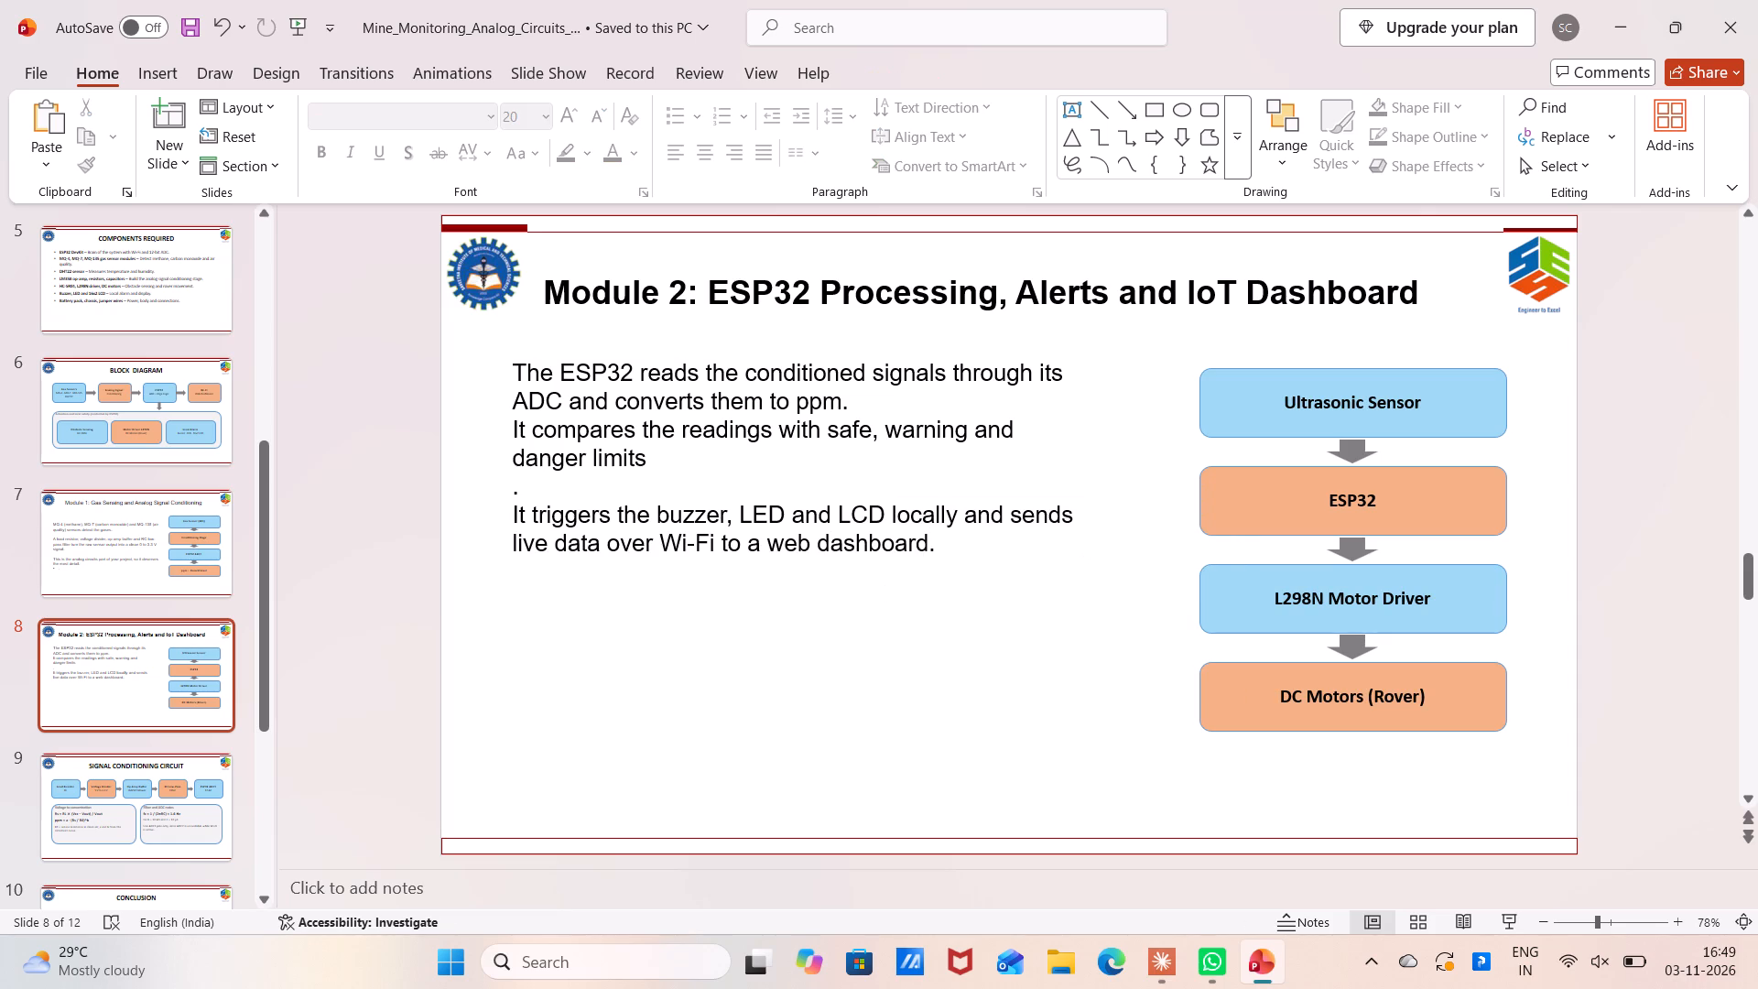
Insert a blank line between the first and second points in the Module 2 body text.
click(782, 410)
scroll(781, 444, up, 1)
Insert a blank line after the paragraph about the ESP32 reading the conditioned signals on the Module 2 slide.
click(852, 399)
key(Return)
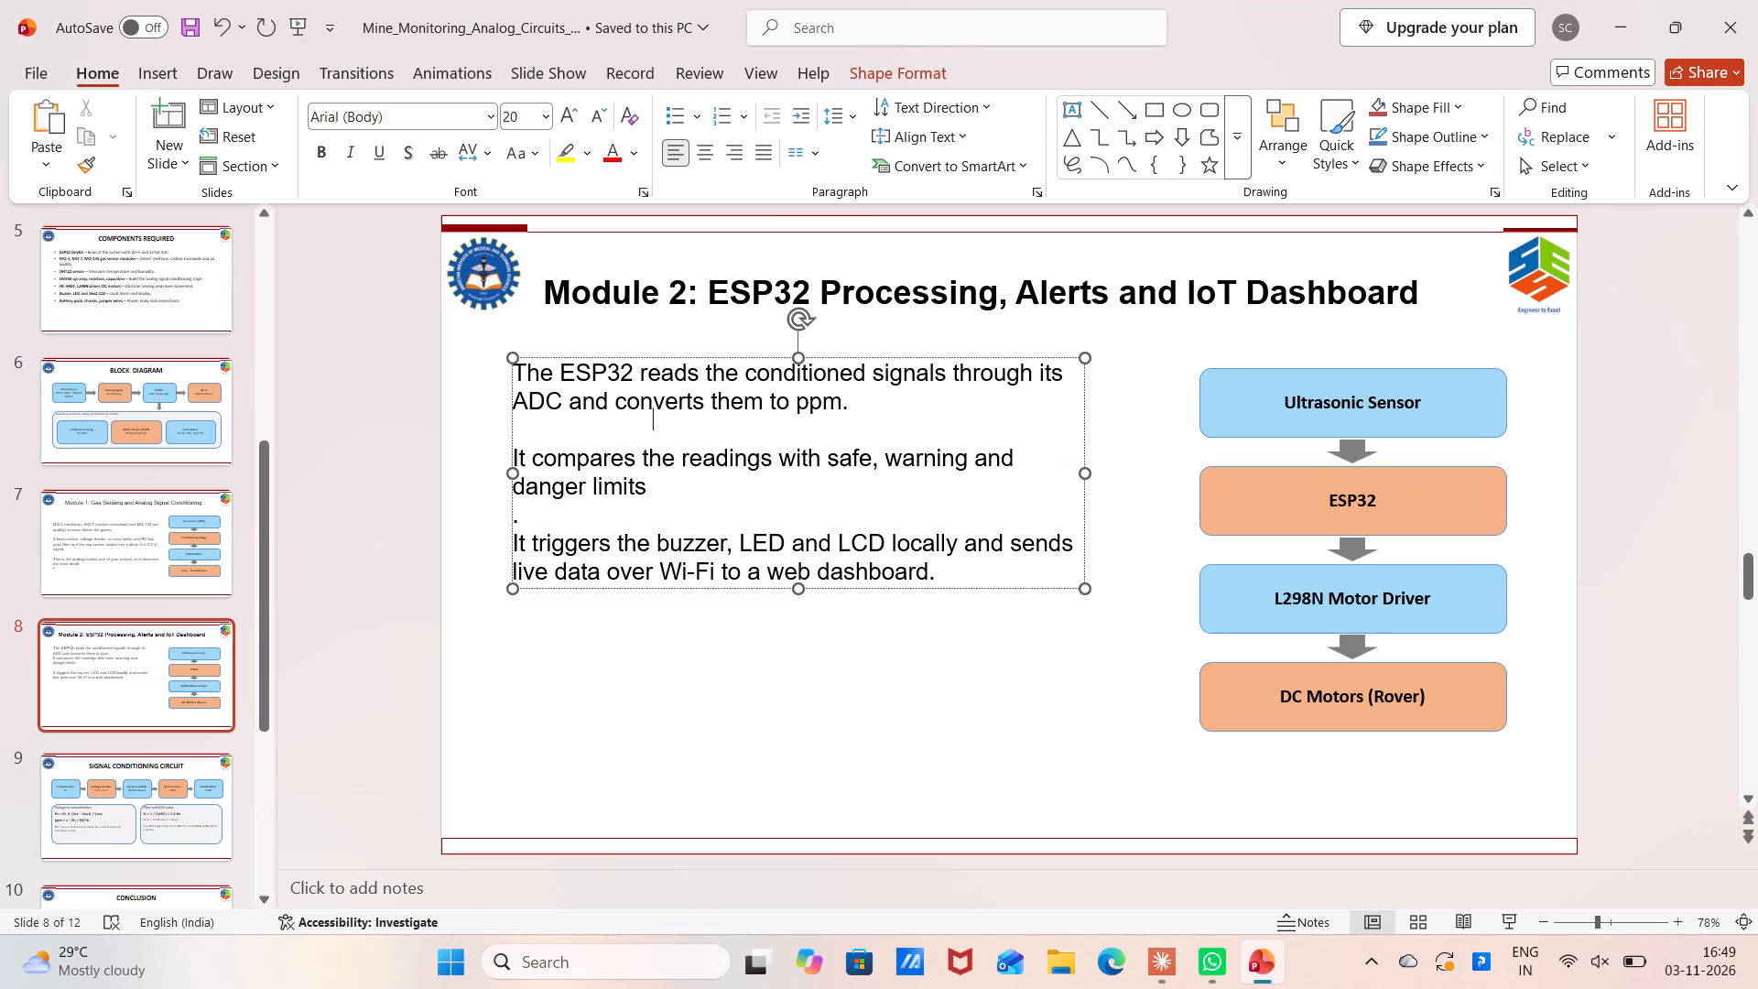
click(635, 651)
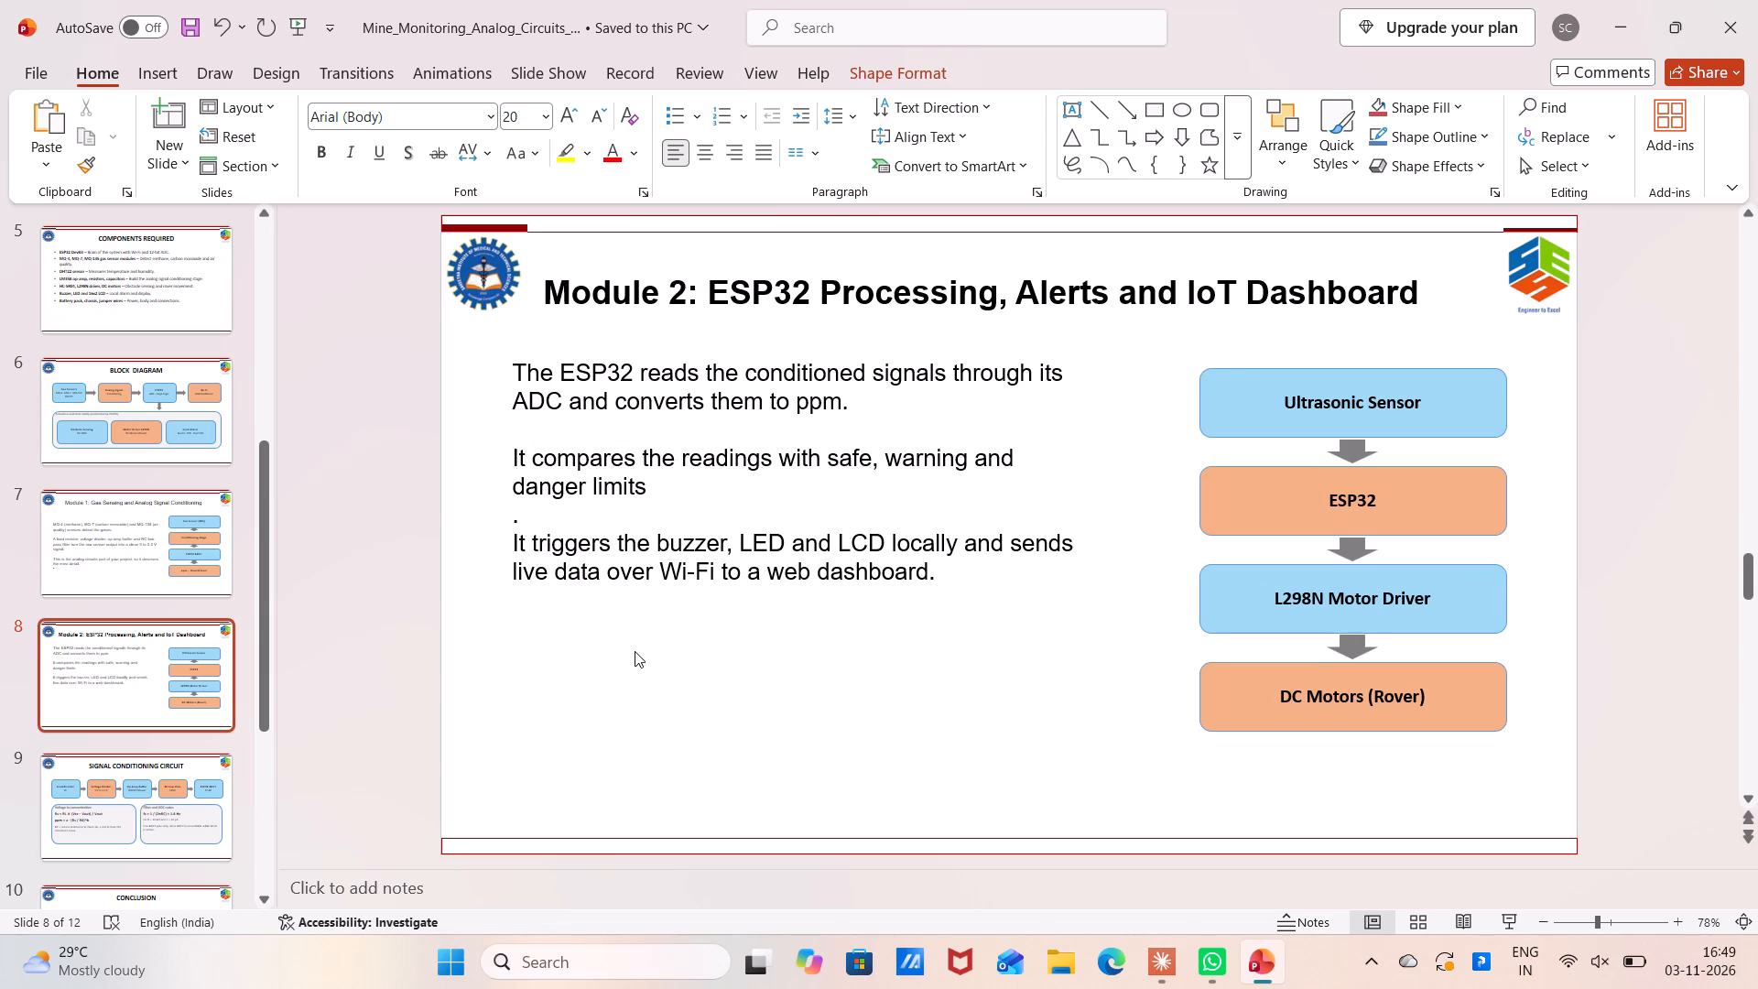
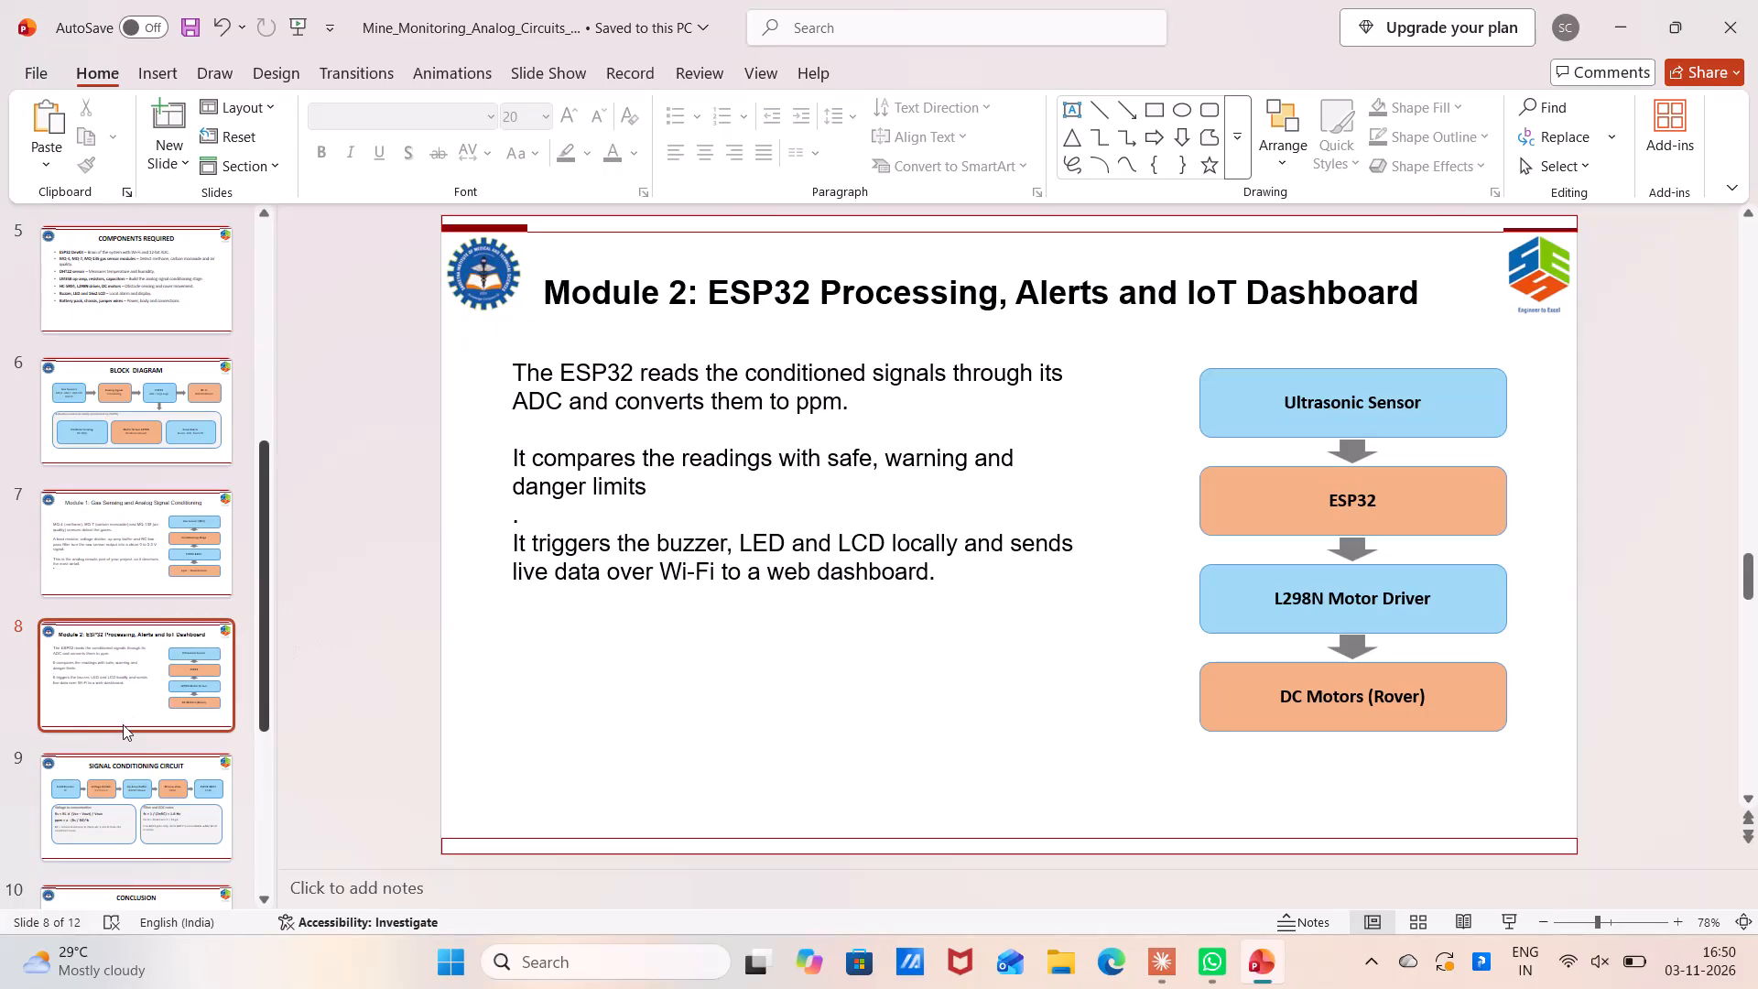
Insert a new blank slide directly after the Module 2 slide.
click(190, 744)
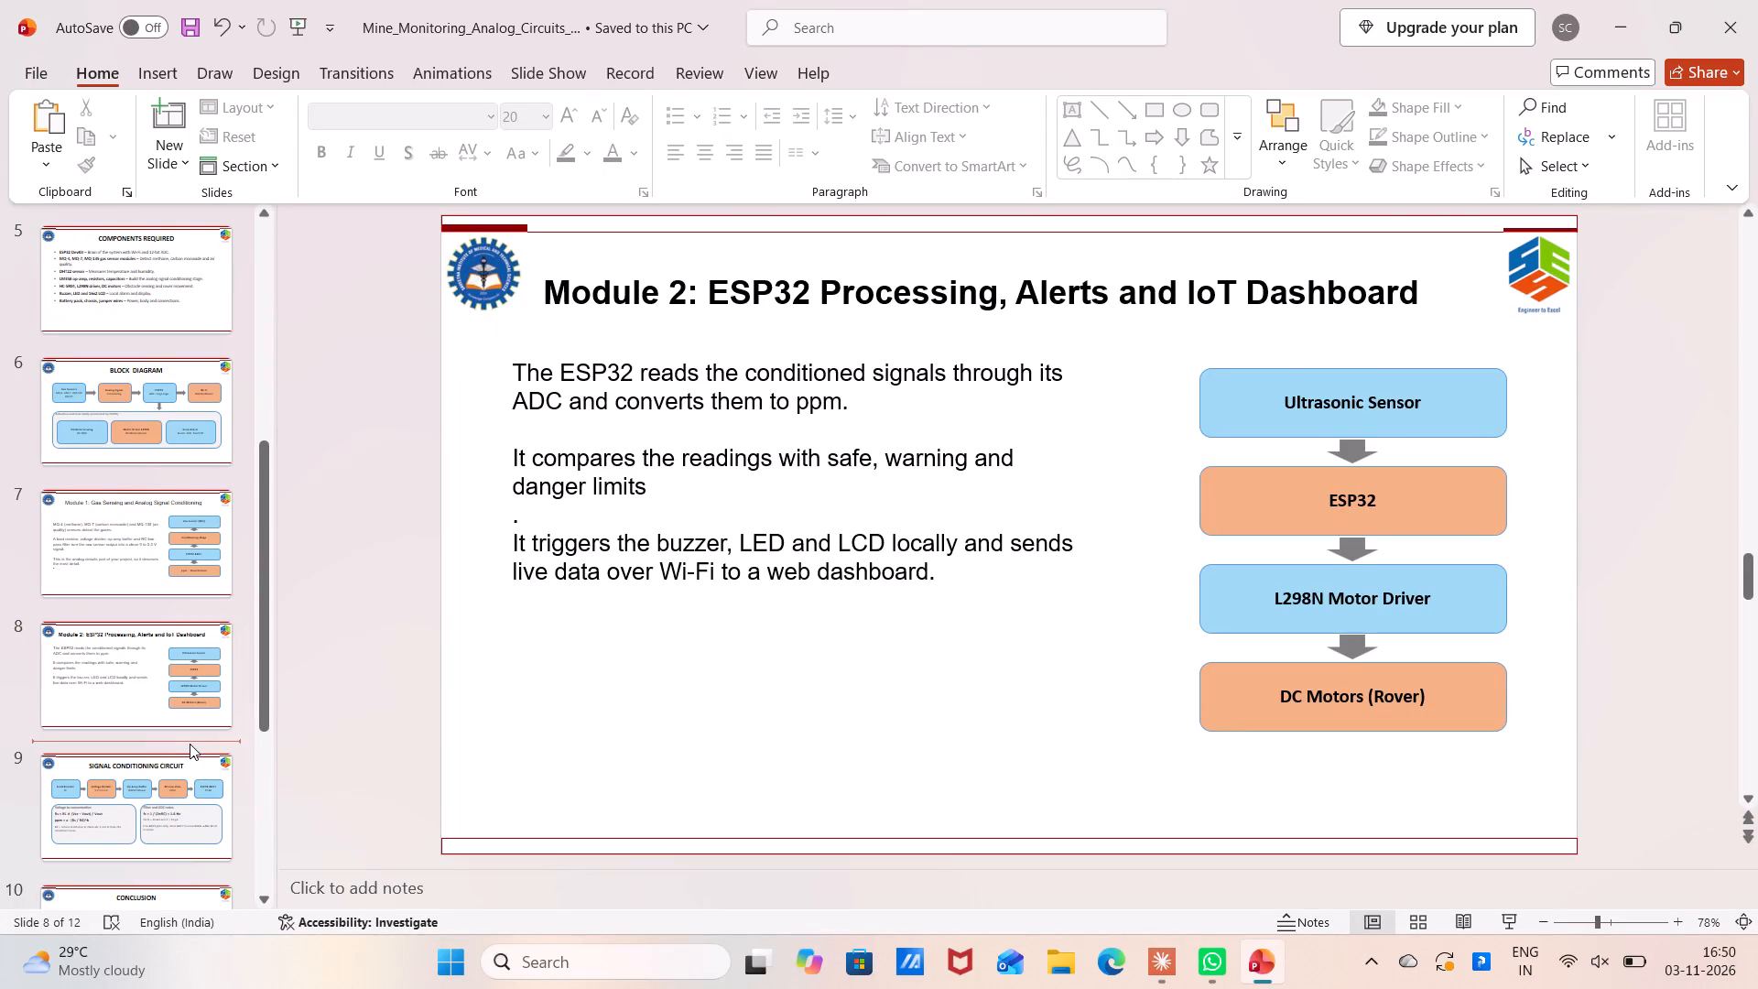
key(space)
key(space)
key(space)
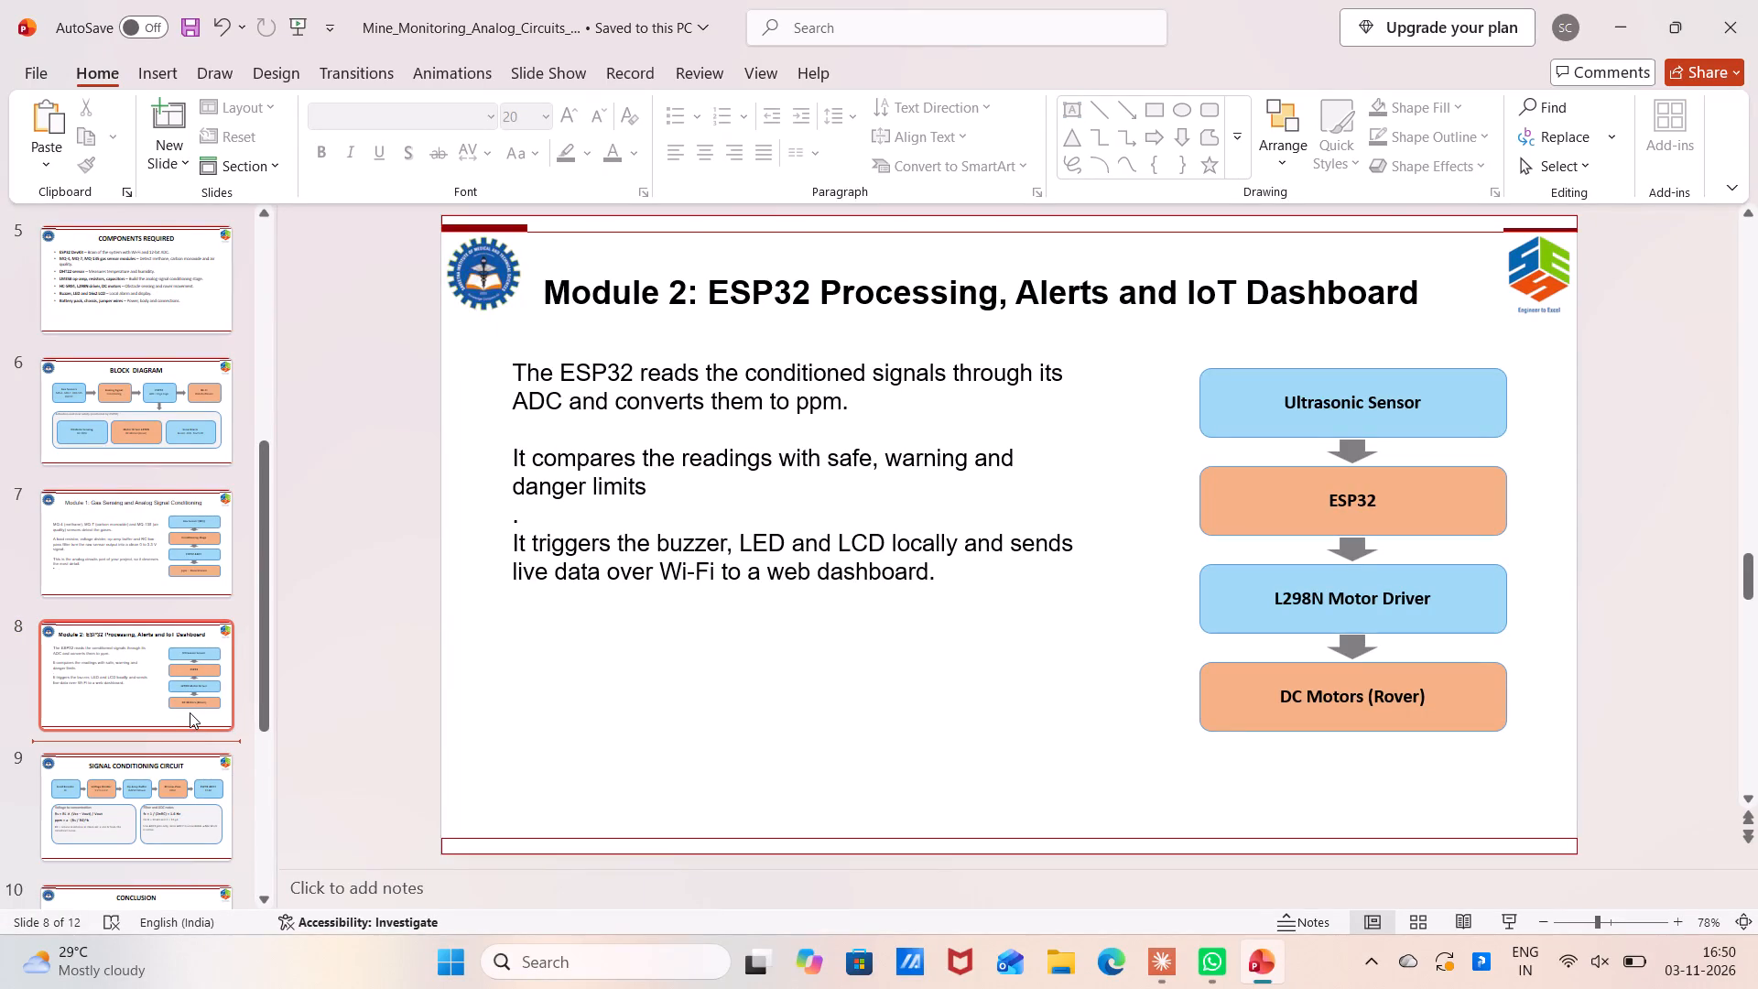
key(Return)
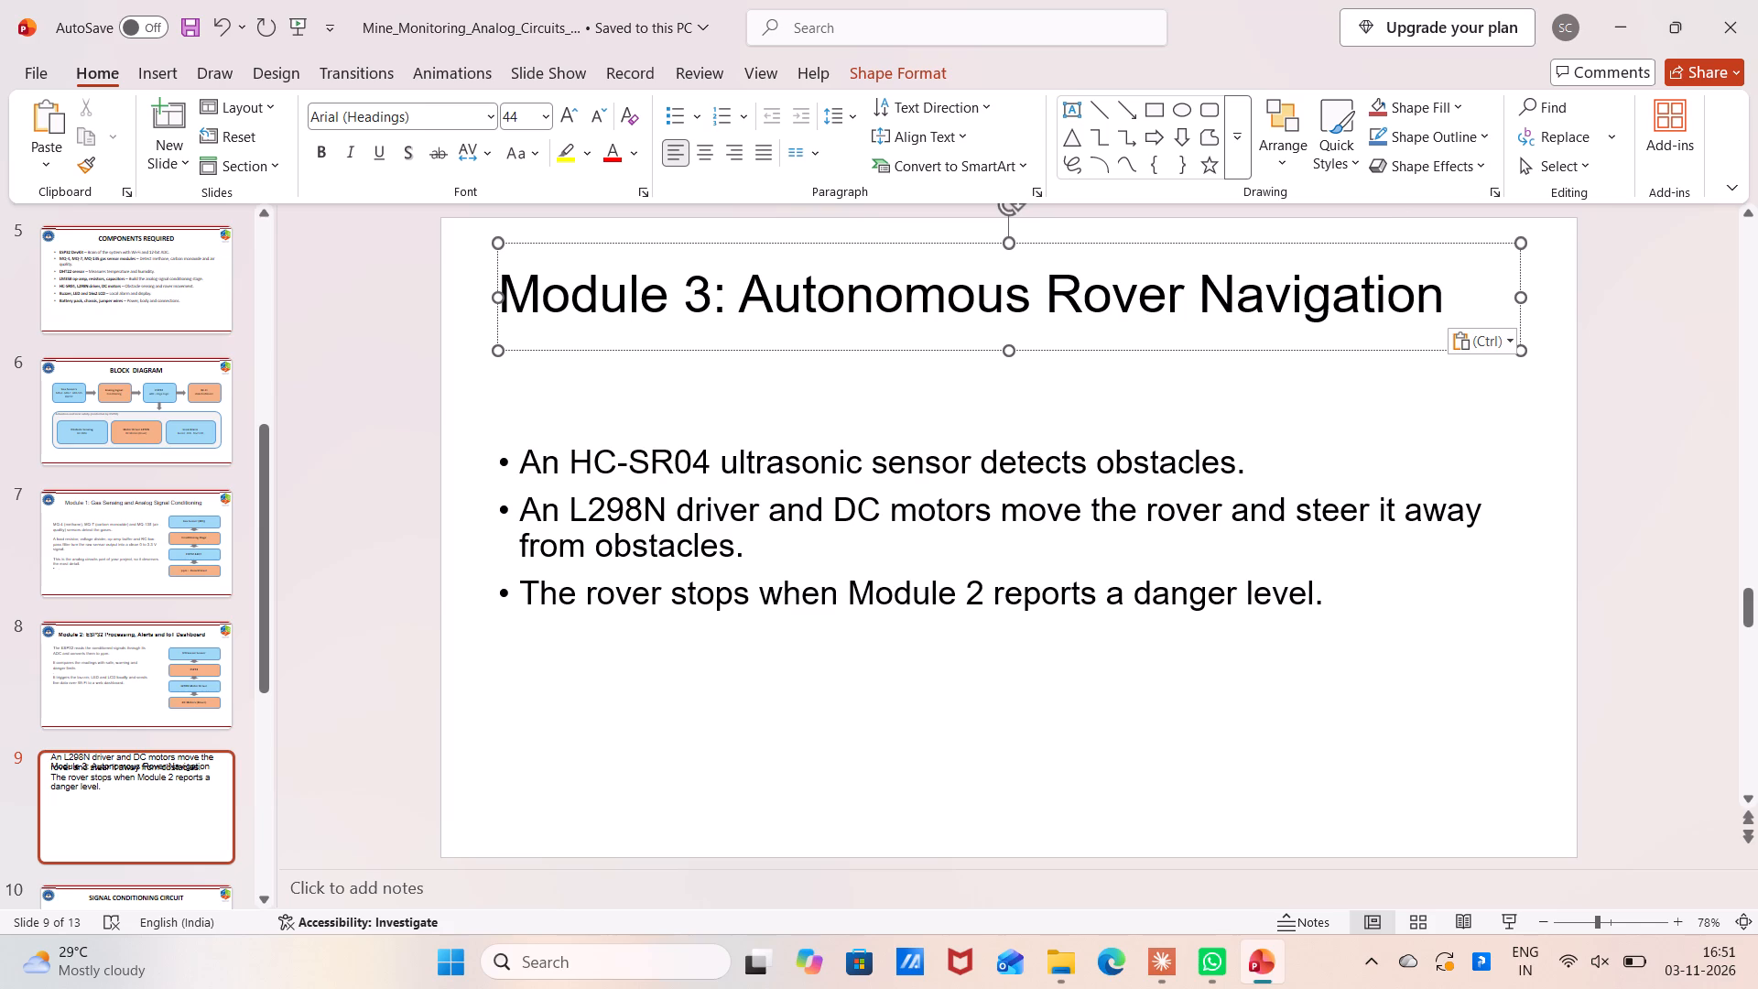
Set the font size of the three Module 3 bullet points to 20.
click(529, 477)
drag(520, 462, 767, 688)
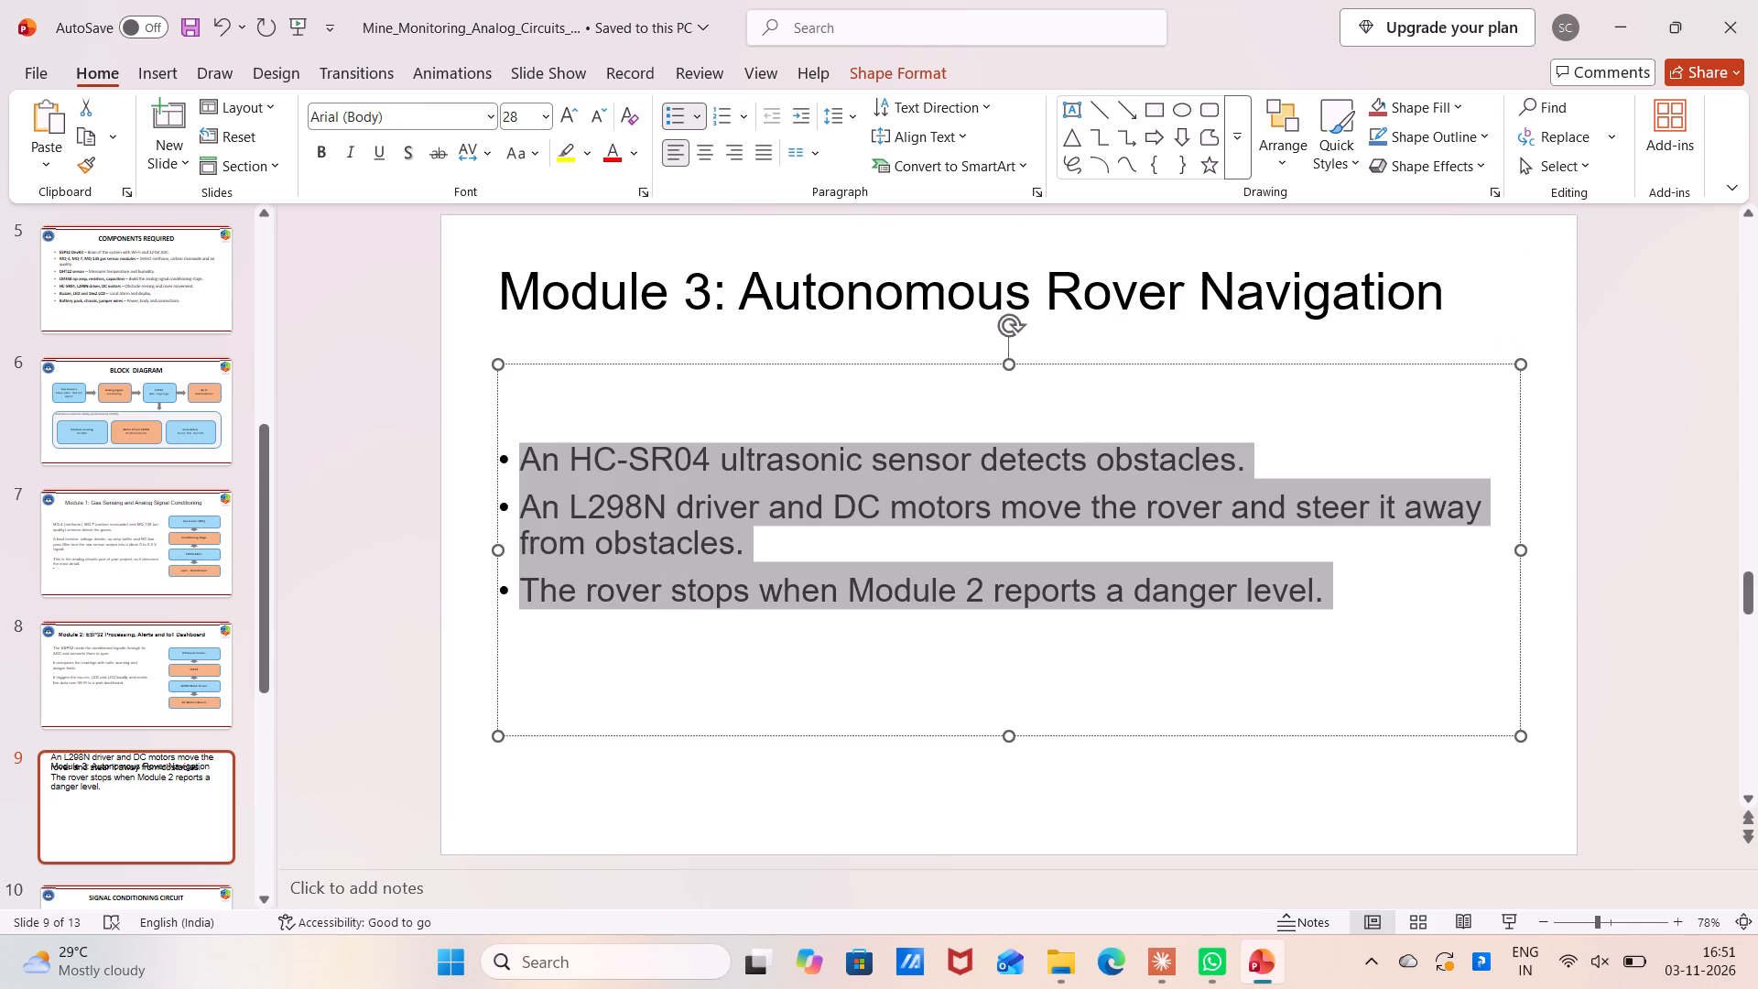
drag(767, 688, 1007, 694)
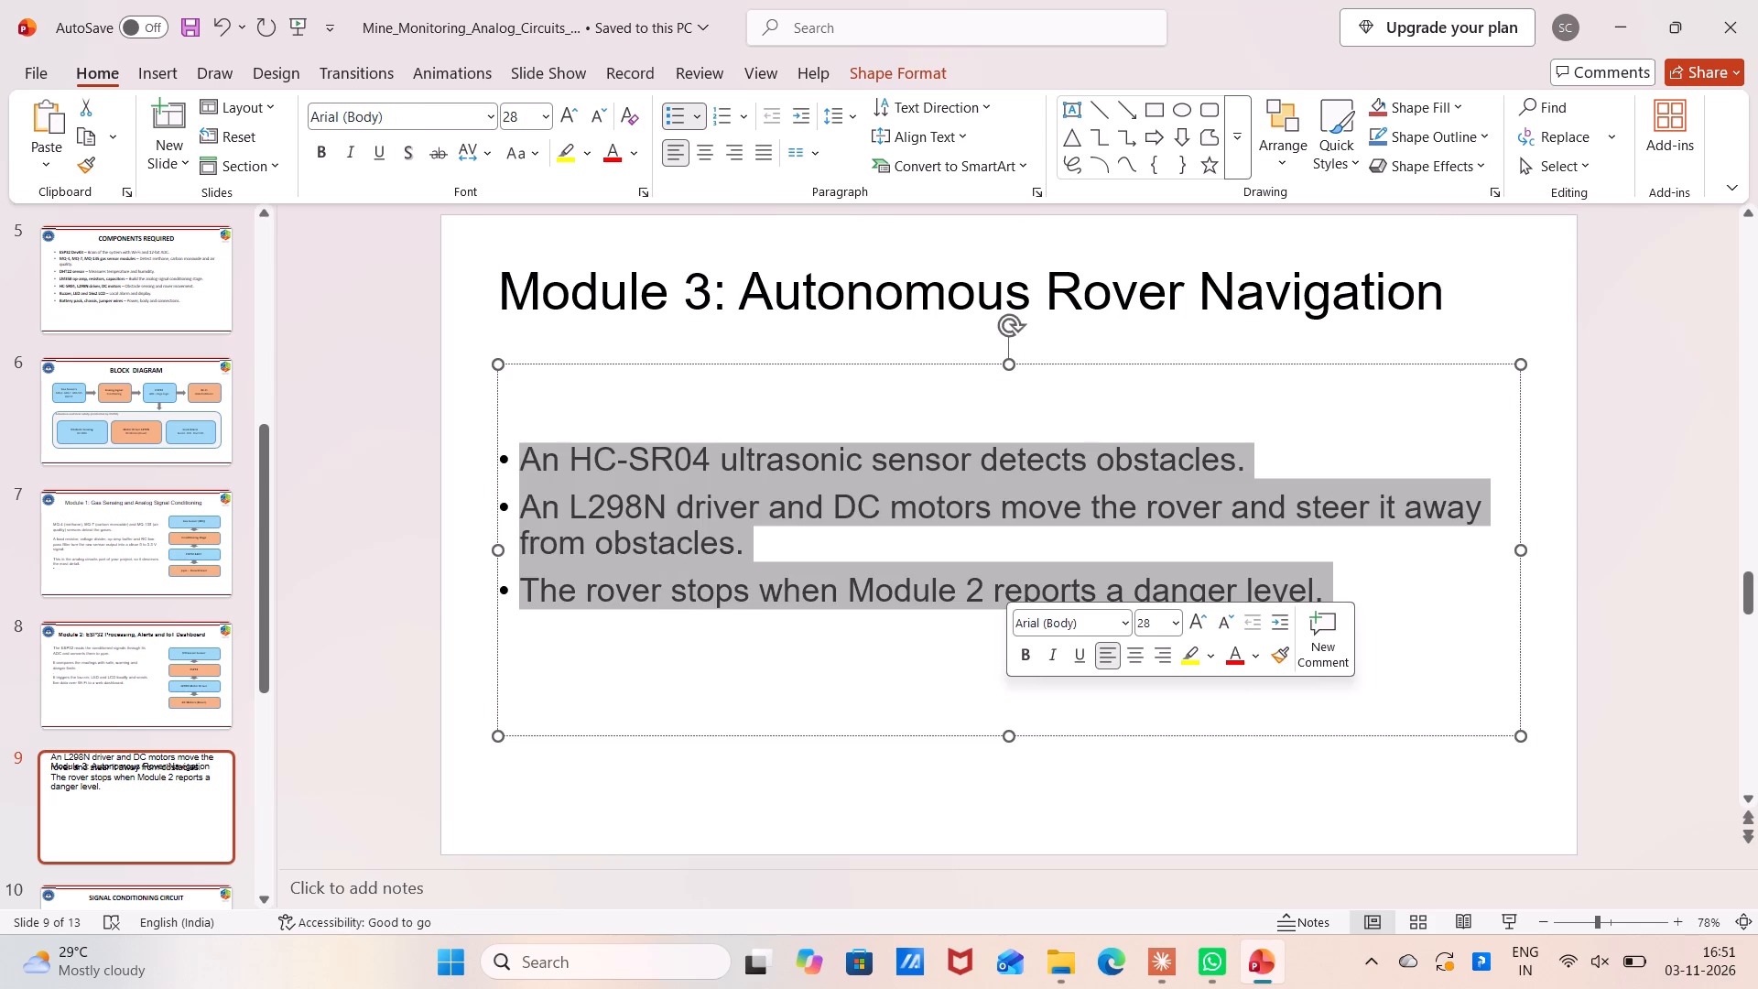
click(1171, 623)
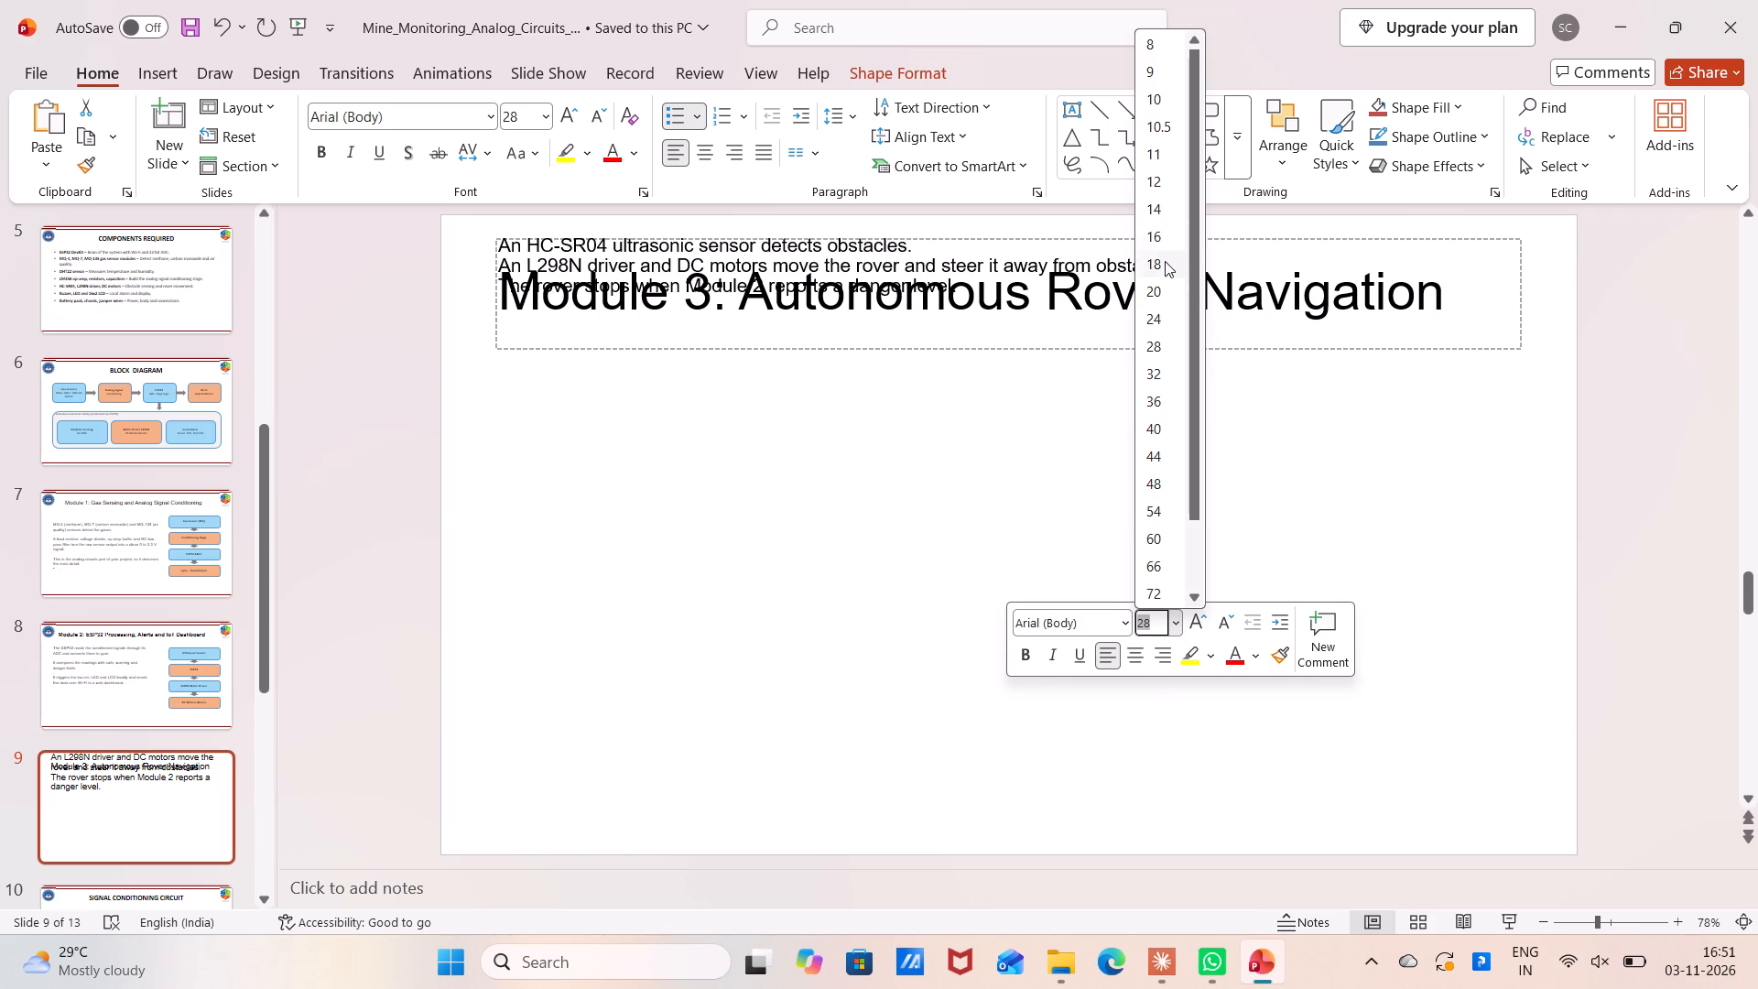
click(1168, 298)
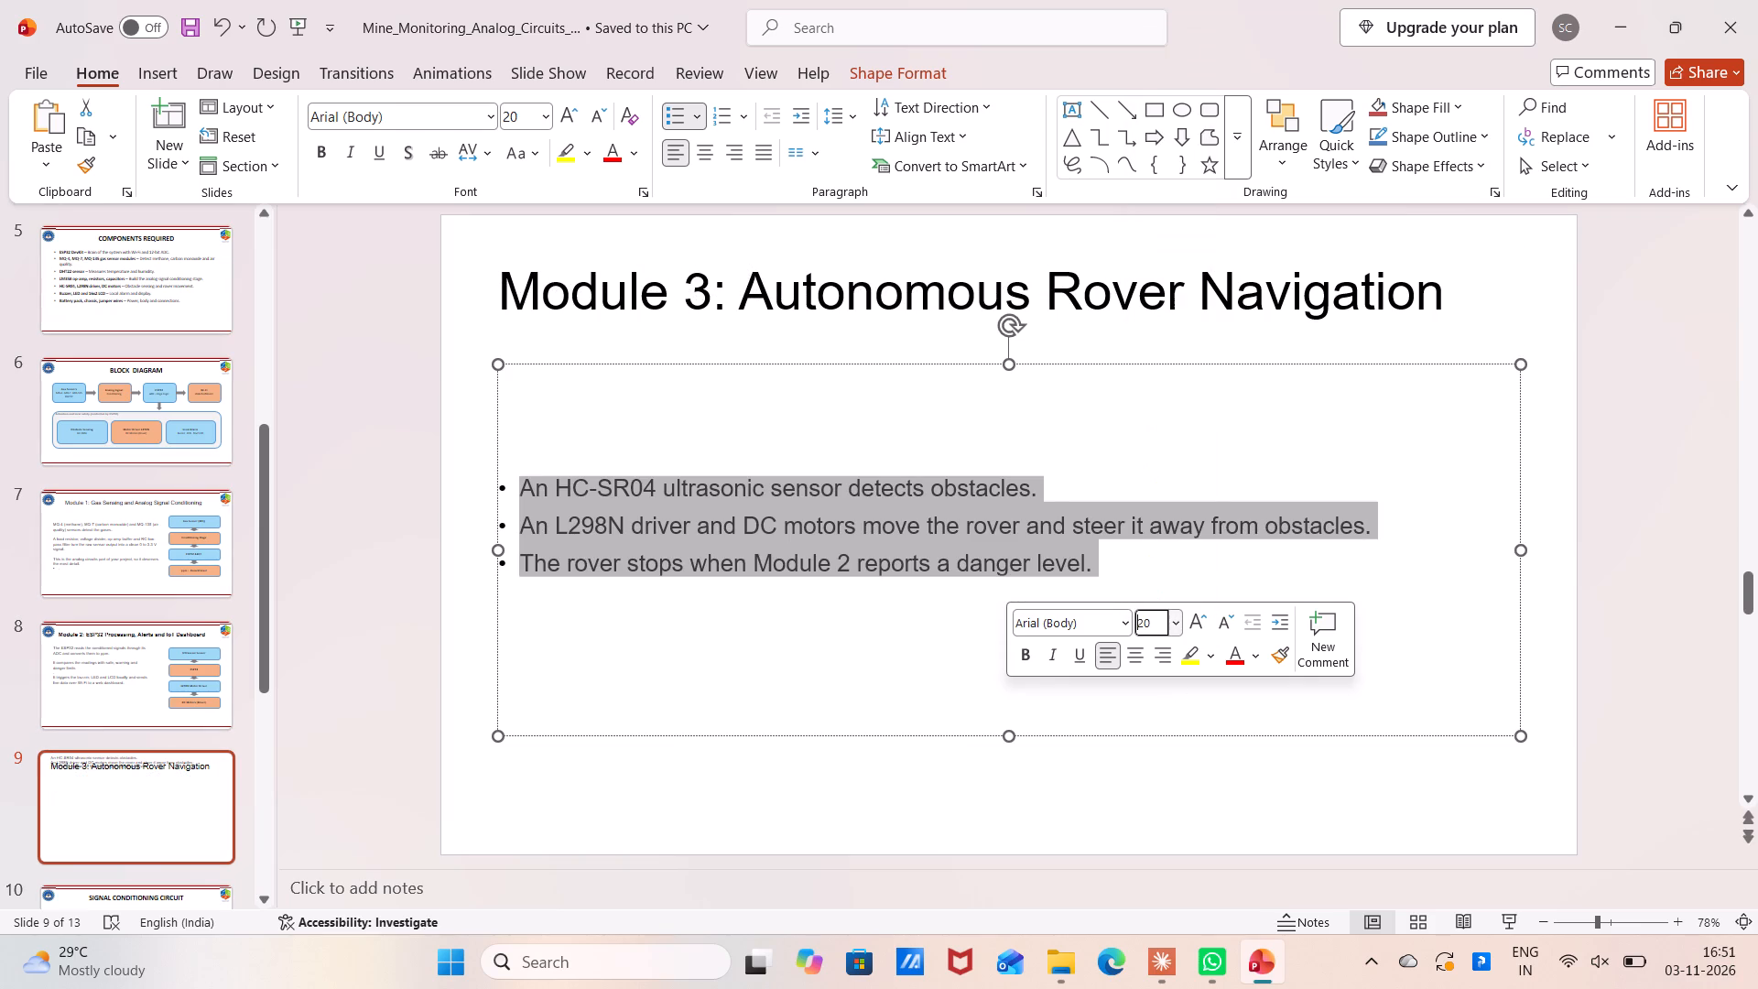
click(1526, 562)
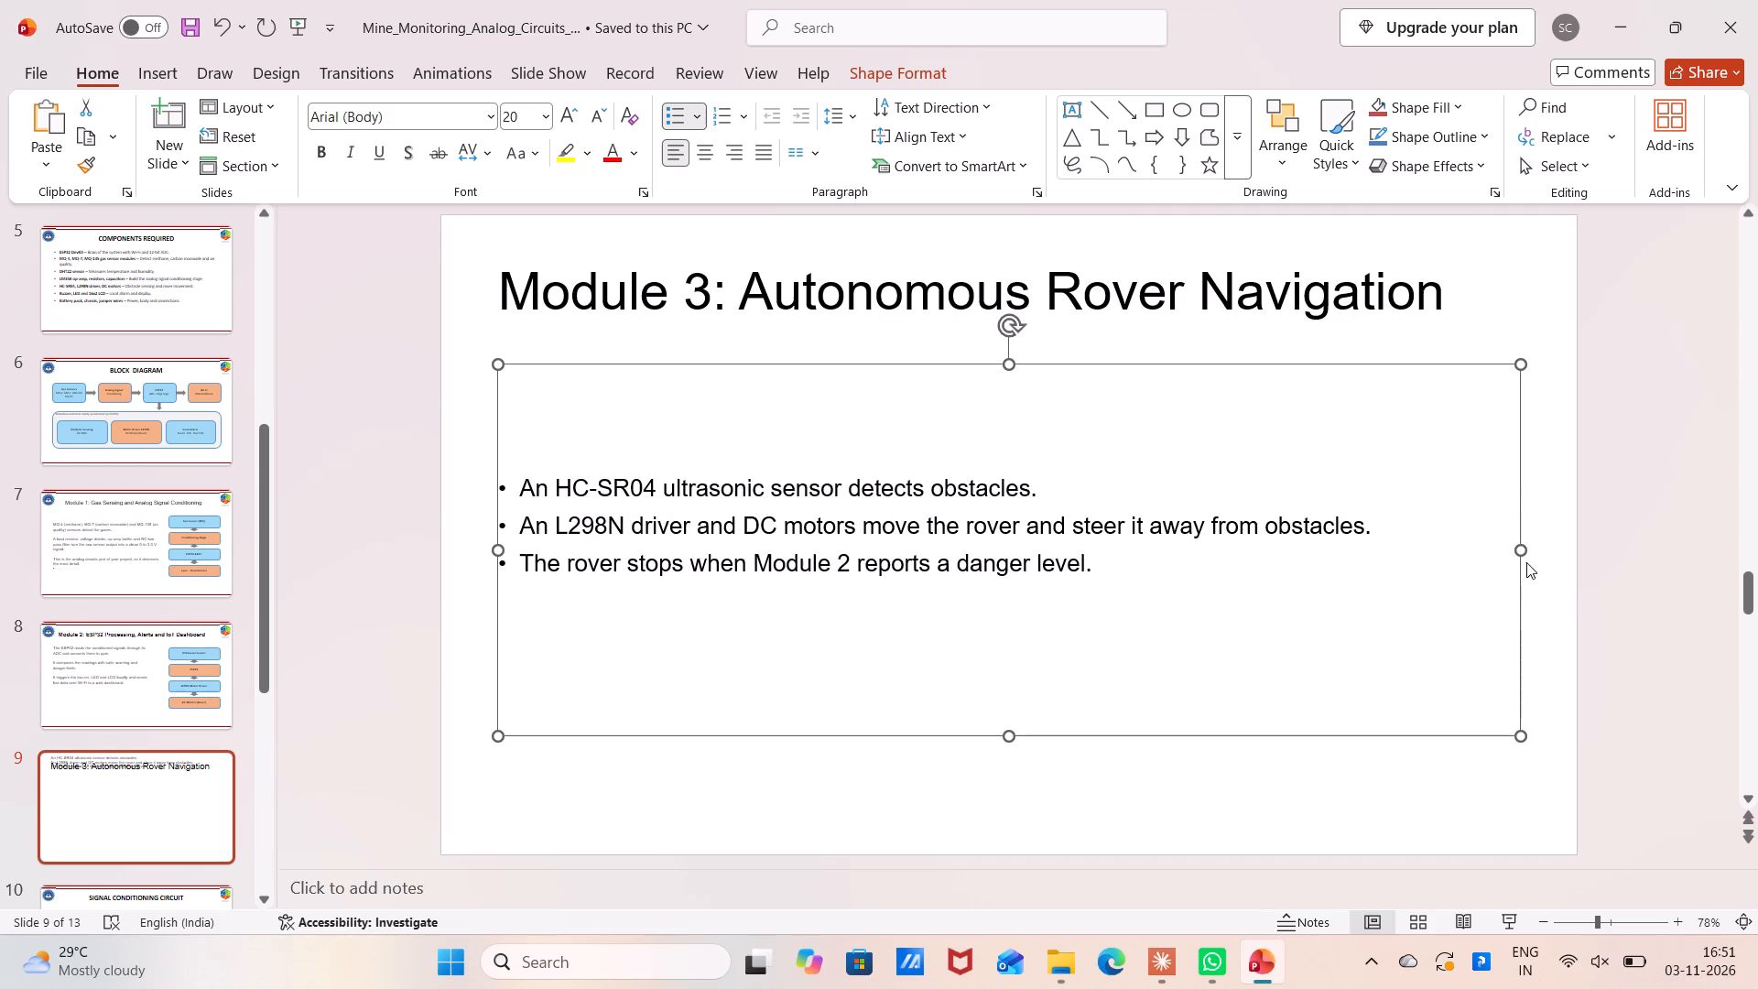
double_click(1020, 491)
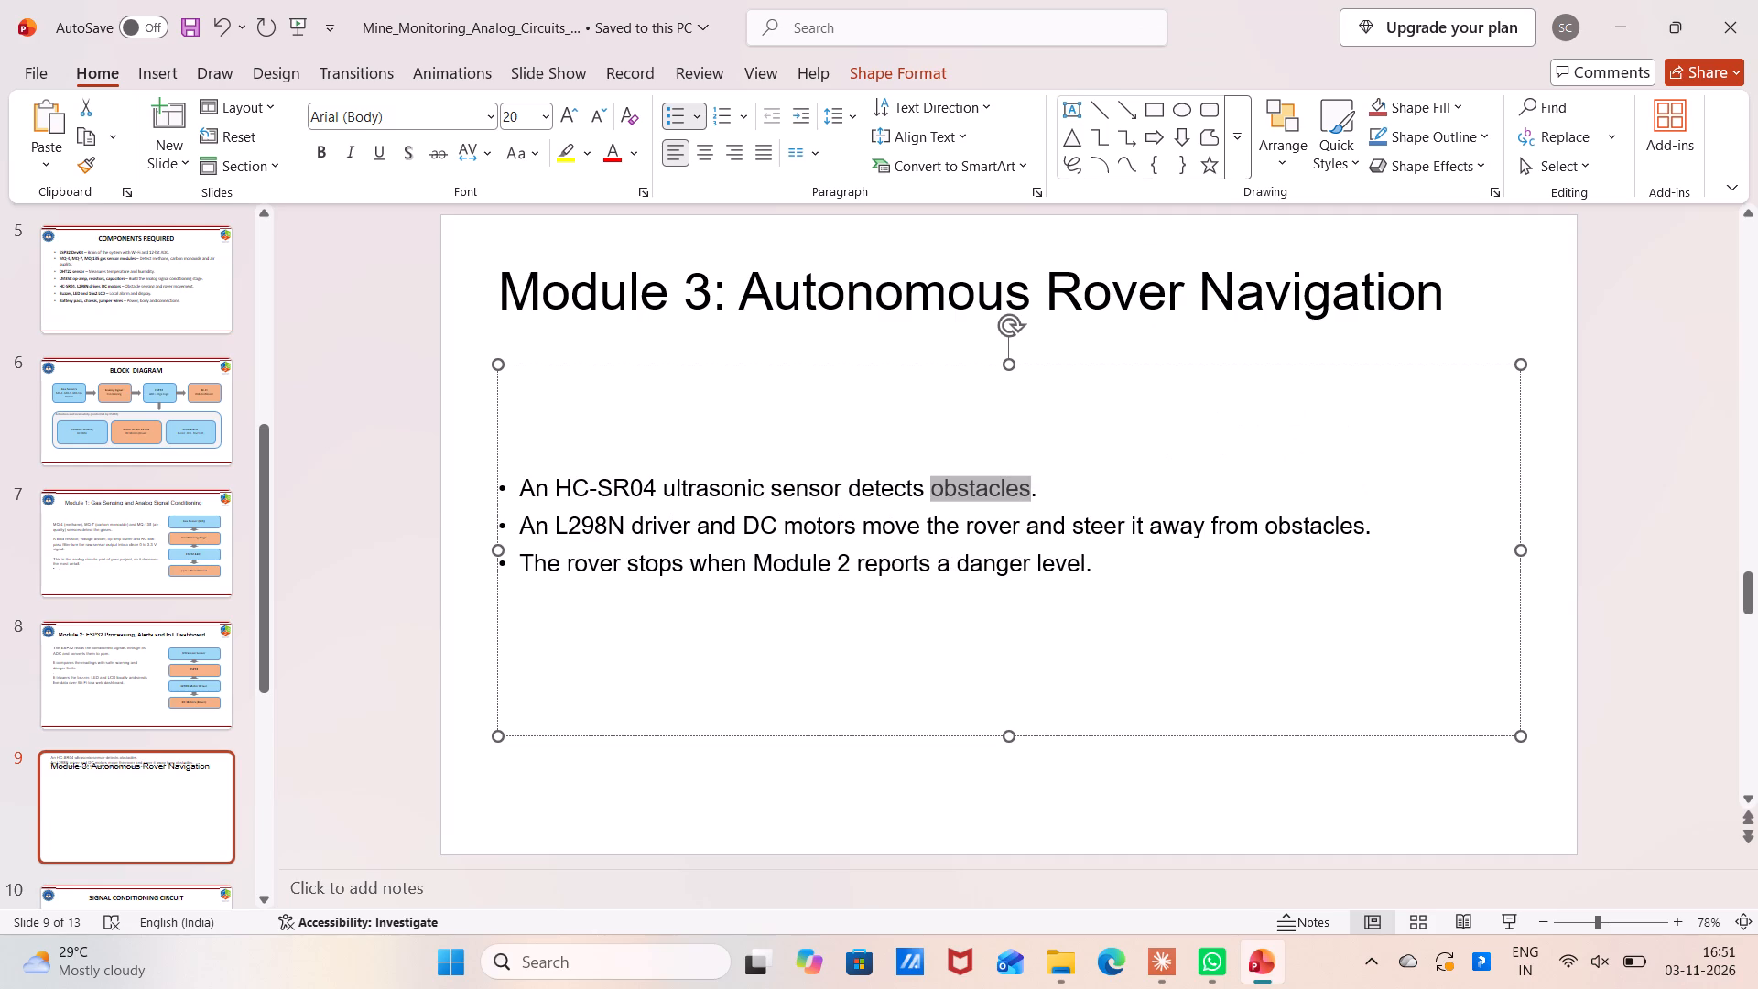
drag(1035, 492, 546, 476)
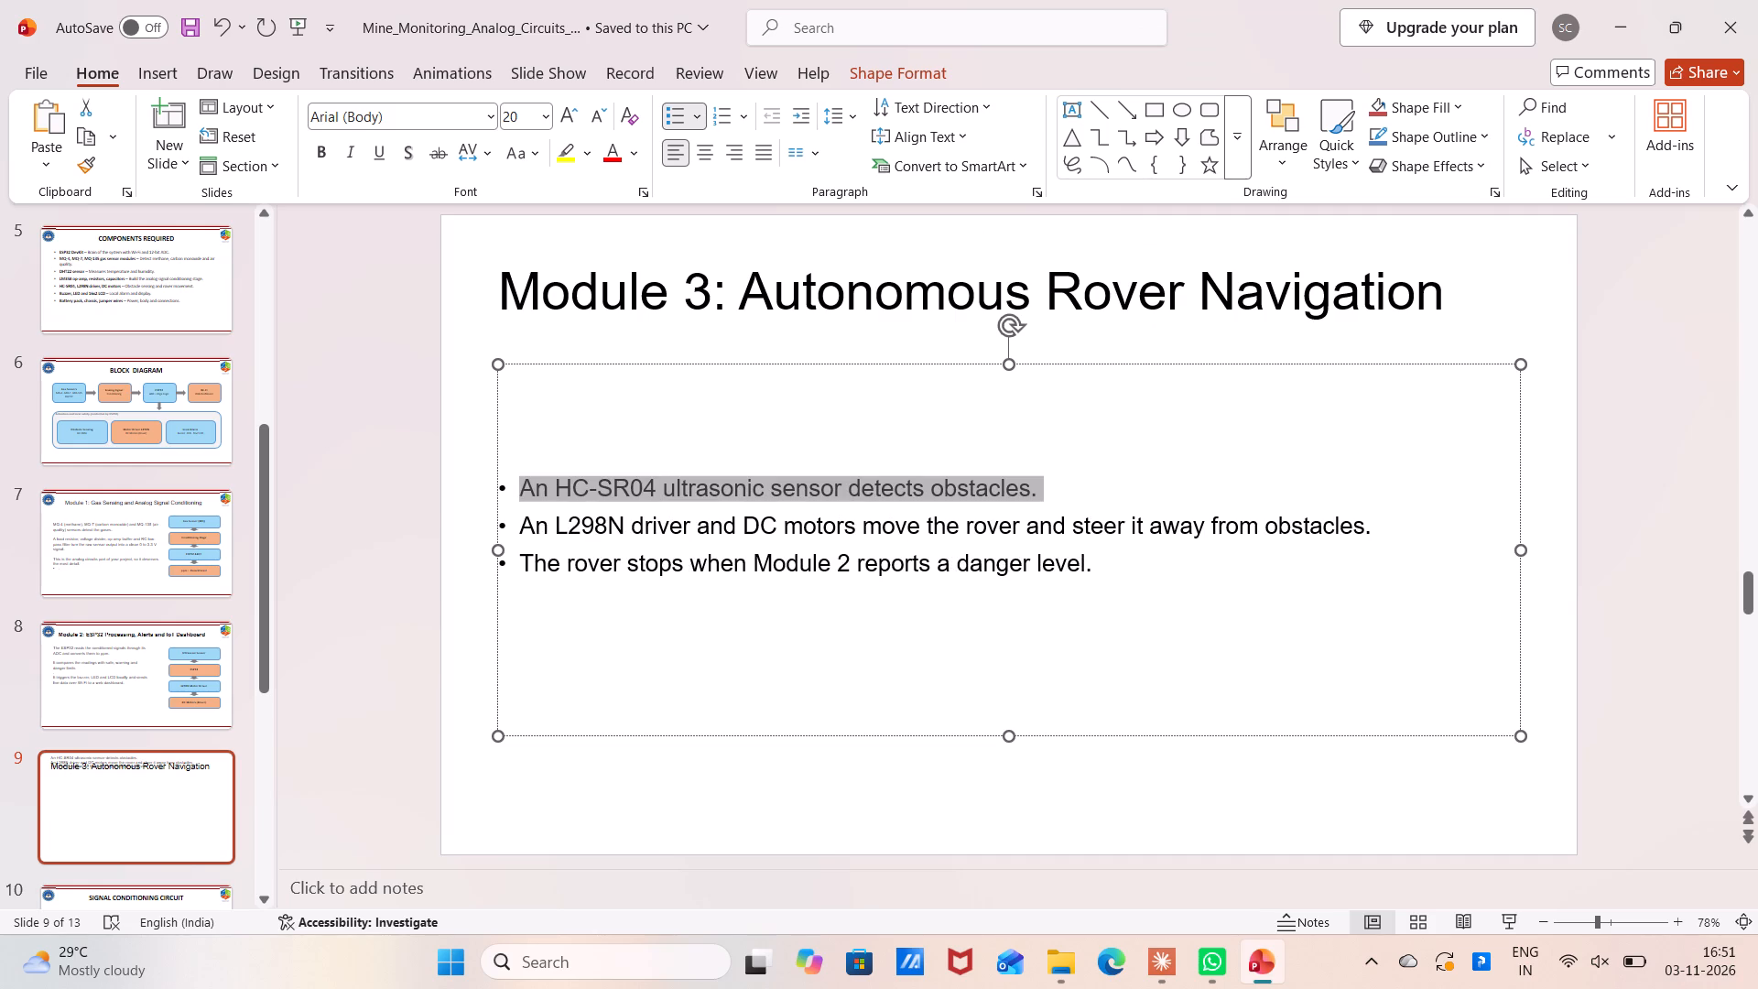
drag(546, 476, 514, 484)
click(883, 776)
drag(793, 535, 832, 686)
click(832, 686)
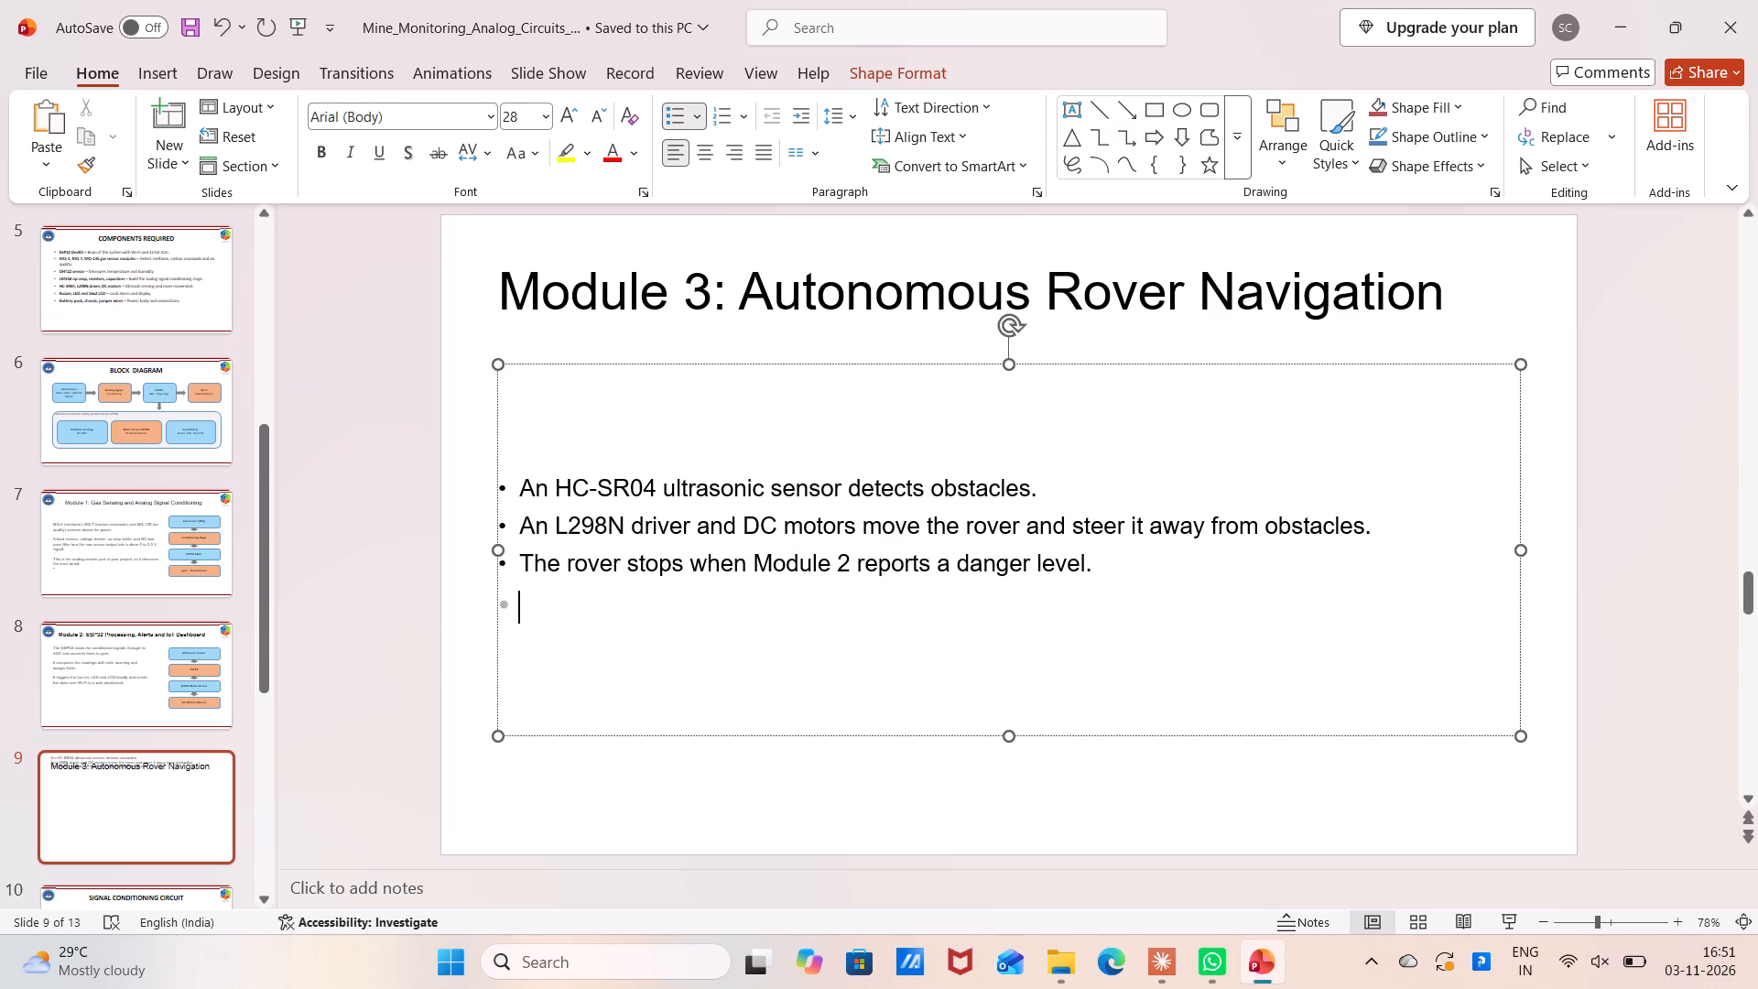
Resize the title box on the Module 3 slide so the heading sits directly above the bullet points.
click(505, 284)
click(505, 284)
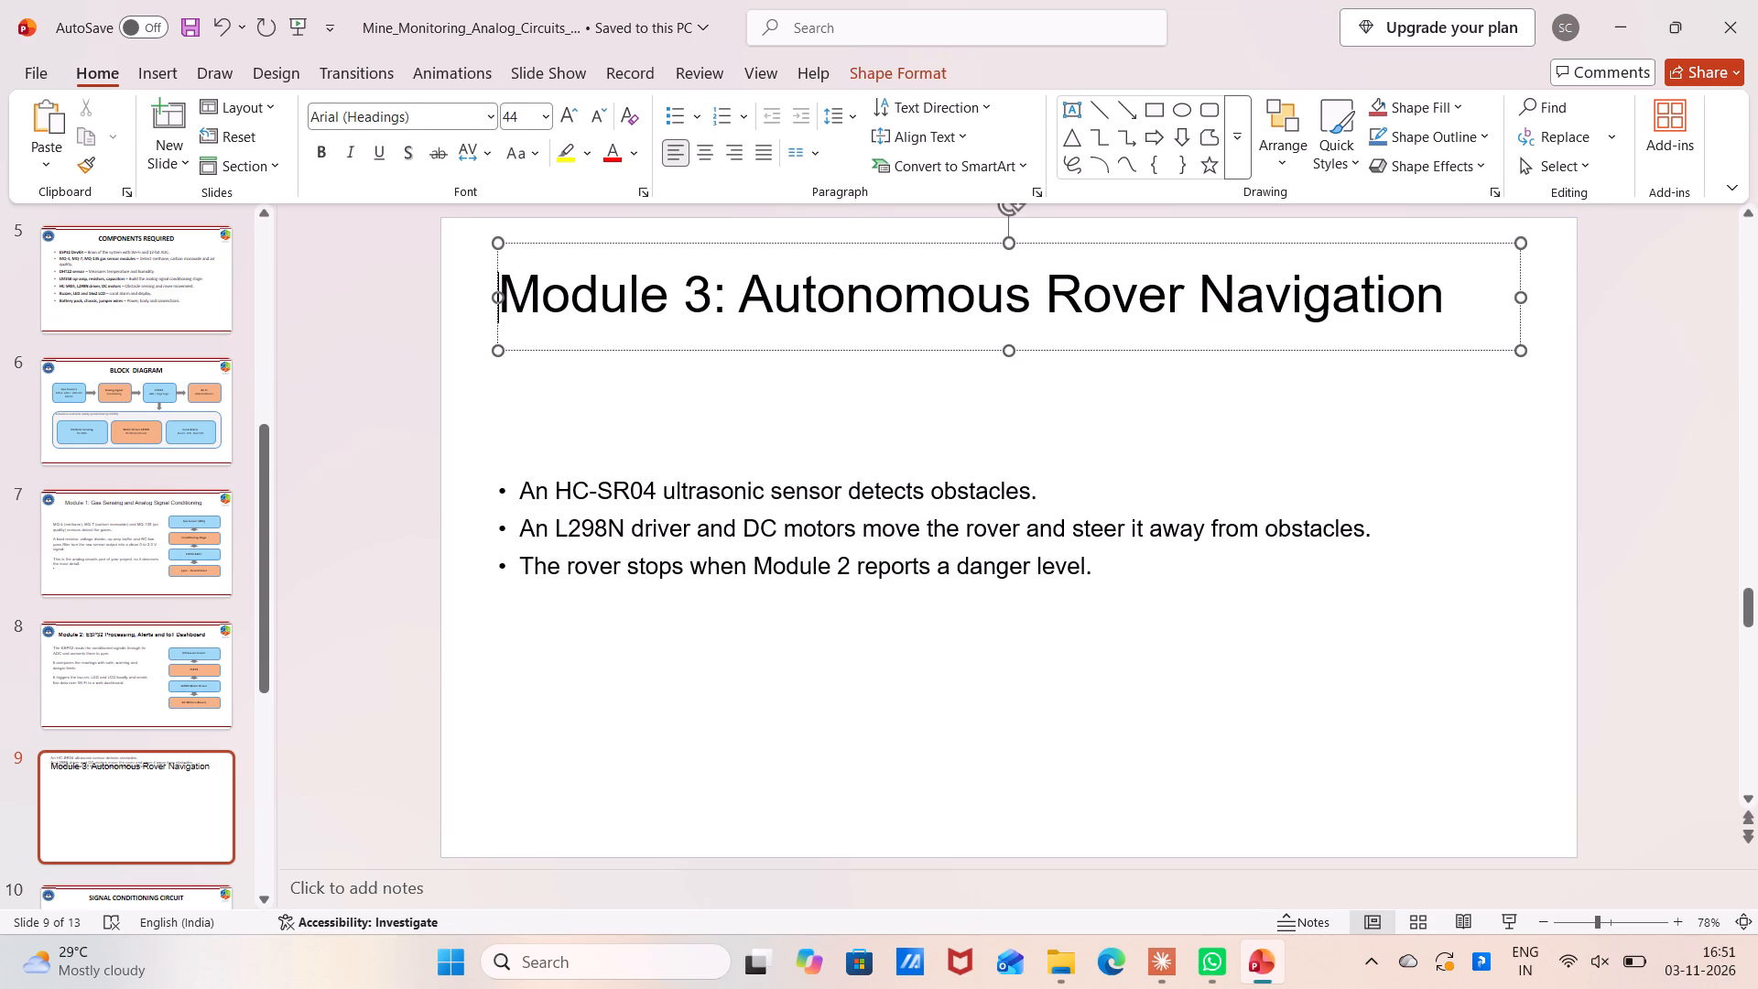
drag(915, 319, 897, 410)
drag(897, 410, 923, 292)
click(917, 305)
drag(1006, 351, 1006, 353)
drag(1006, 353, 1005, 460)
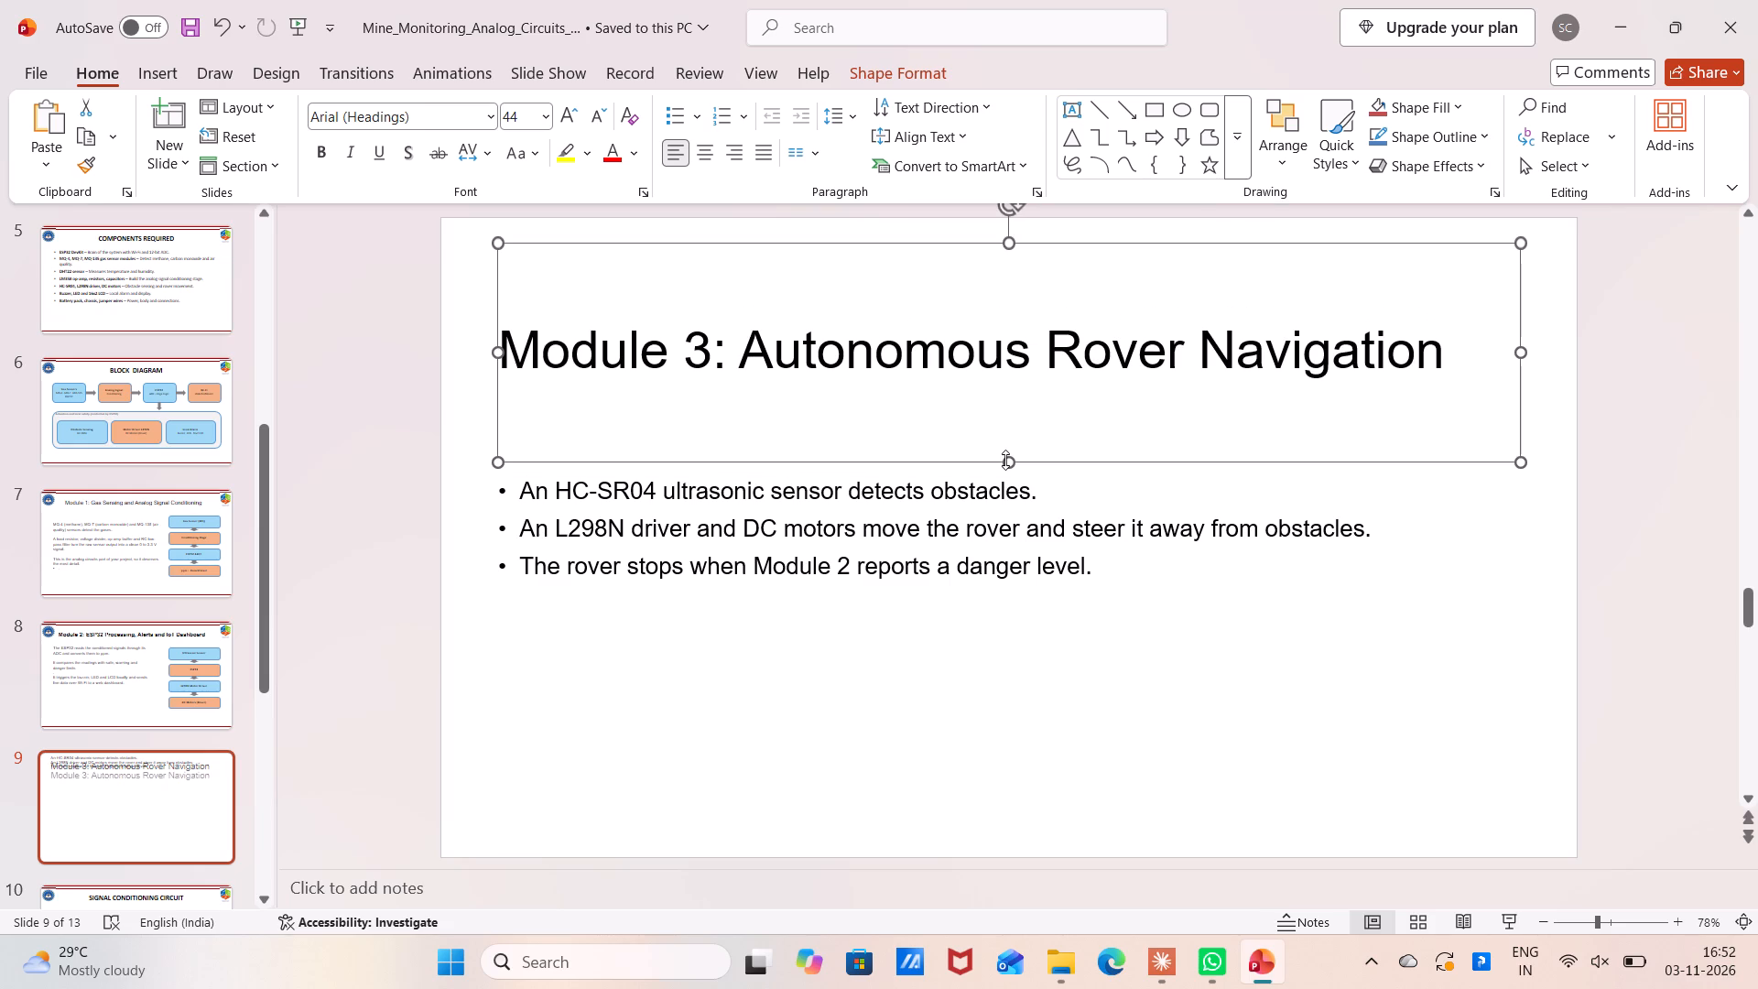
click(1005, 460)
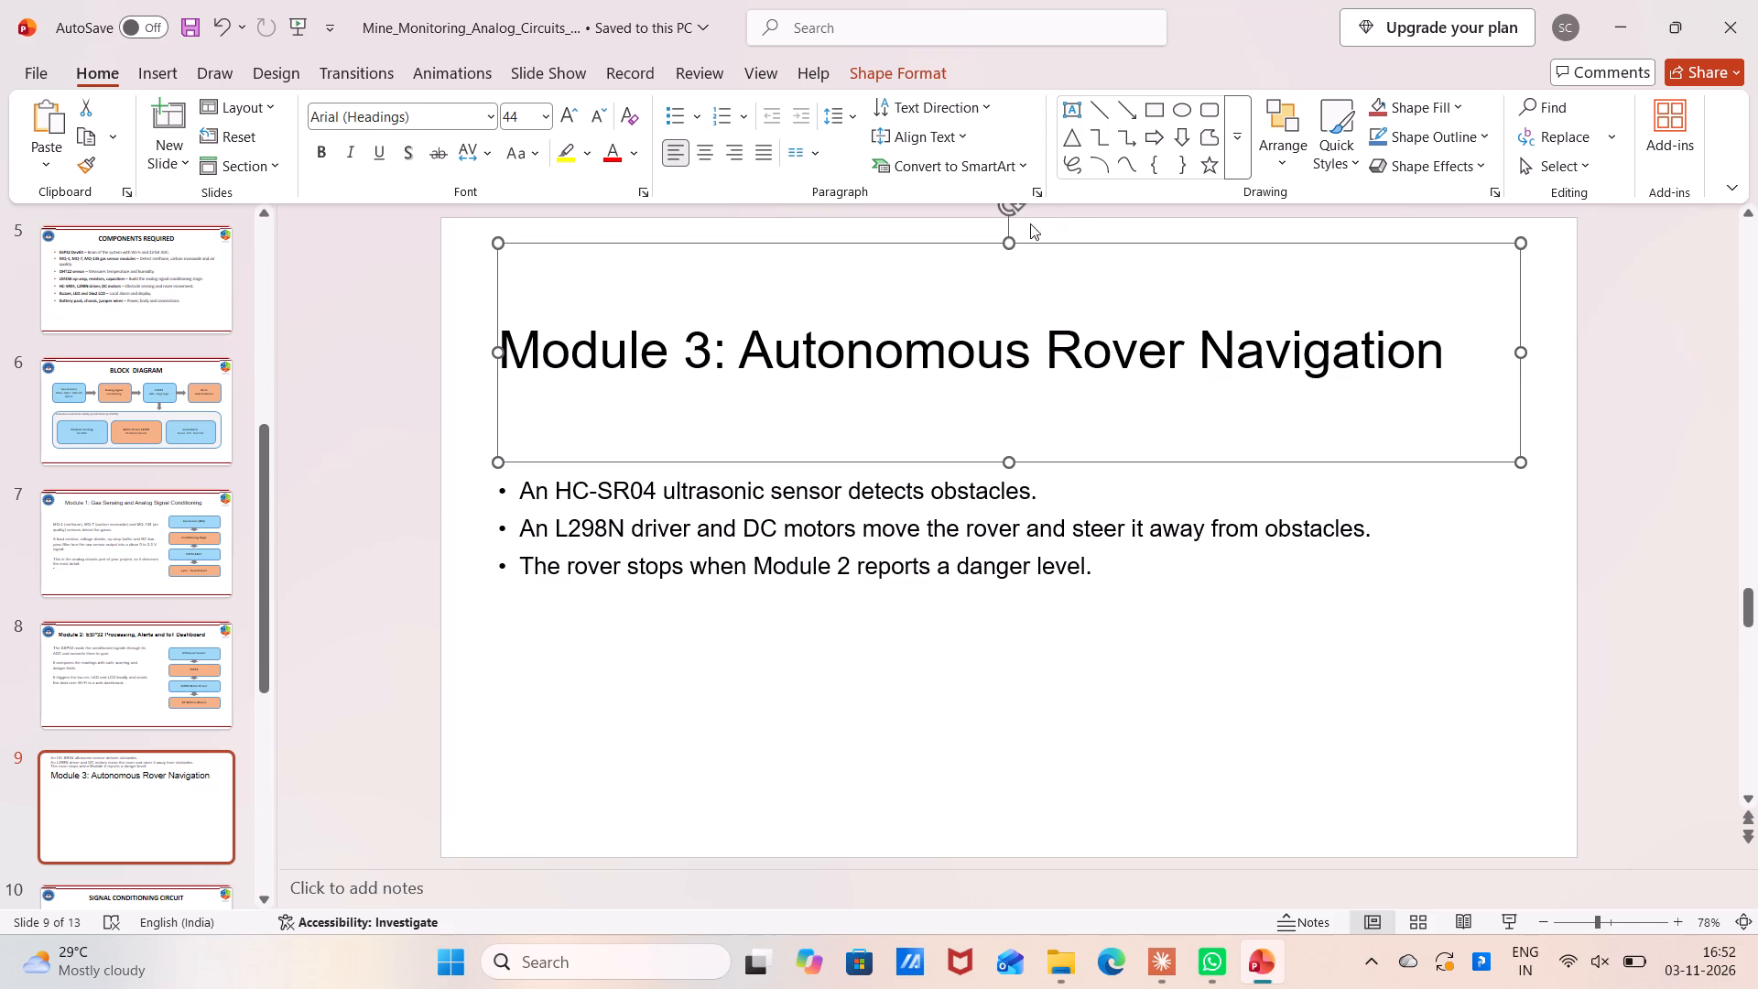
drag(1015, 239, 1007, 308)
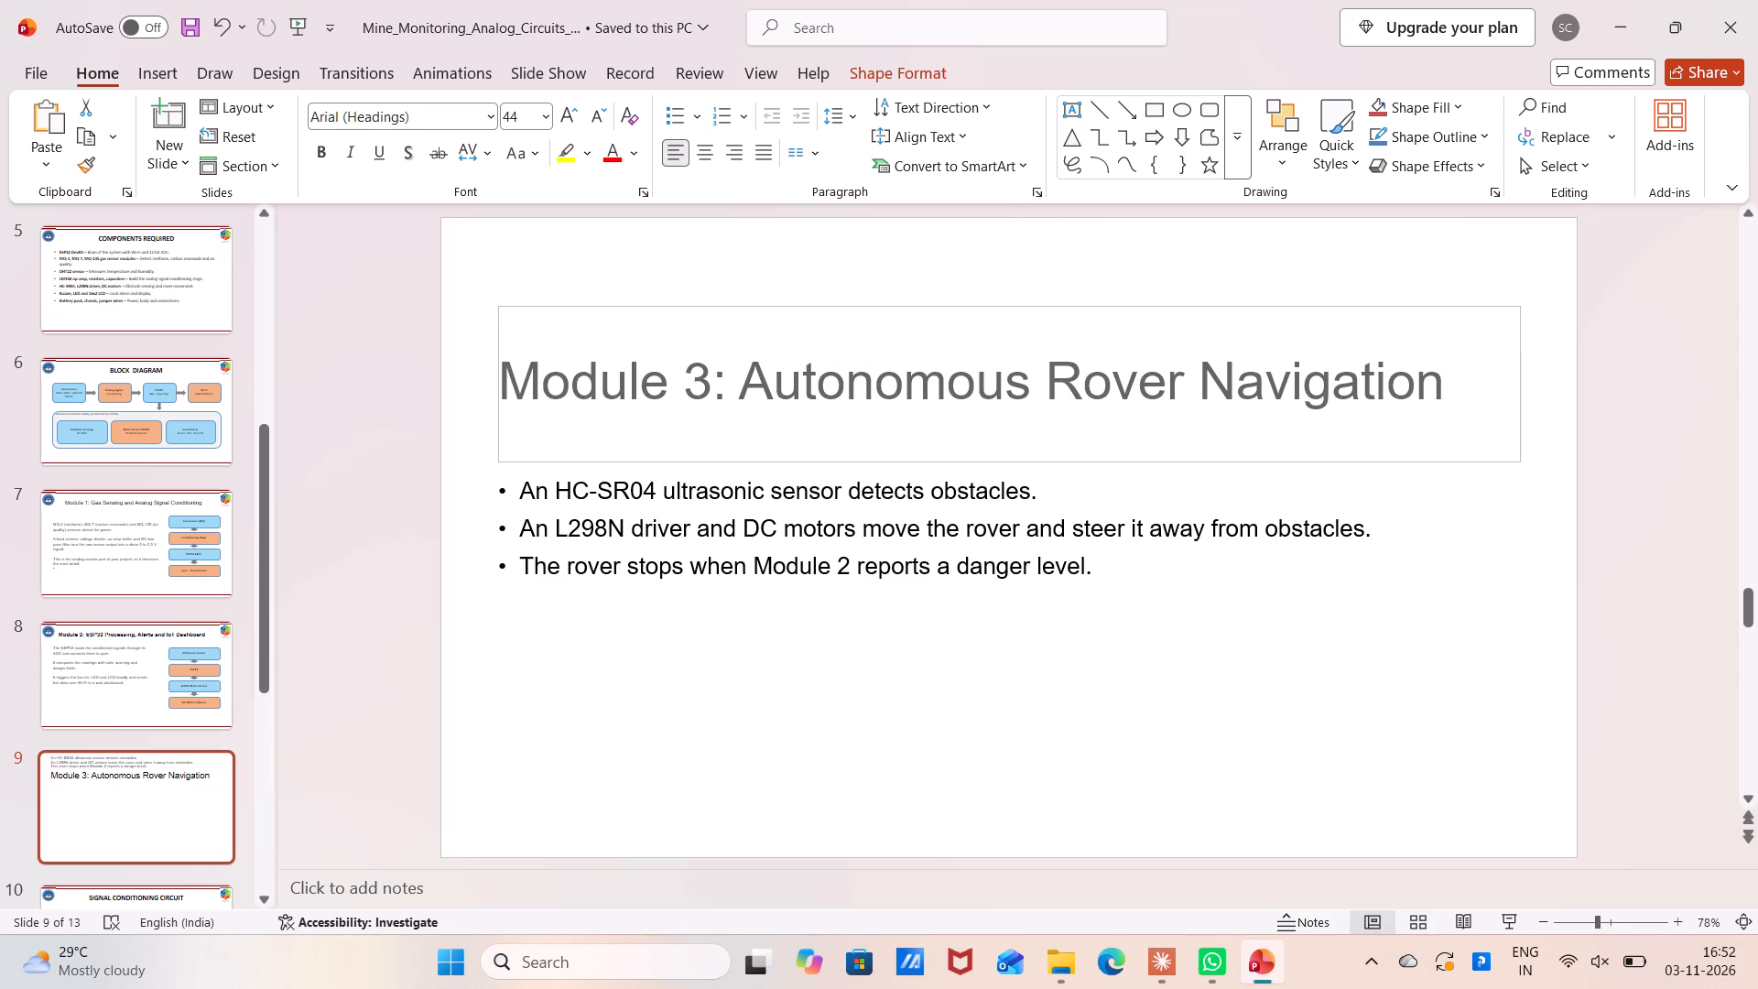
drag(1007, 308, 998, 370)
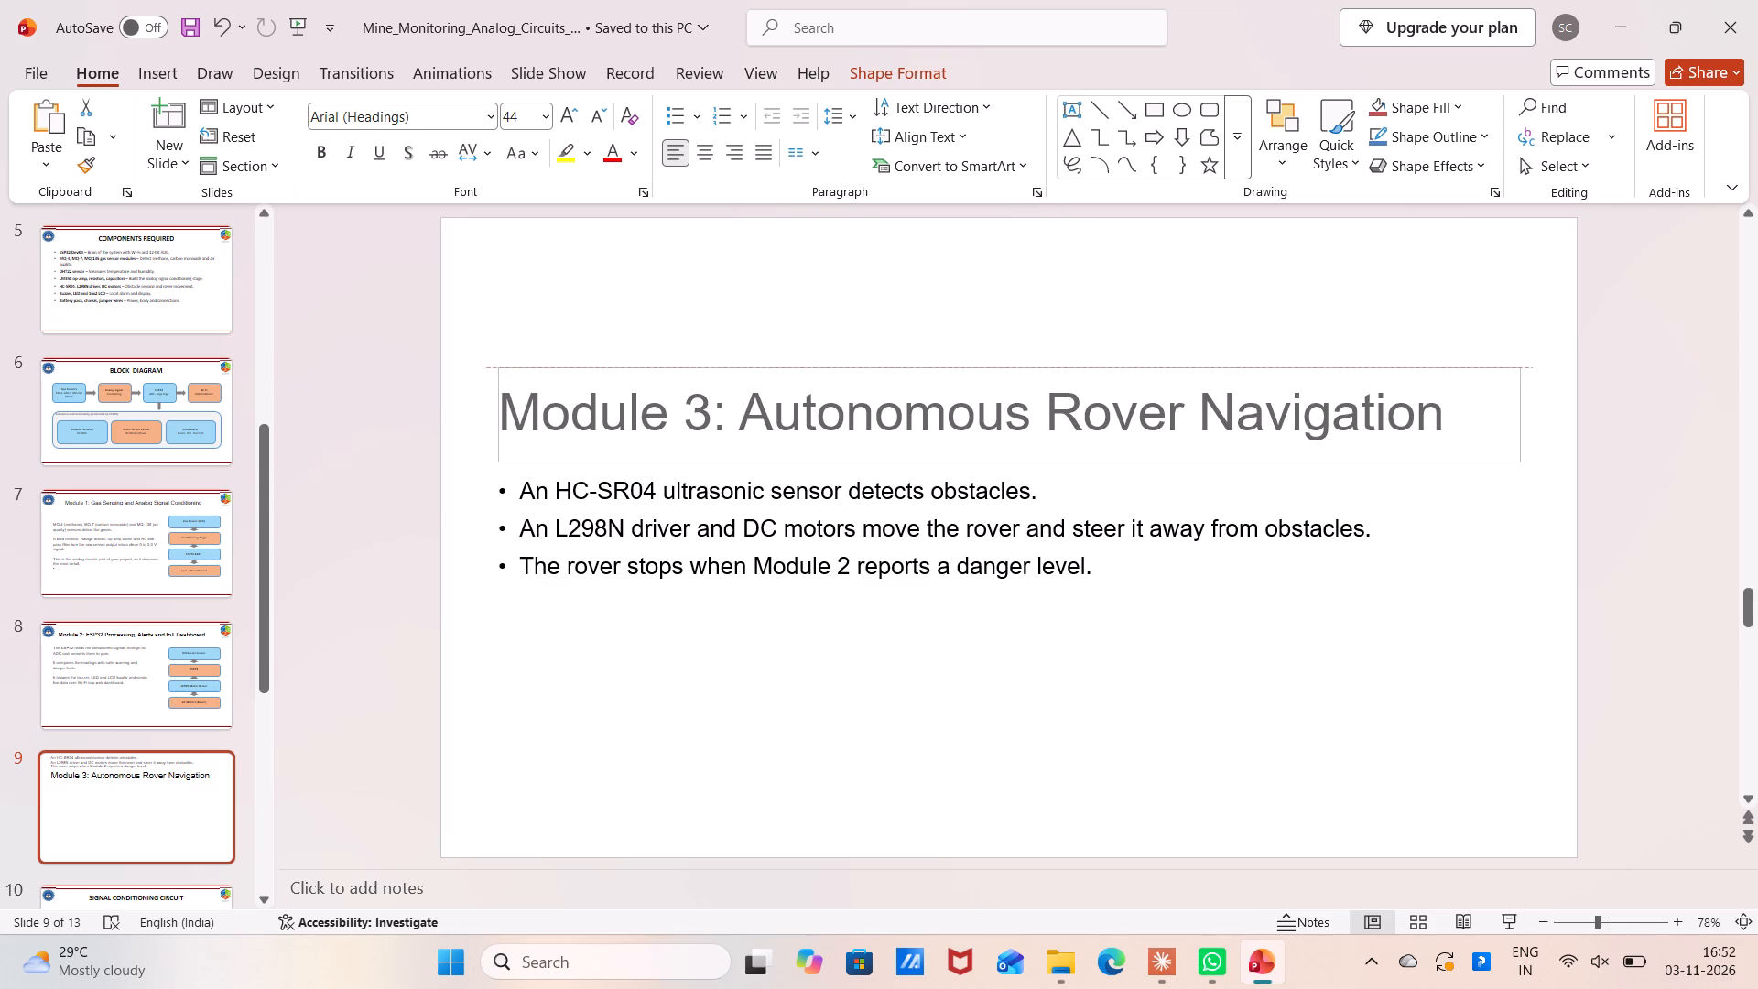
drag(998, 370, 998, 371)
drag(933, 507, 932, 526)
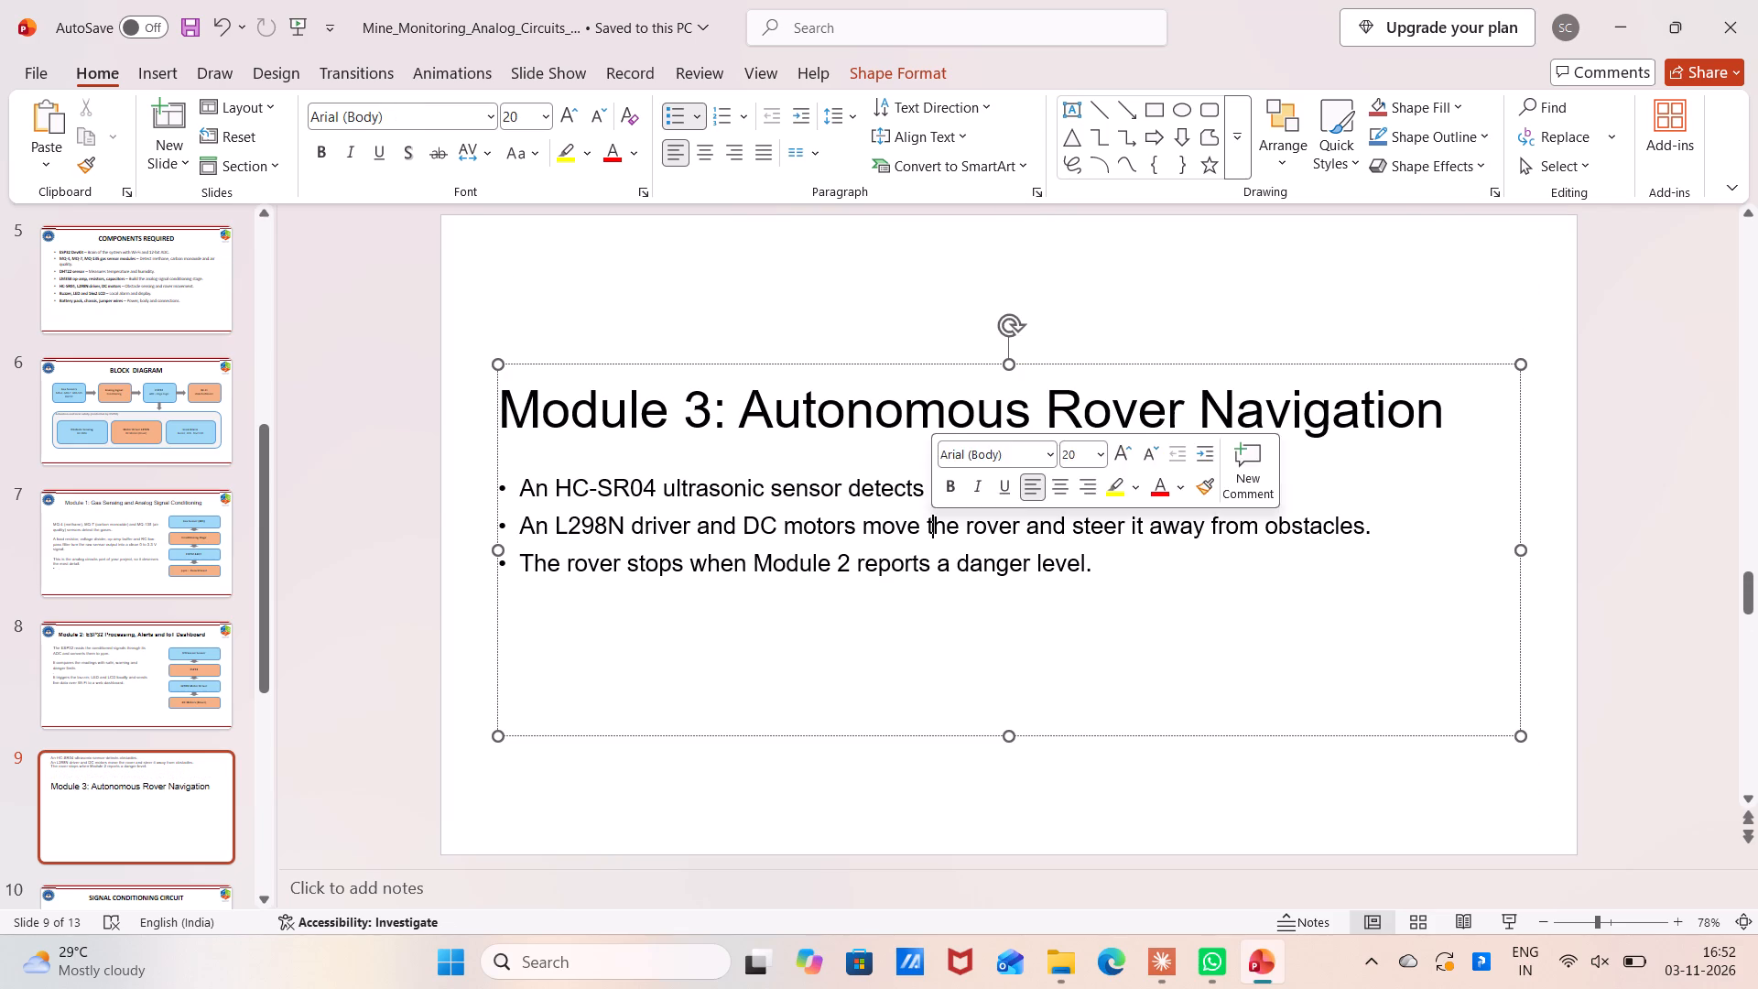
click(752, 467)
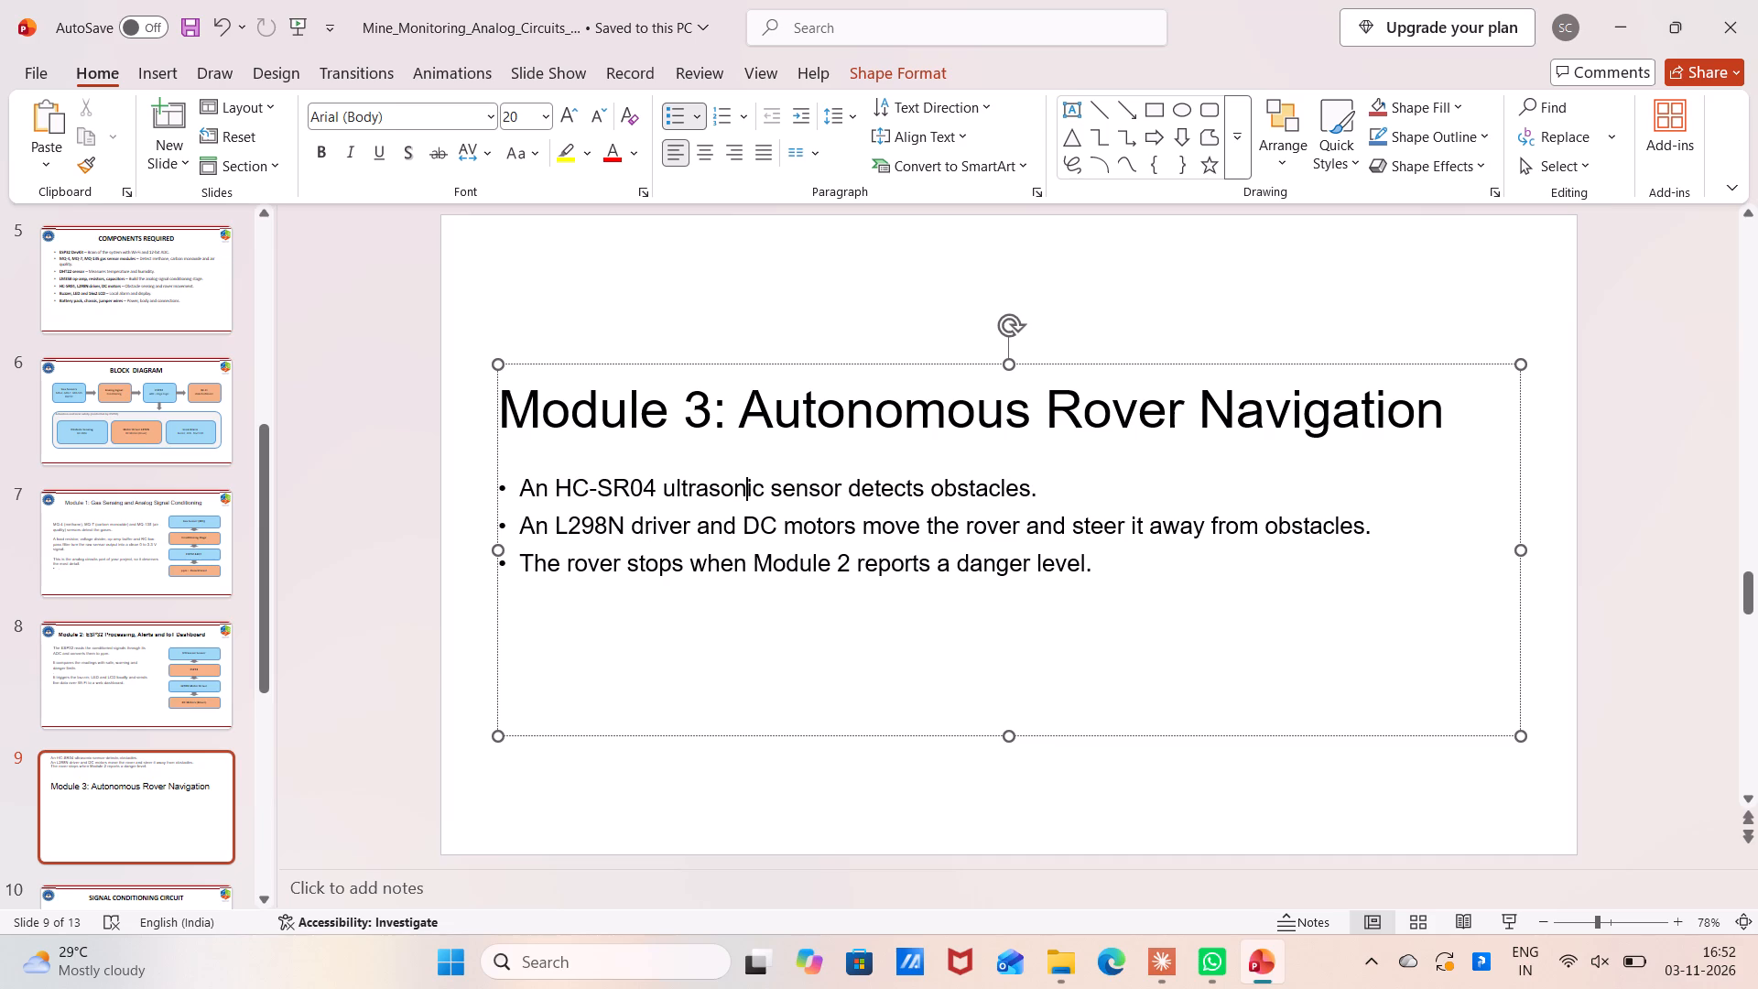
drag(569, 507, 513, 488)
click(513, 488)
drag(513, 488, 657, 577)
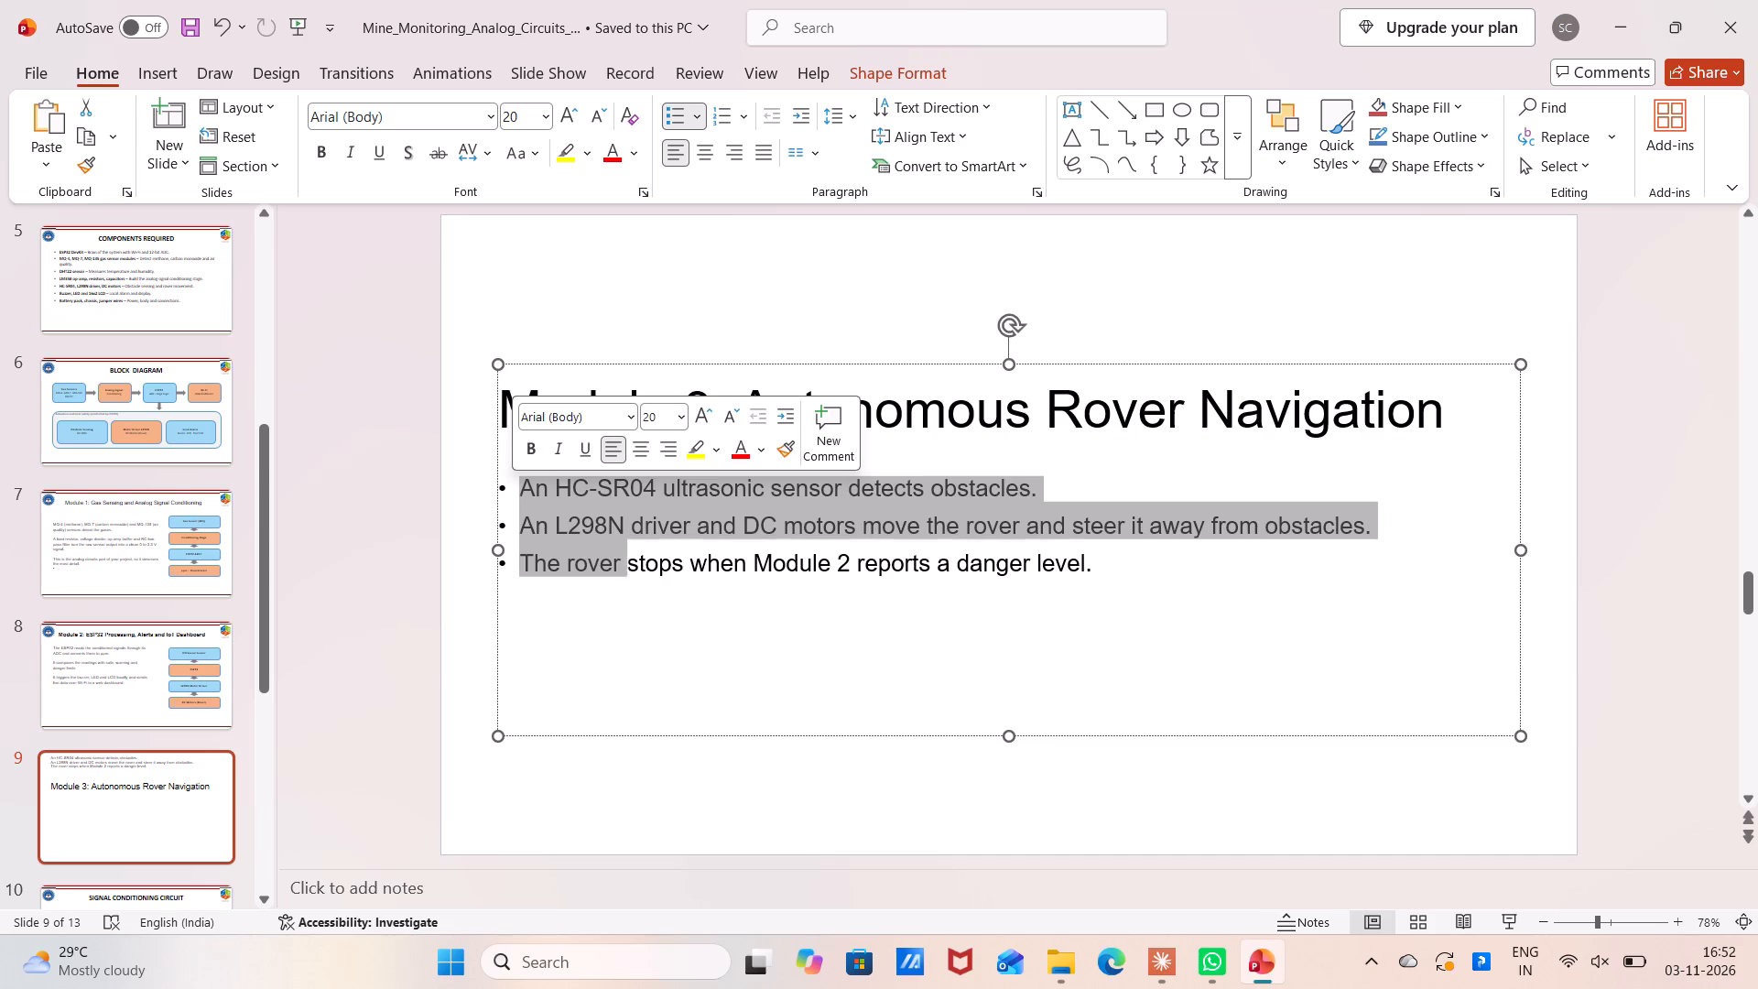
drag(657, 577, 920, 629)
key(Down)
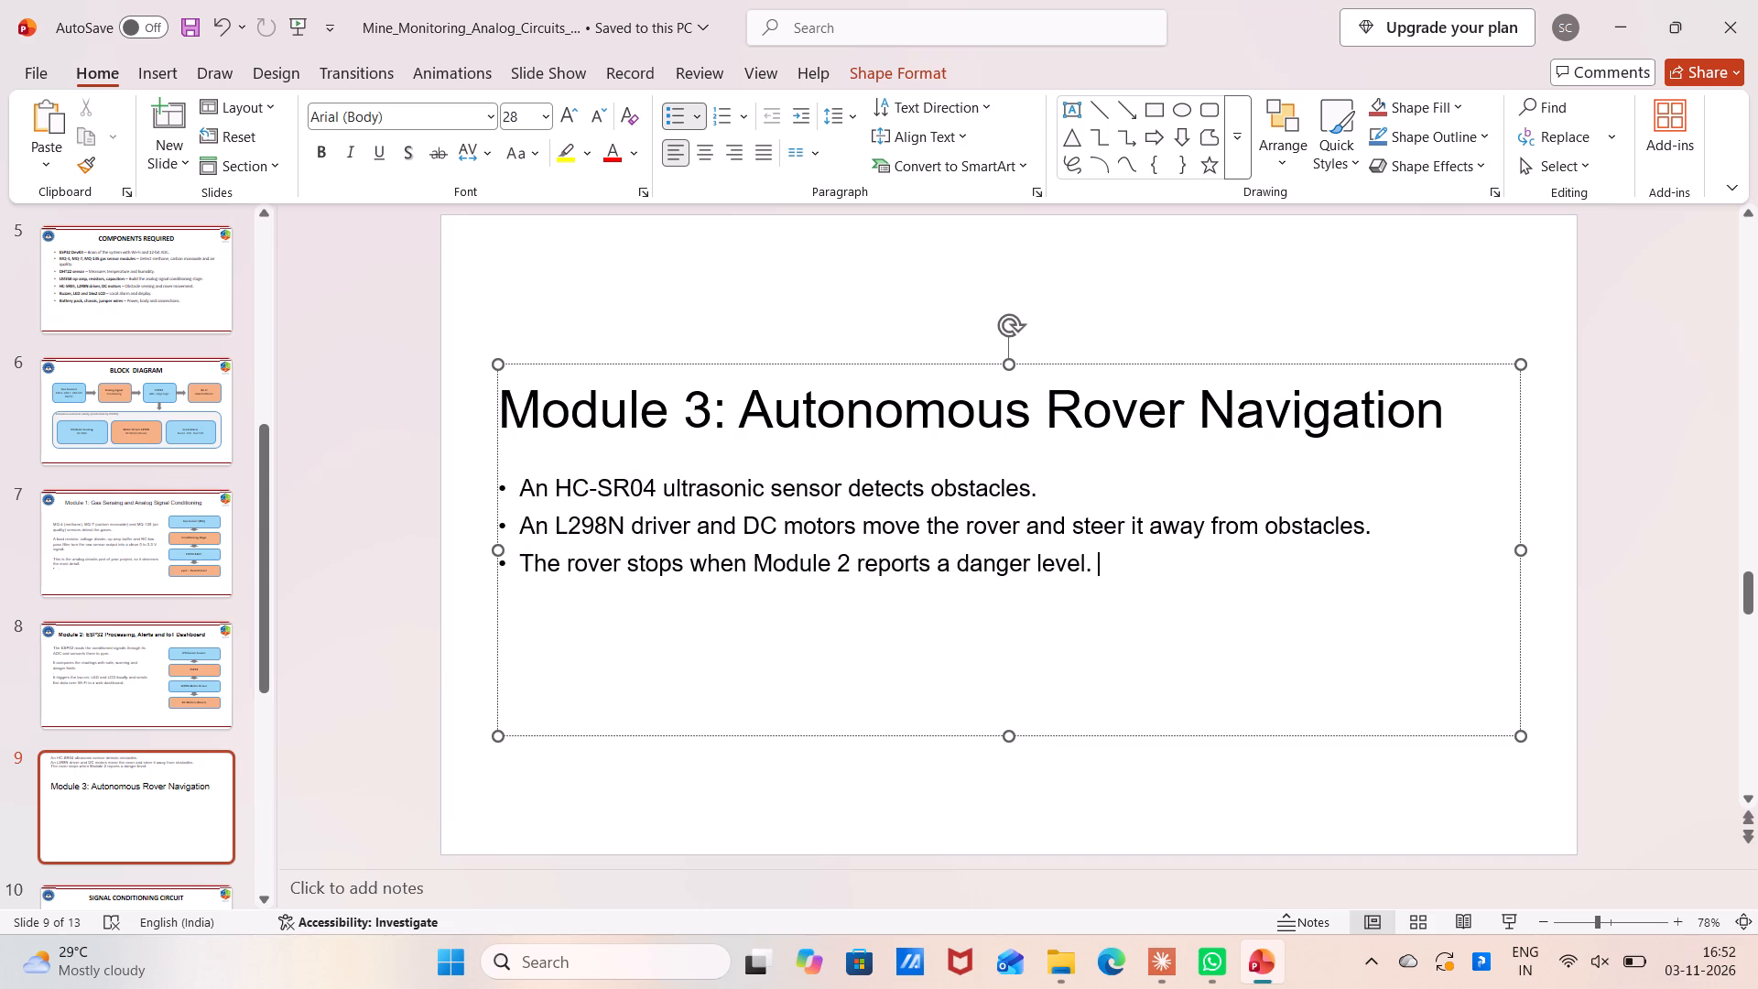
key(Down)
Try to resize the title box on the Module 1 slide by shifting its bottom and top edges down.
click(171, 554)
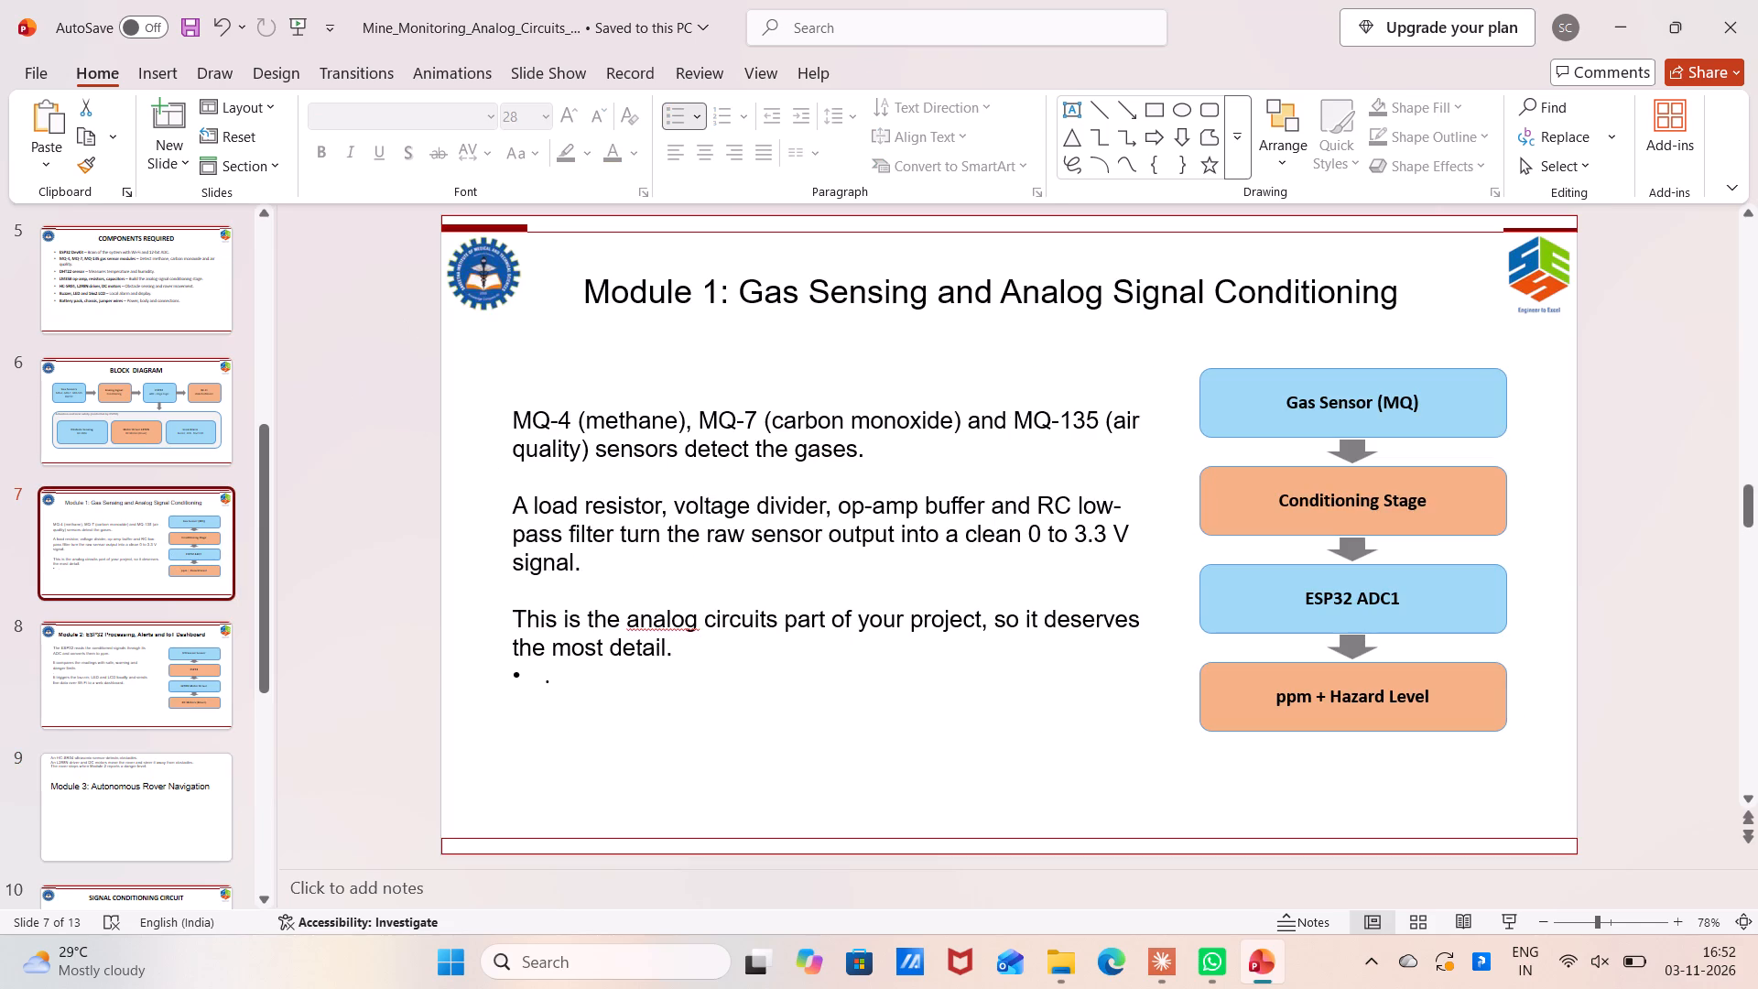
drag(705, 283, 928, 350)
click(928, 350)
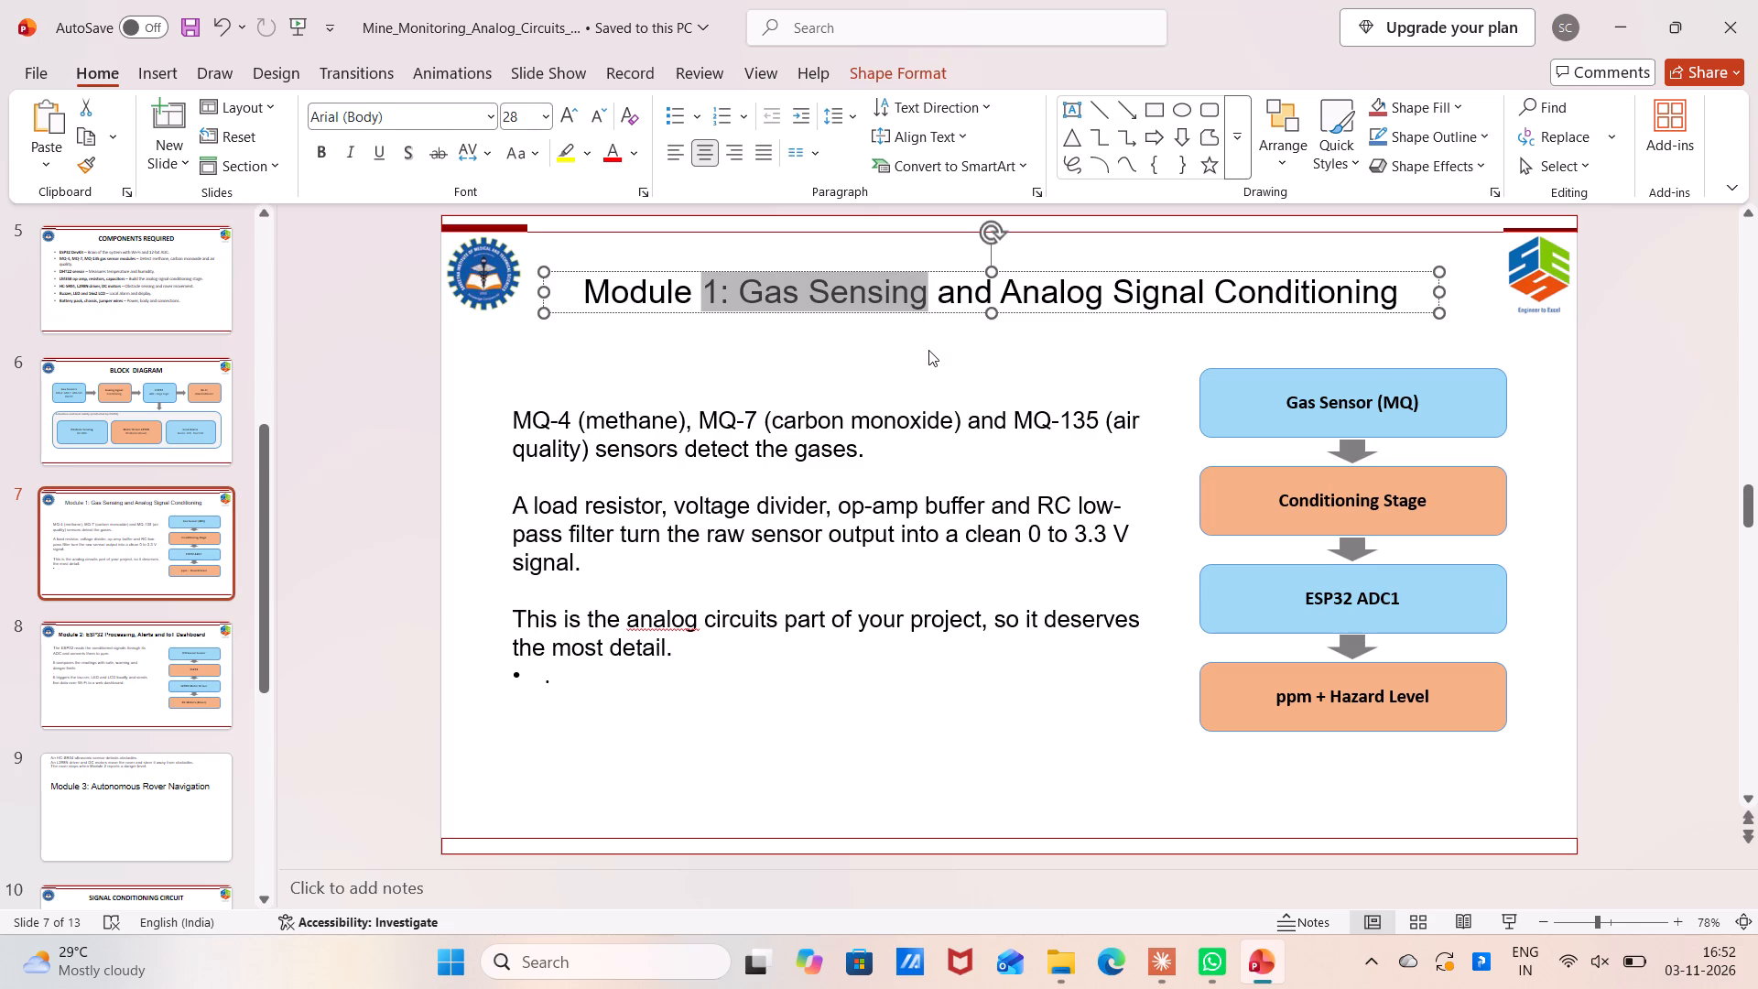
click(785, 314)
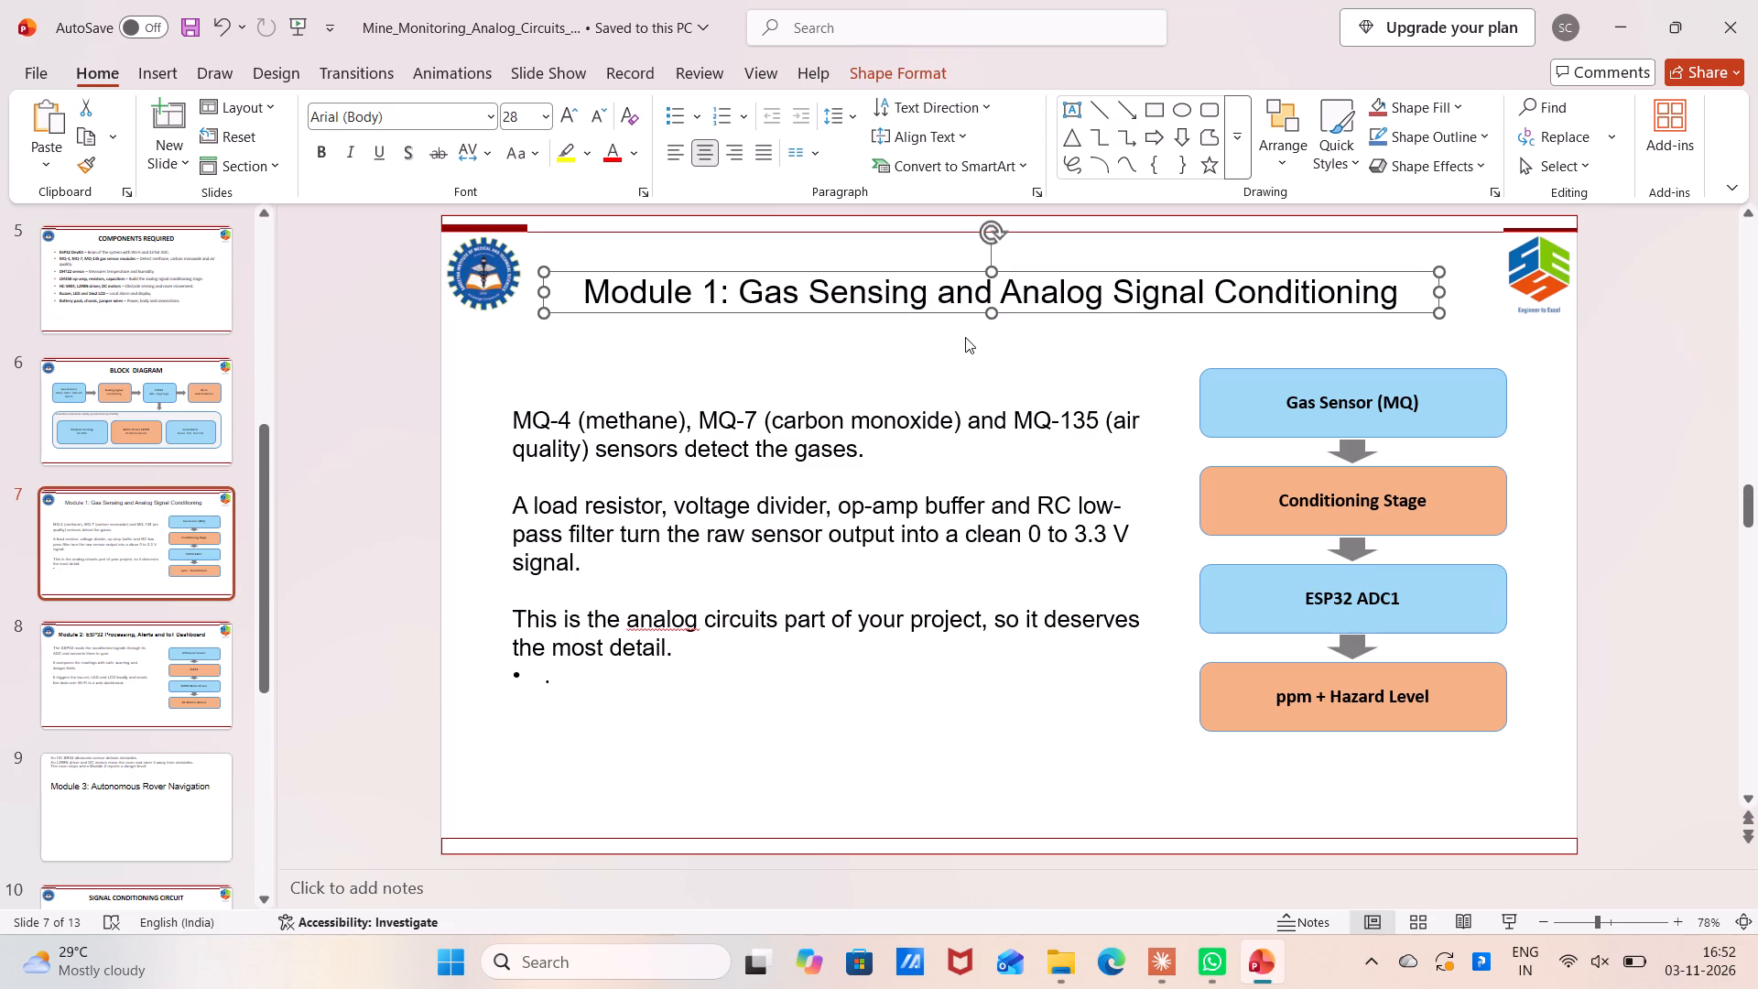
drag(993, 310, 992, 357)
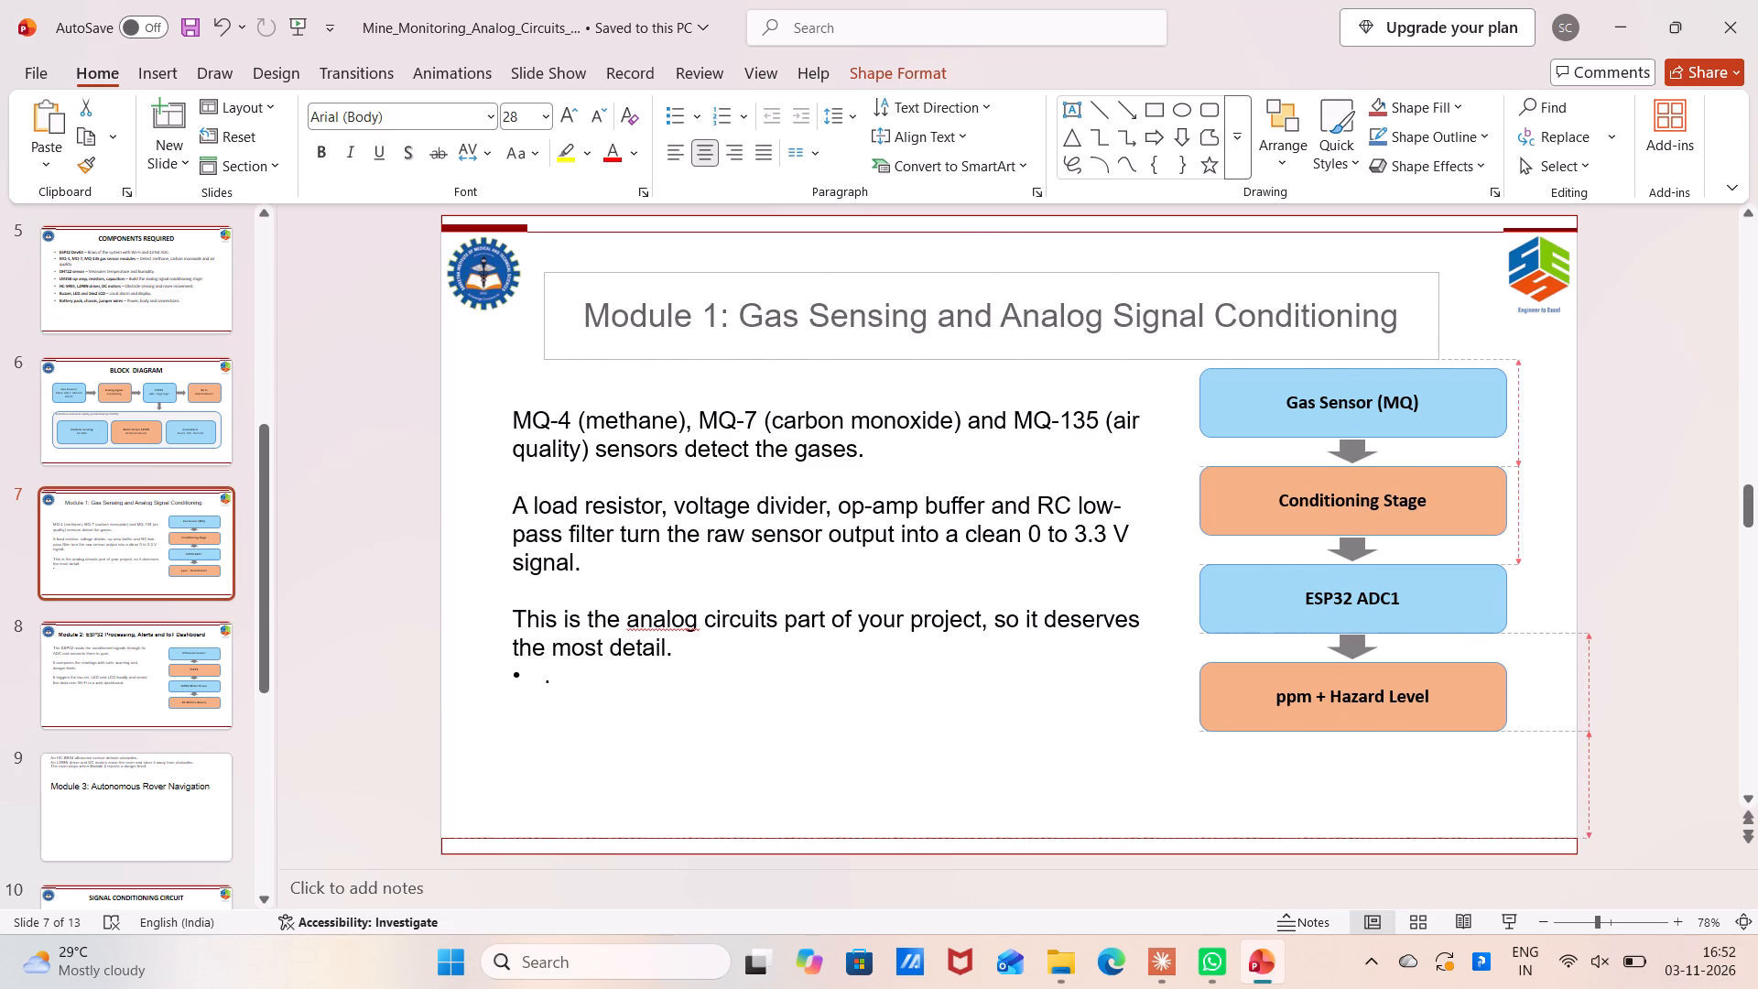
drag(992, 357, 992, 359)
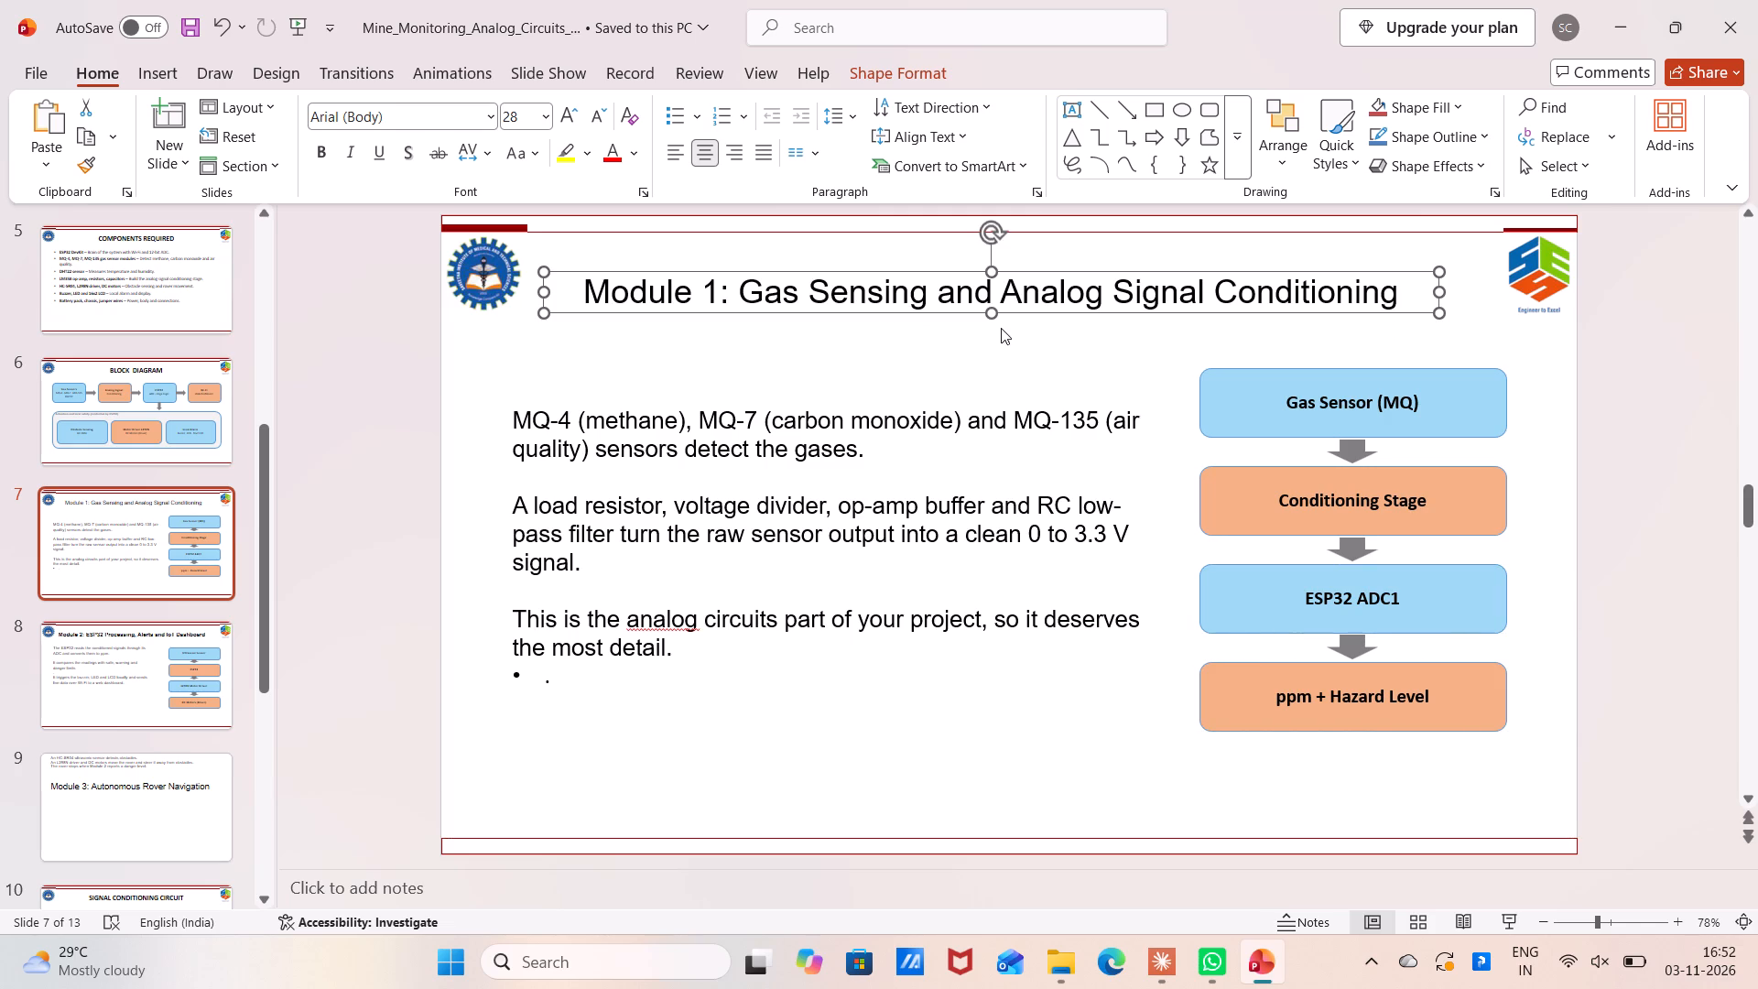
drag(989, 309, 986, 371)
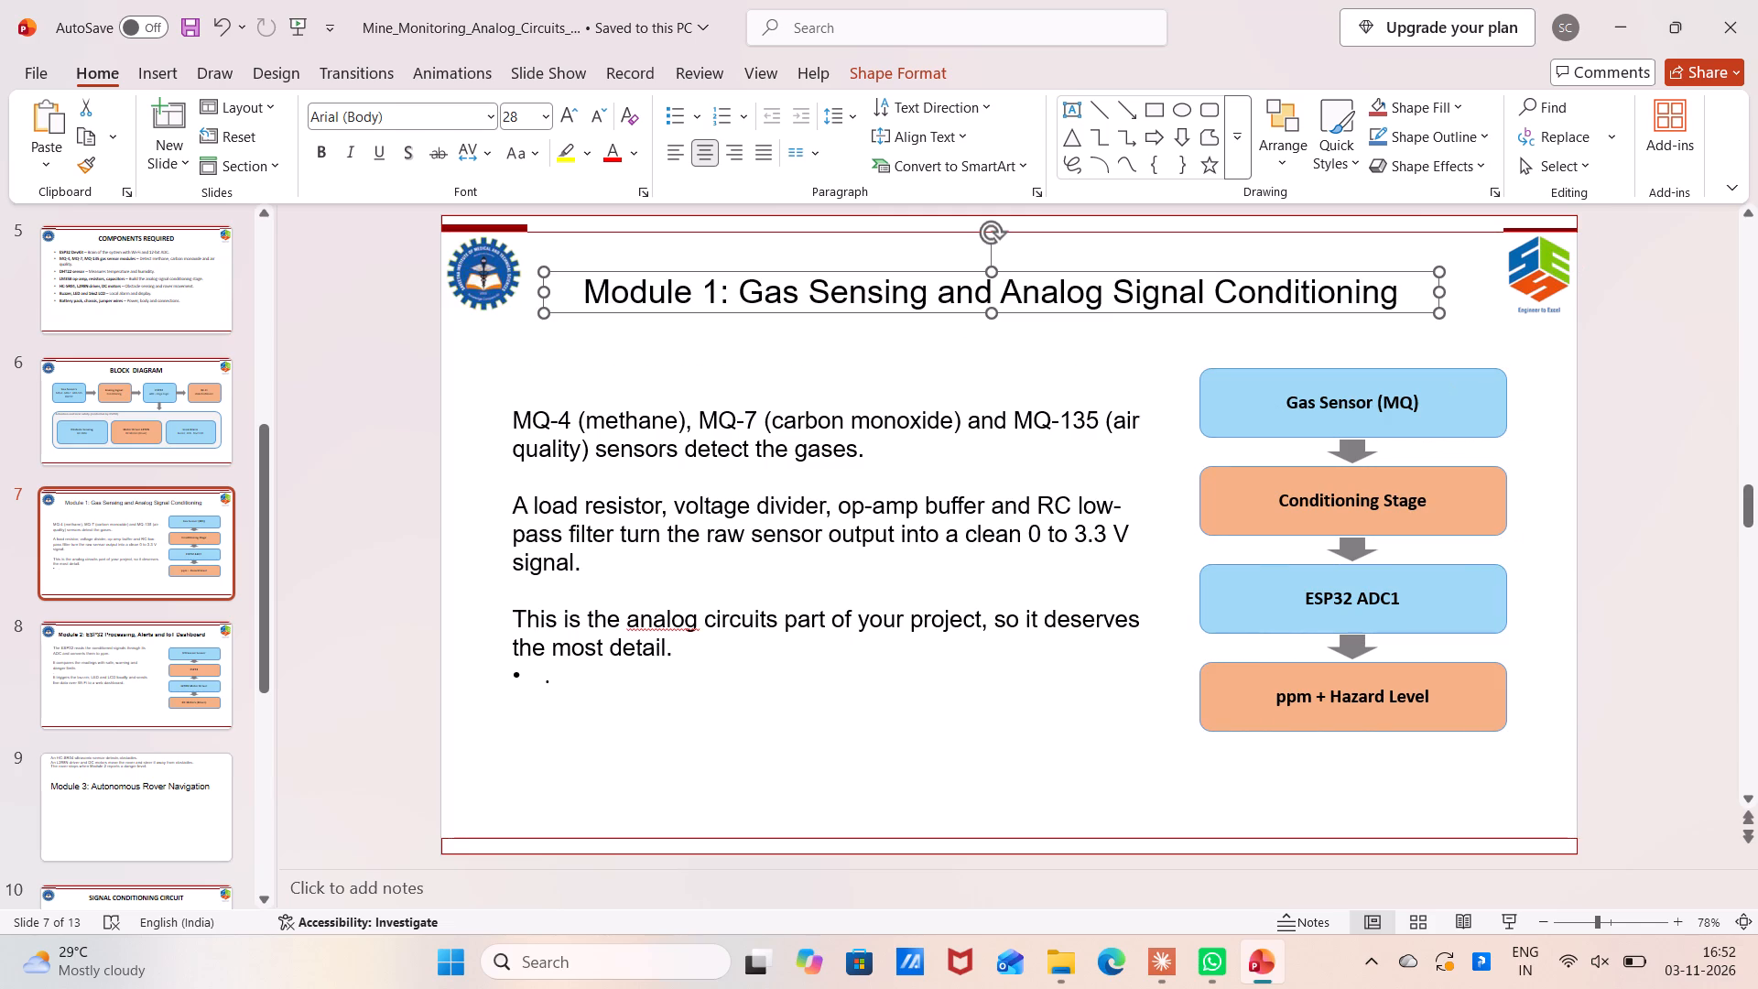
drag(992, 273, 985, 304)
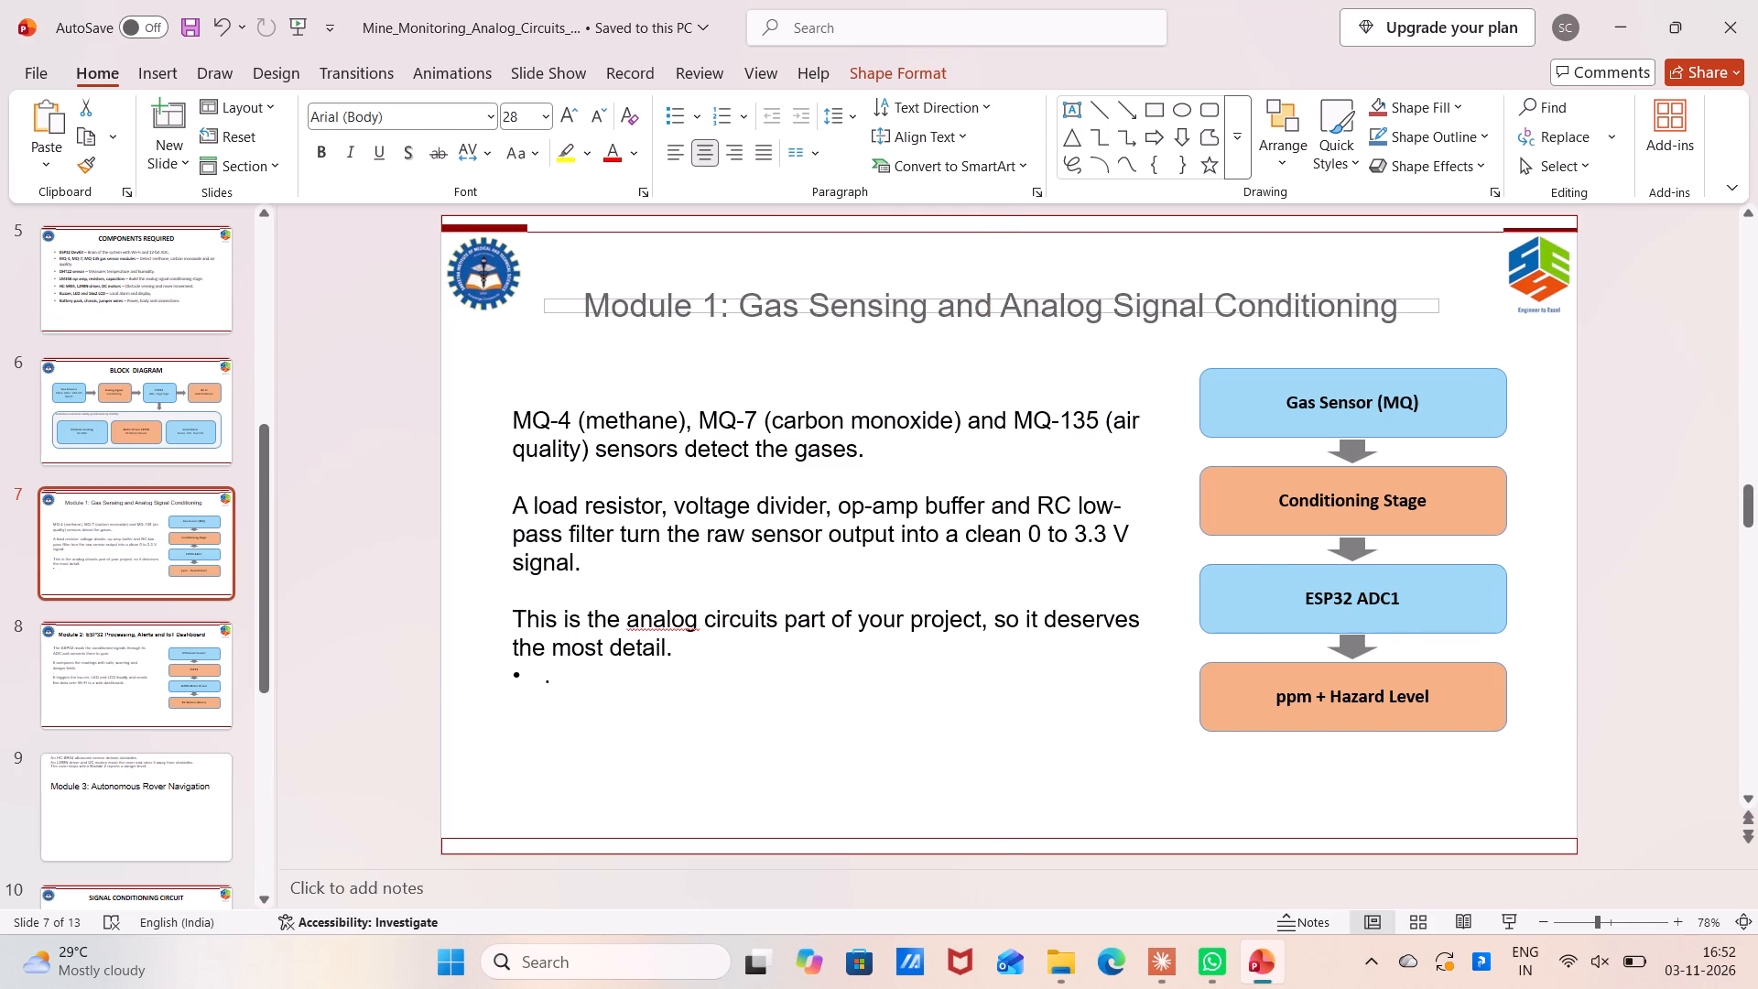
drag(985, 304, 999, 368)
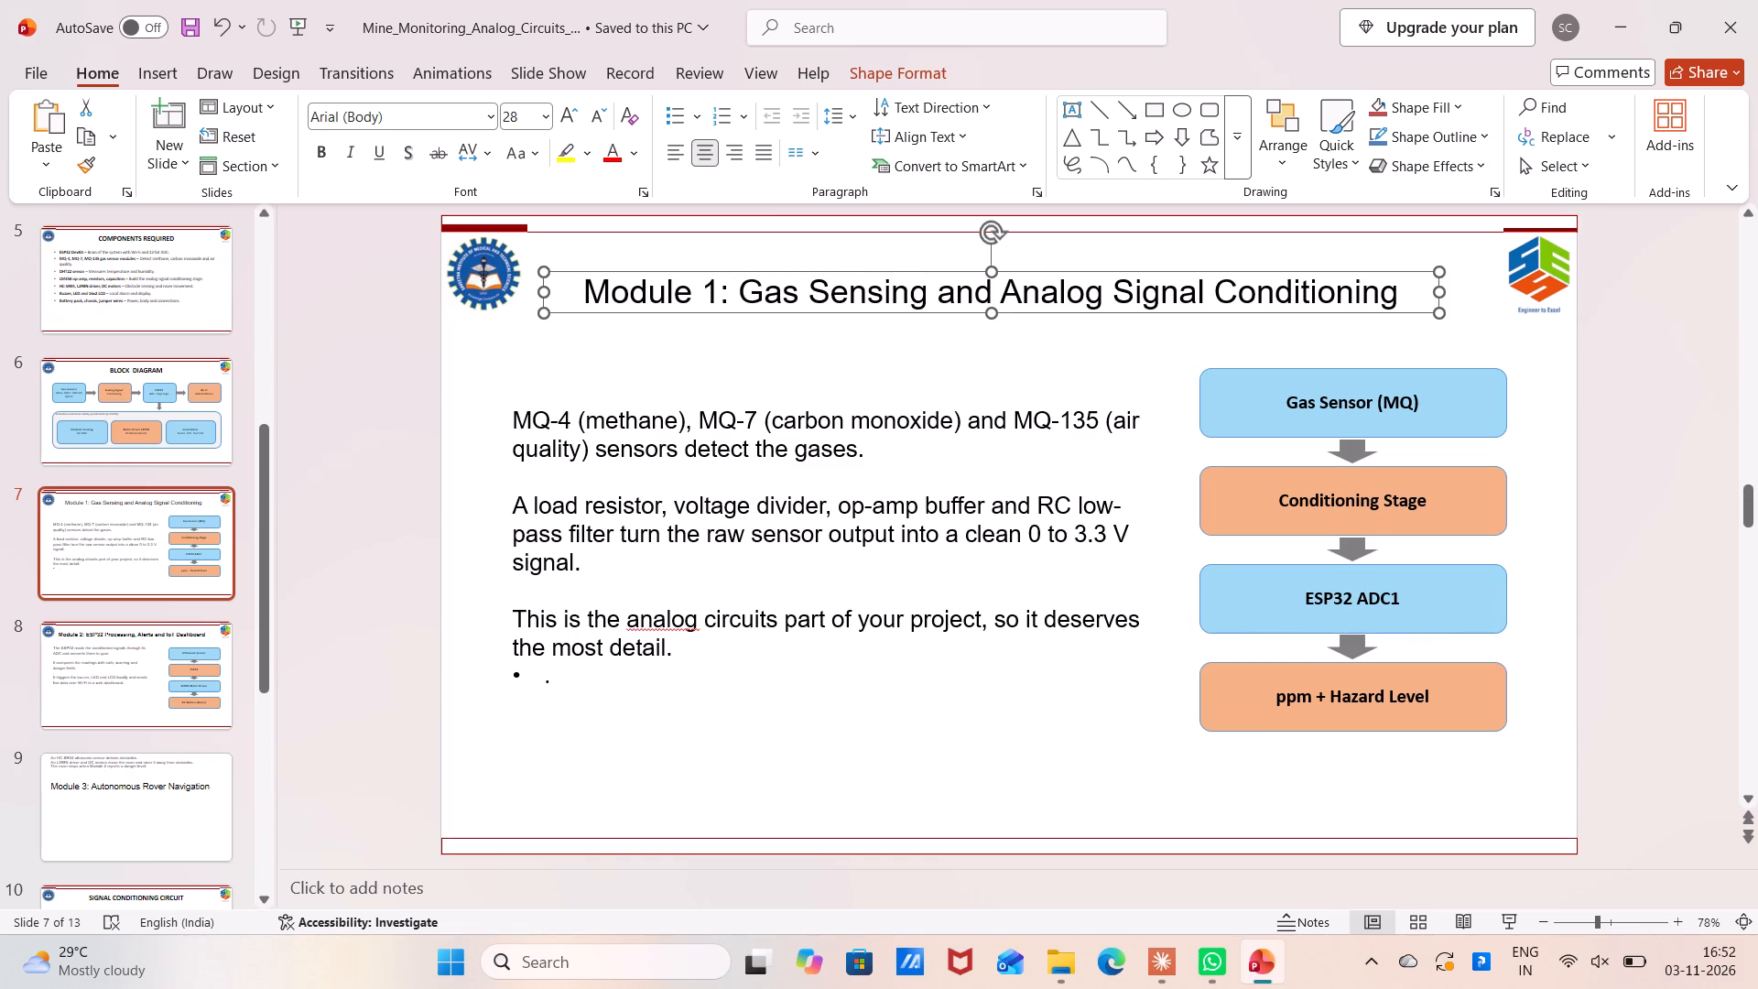
Move the Module 1 title on slide 7 slightly down, keeping it between the two logos and above the body text.
drag(775, 270, 781, 318)
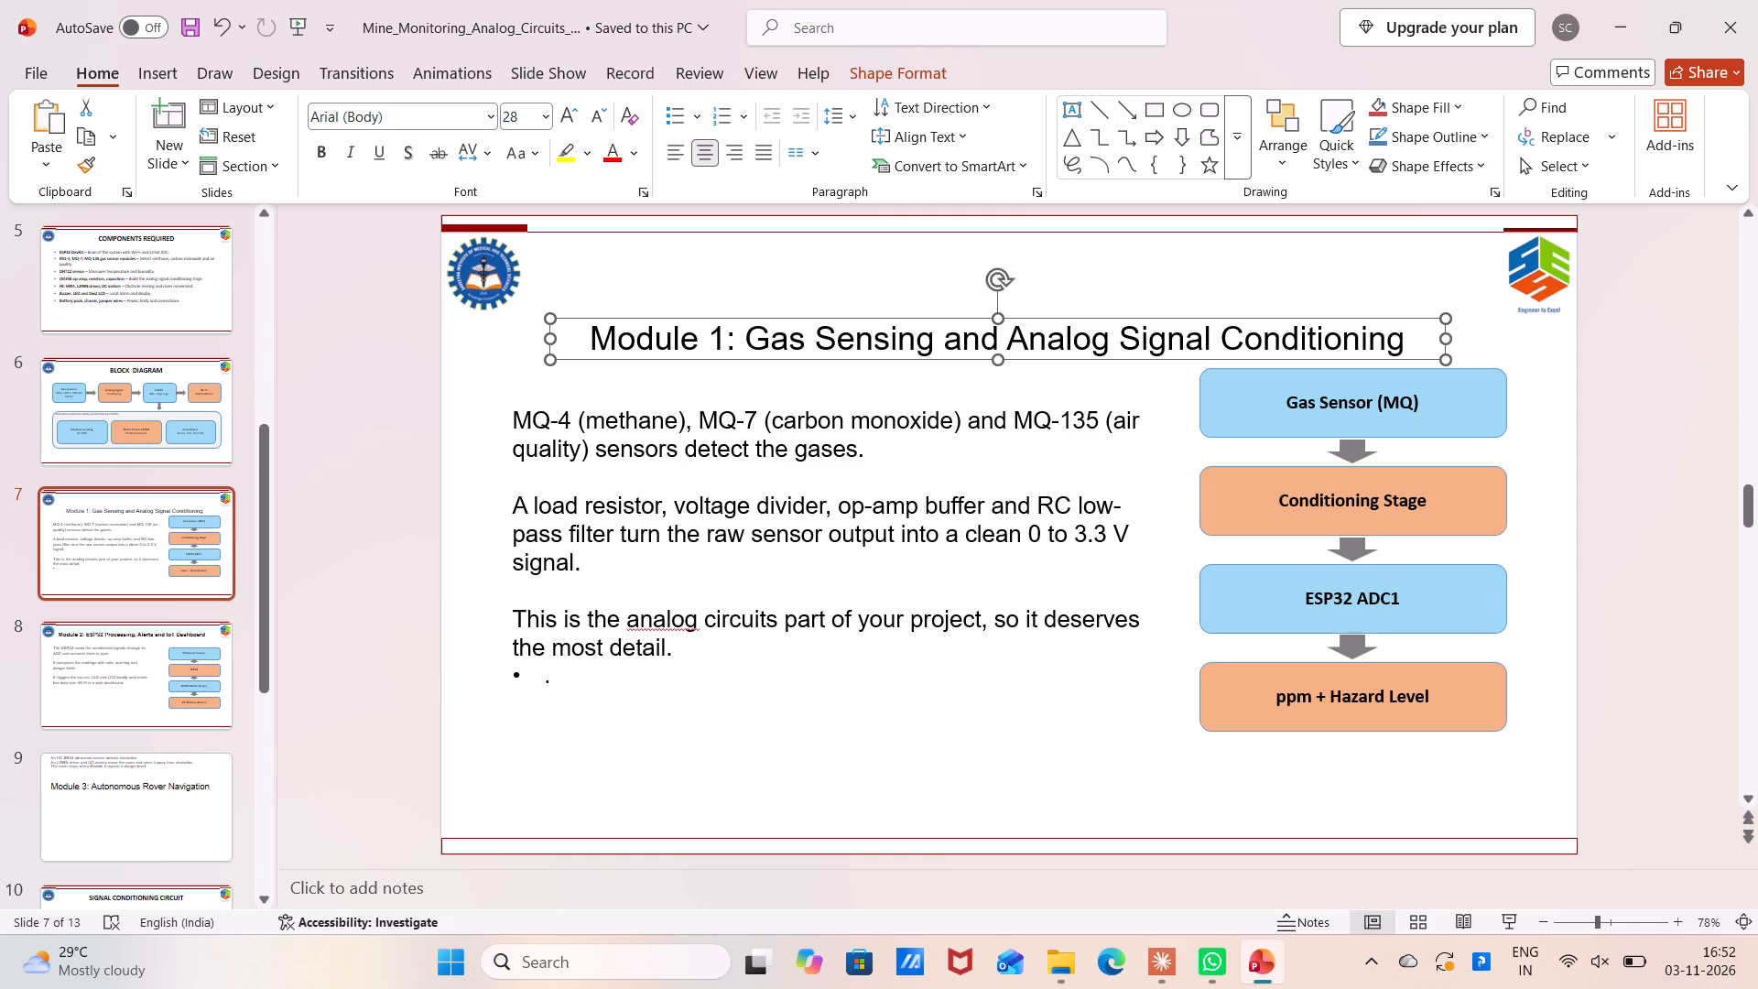
click(796, 333)
drag(796, 333, 800, 284)
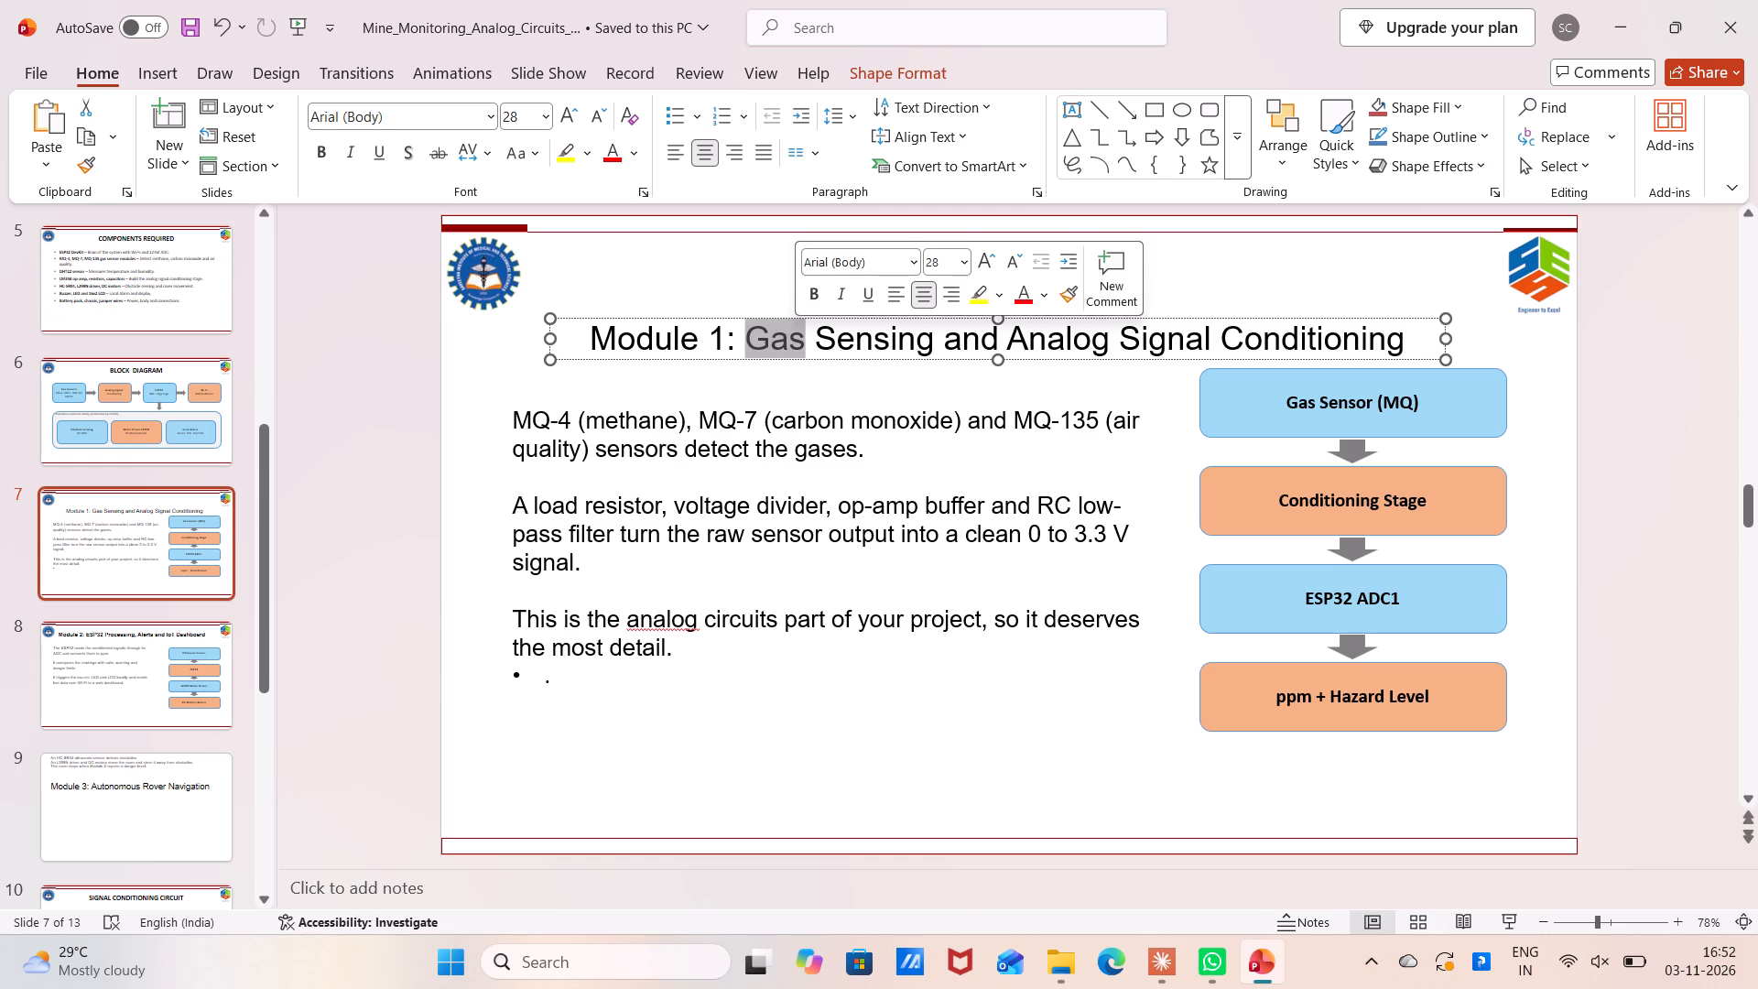
drag(800, 284, 753, 307)
click(753, 307)
click(796, 345)
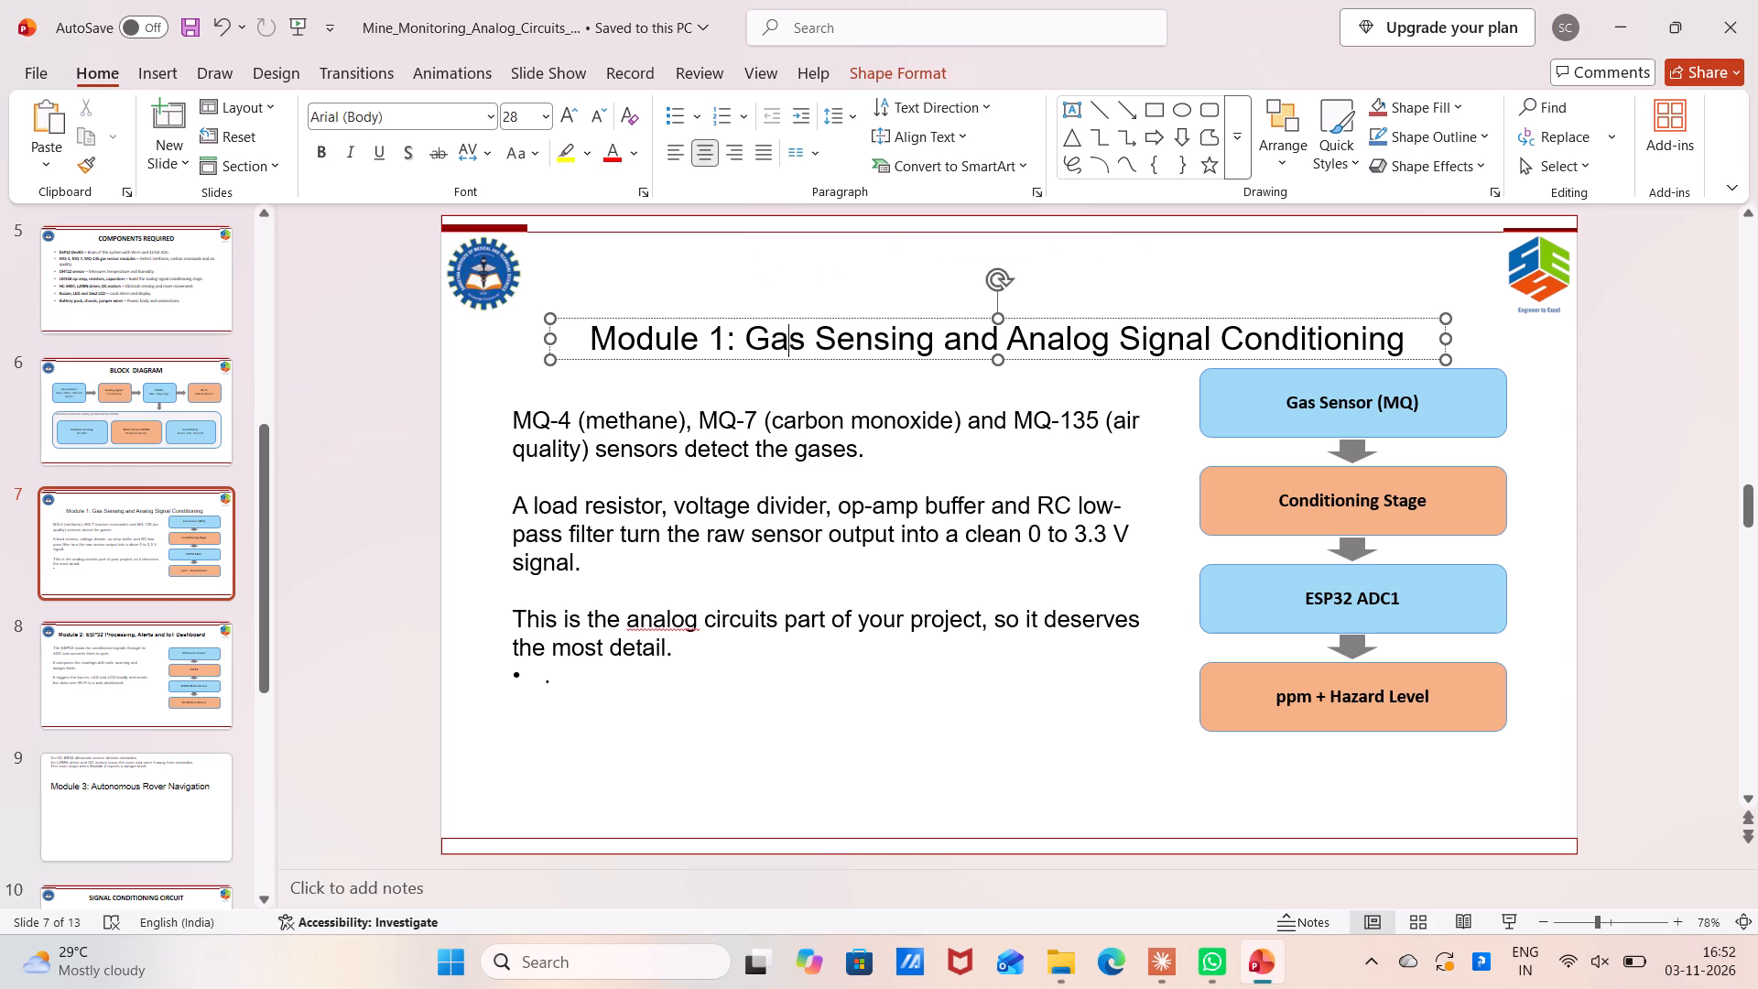
drag(796, 345, 794, 331)
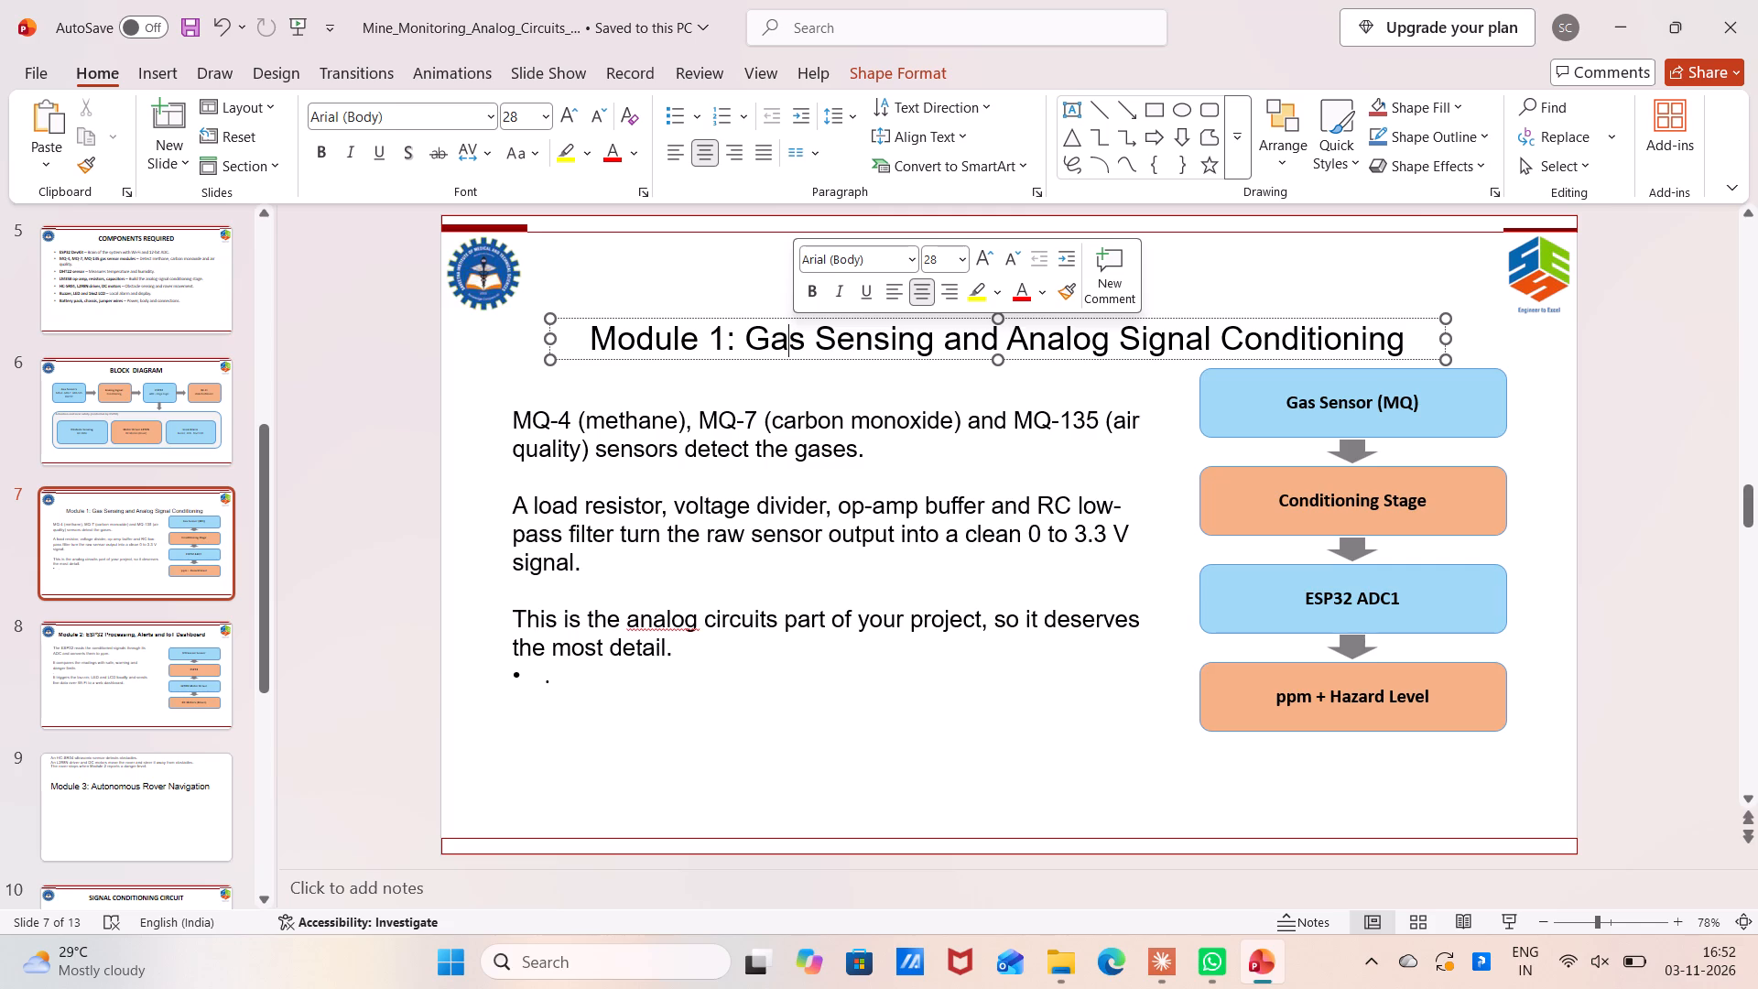
drag(1012, 358, 998, 340)
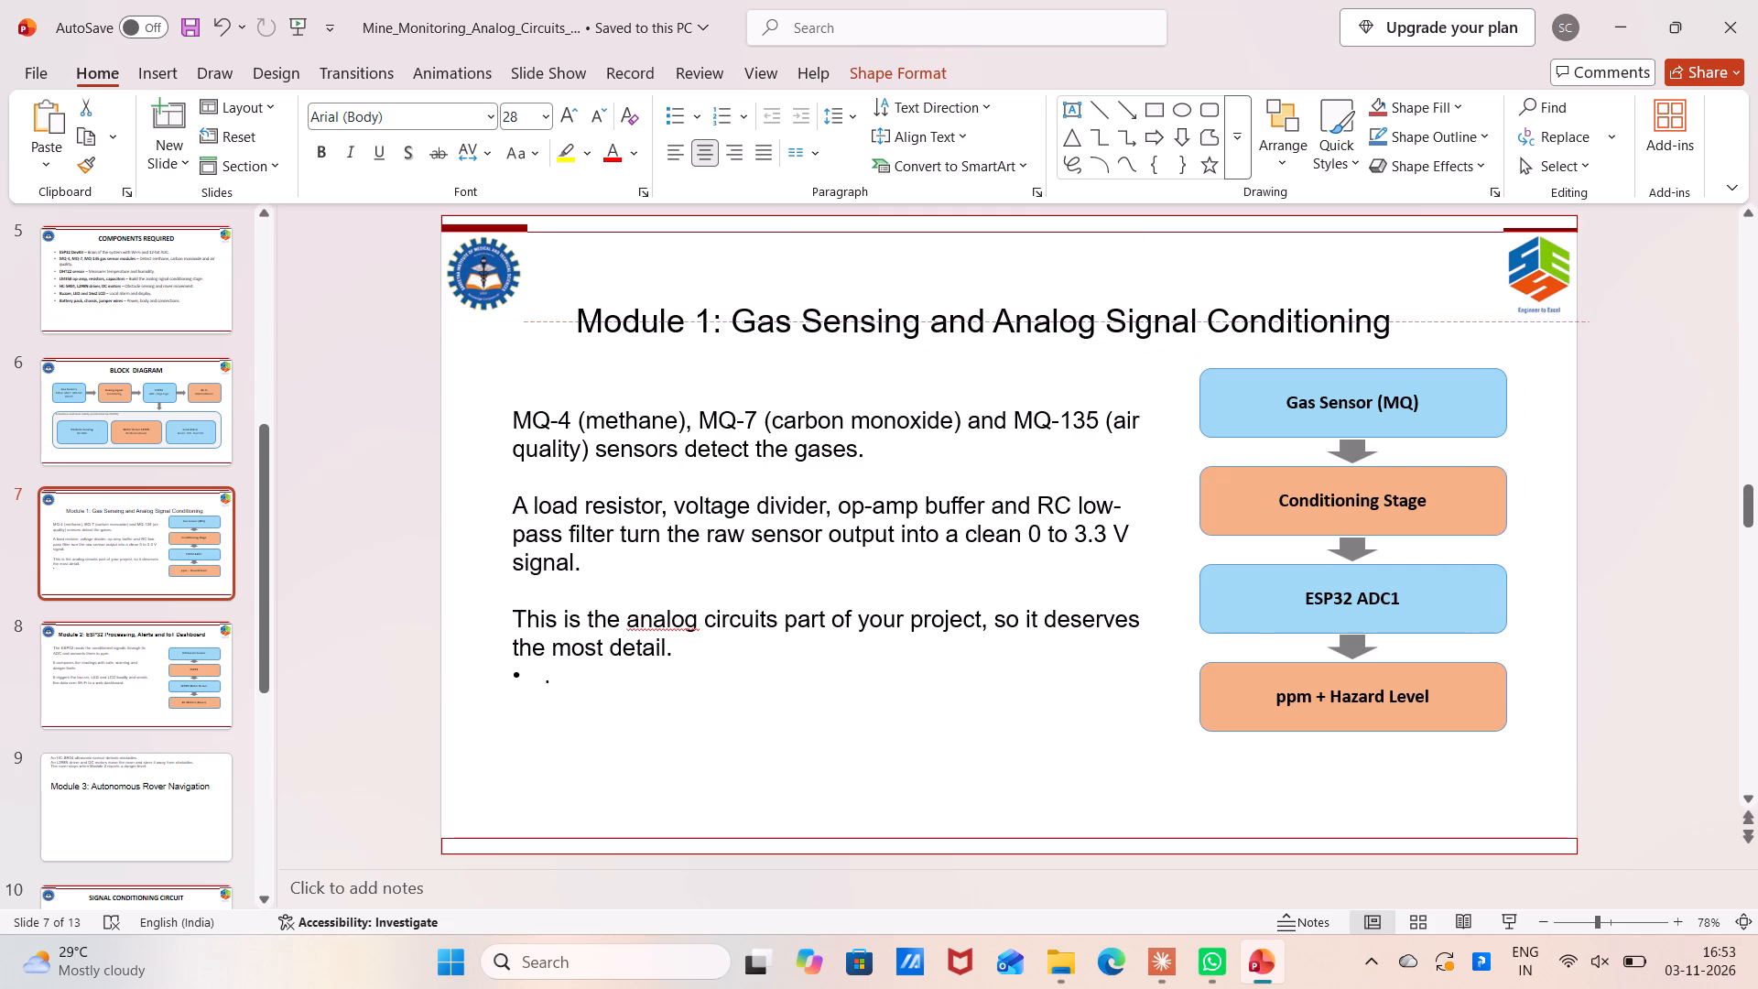
drag(998, 340, 1000, 339)
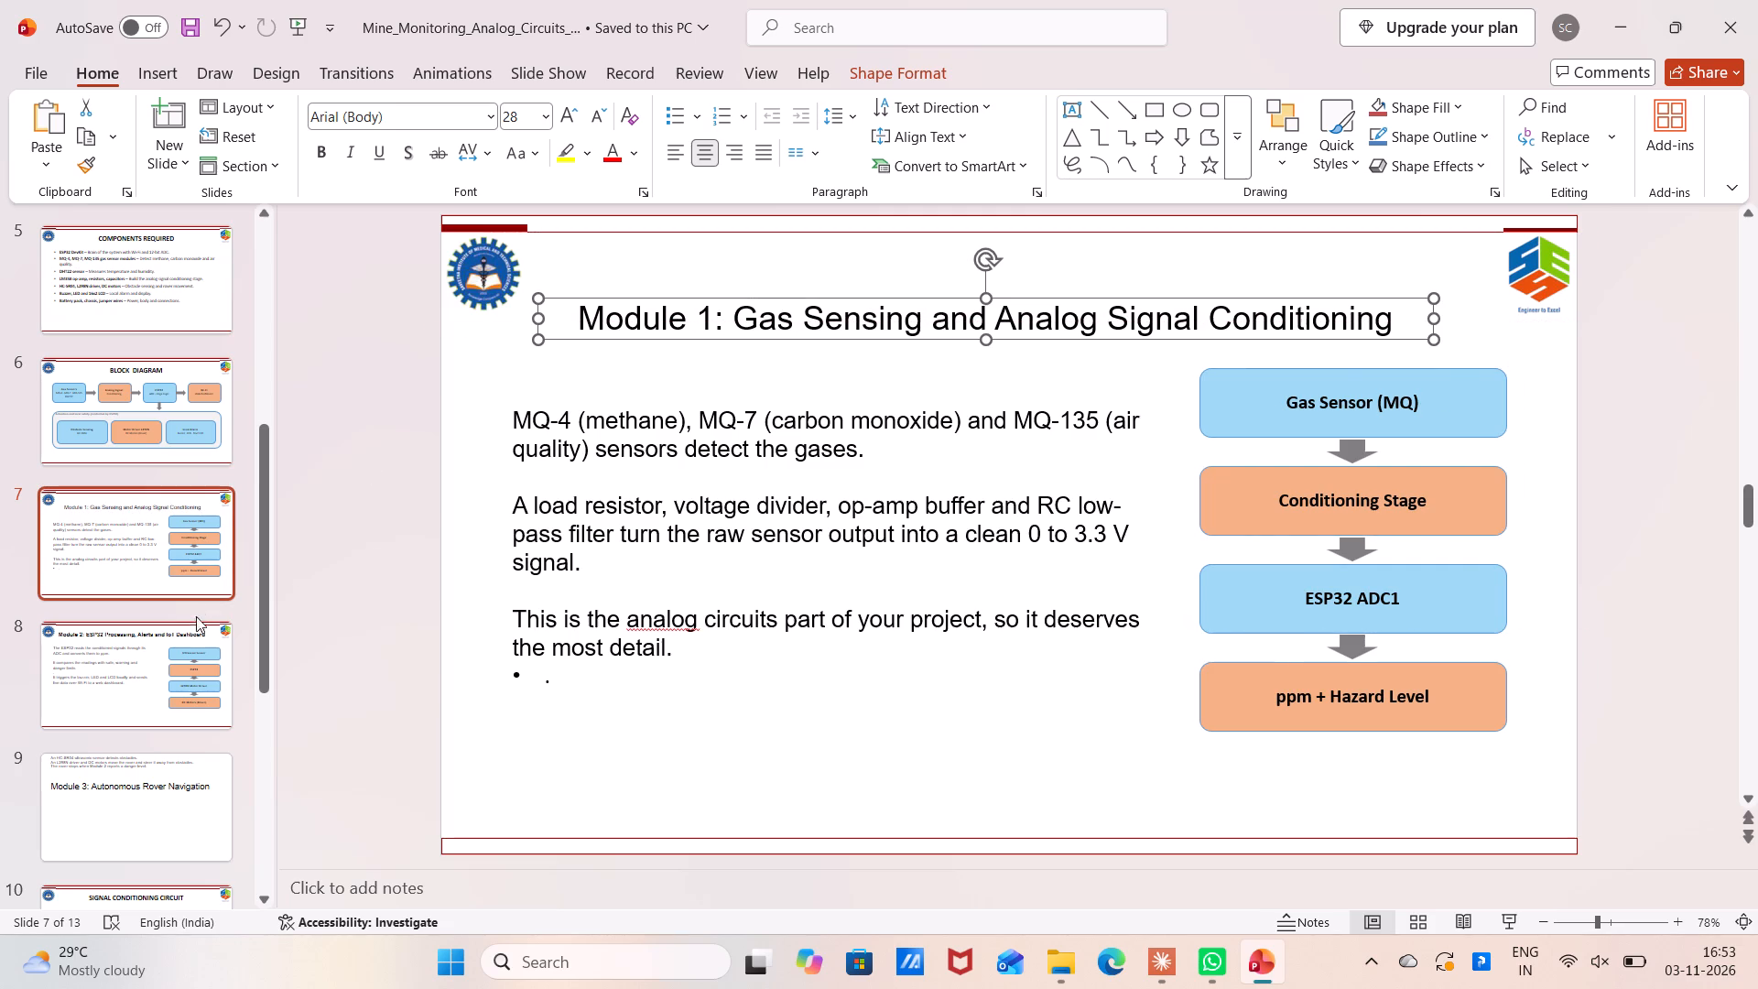
Copy the round blue emblem from the upper-left corner of the Module 1 slide onto the Module 3 slide.
click(486, 258)
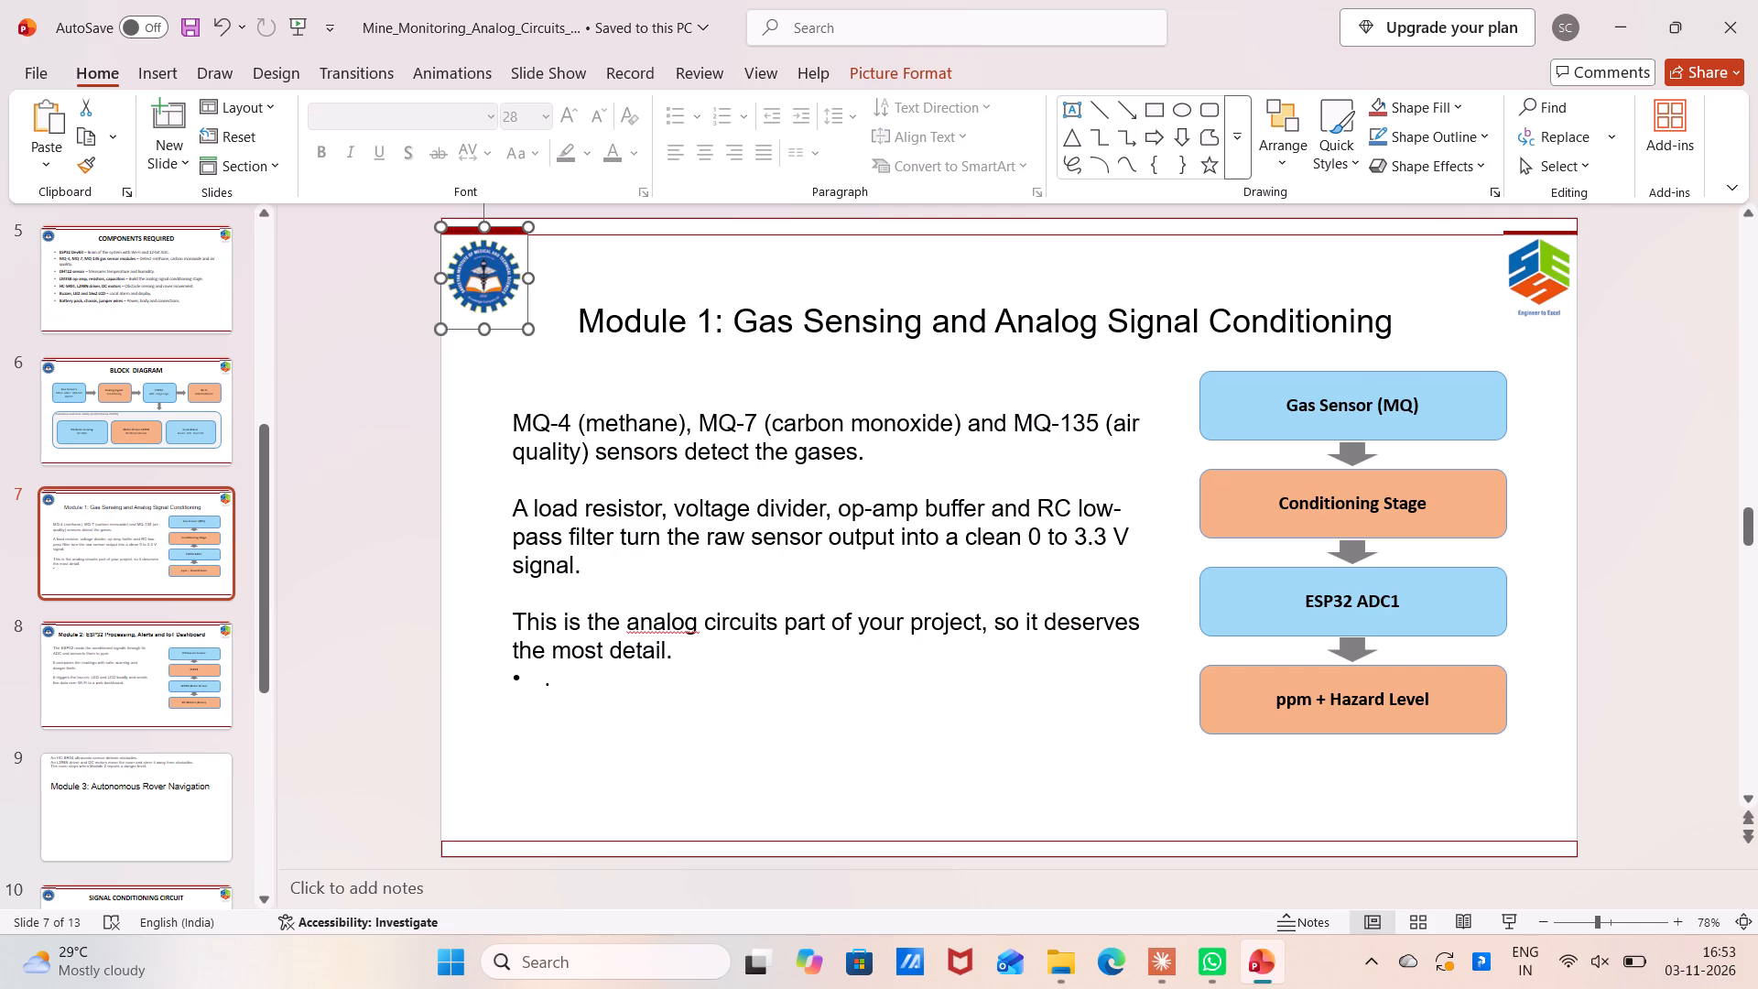
key(ctrl+c)
click(103, 778)
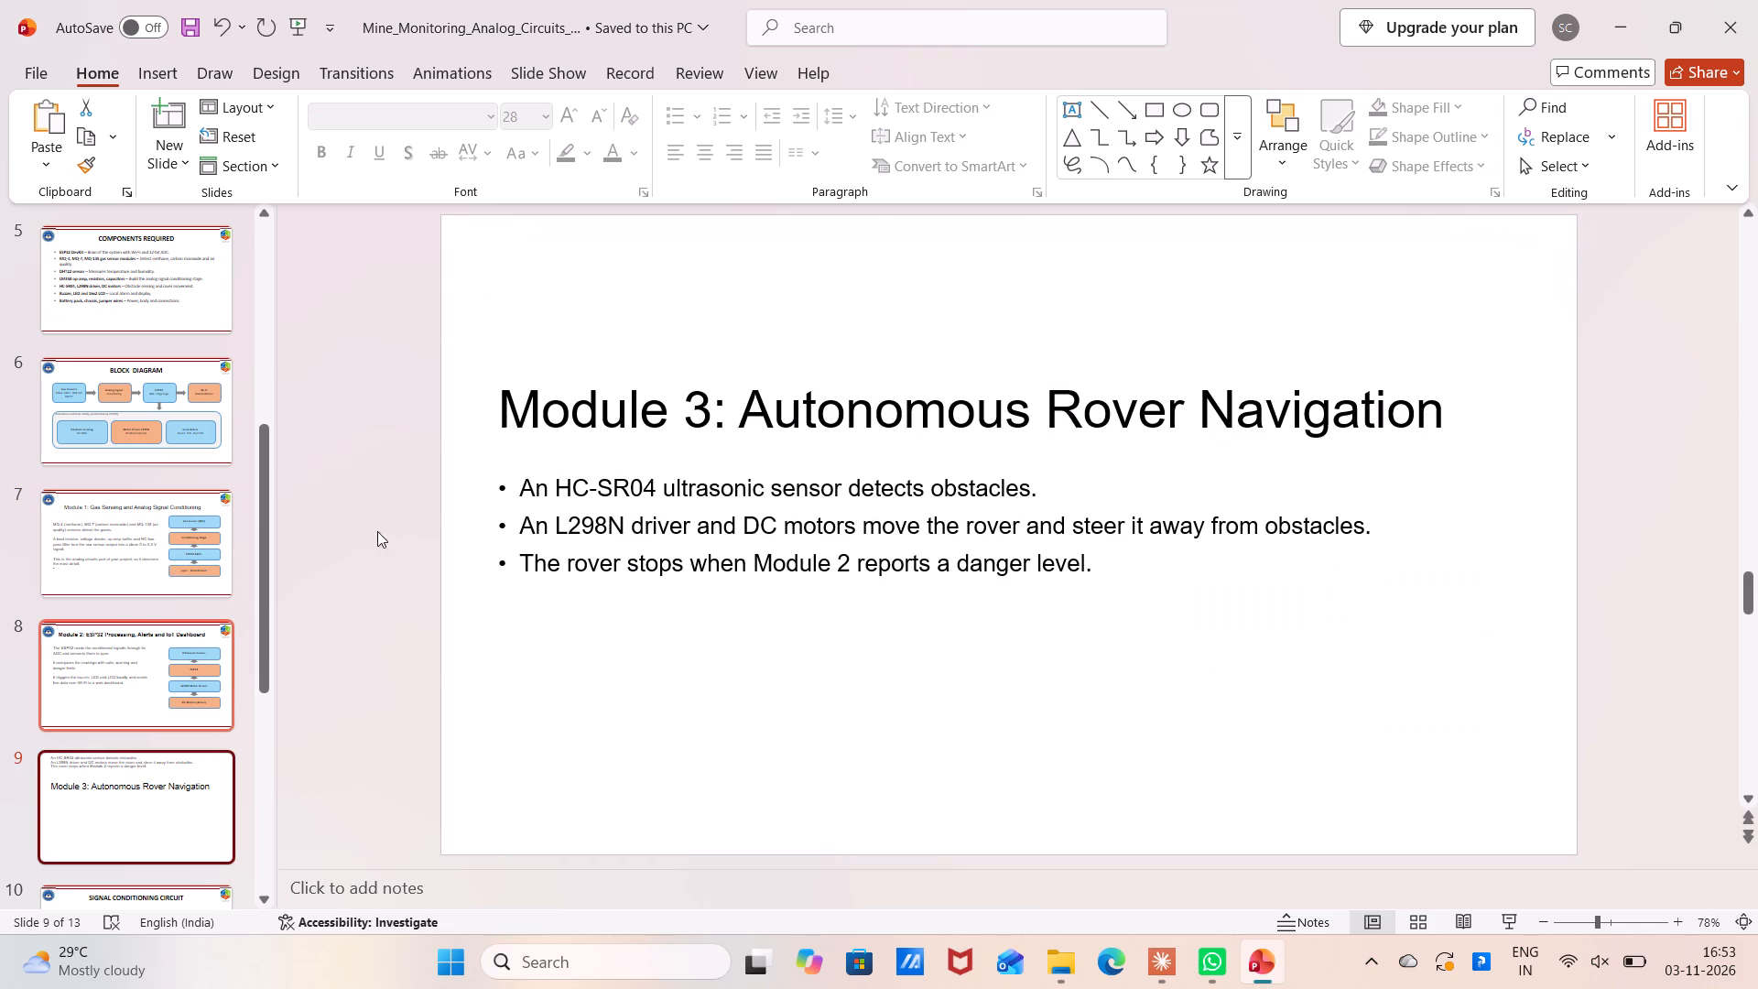
key(ctrl+v)
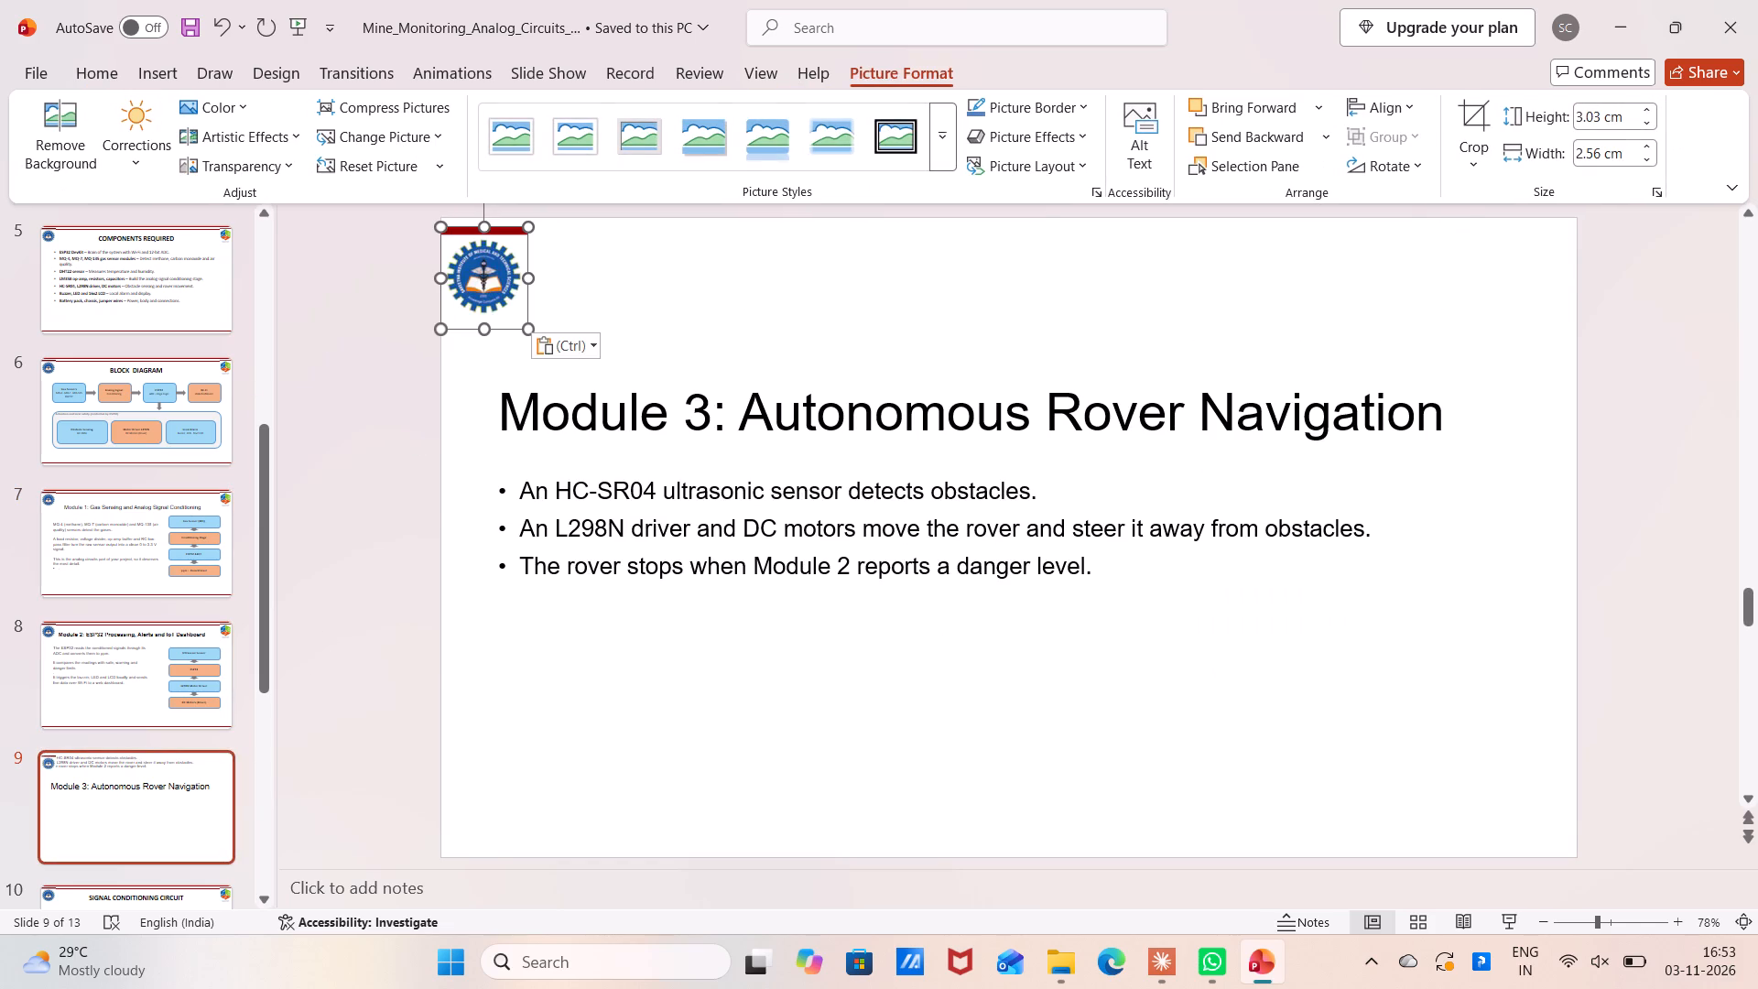
Widen the pasted emblem on the Module 3 slide to 3.36 cm and nudge it slightly up.
drag(526, 281, 552, 288)
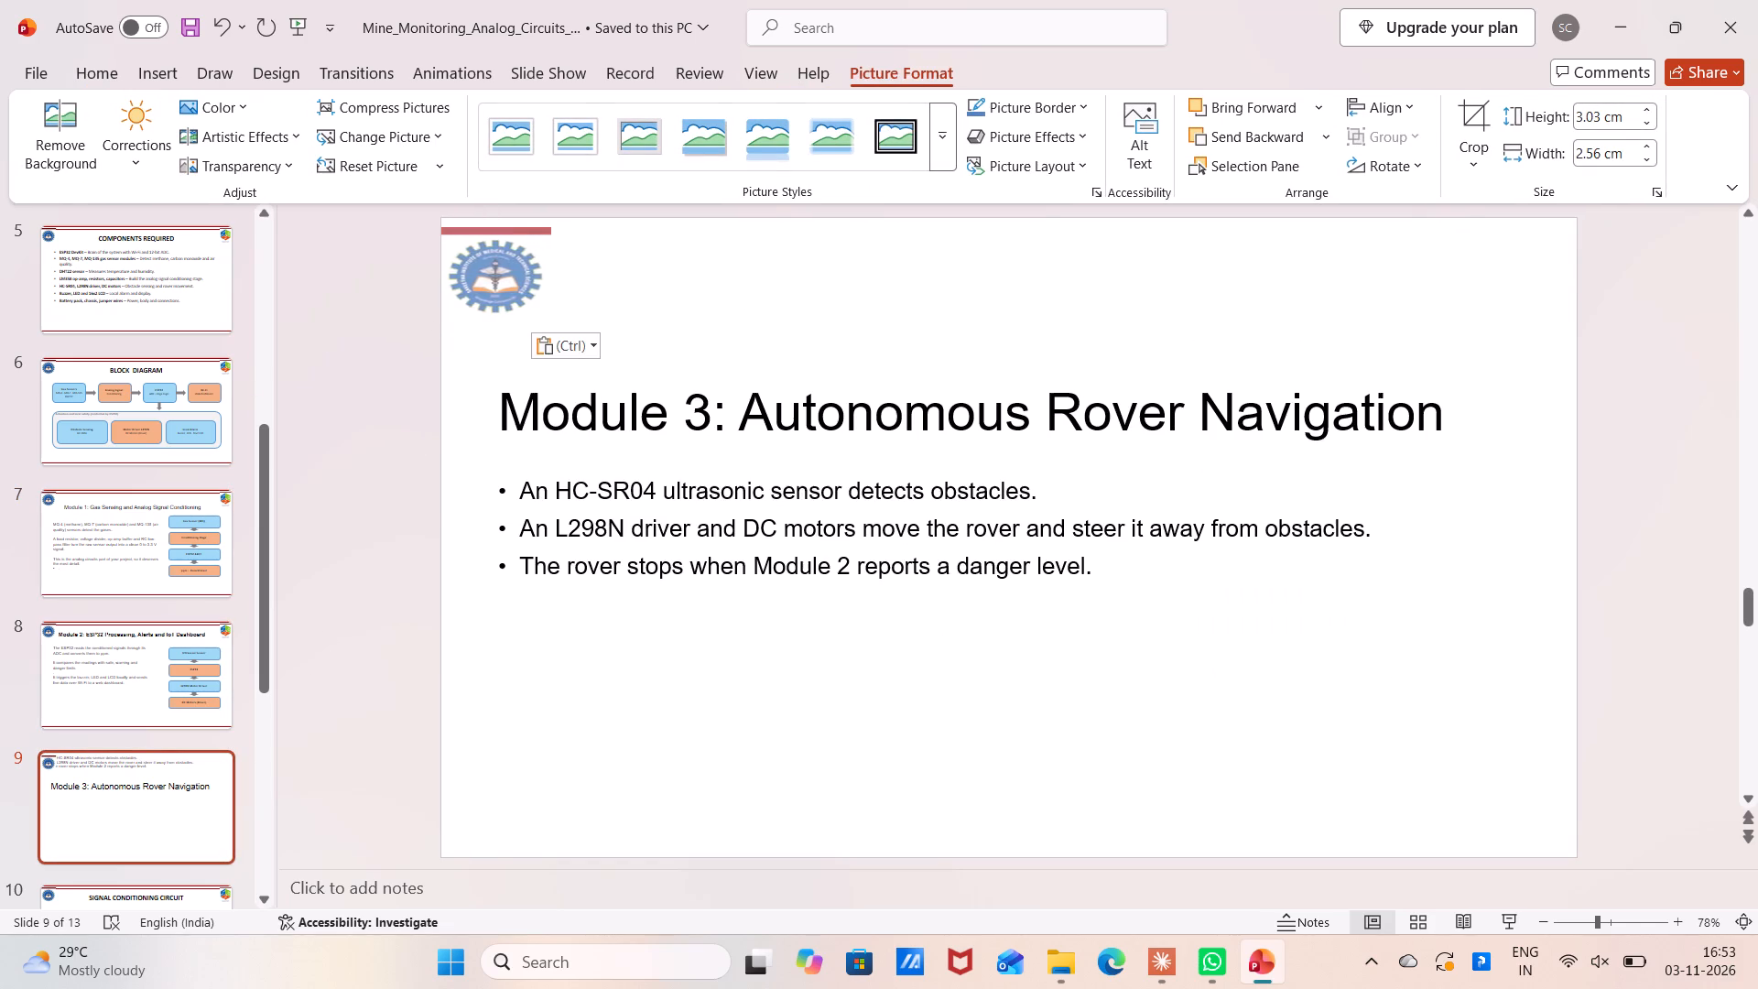
drag(552, 288, 553, 293)
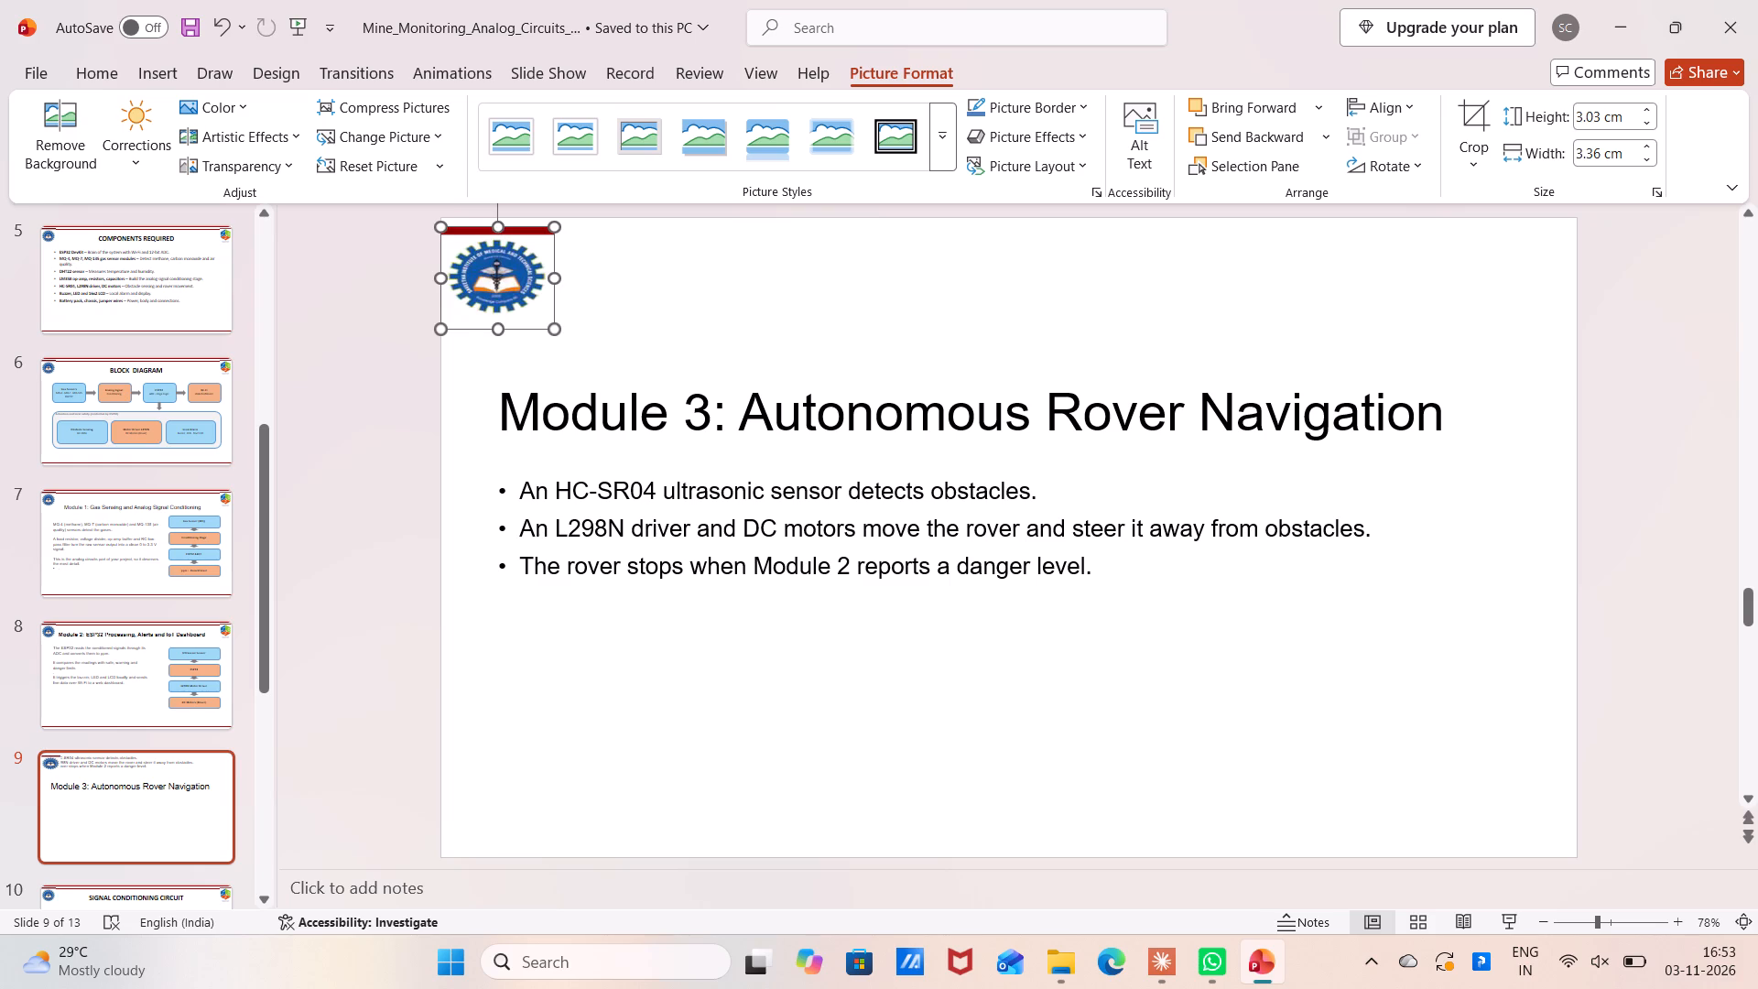
click(501, 288)
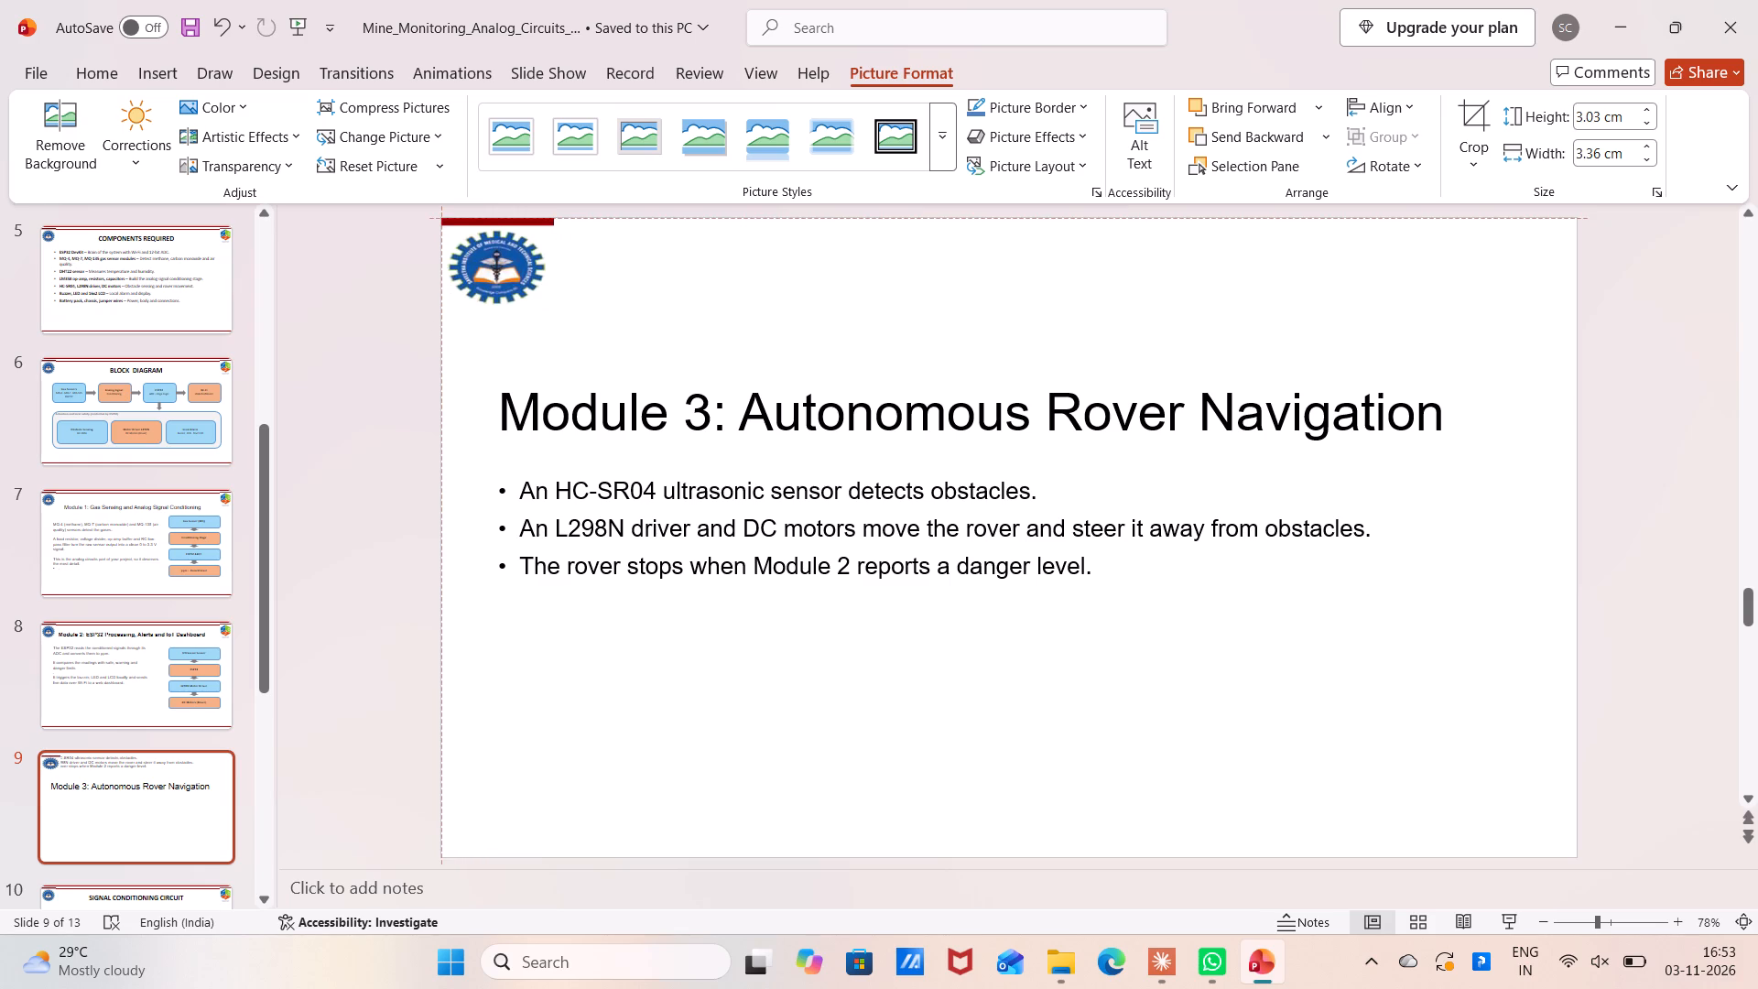
Copy the colourful SES logo from the upper-right corner of the Module 2 slide onto the Module 3 slide.
click(204, 660)
drag(204, 660, 996, 417)
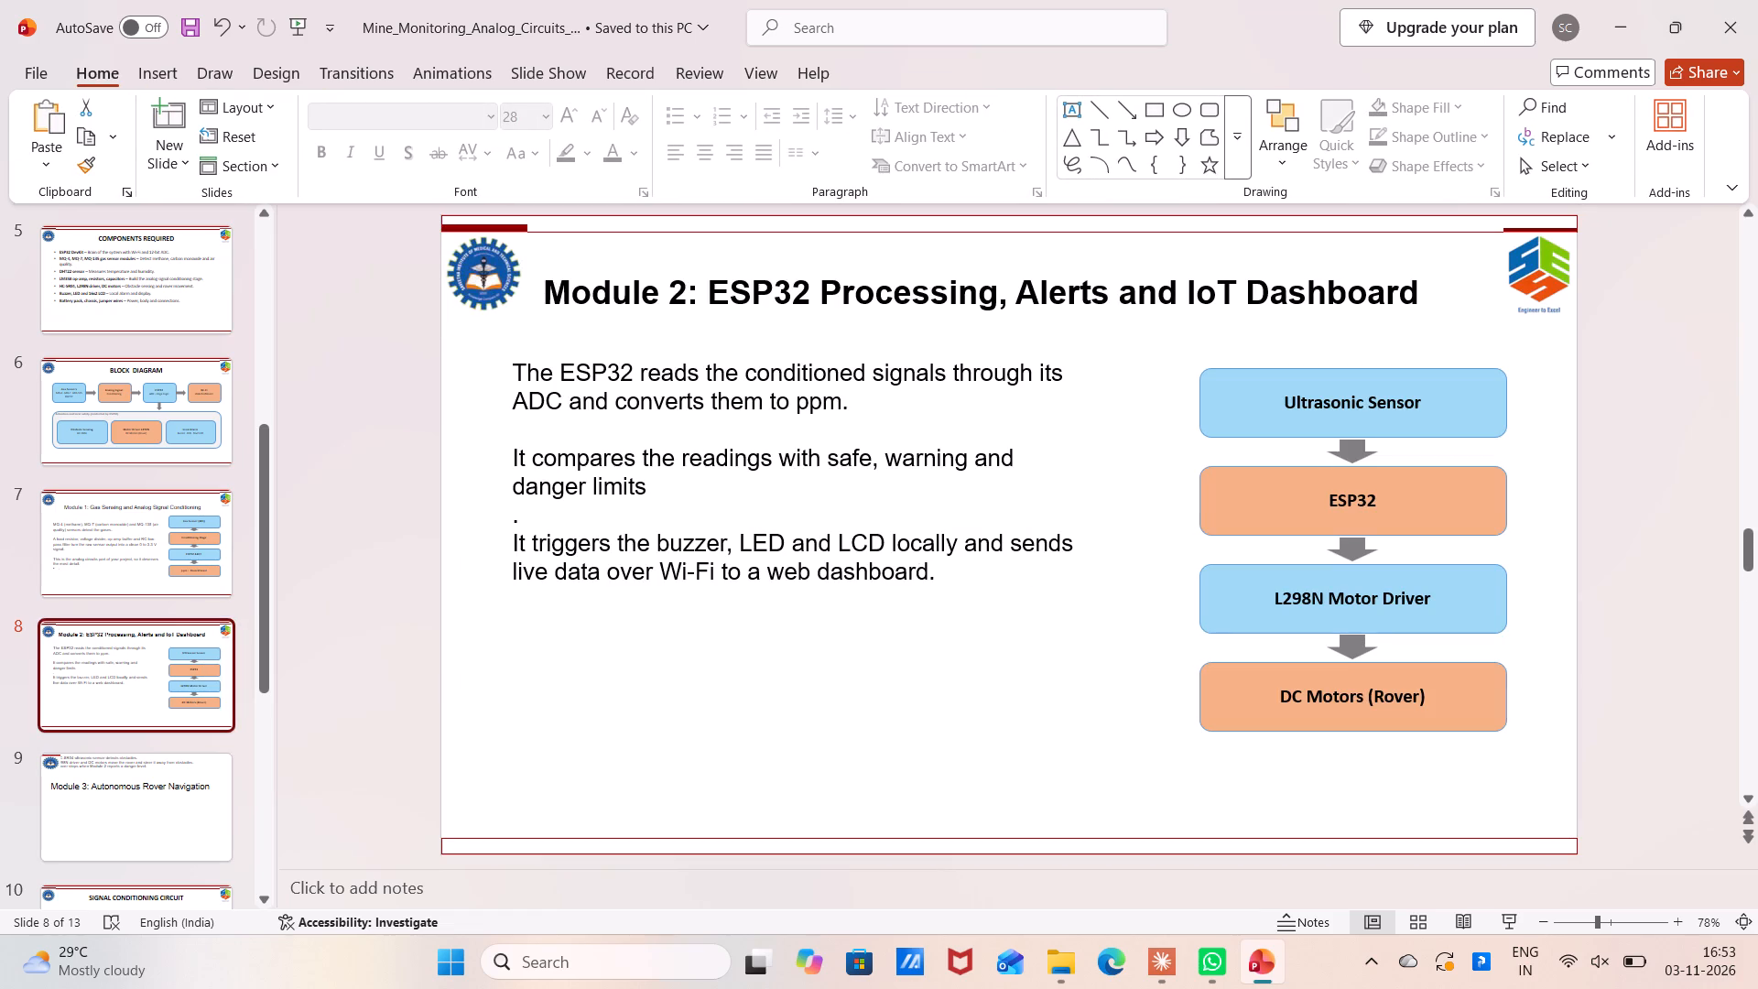
click(1530, 253)
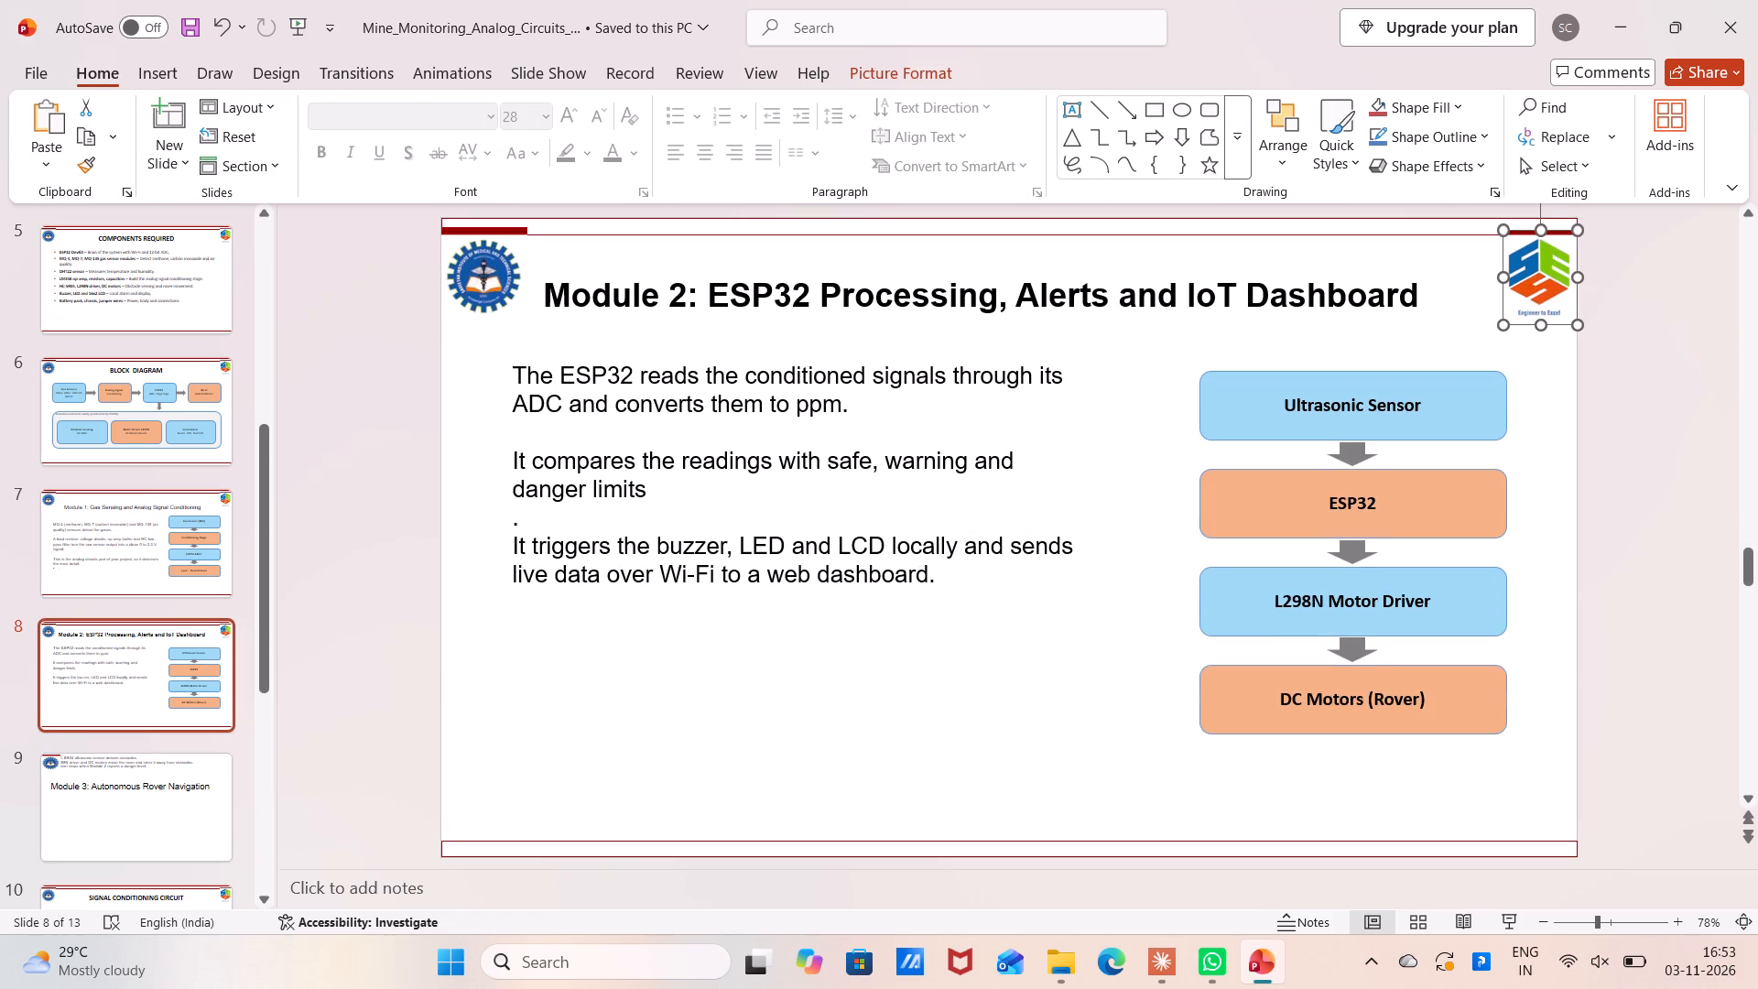
key(ctrl+c)
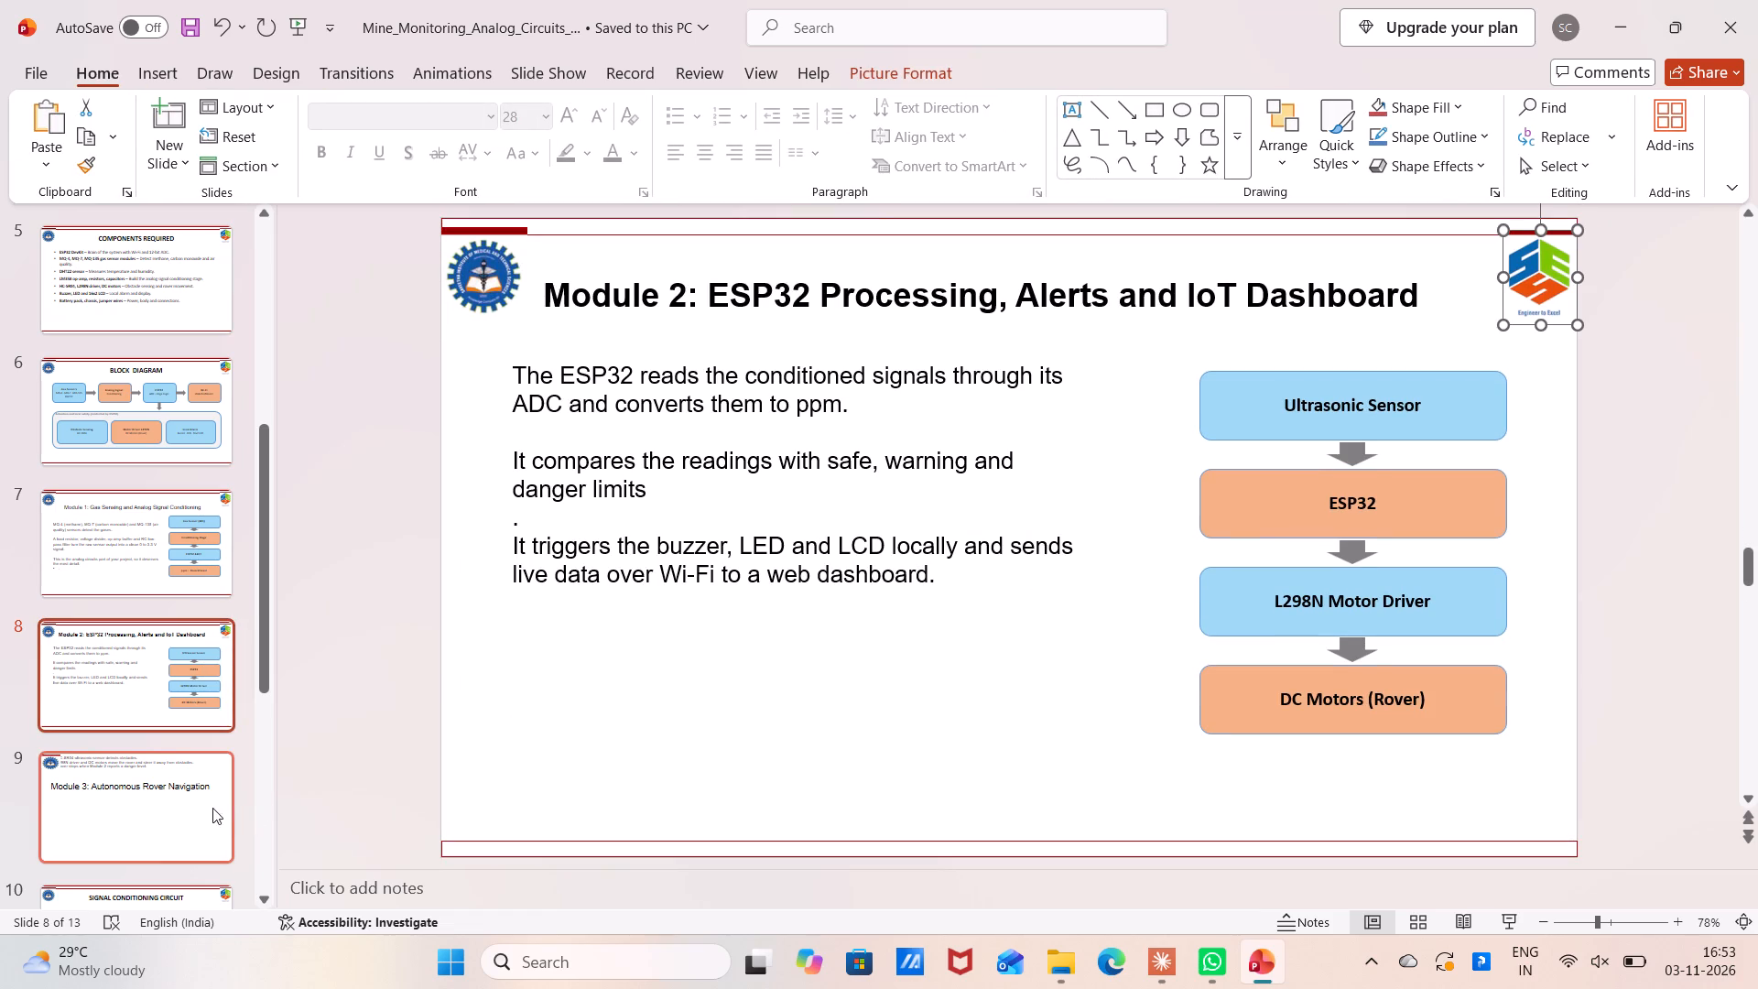
click(208, 808)
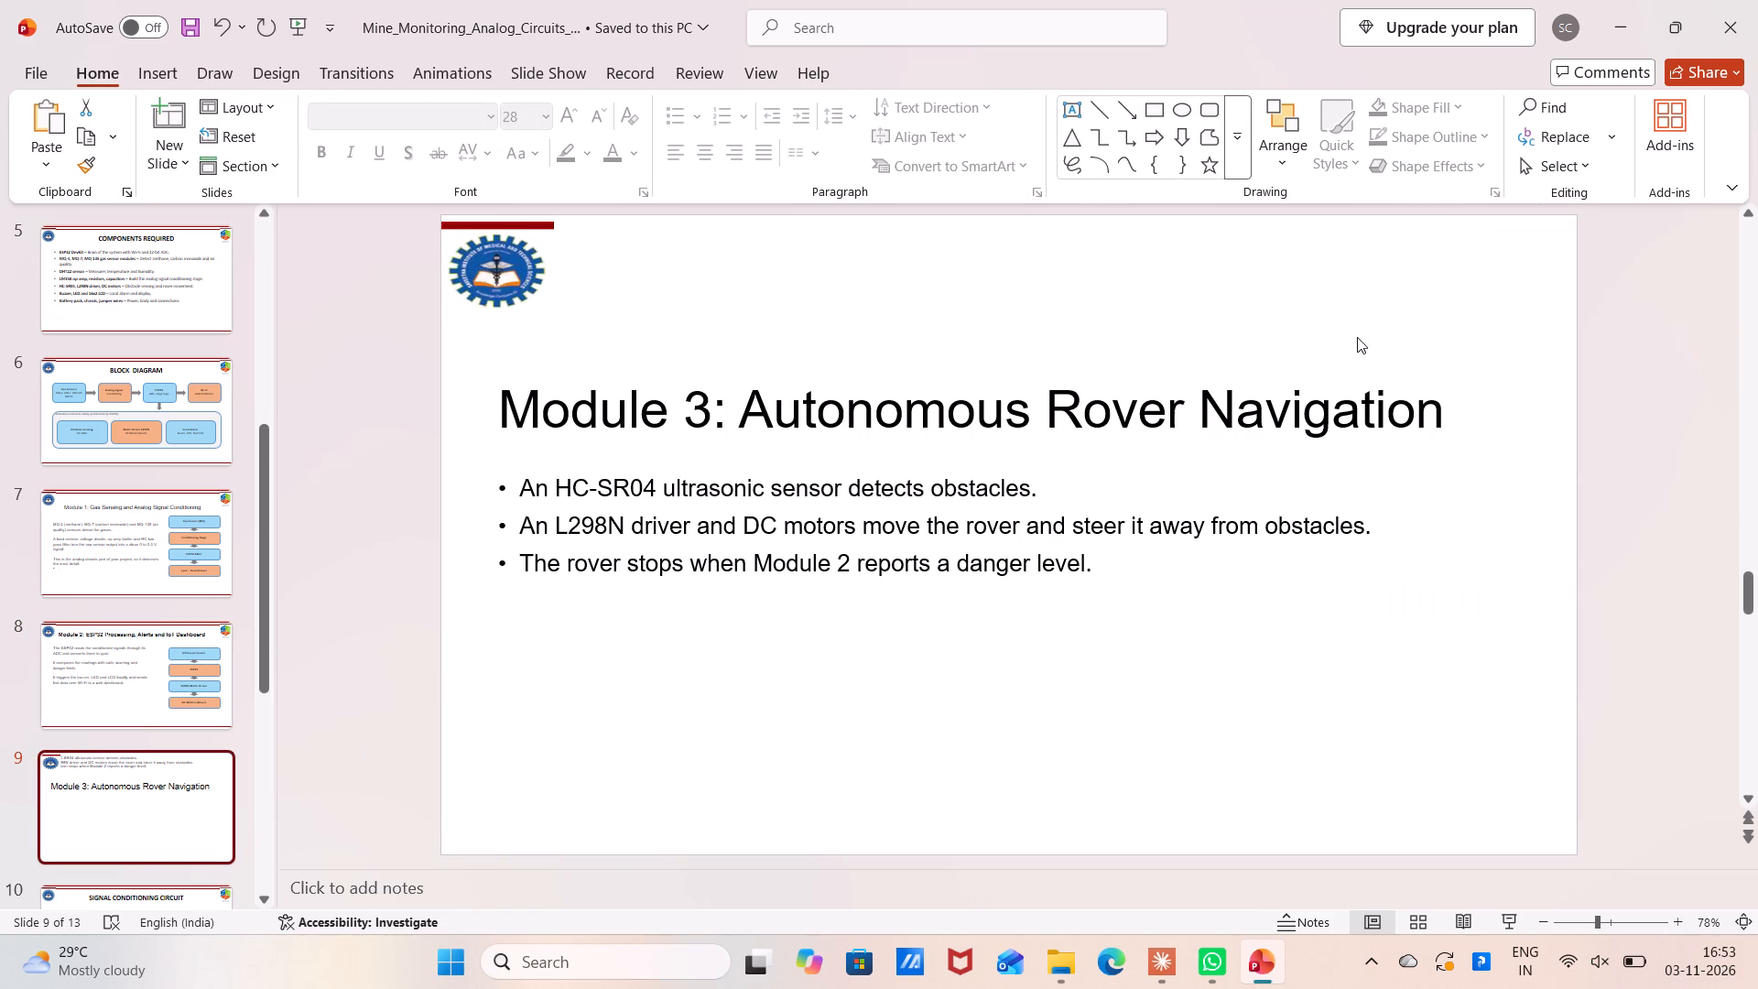
click(1499, 245)
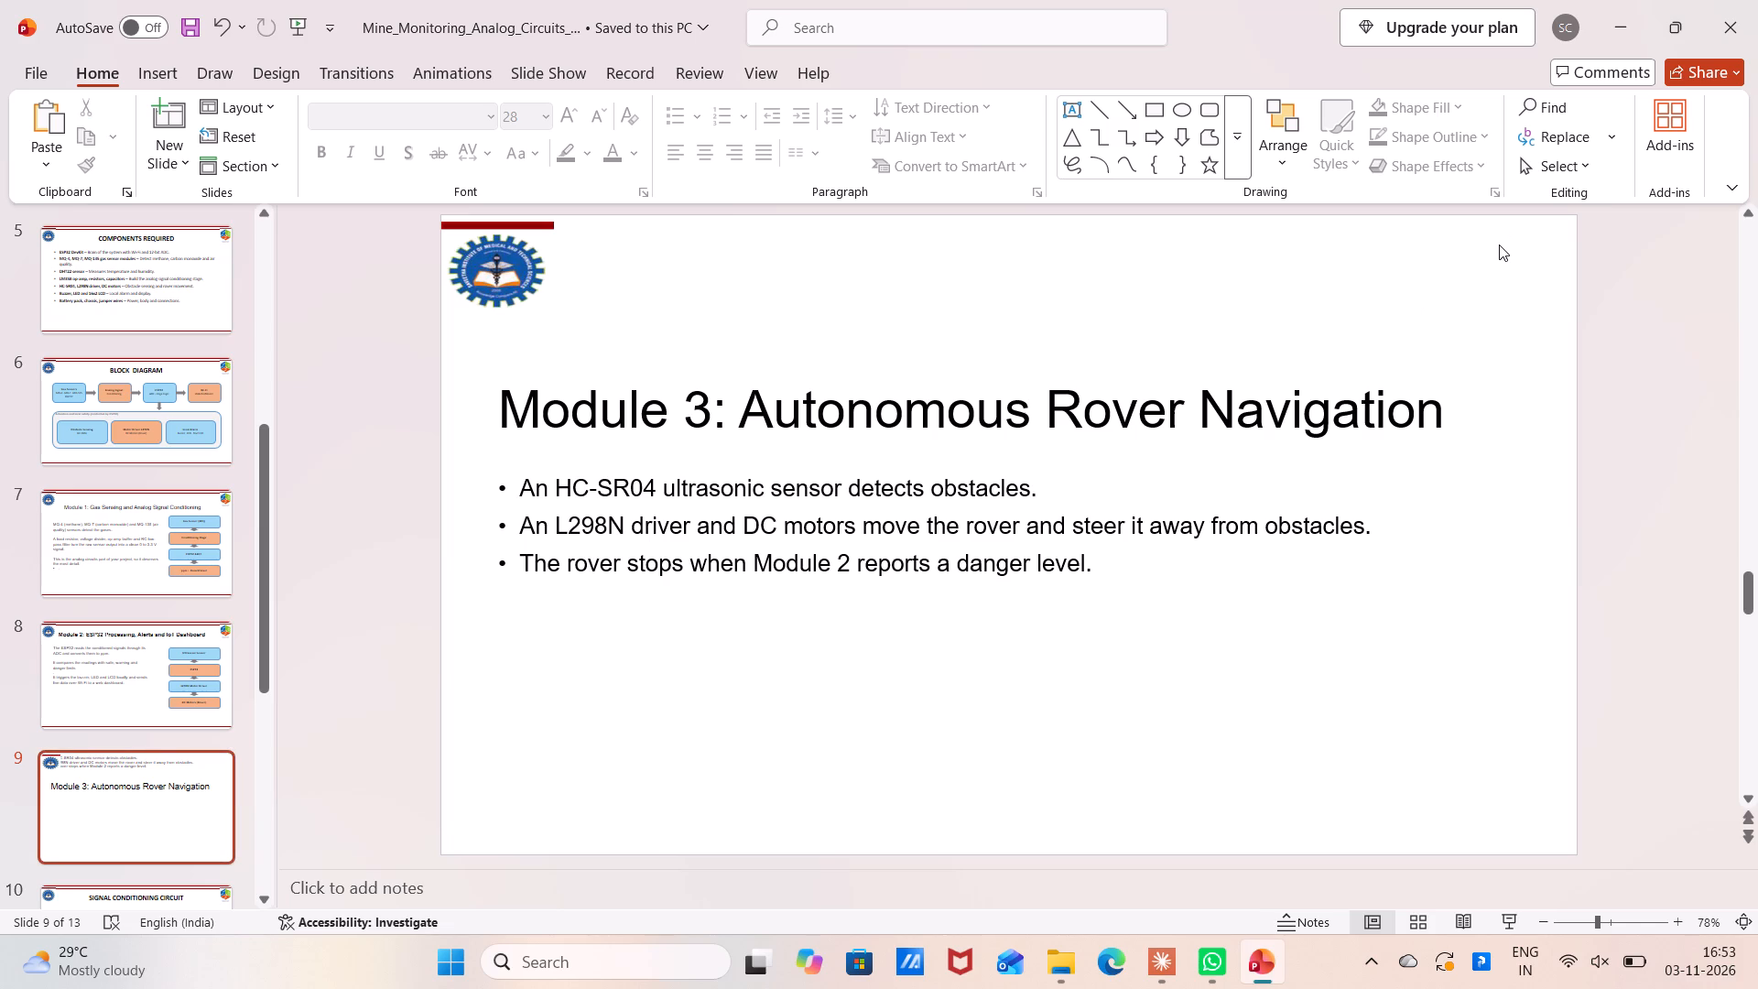
key(ctrl+v)
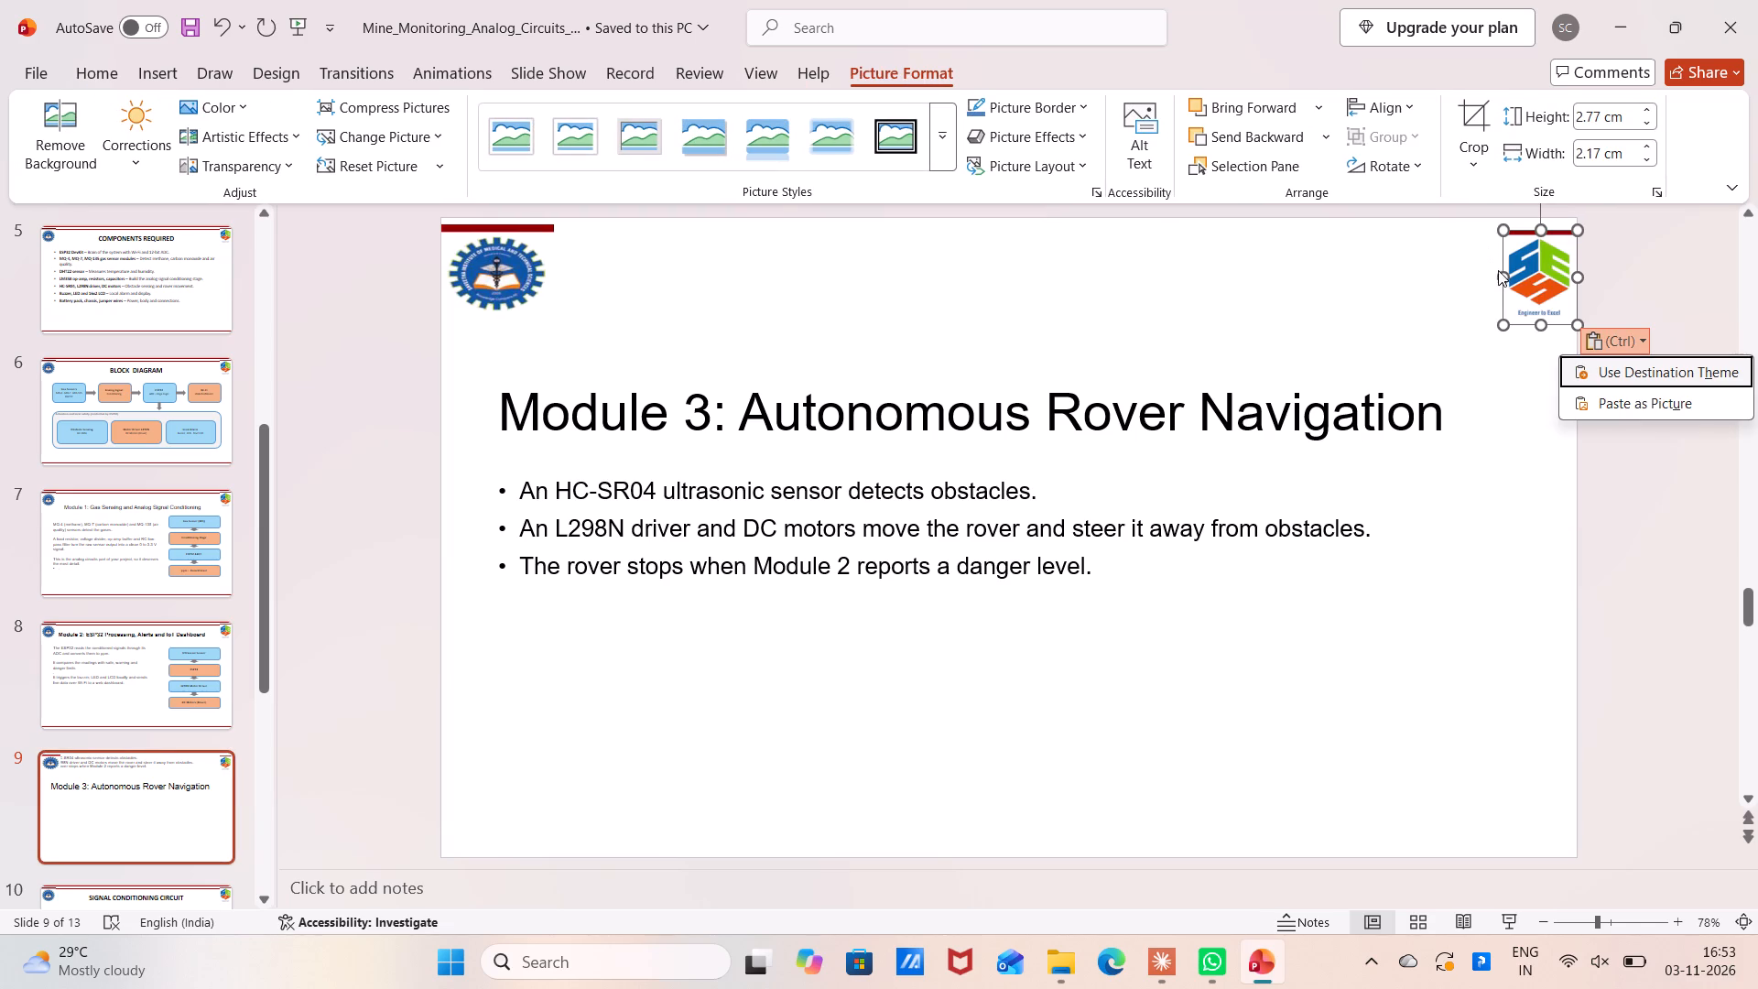
Widen the pasted SES logo on the Module 3 slide to 3.36 cm and nudge it slightly up.
click(1499, 273)
drag(1499, 275, 1463, 267)
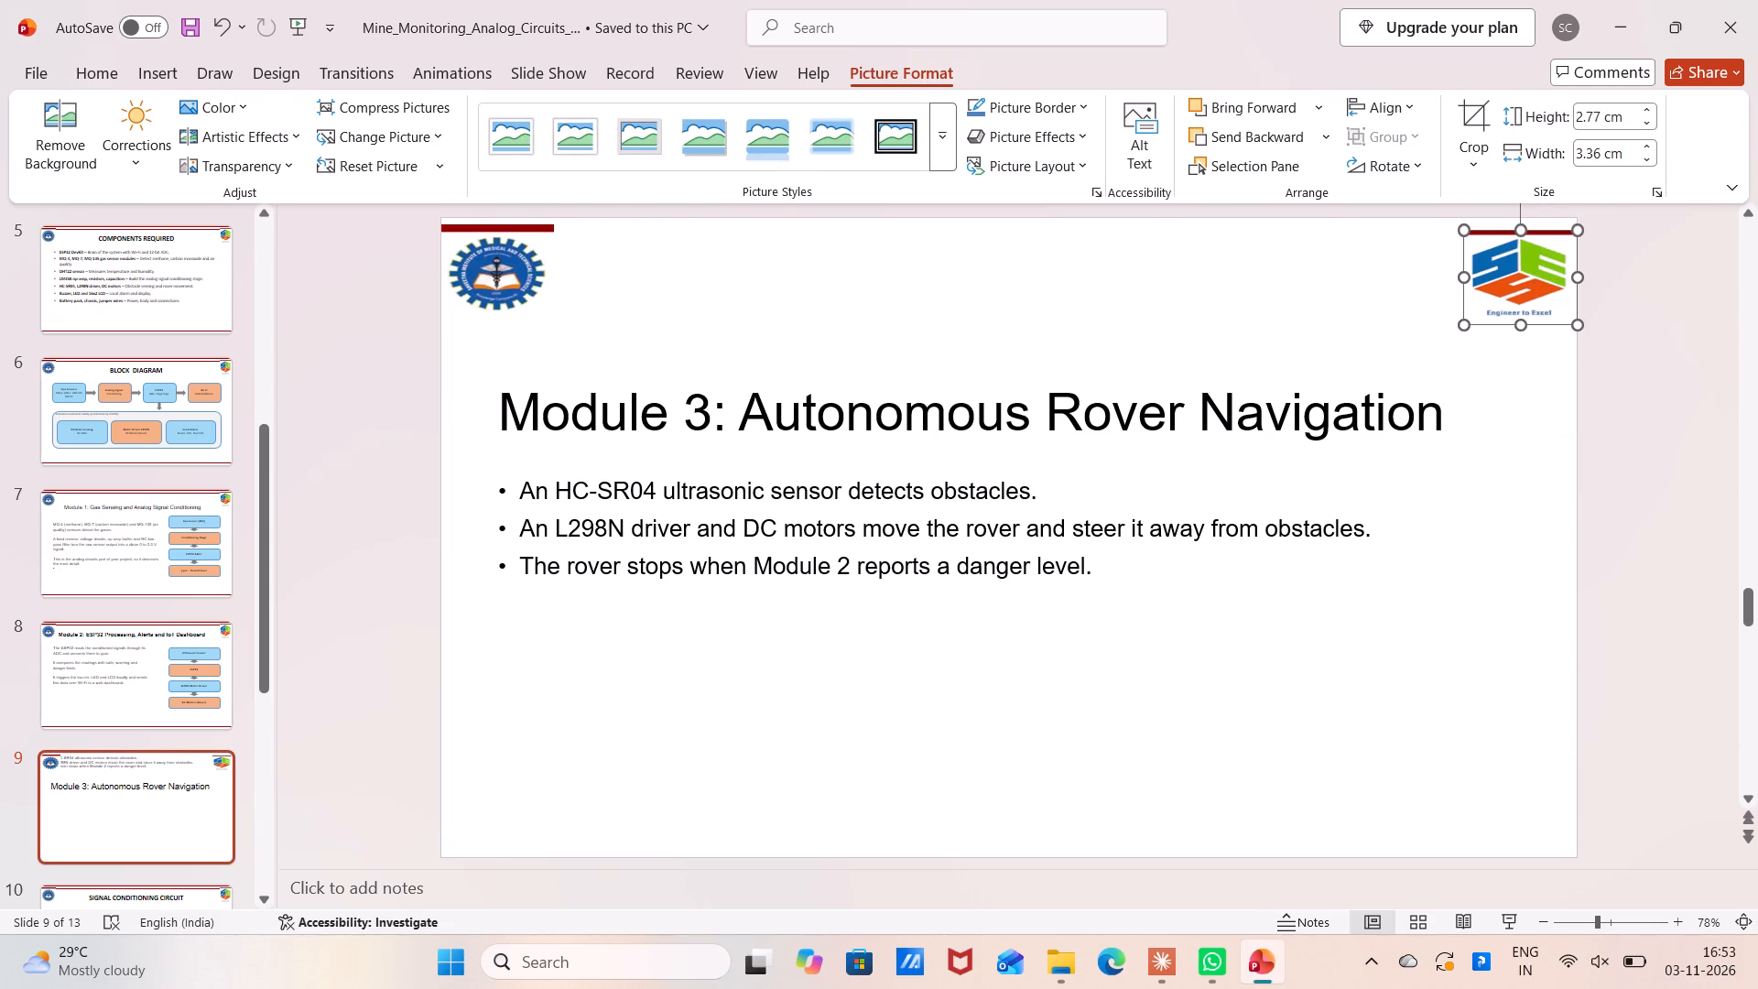
click(1516, 273)
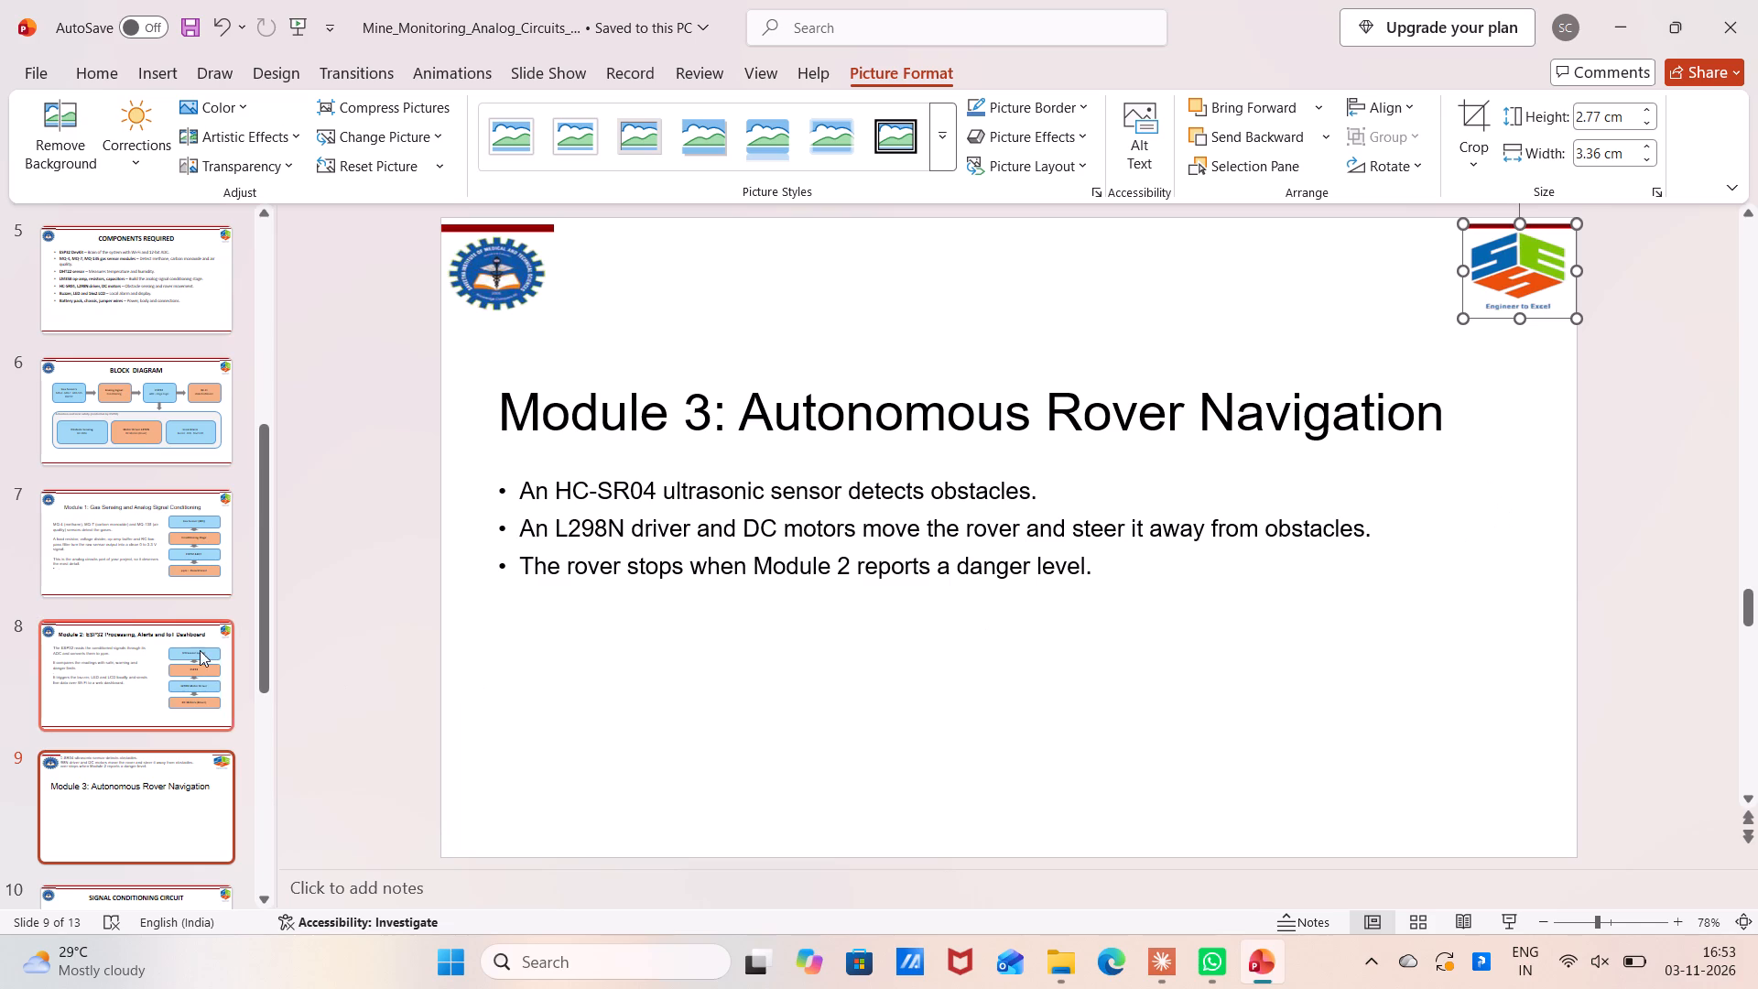
Copy the thin red-outlined border bar from the top edge of the Module 1 slide onto the Module 3 slide.
double_click(77, 562)
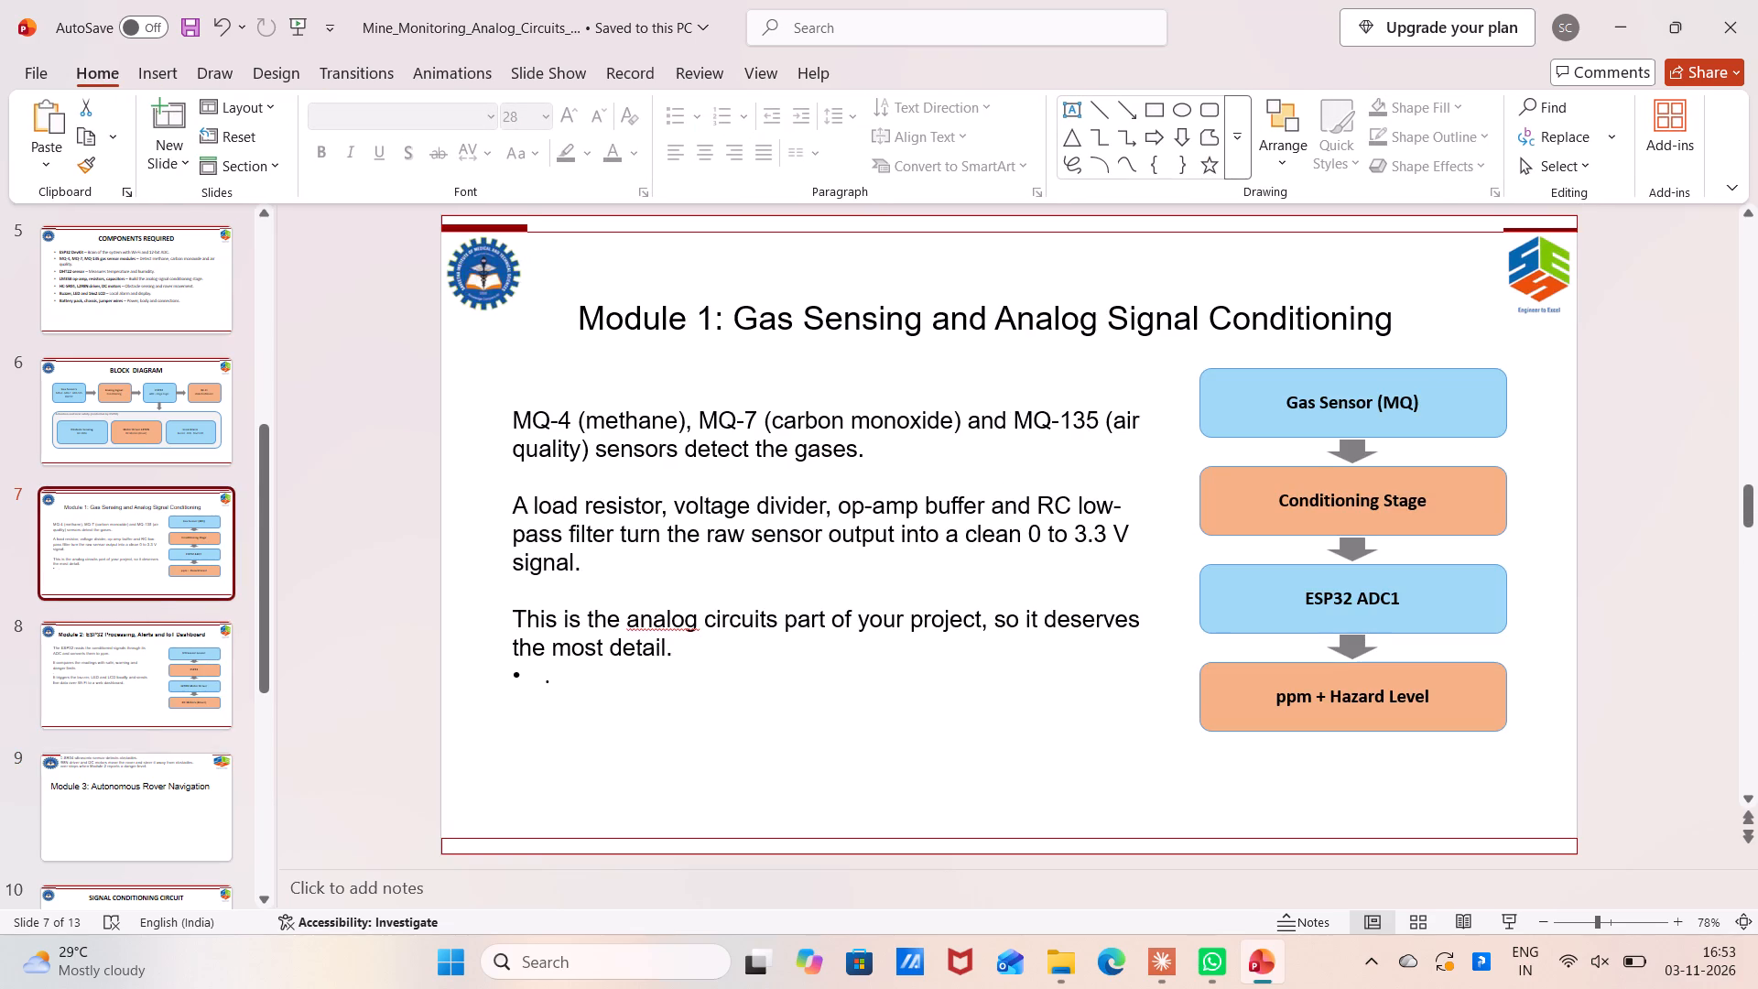
click(610, 233)
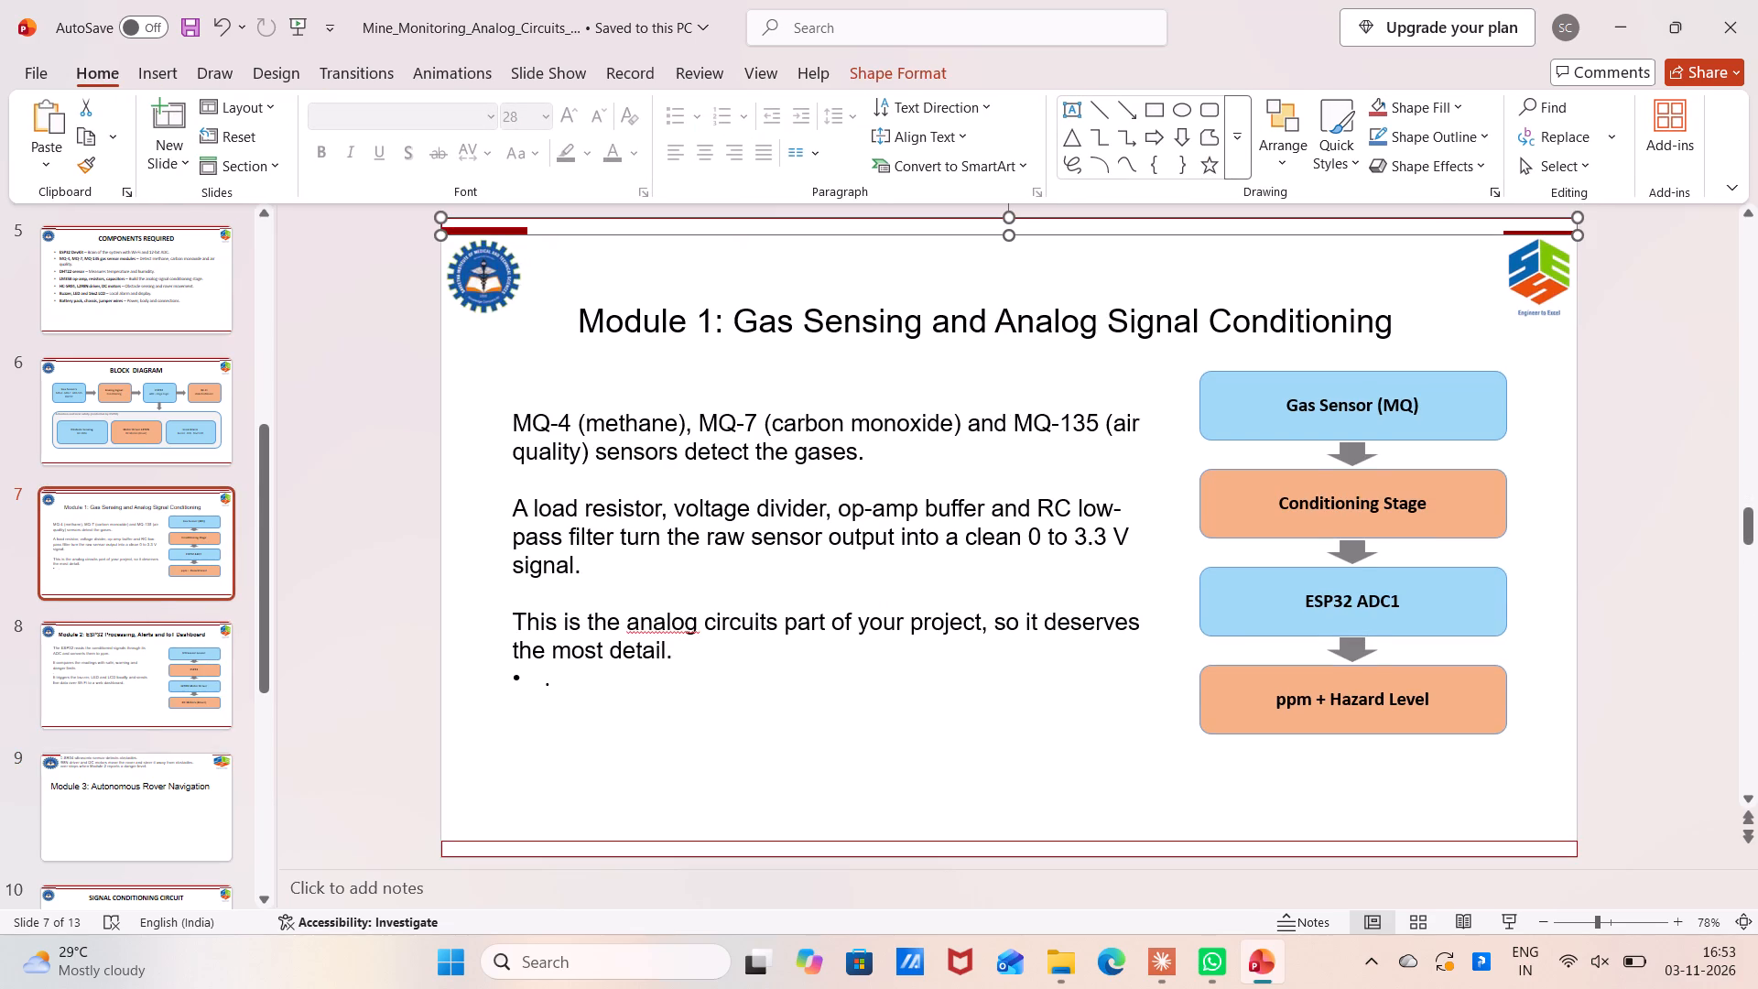
key(ctrl+c)
click(141, 812)
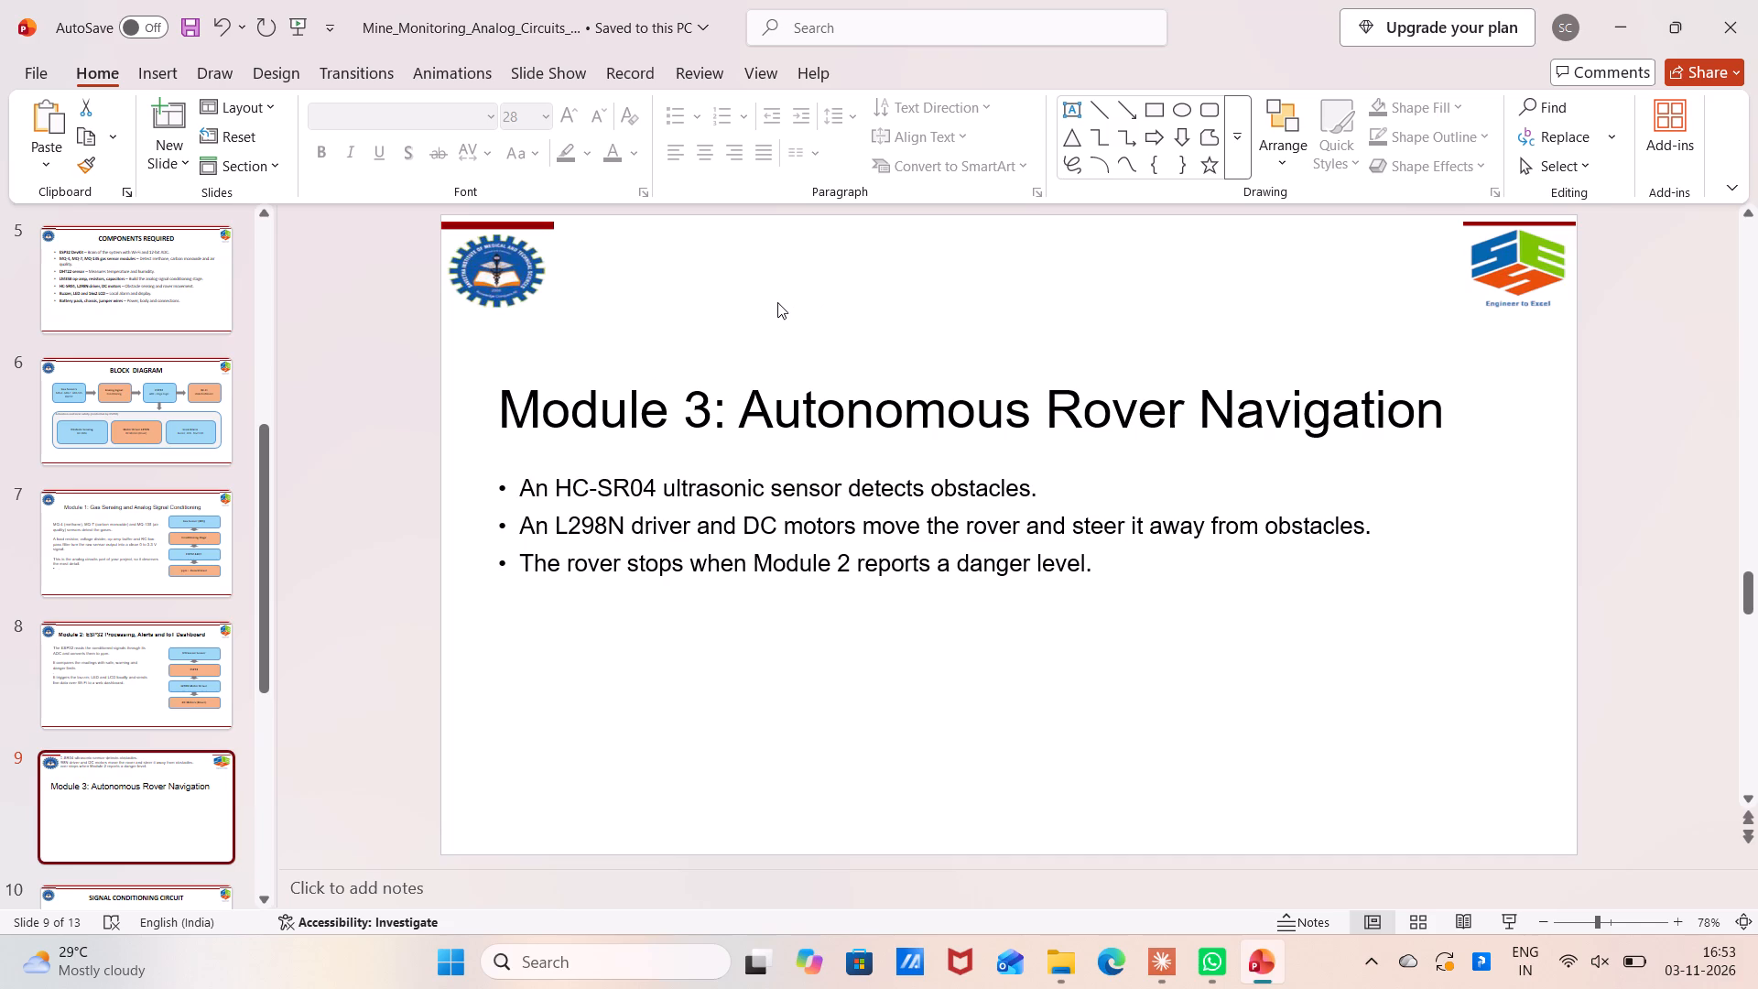
click(811, 220)
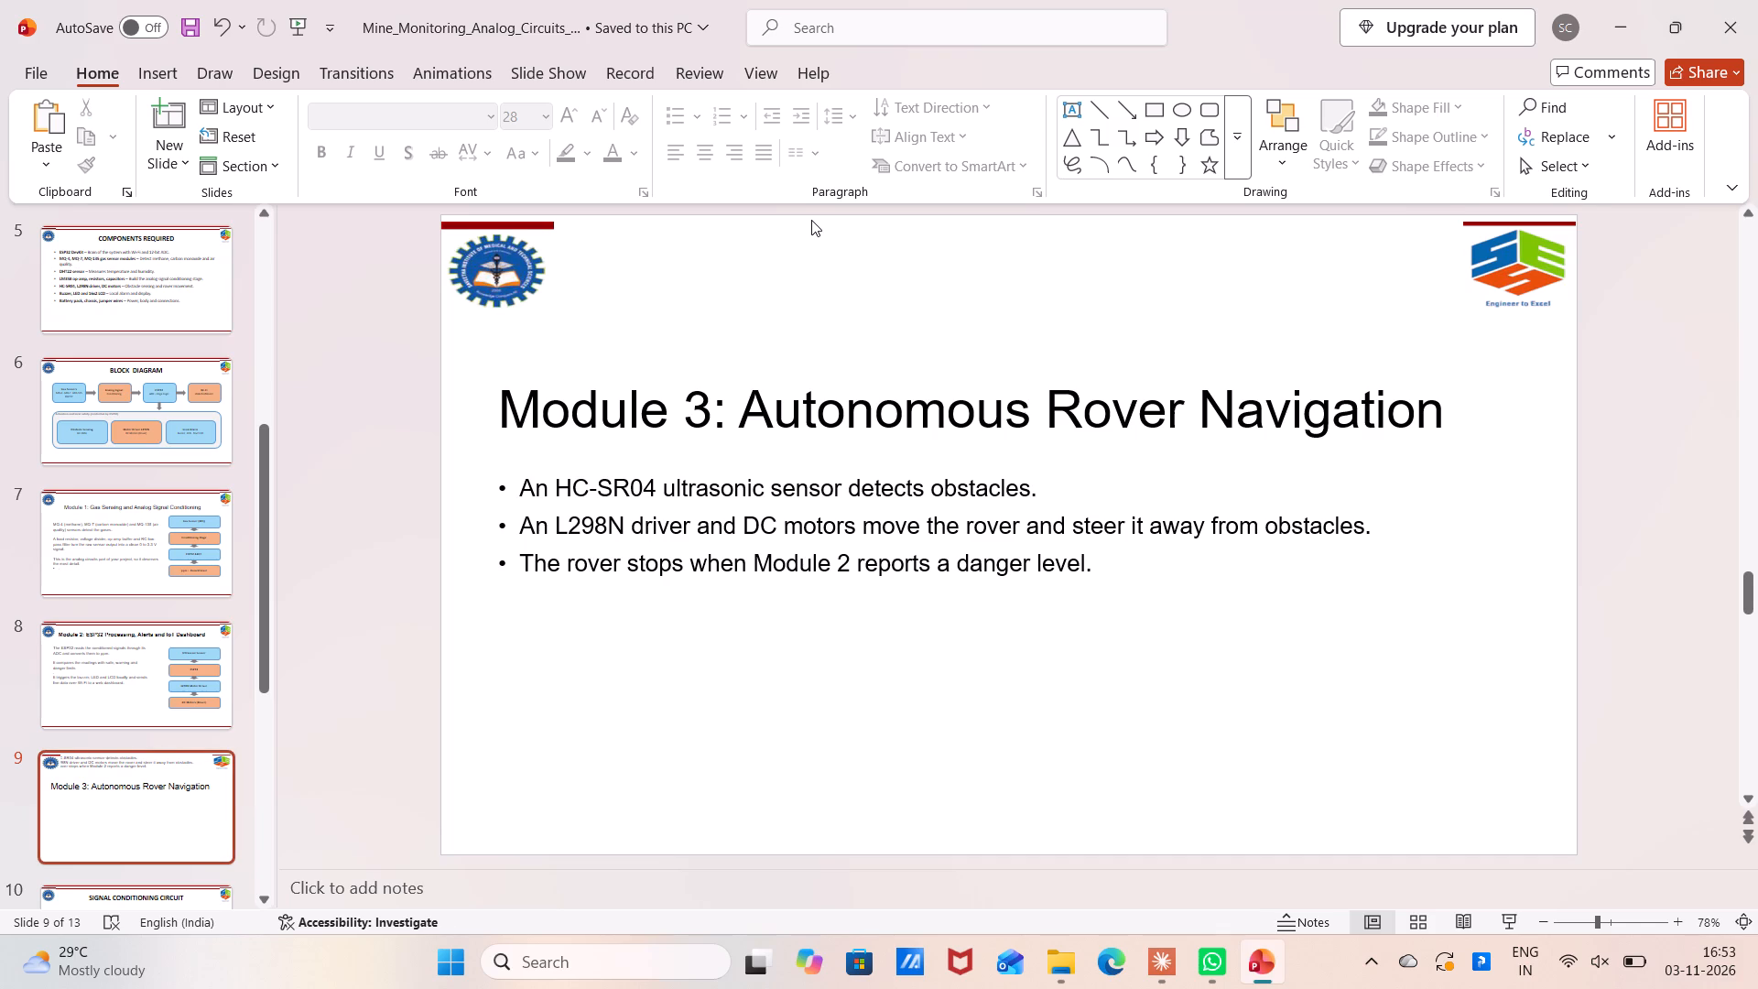
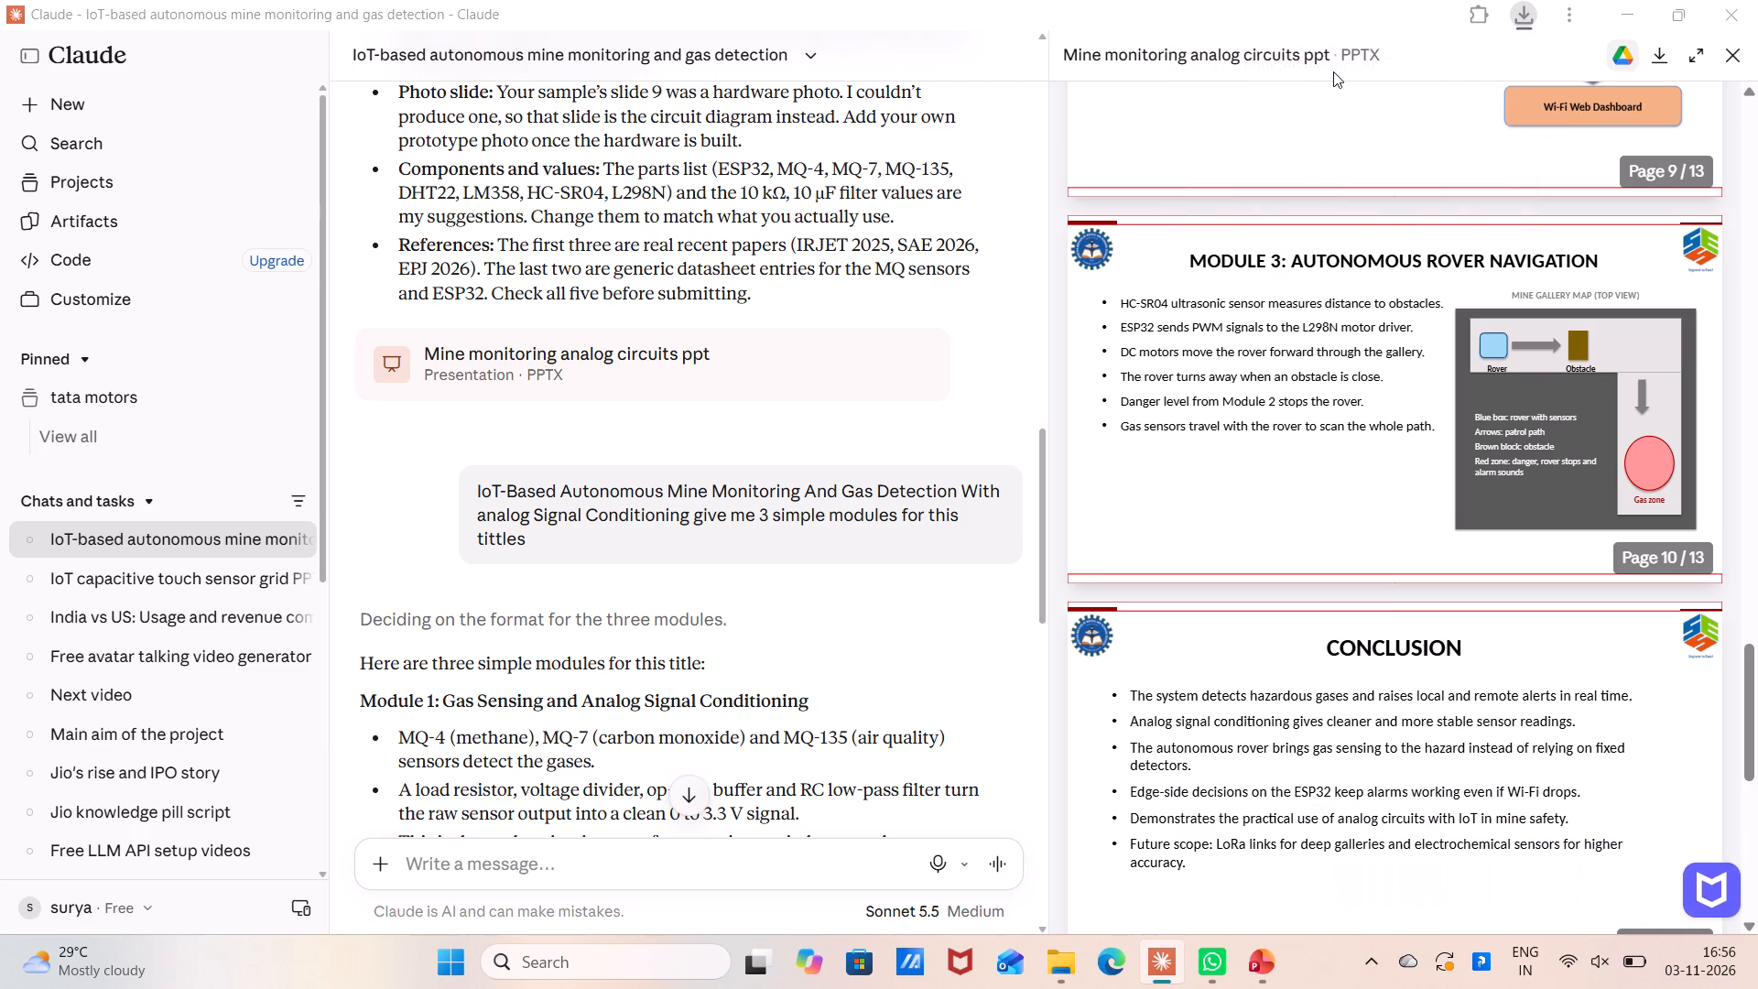
Go to the Module 3: Autonomous Rover Navigation slide and enable editing of the downloaded presentation.
scroll(1256, 294, down, 1)
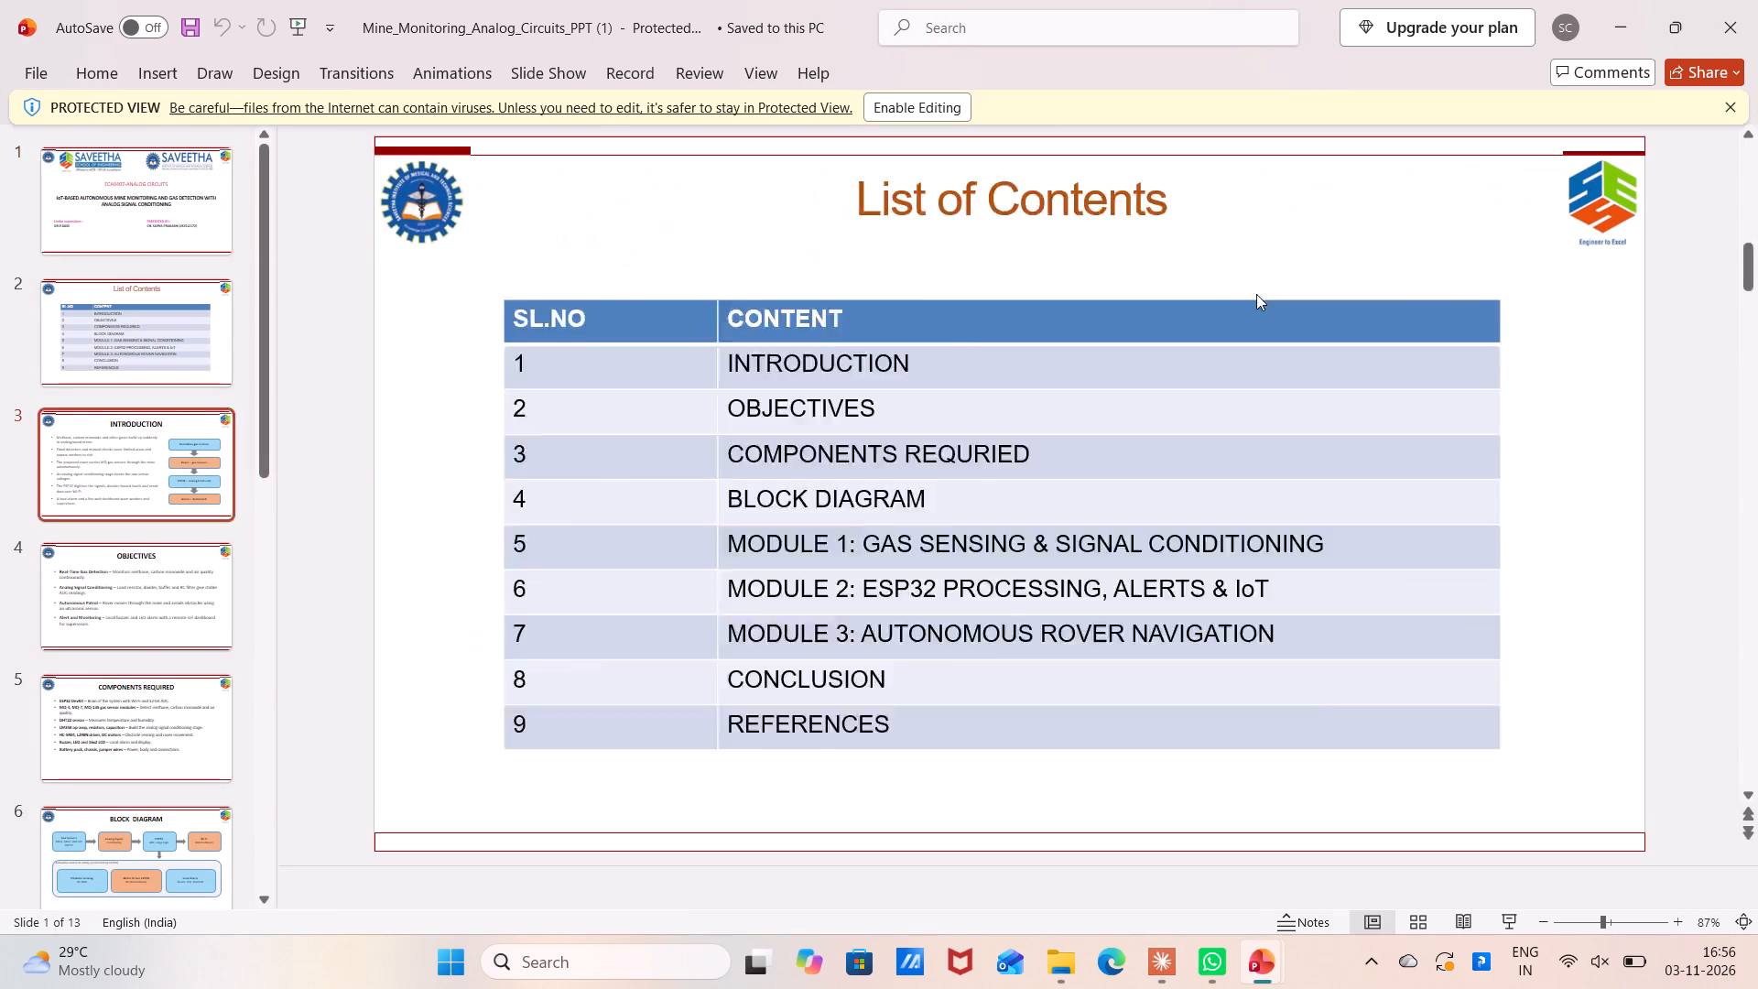
scroll(1256, 294, down, 5)
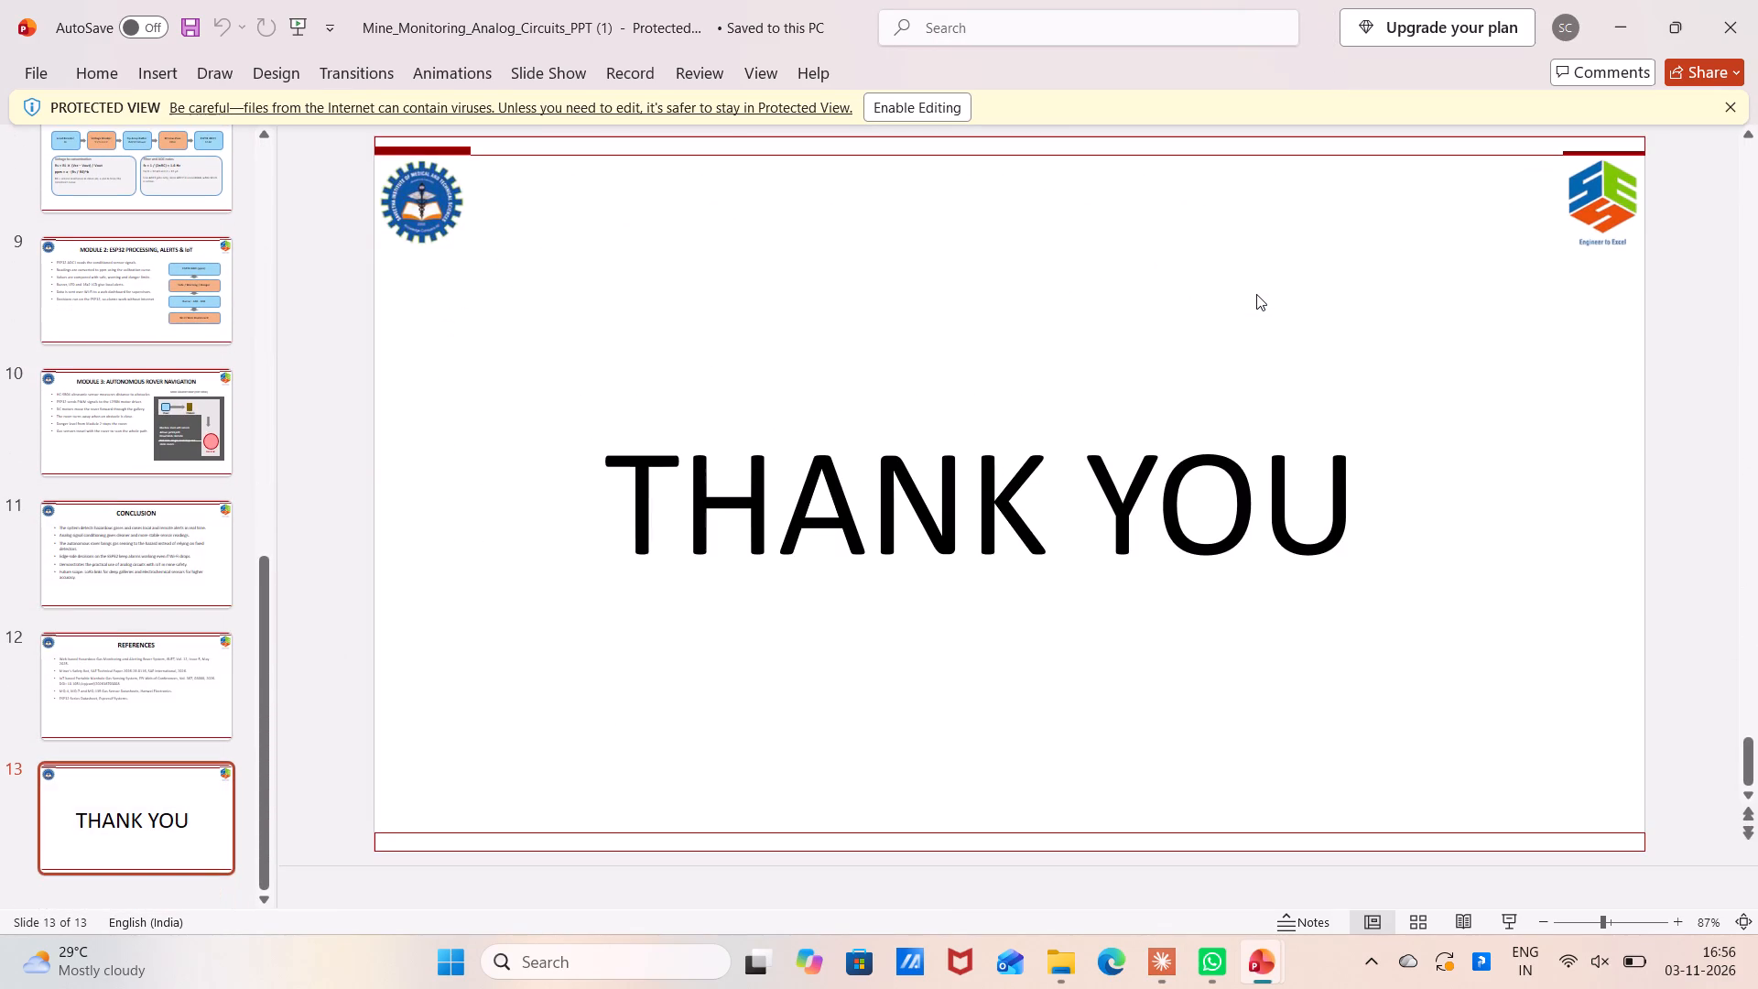
scroll(1256, 294, up, 1)
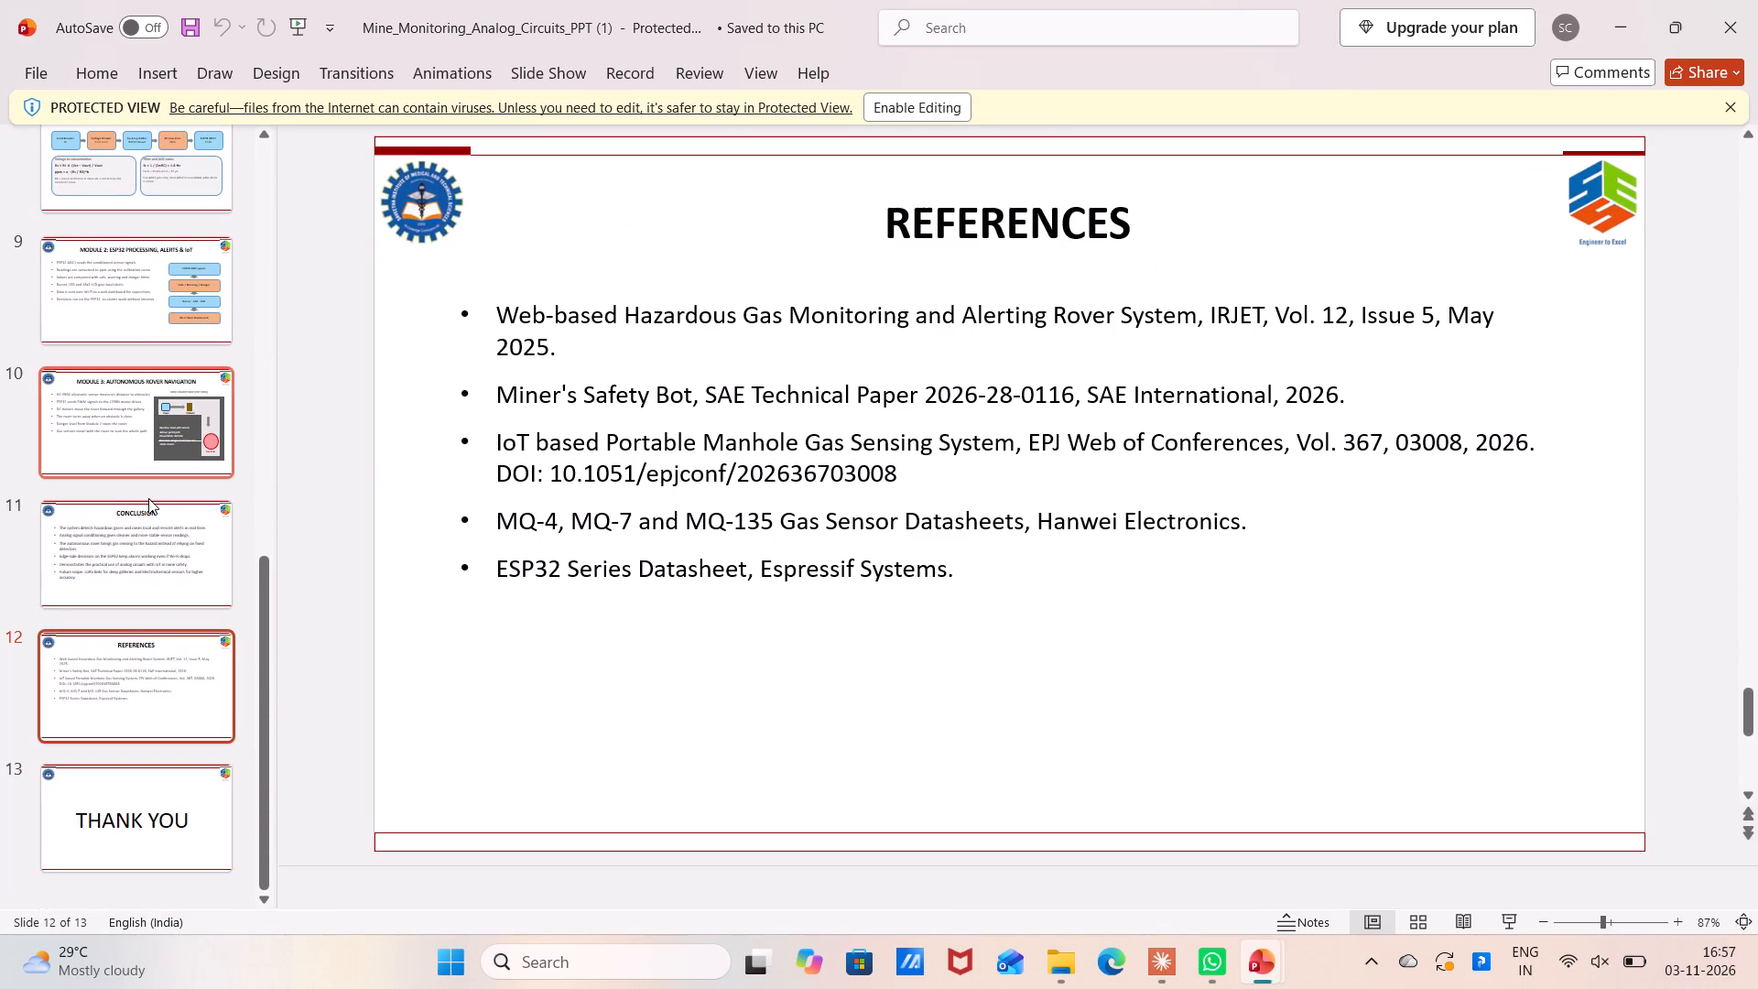
double_click(148, 498)
click(1308, 342)
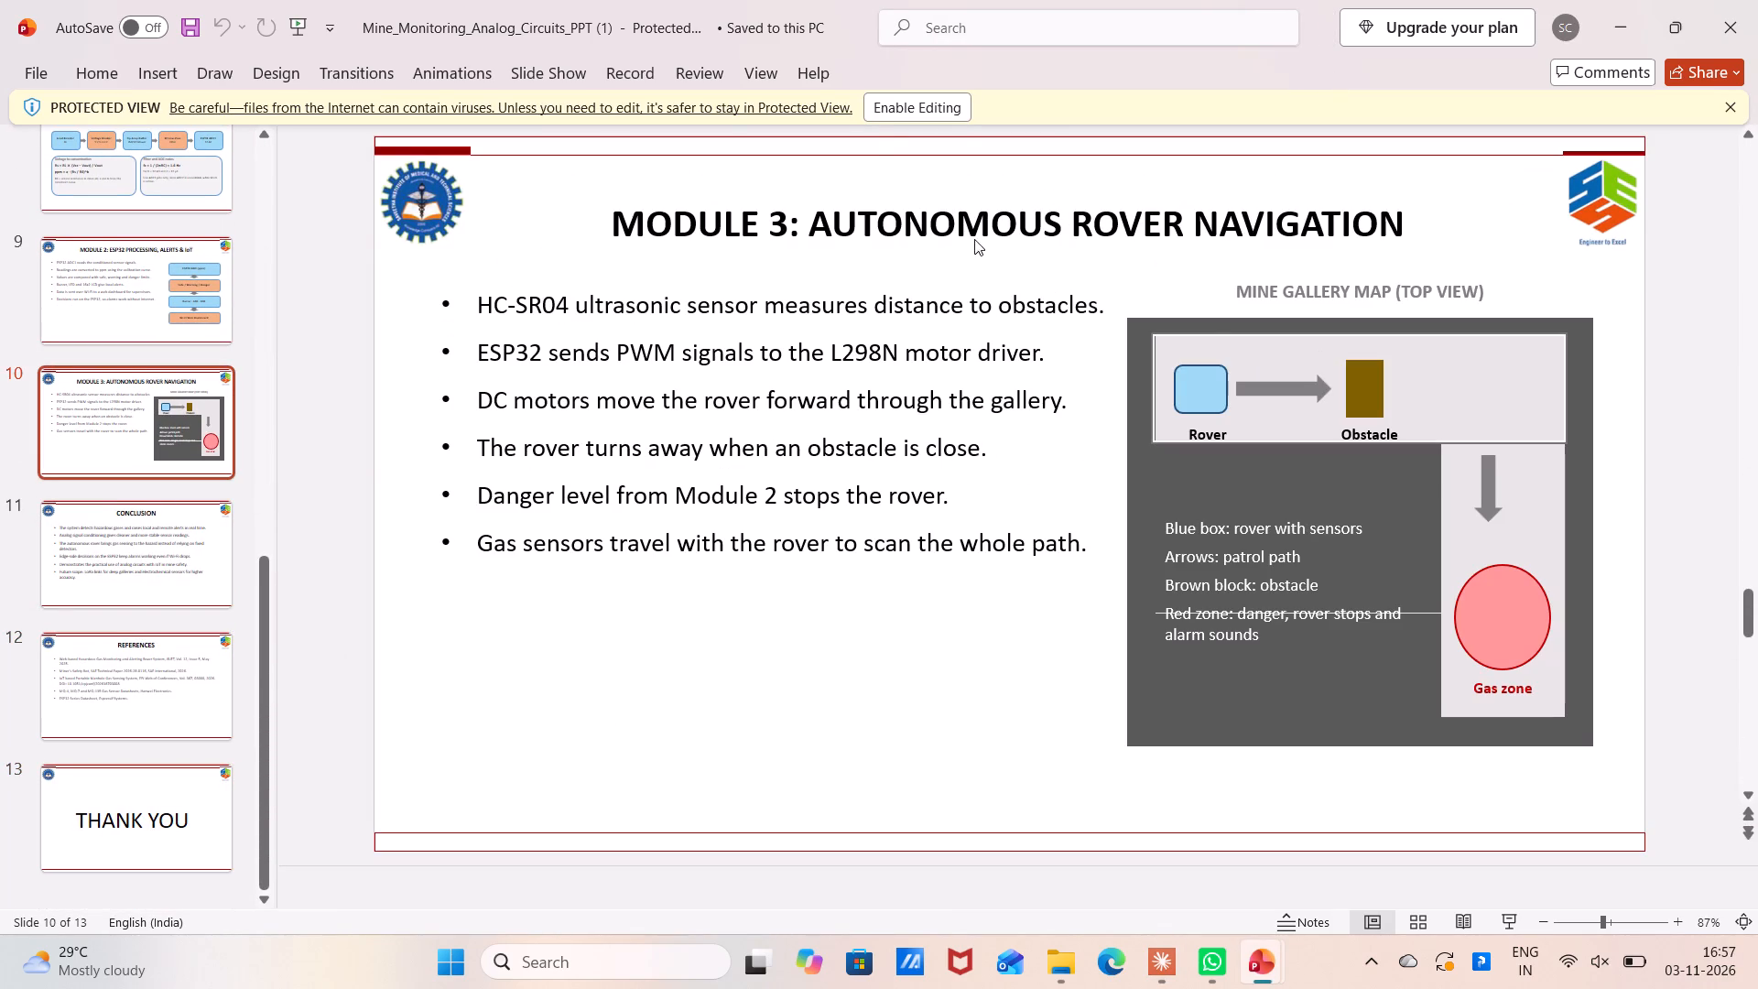
click(889, 114)
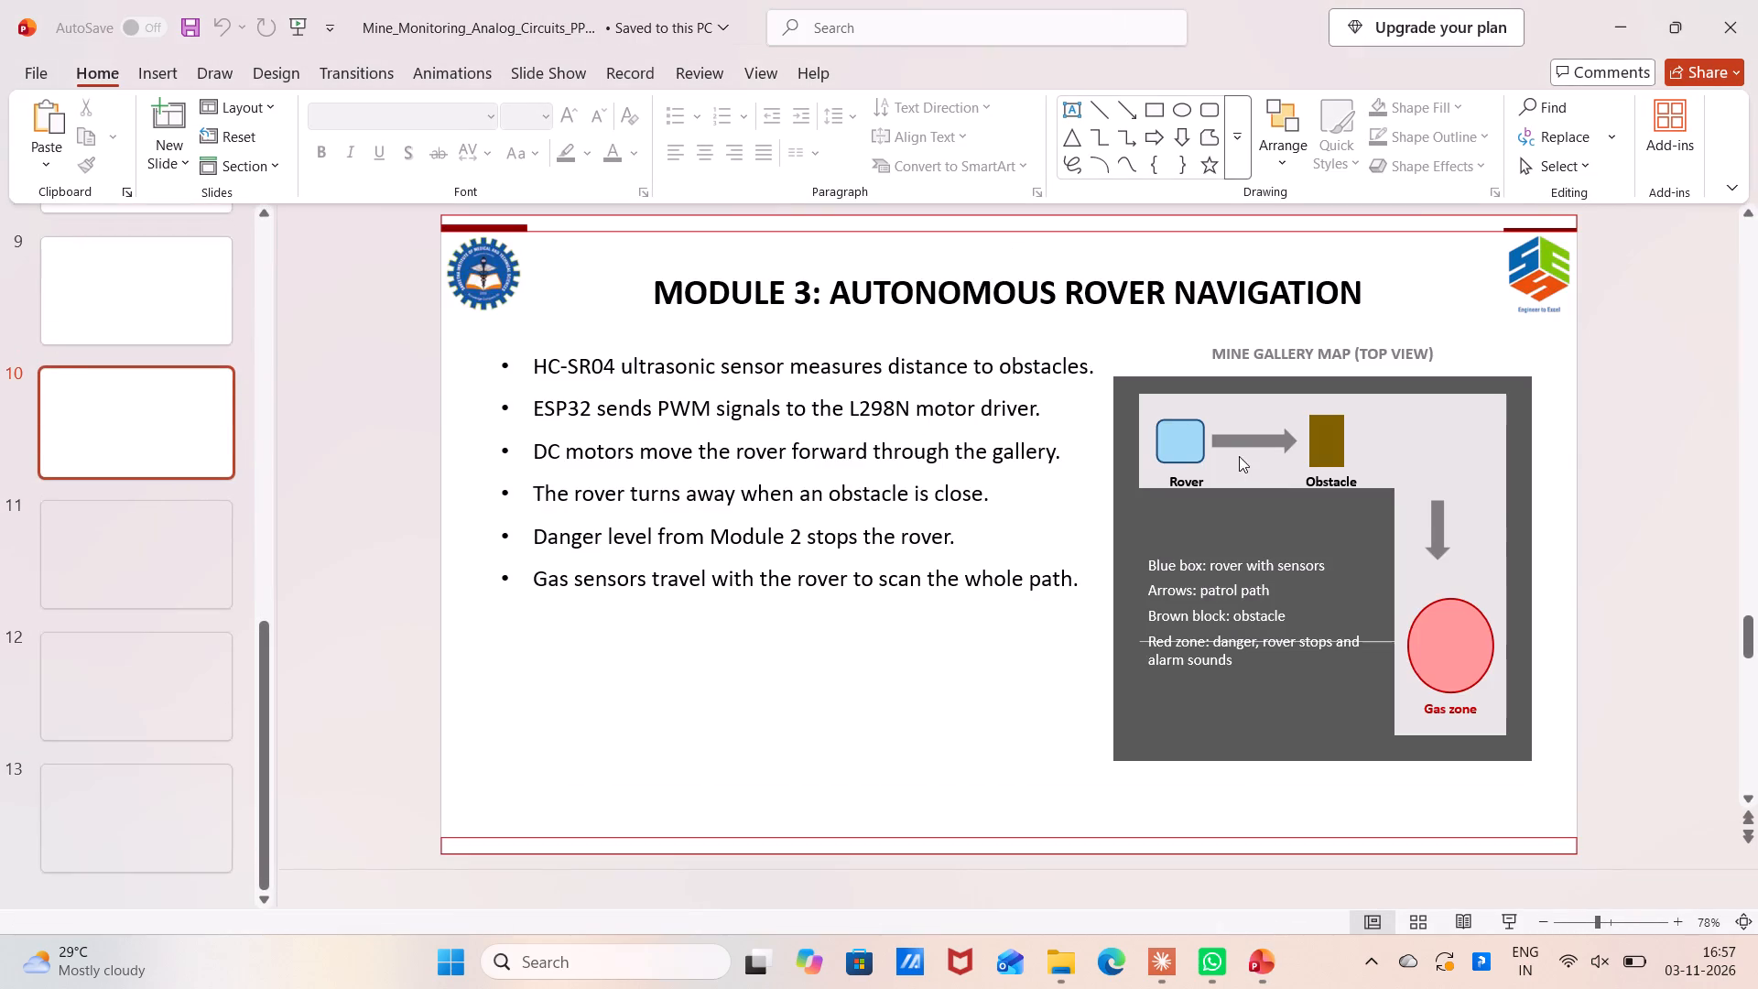
Move the light horizontal gallery strip from behind the rover and obstacle down across the gas-zone corridor on the Module 3 map.
click(1177, 417)
drag(1177, 417, 1286, 531)
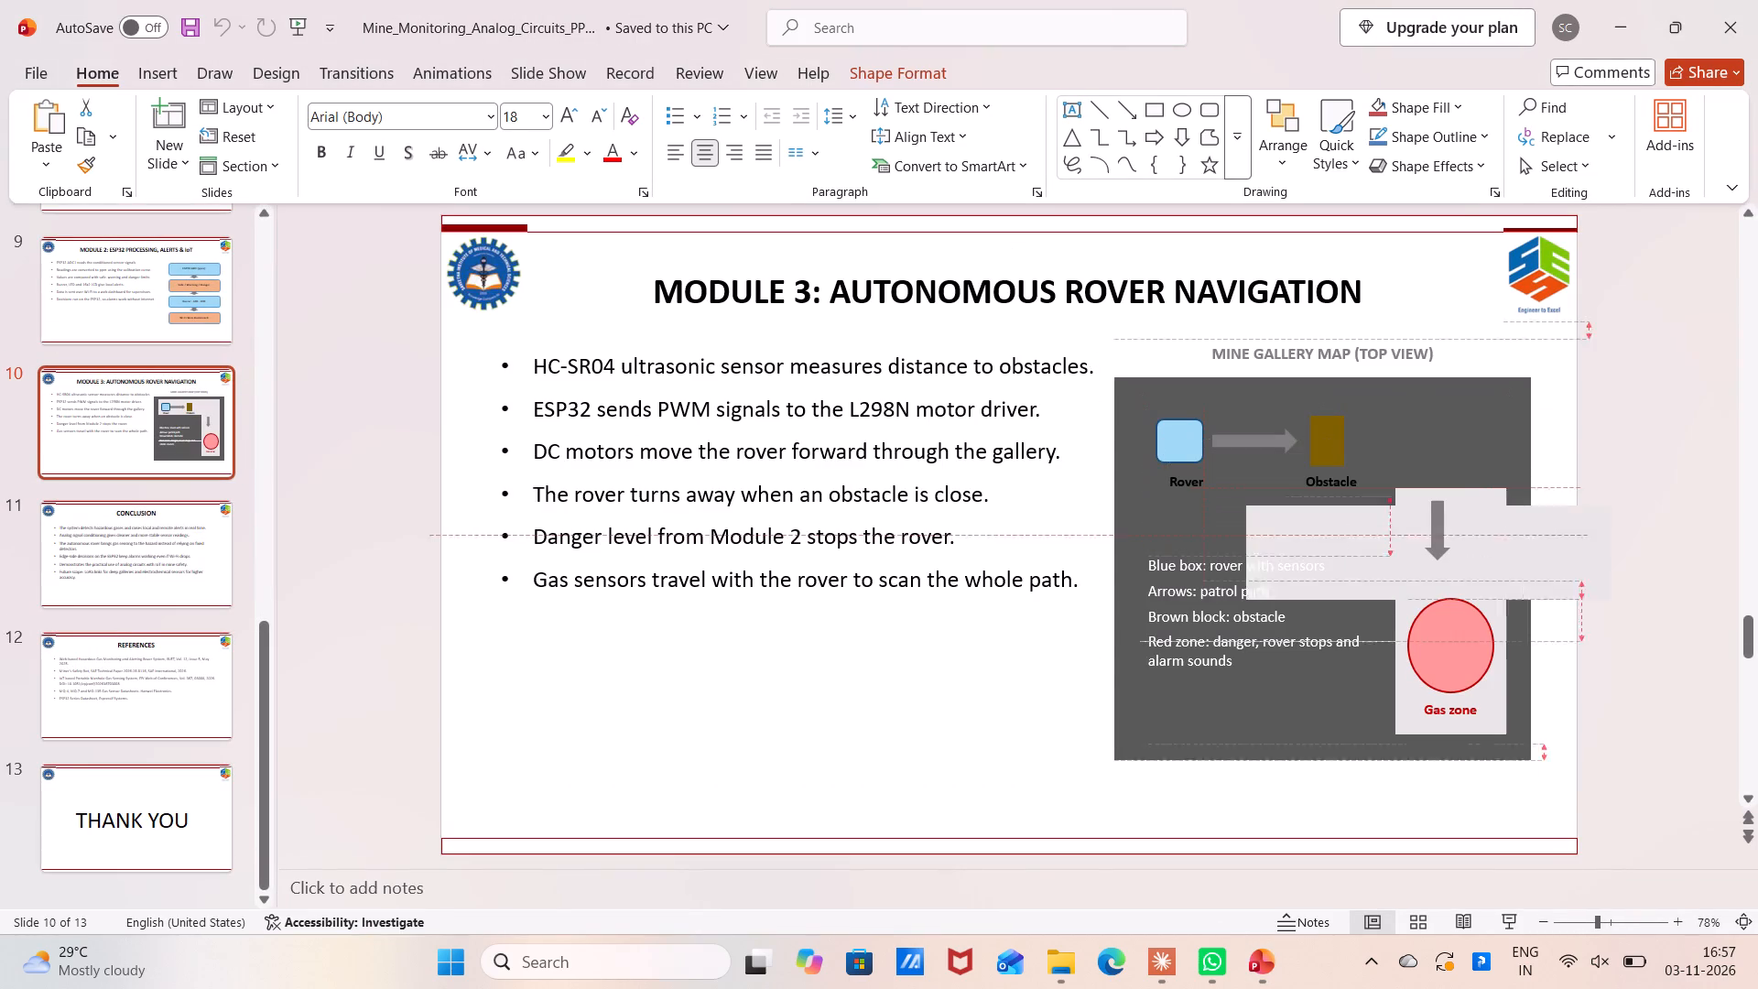
drag(1286, 531, 1249, 421)
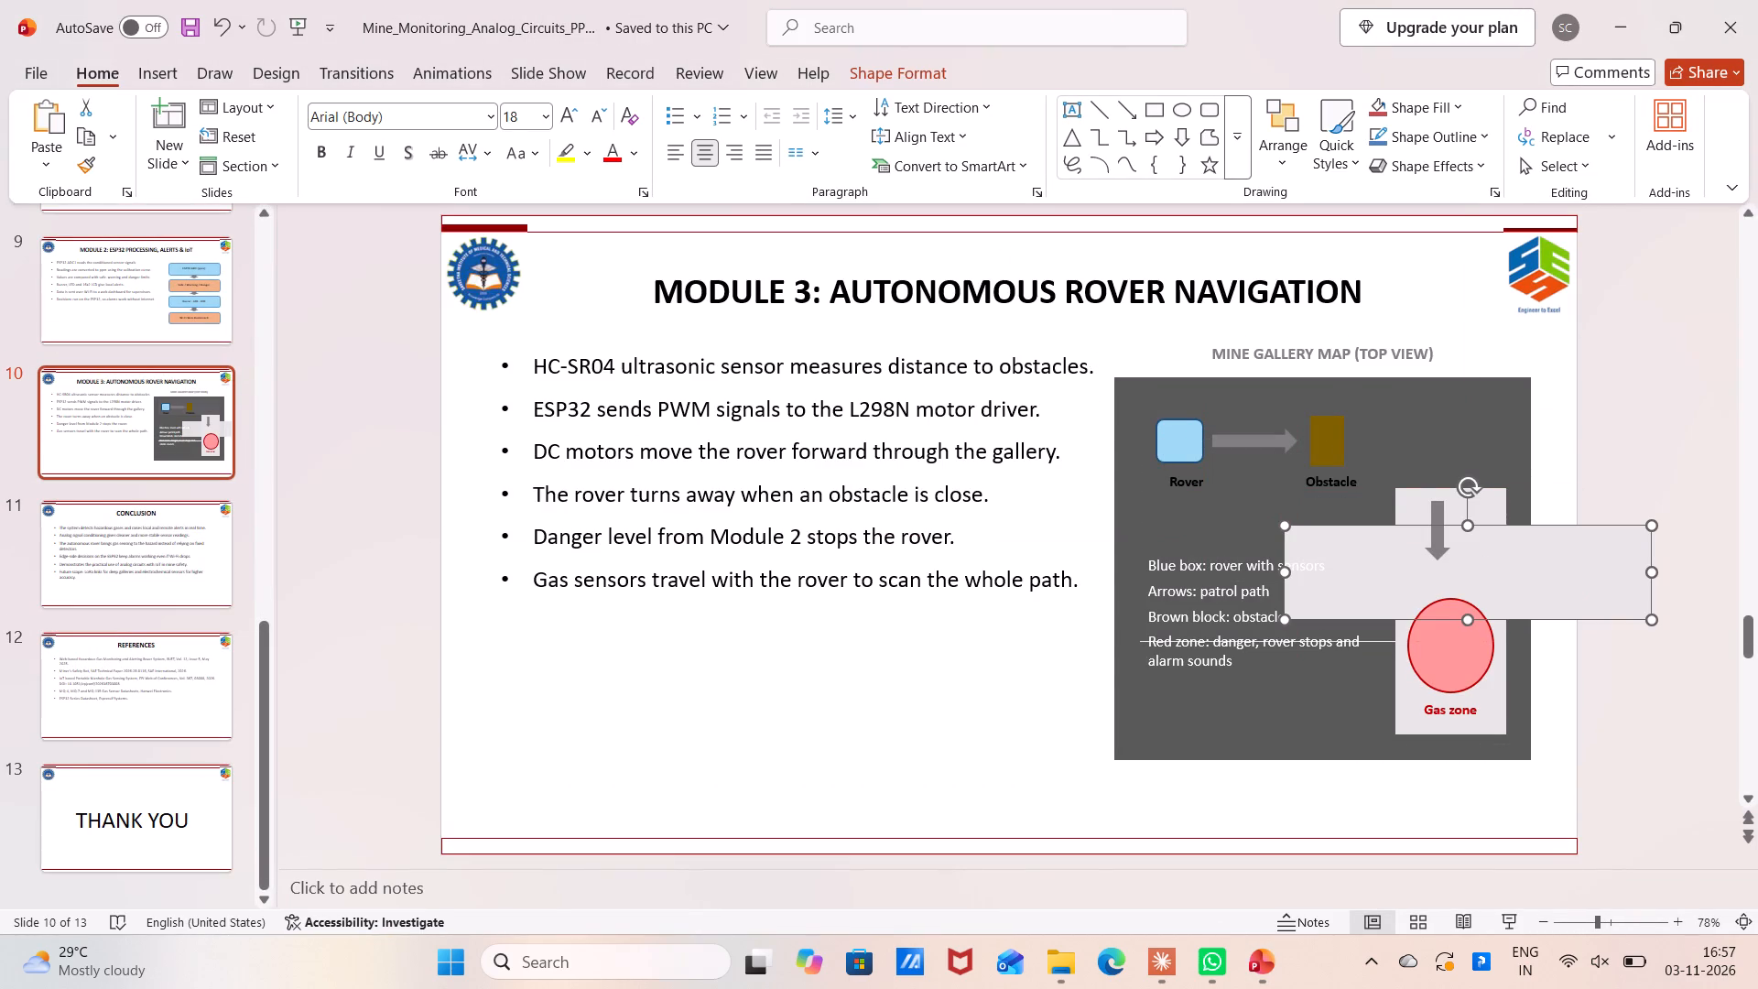
Look through the Module 2 and Introduction slides to examine their side flow diagrams.
click(89, 301)
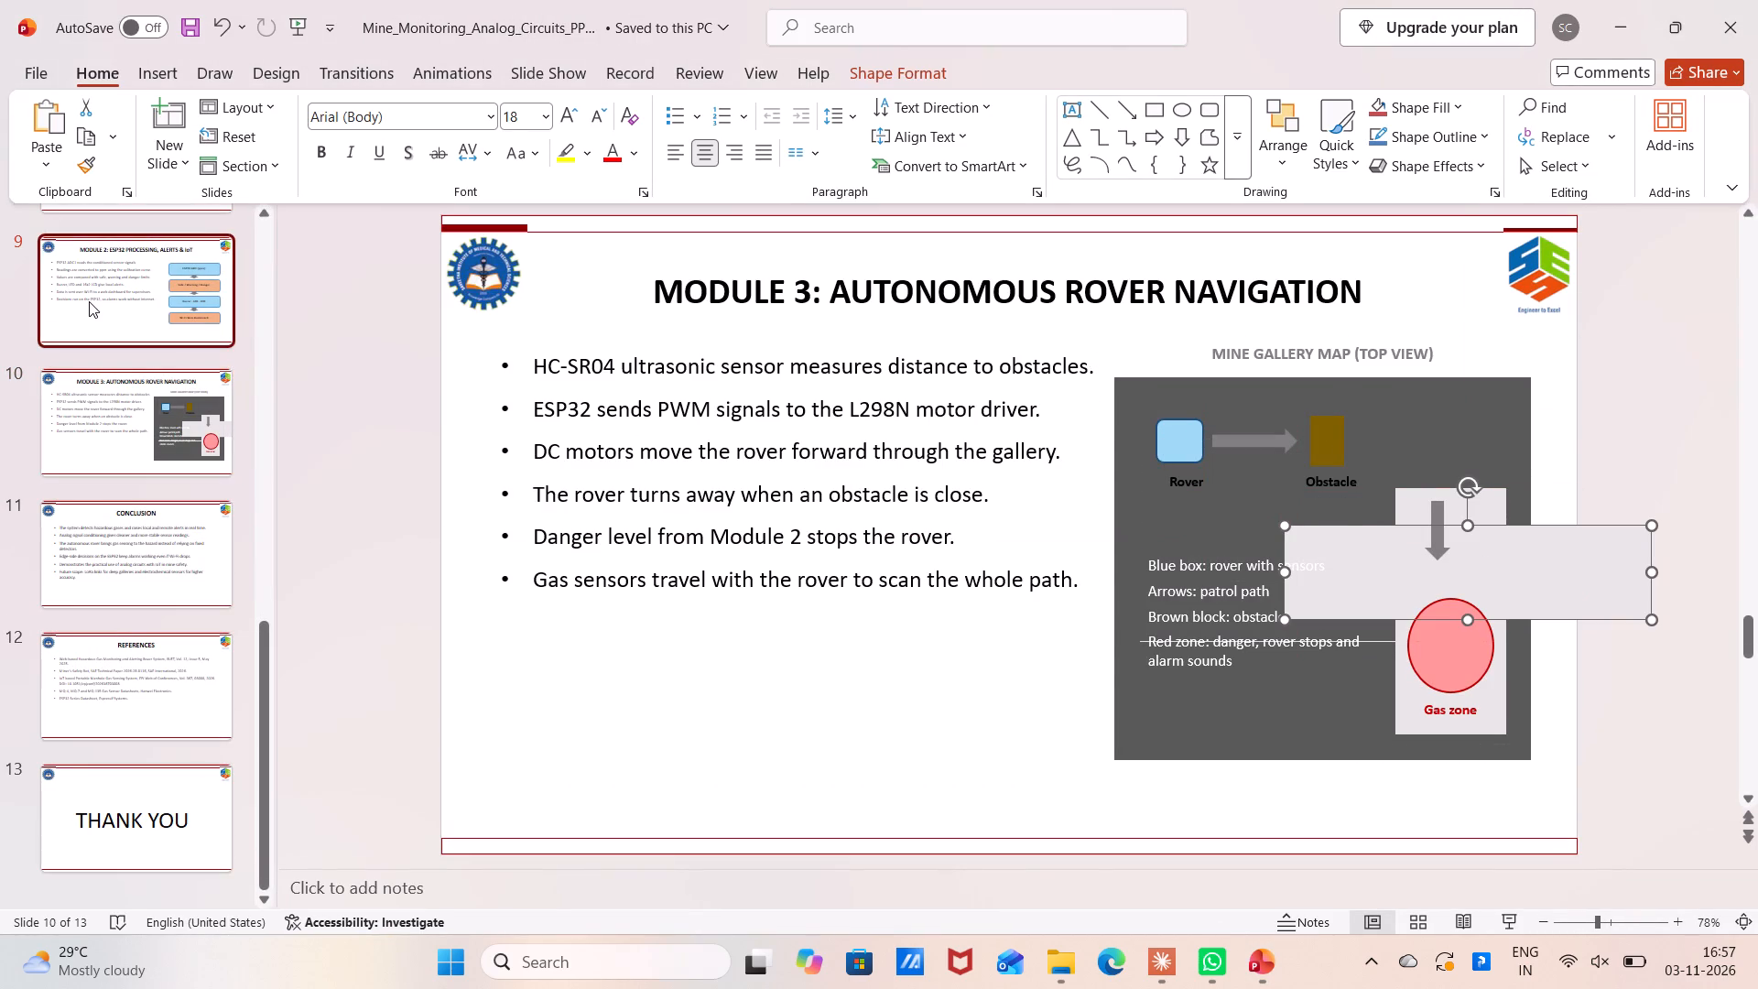
scroll(118, 545, up, 10)
scroll(118, 545, down, 4)
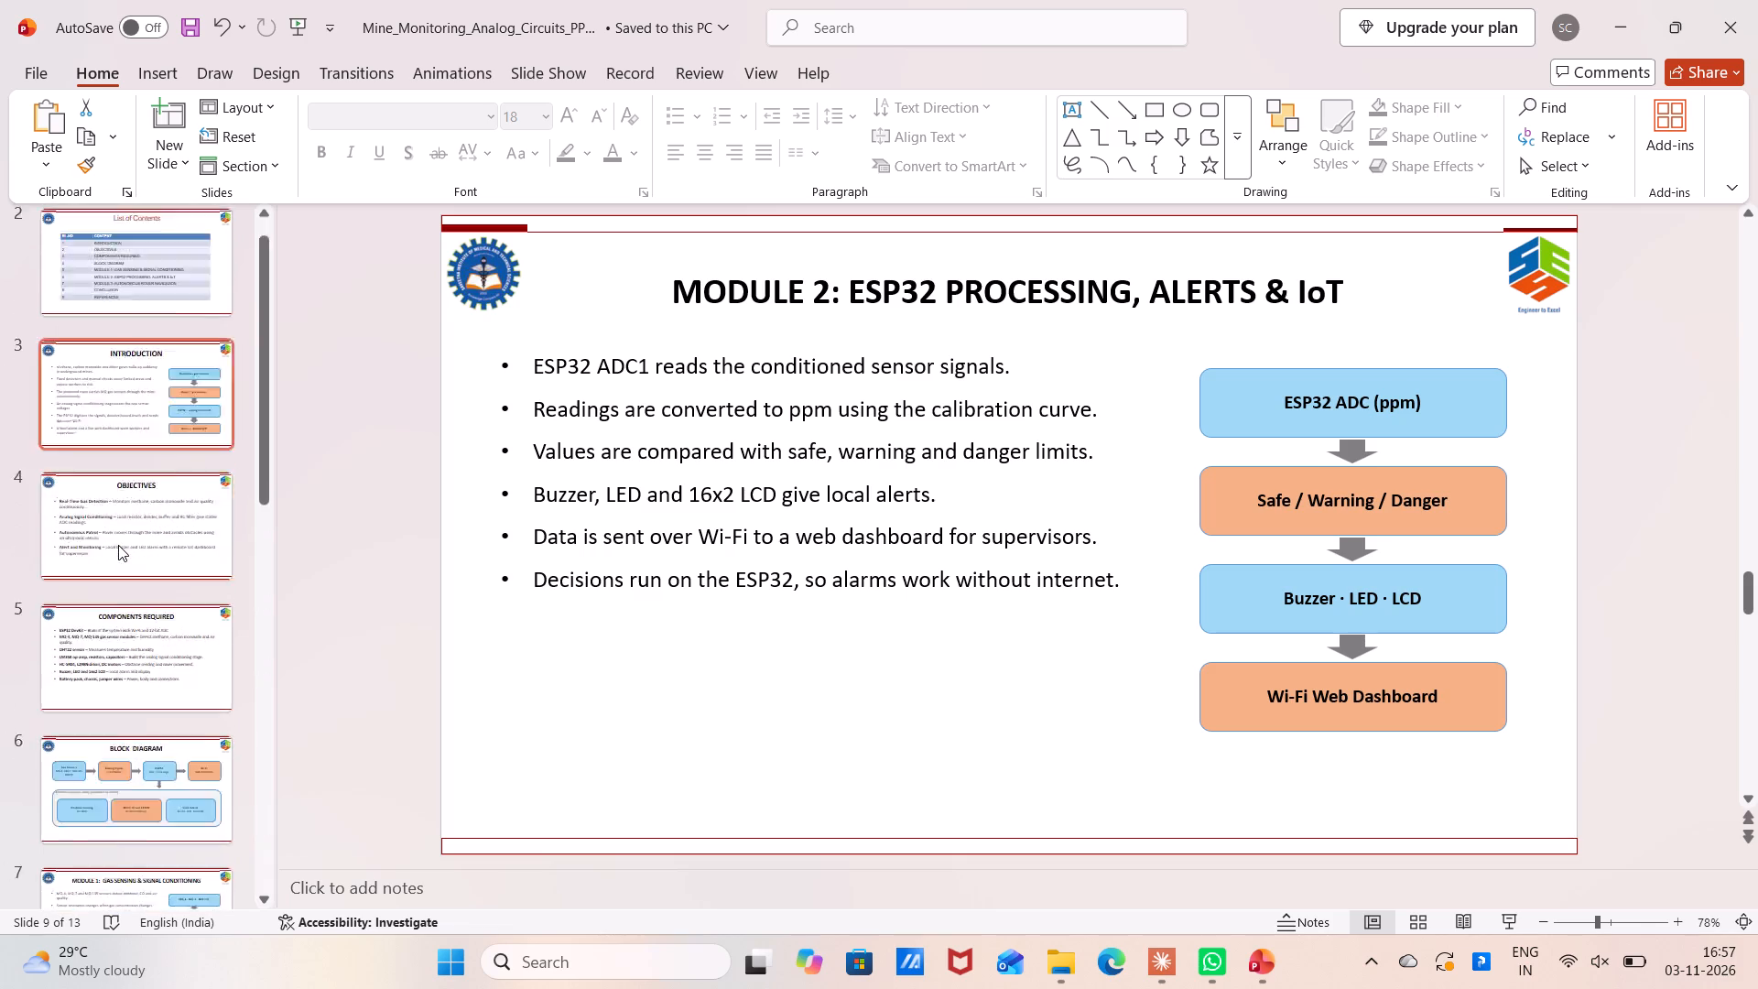
scroll(118, 545, down, 4)
scroll(118, 545, up, 3)
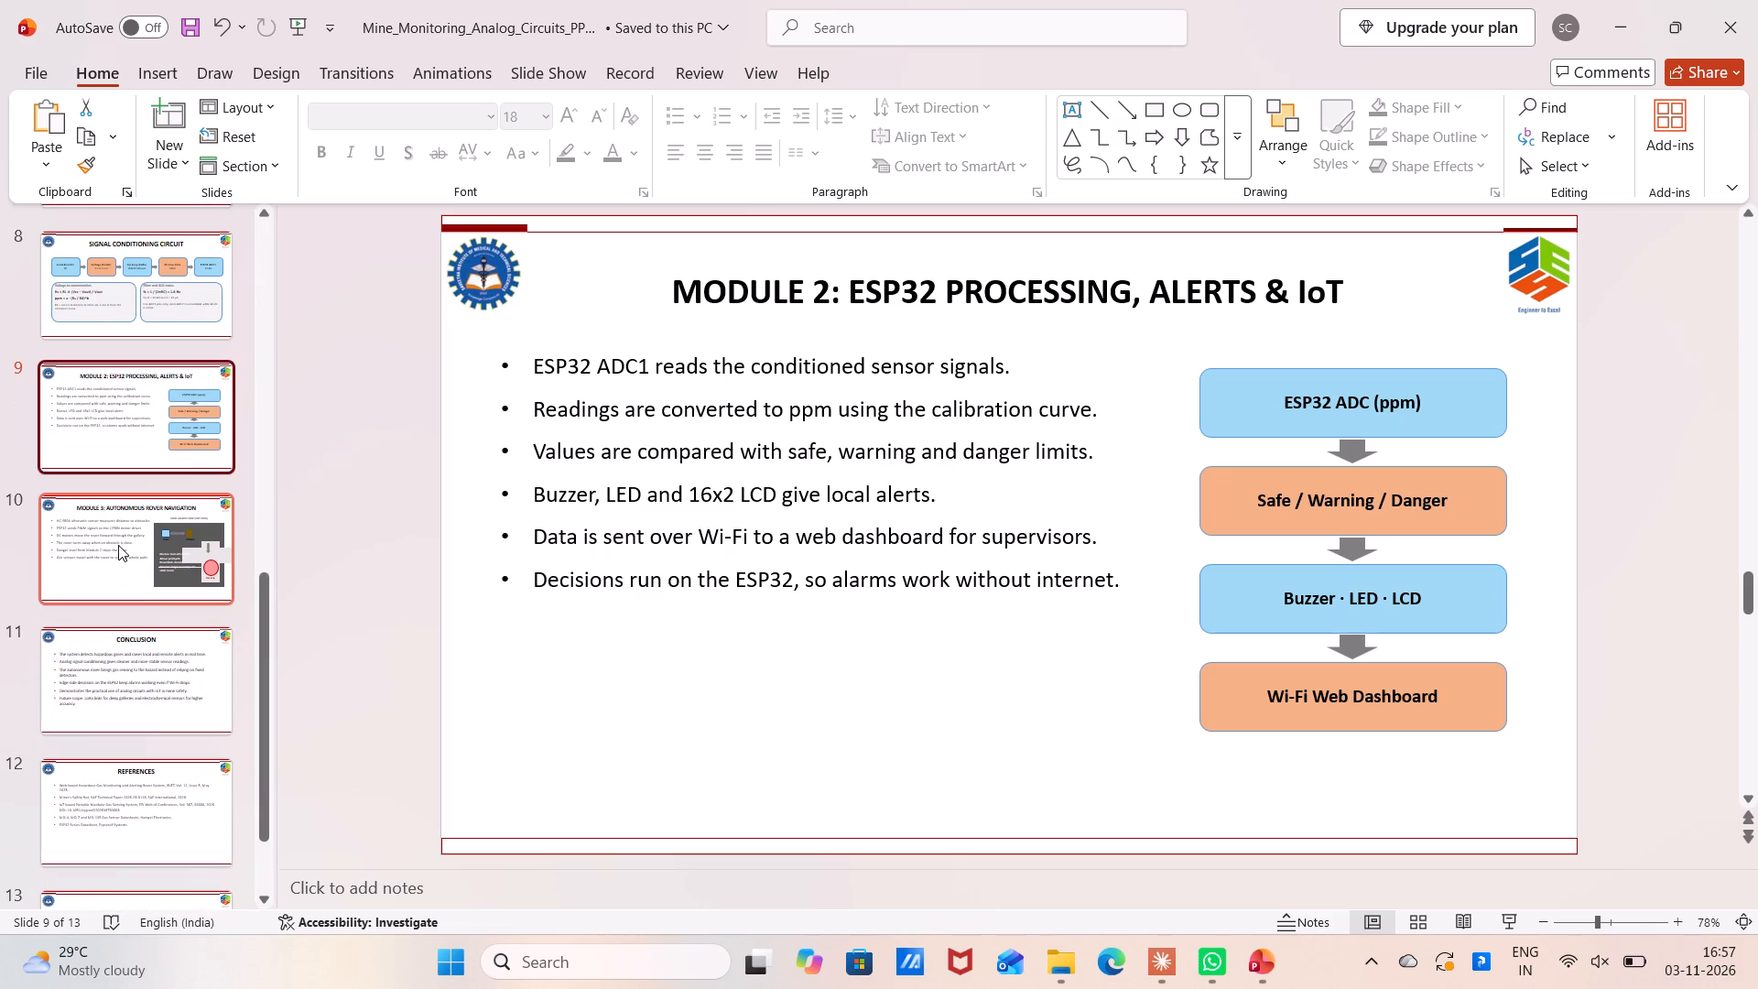
scroll(118, 545, up, 12)
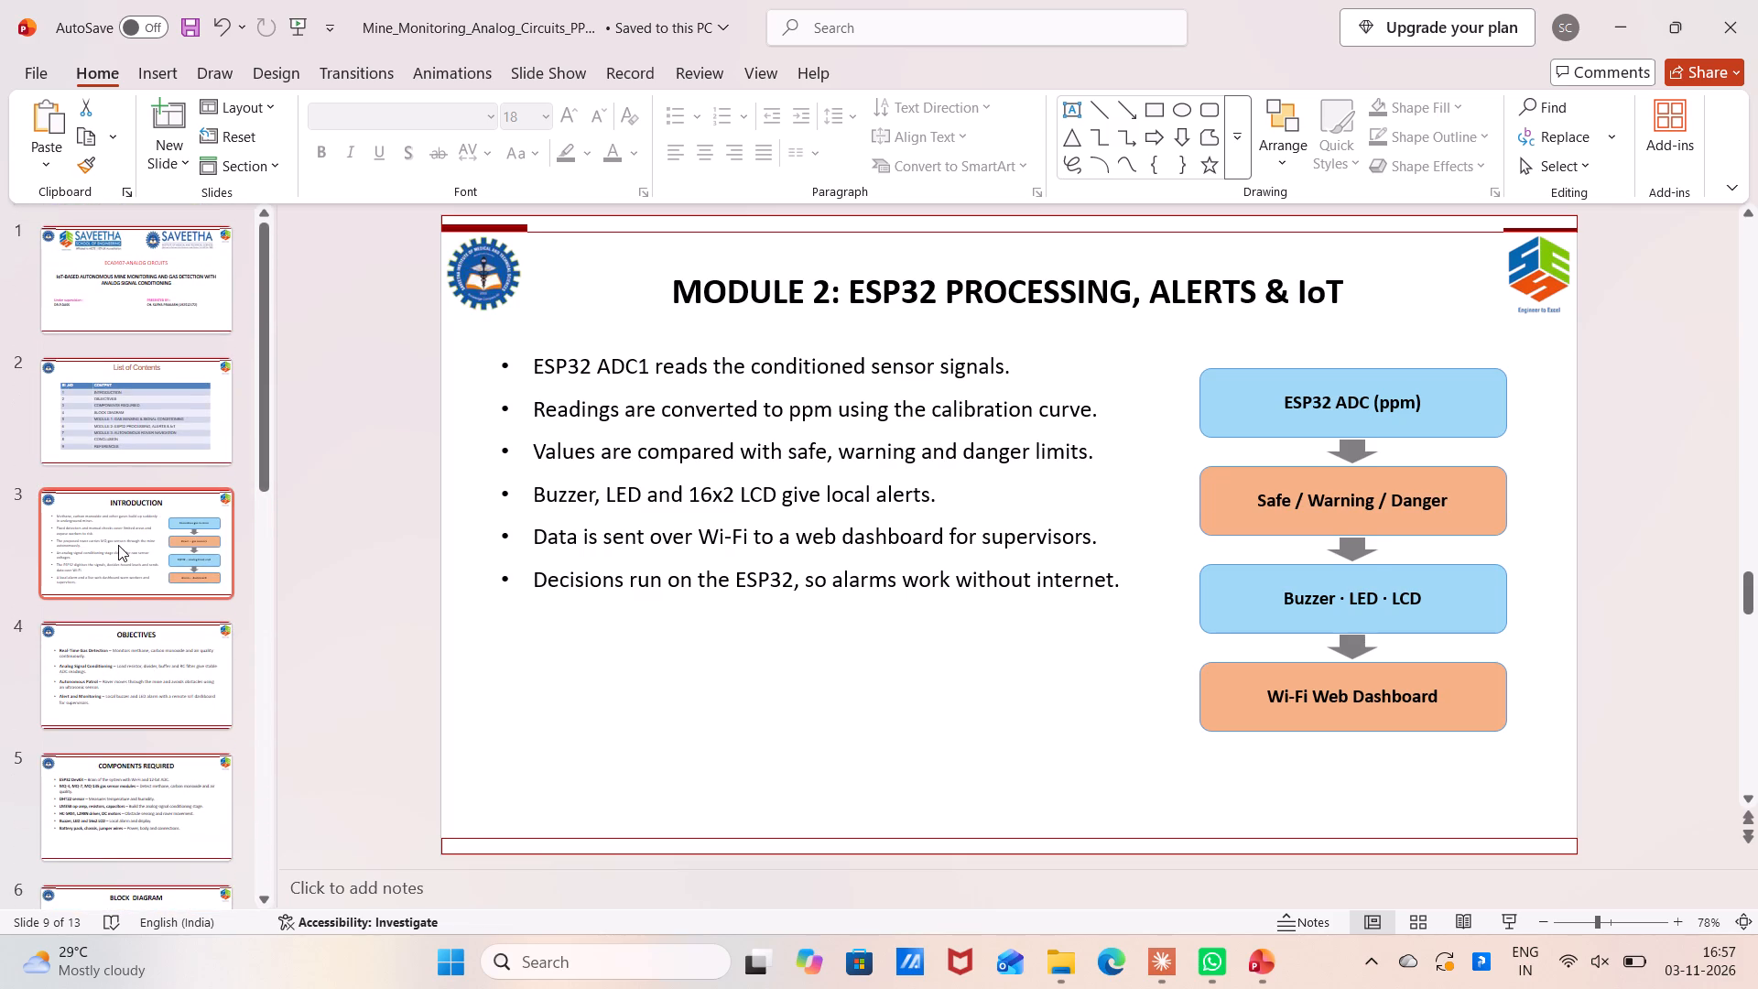
click(118, 545)
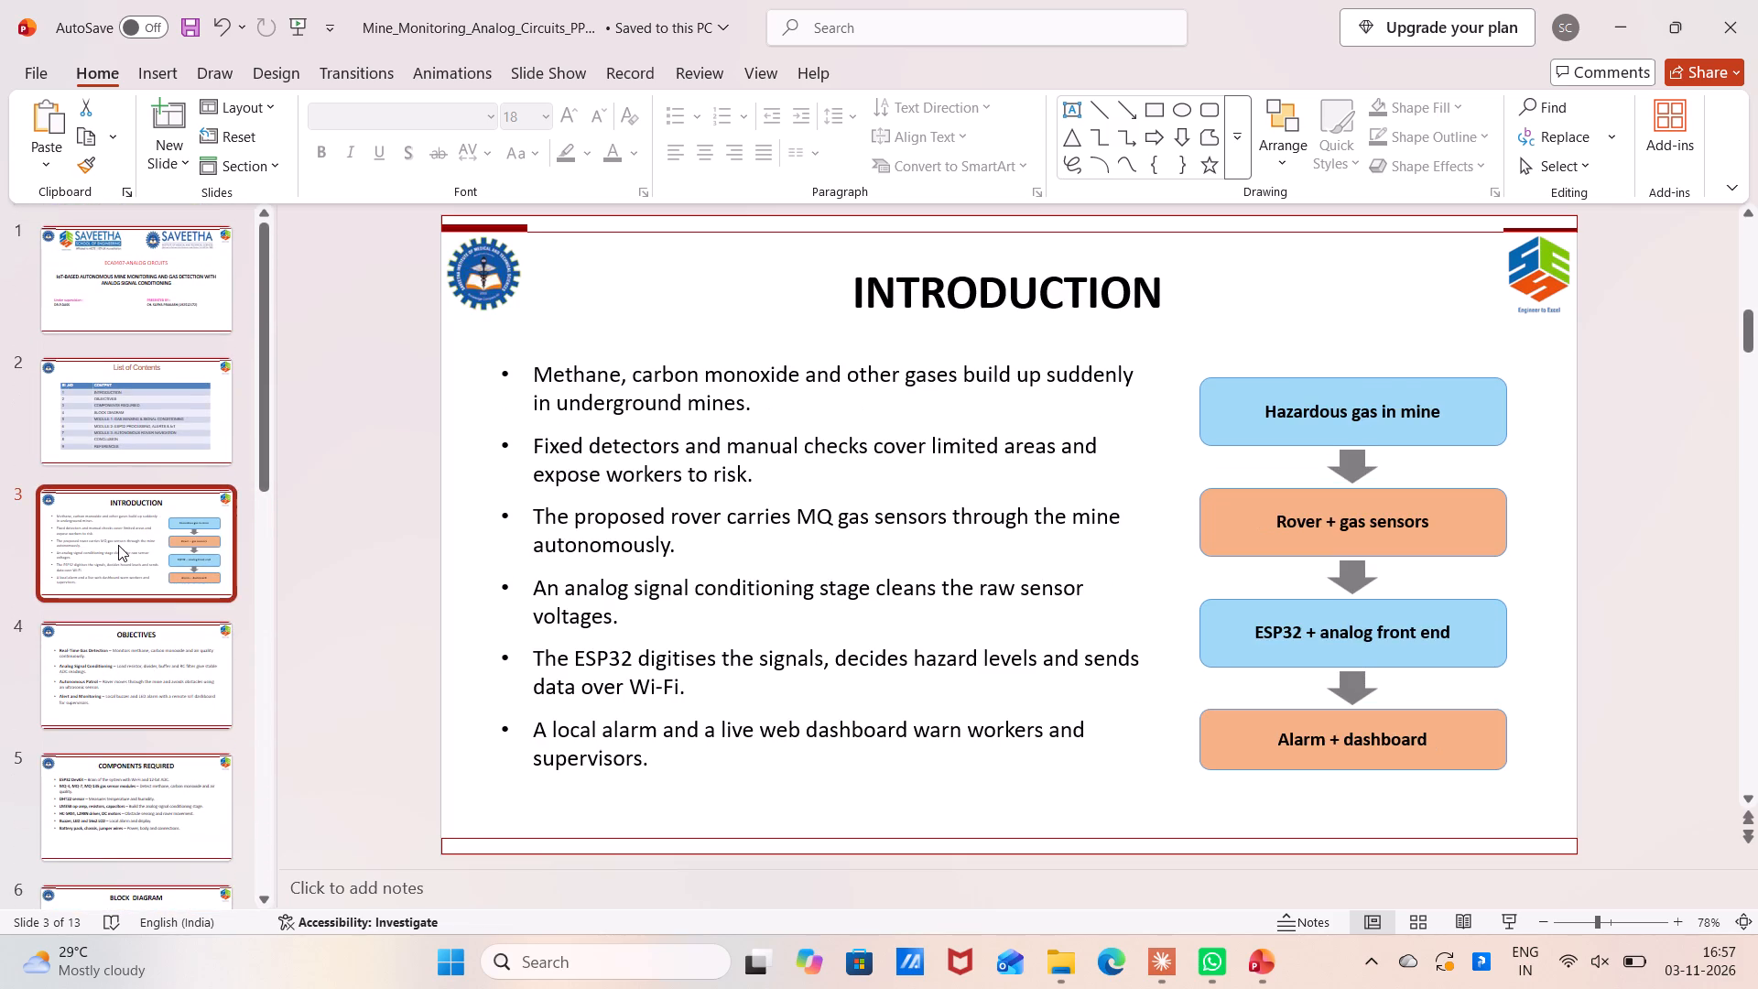
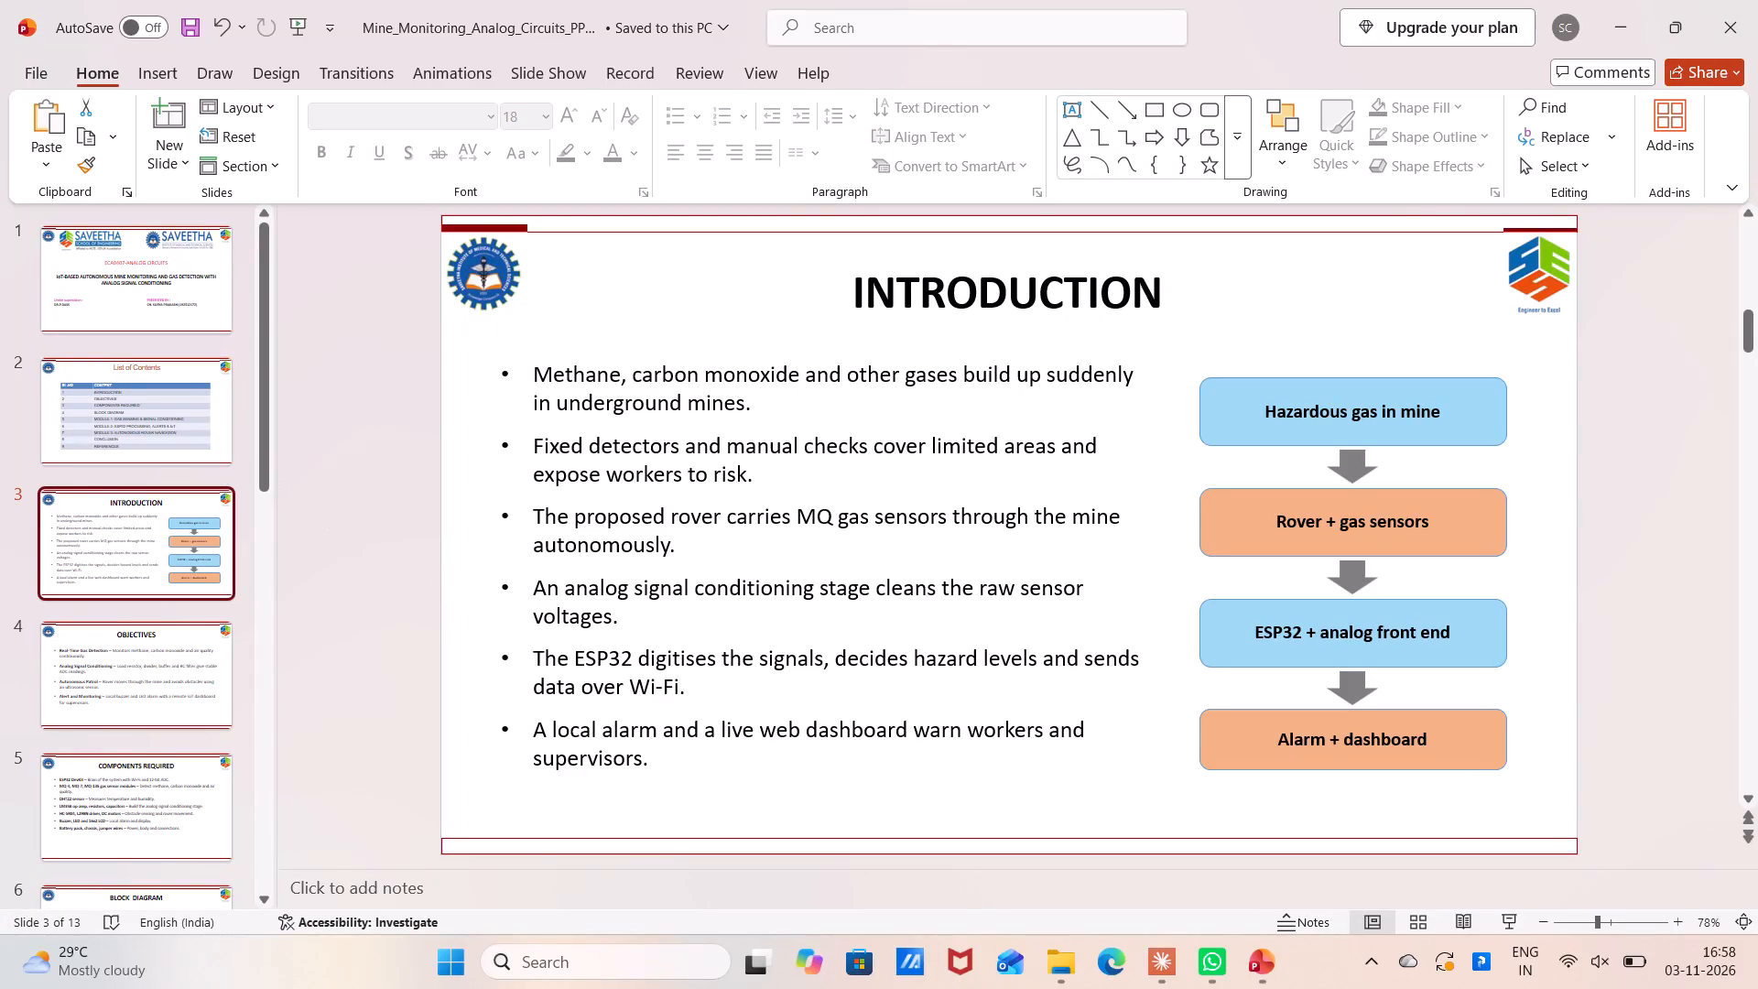
Delete the Introduction slide's bullet about the analog signal conditioning stage cleaning the raw sensor voltages.
drag(515, 592, 758, 614)
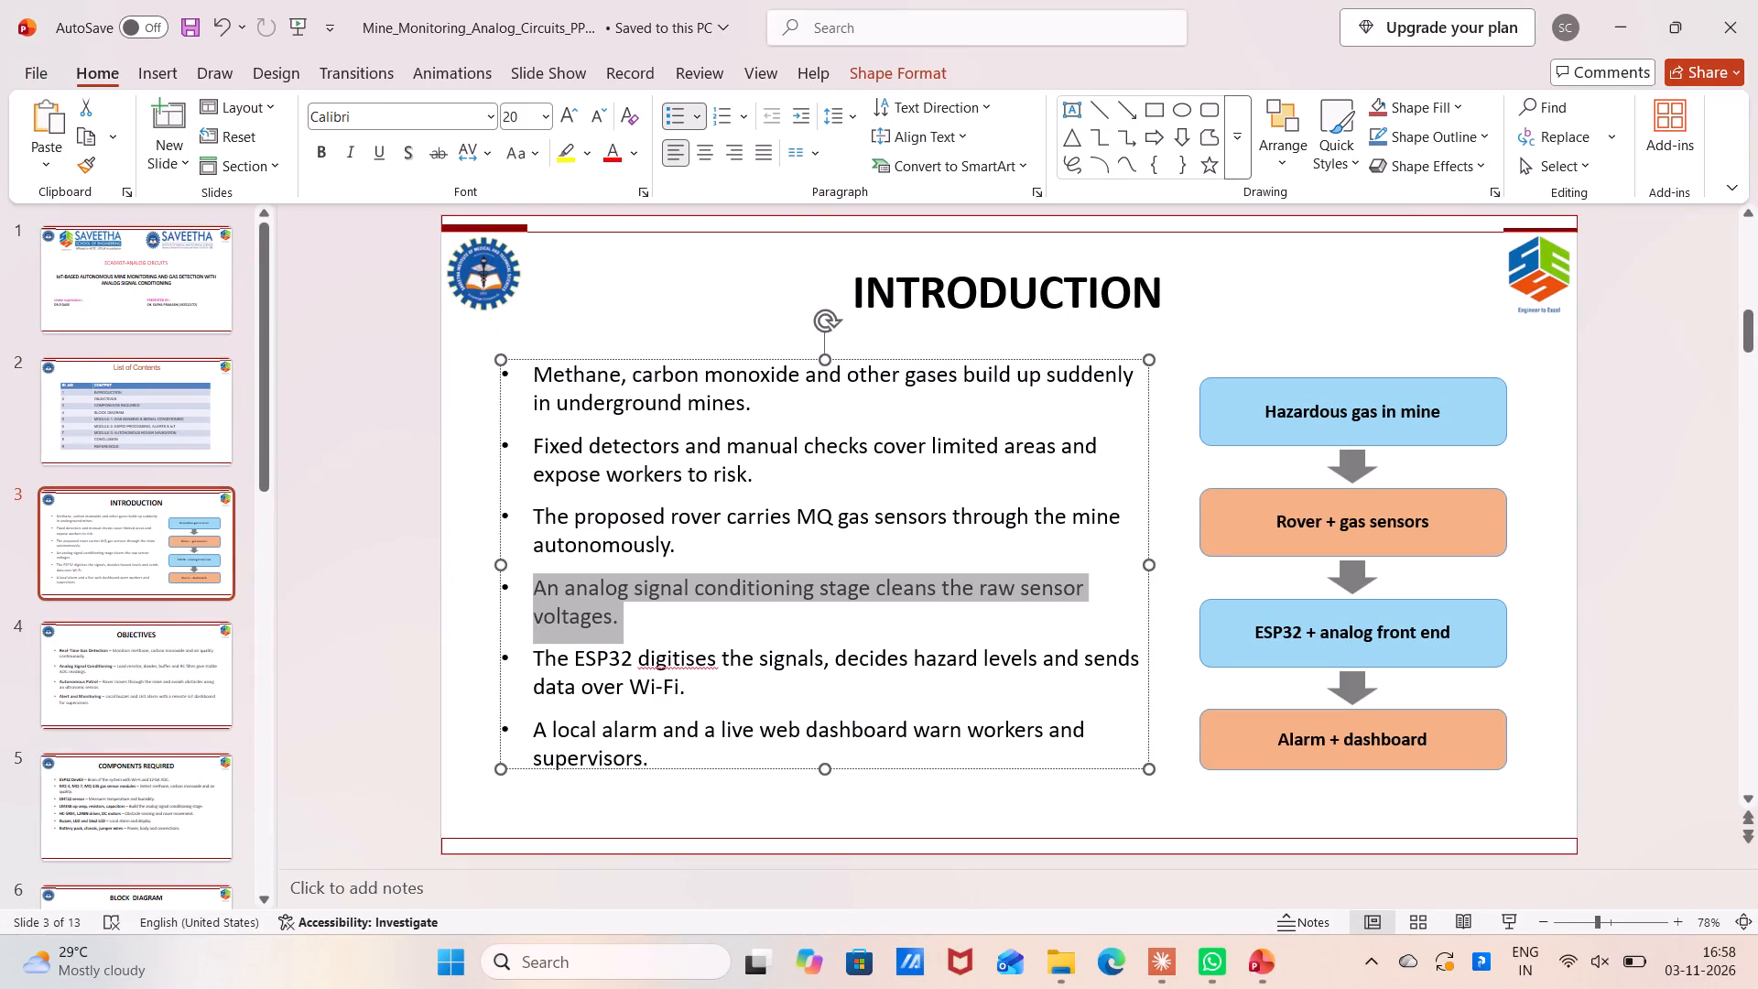
drag(758, 614, 774, 614)
key(BackSpace)
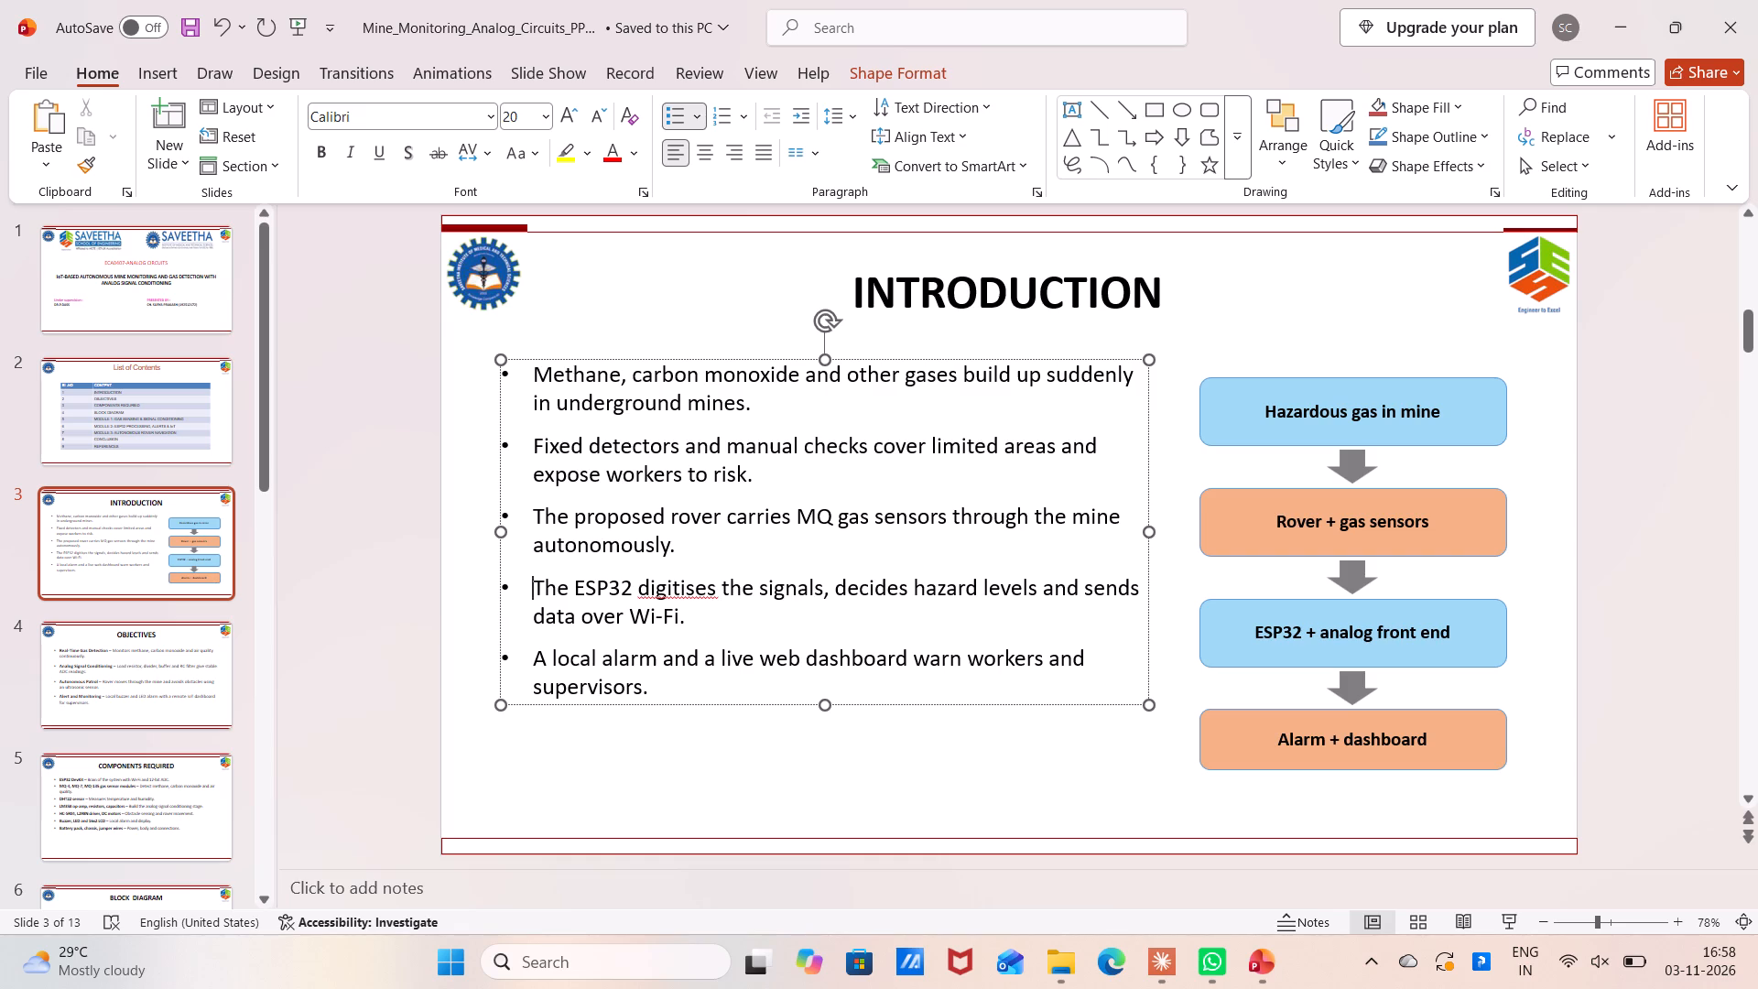
Remove the word "hazard" from the ESP32 bullet on the Introduction slide so it reads "decides levels and sends data over Wi-Fi".
click(914, 585)
drag(914, 585, 975, 582)
key(BackSpace)
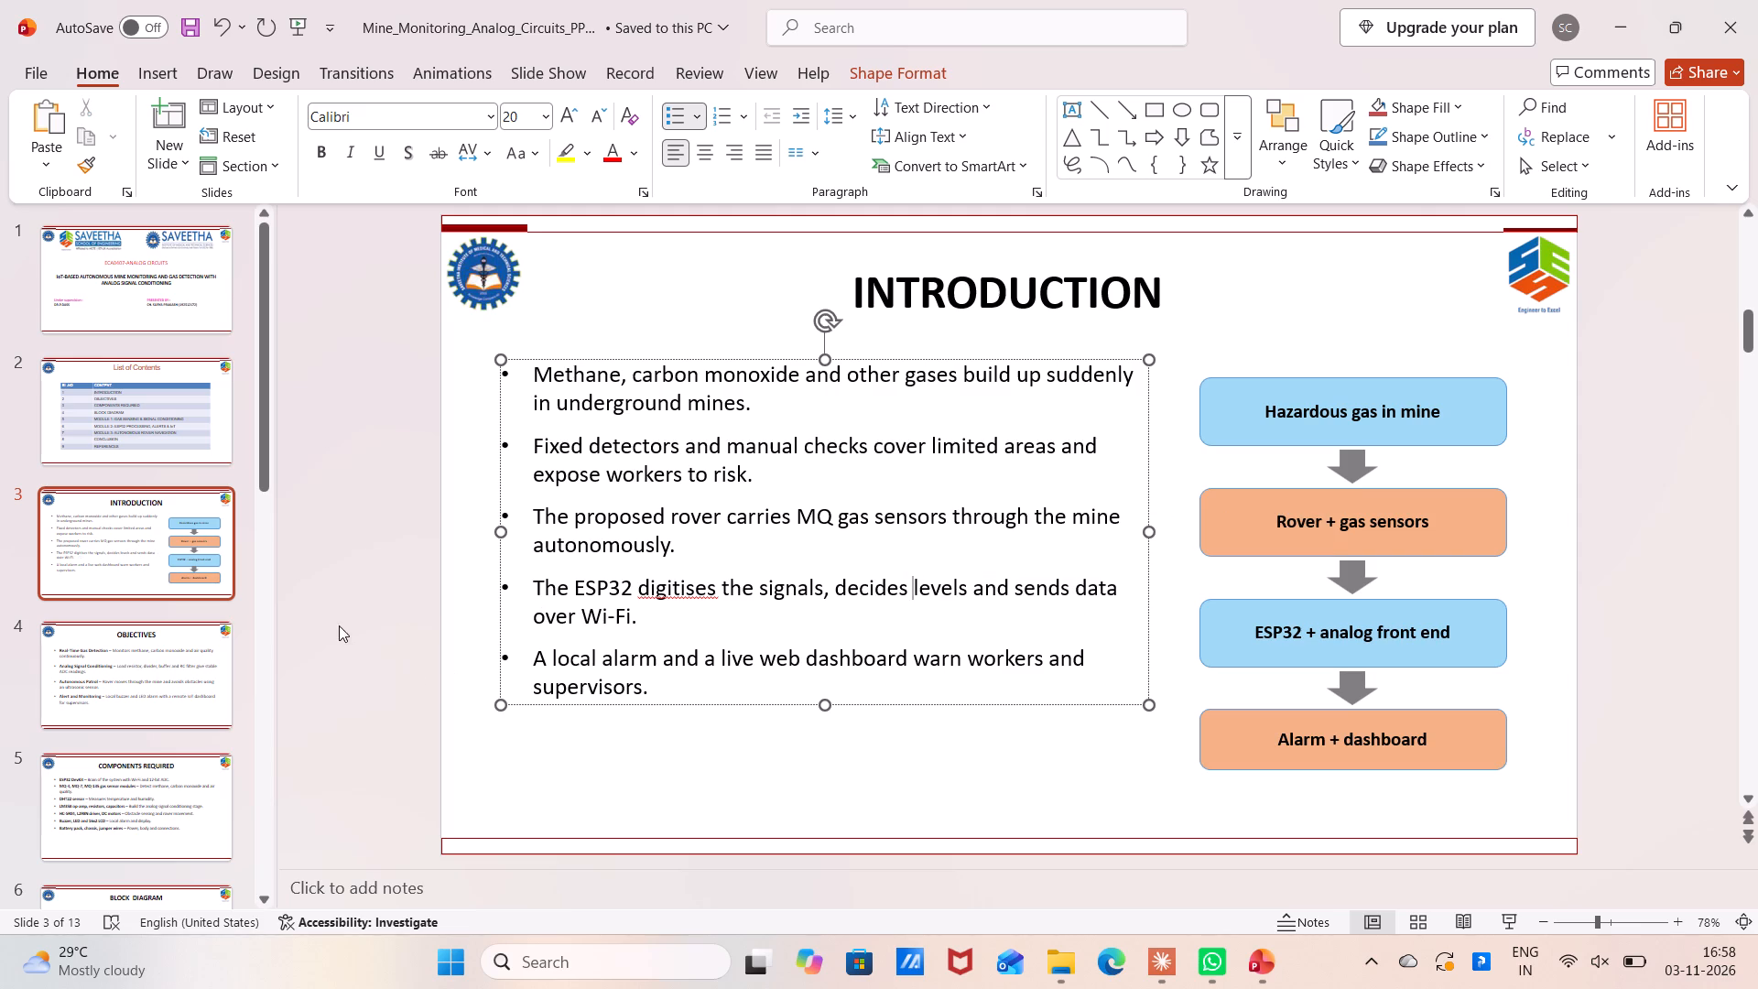
Go to the Objectives slide.
click(157, 654)
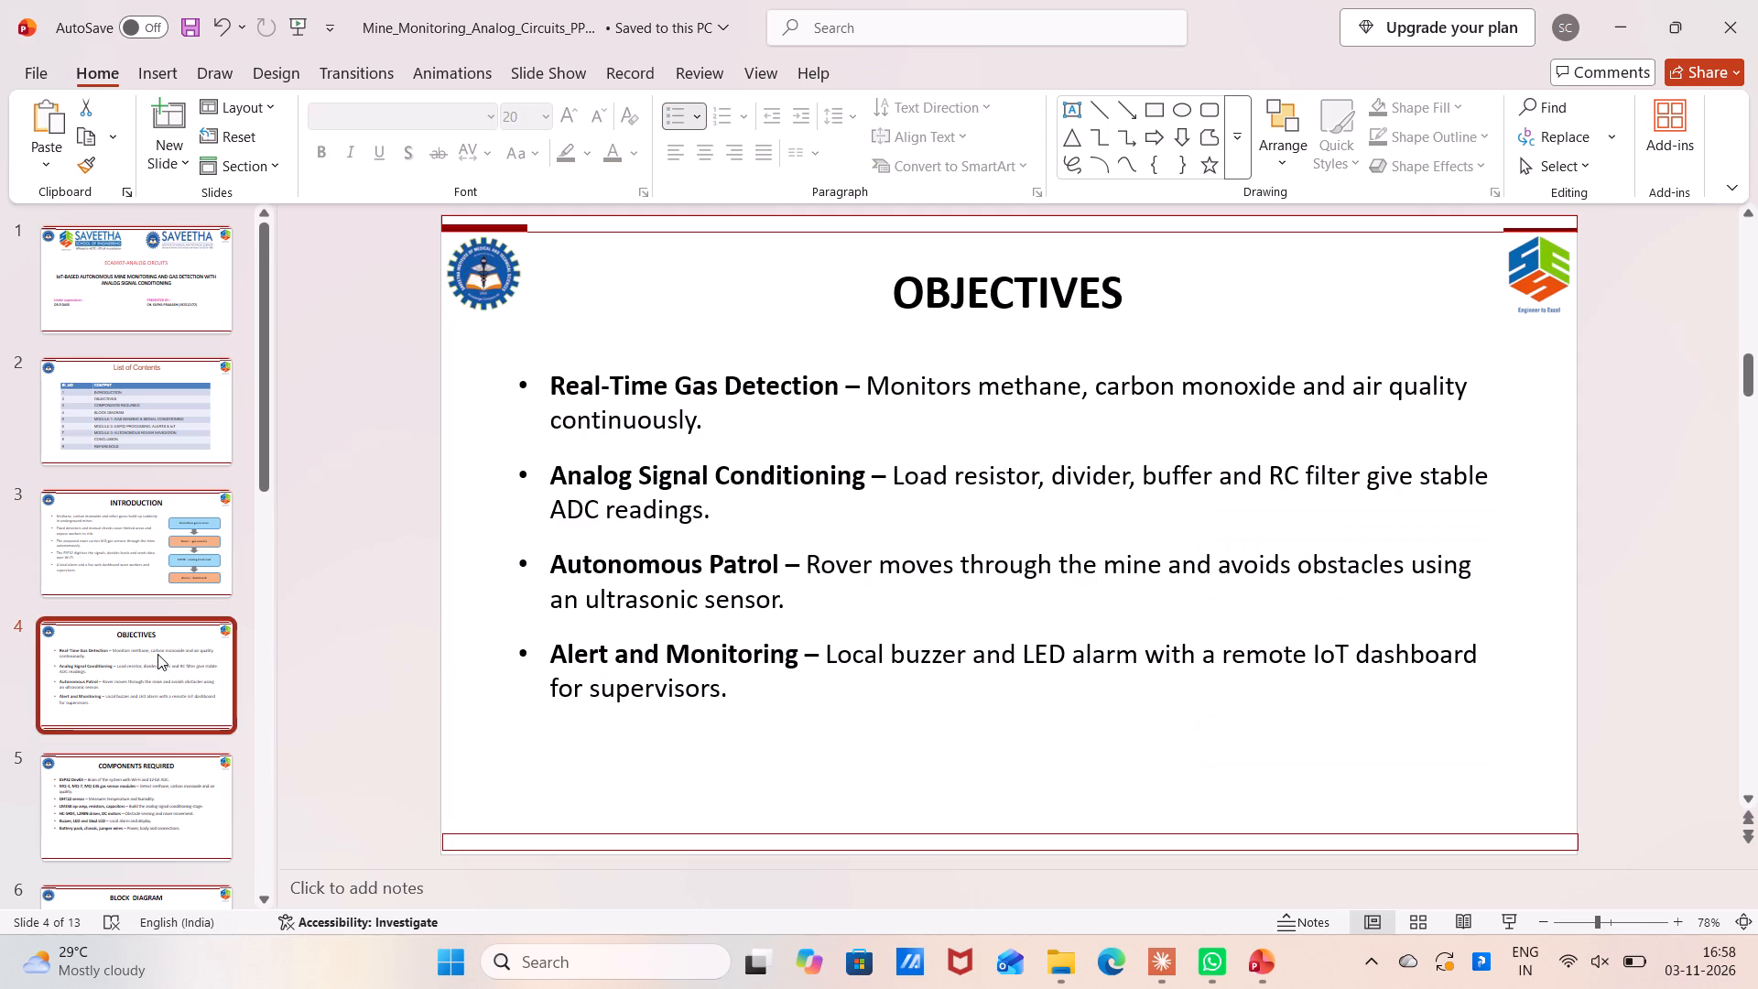
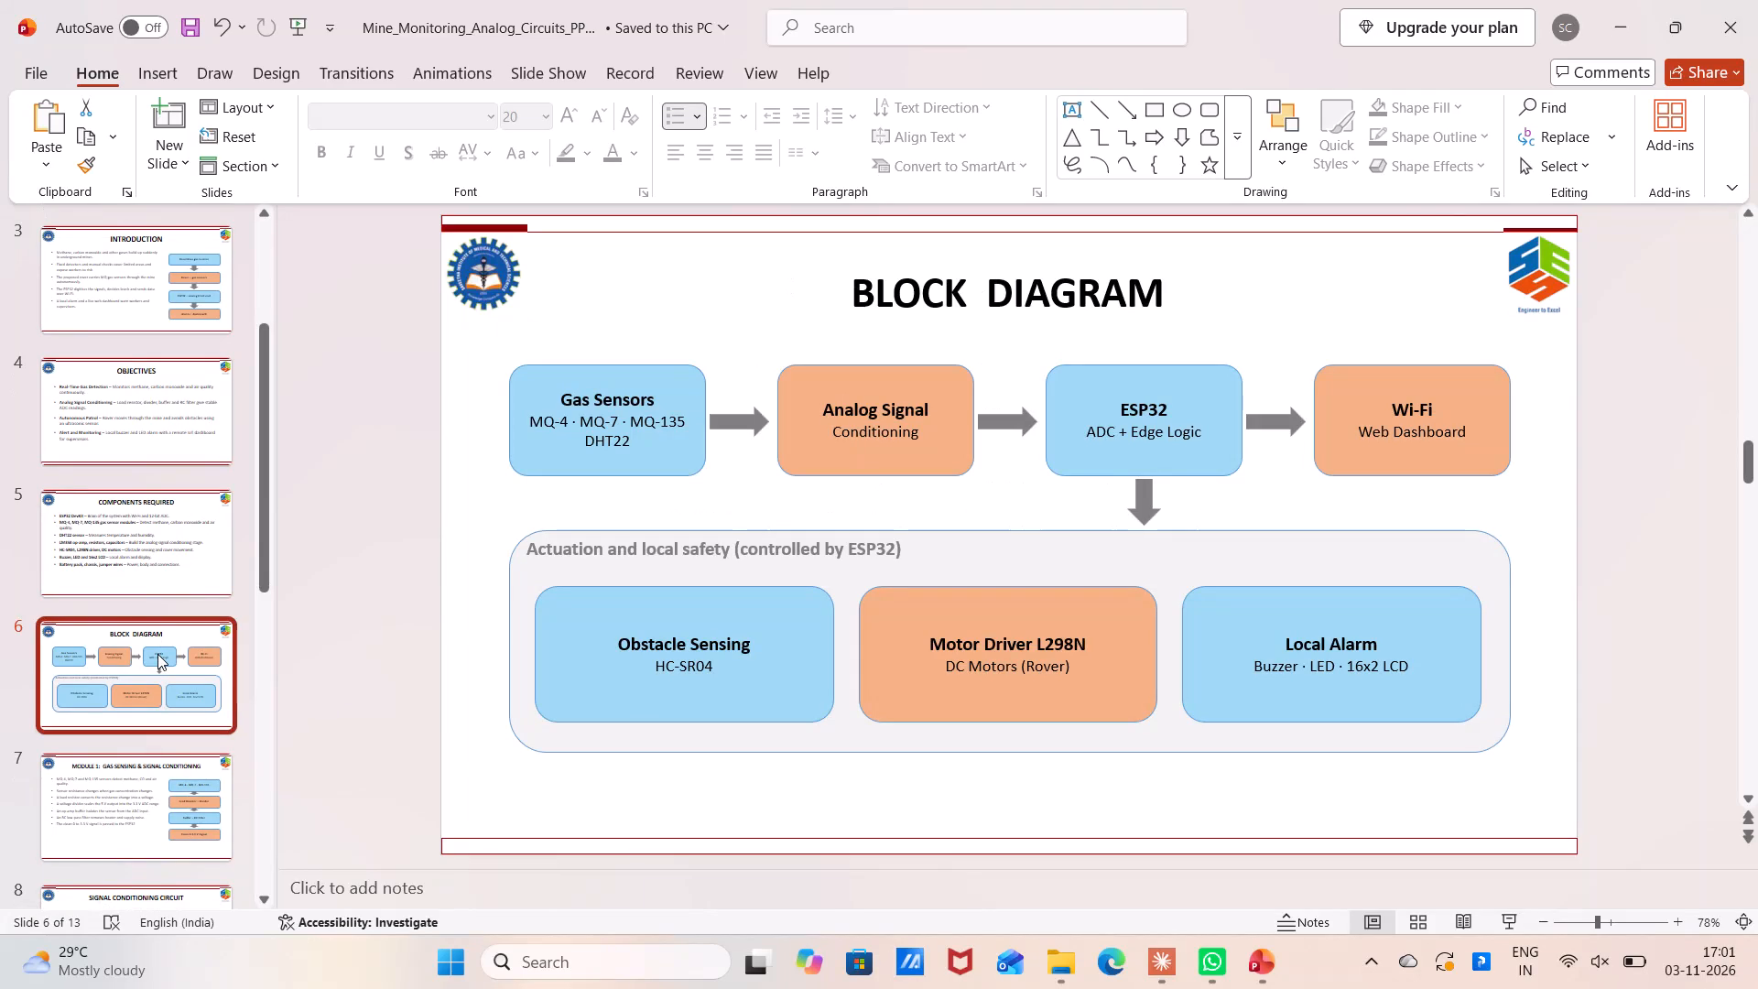
Delete the Module 1 slide's bullet about a voltage divider scaling the 5 V output into the 3.3 V ADC range.
key(Down)
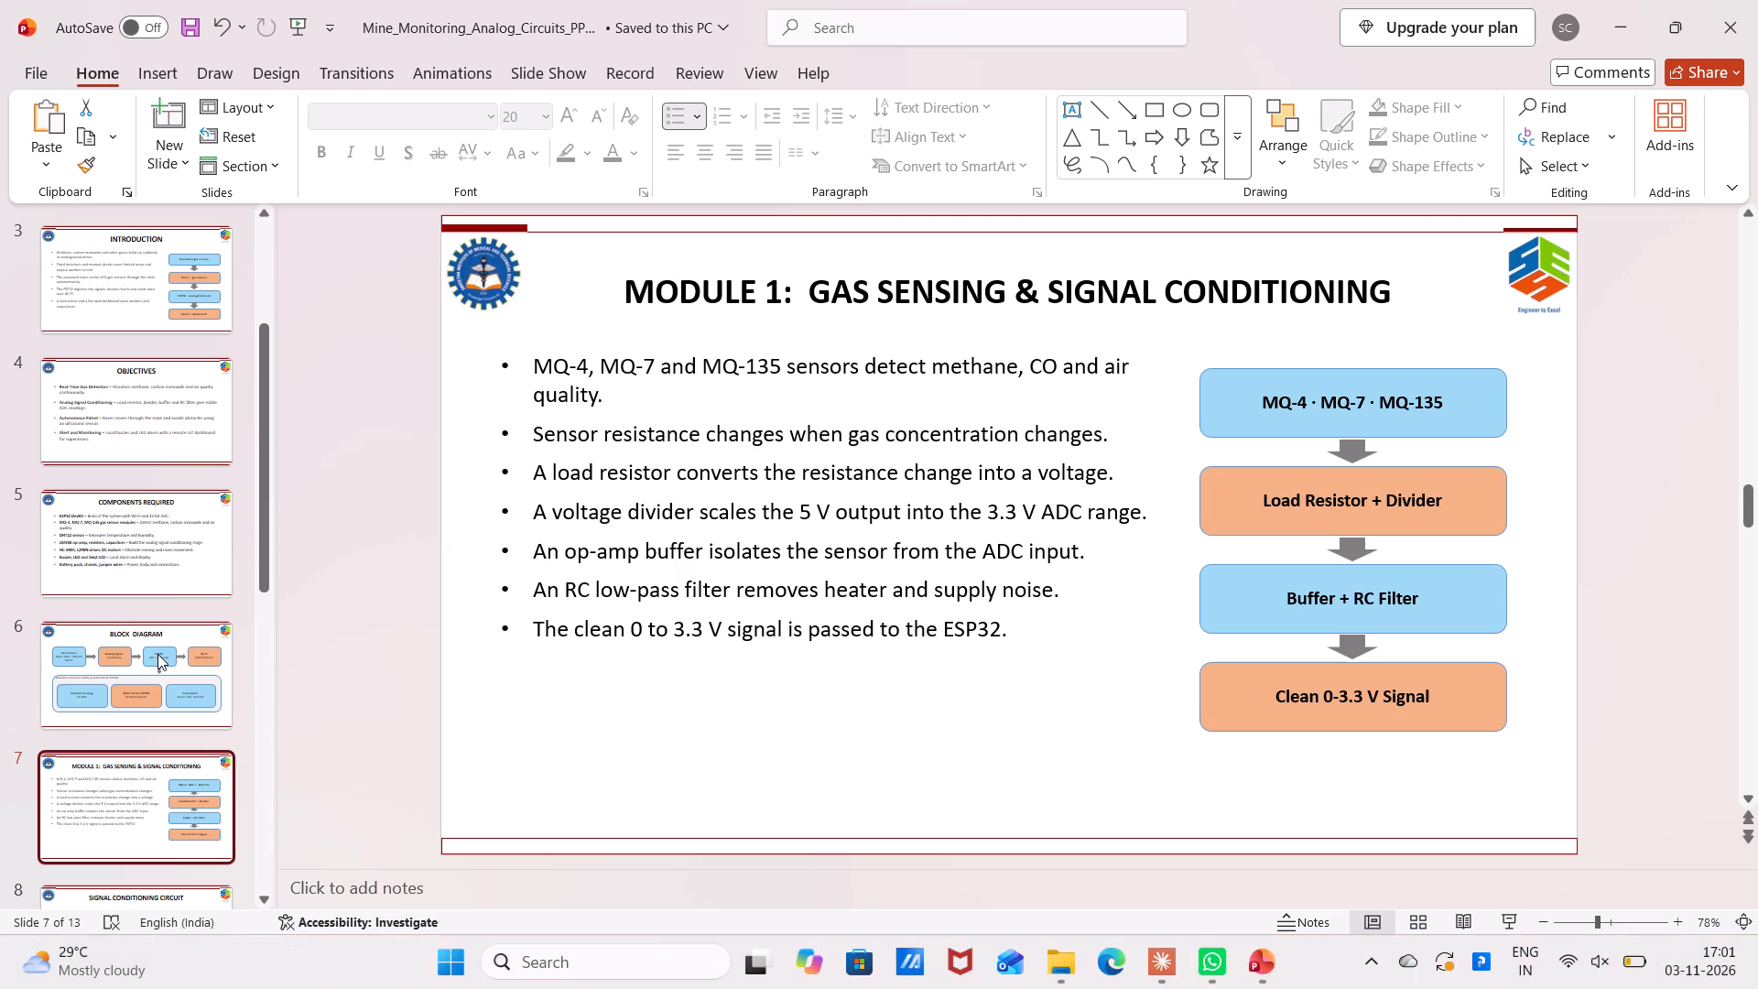
click(570, 463)
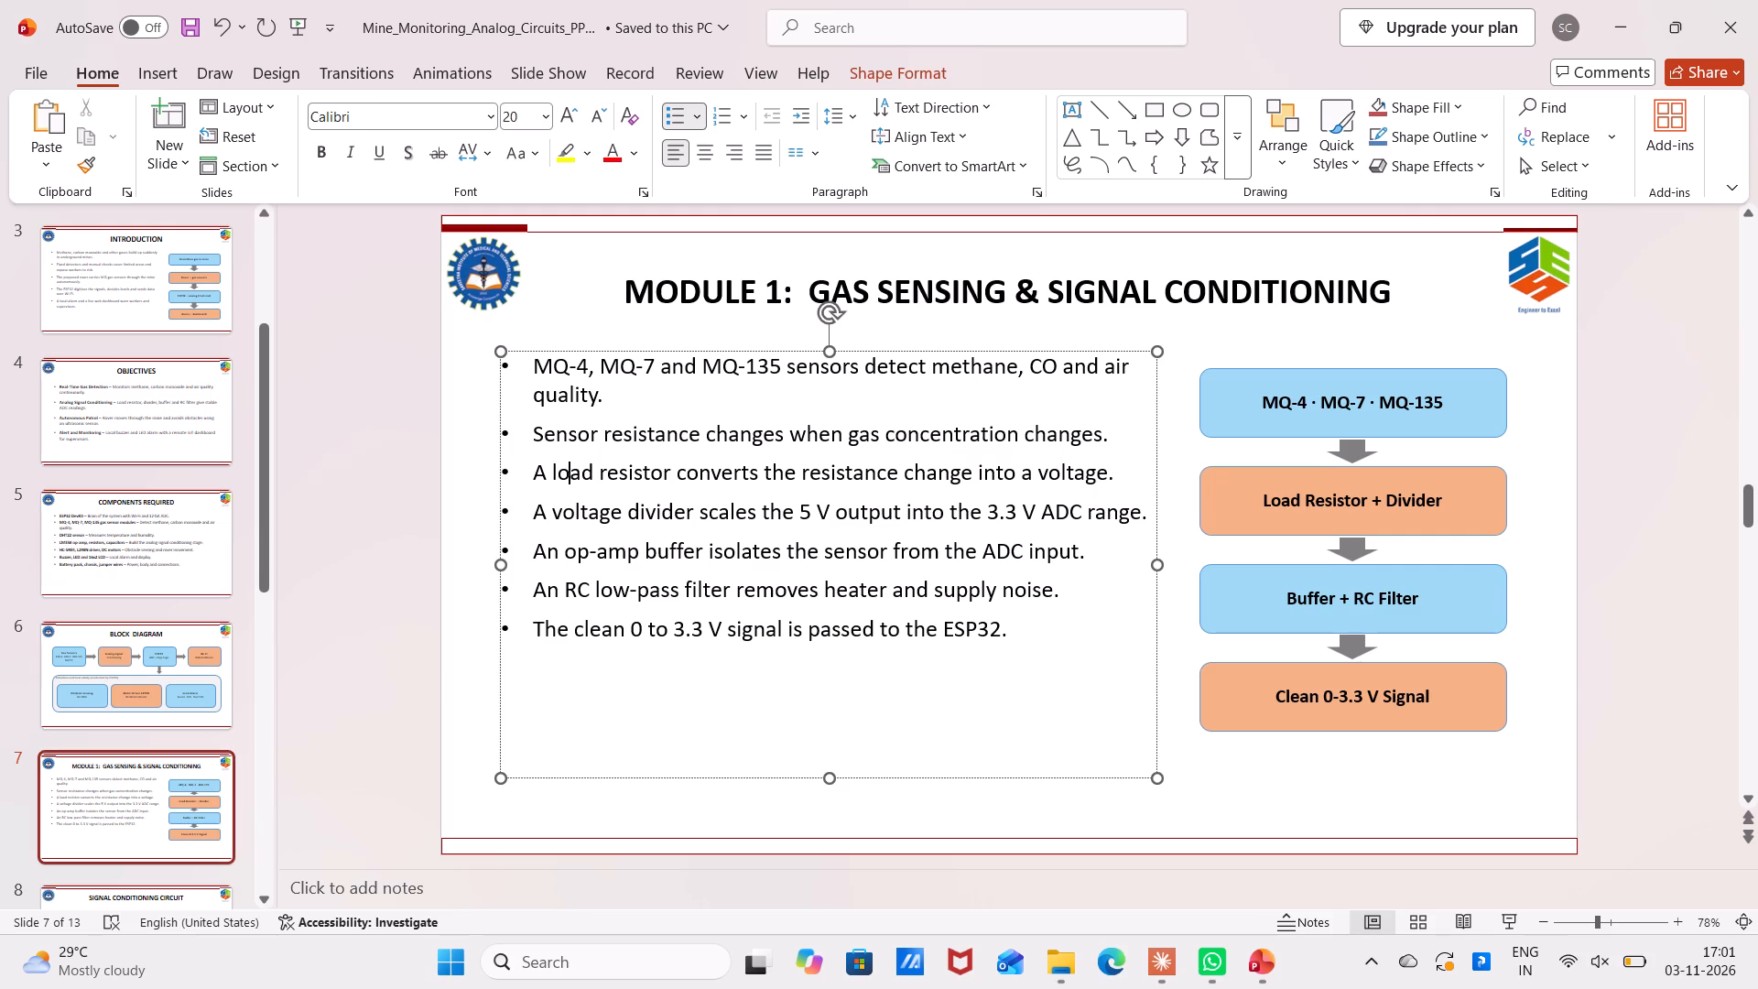
click(570, 463)
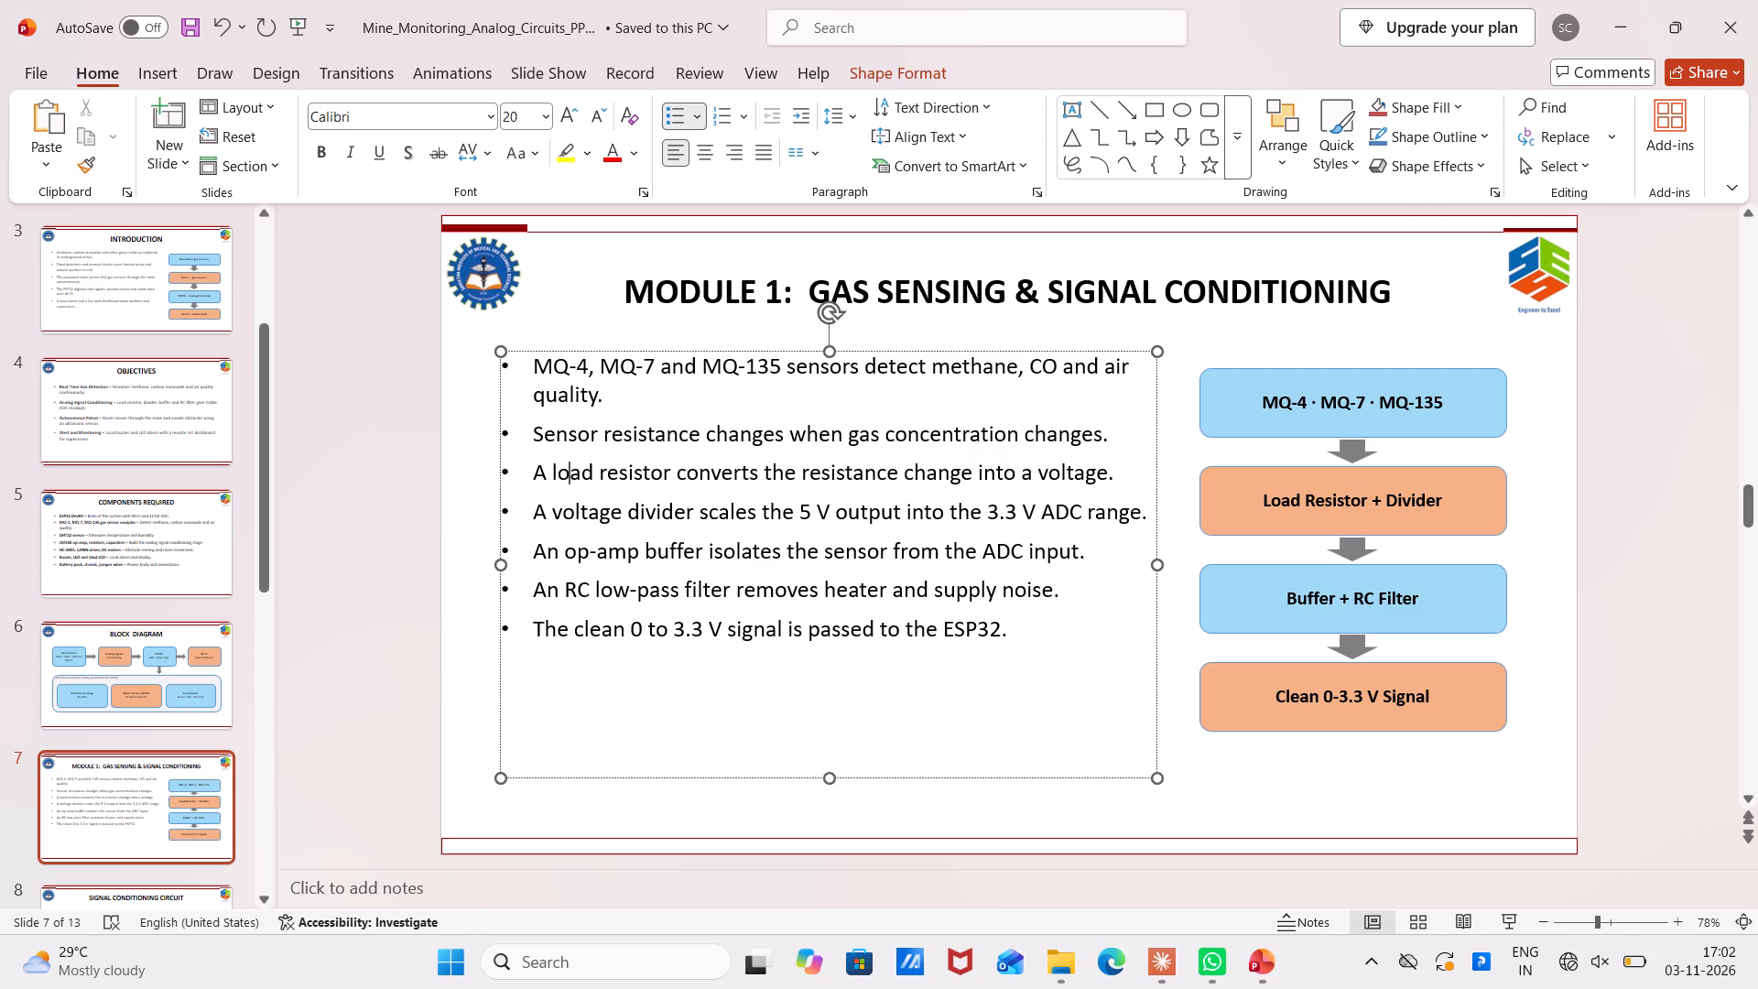
drag(1047, 589, 1043, 589)
drag(1043, 589, 517, 590)
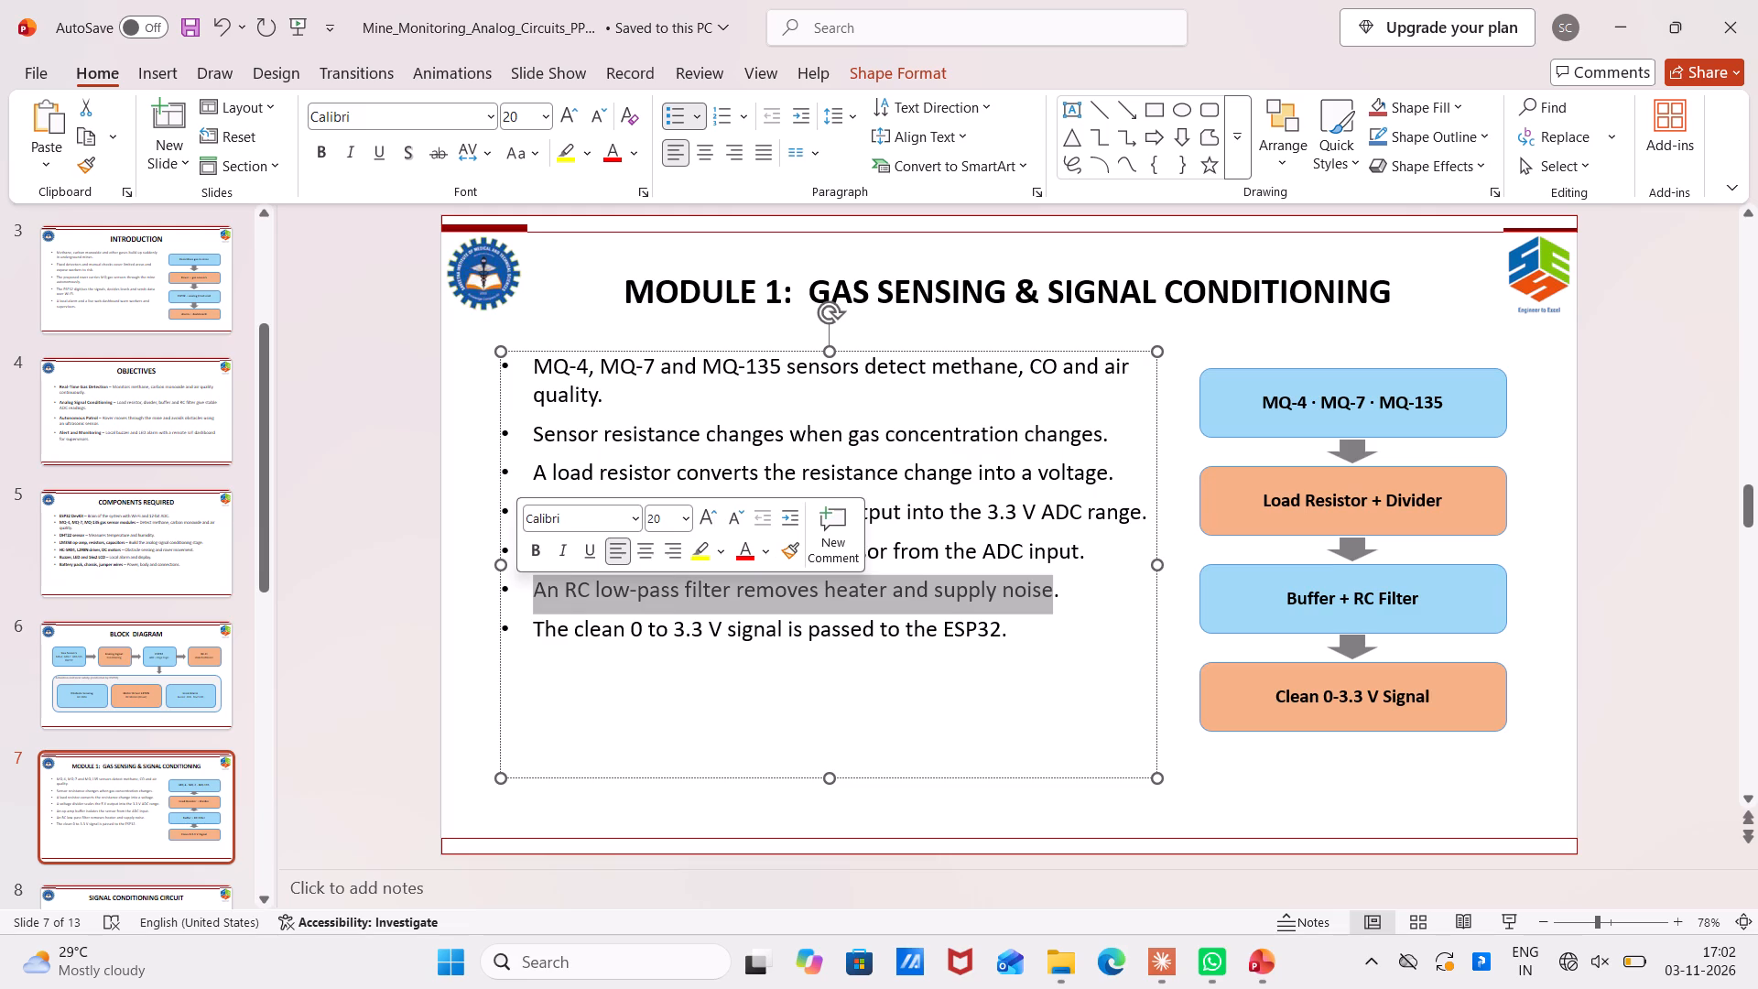
click(741, 763)
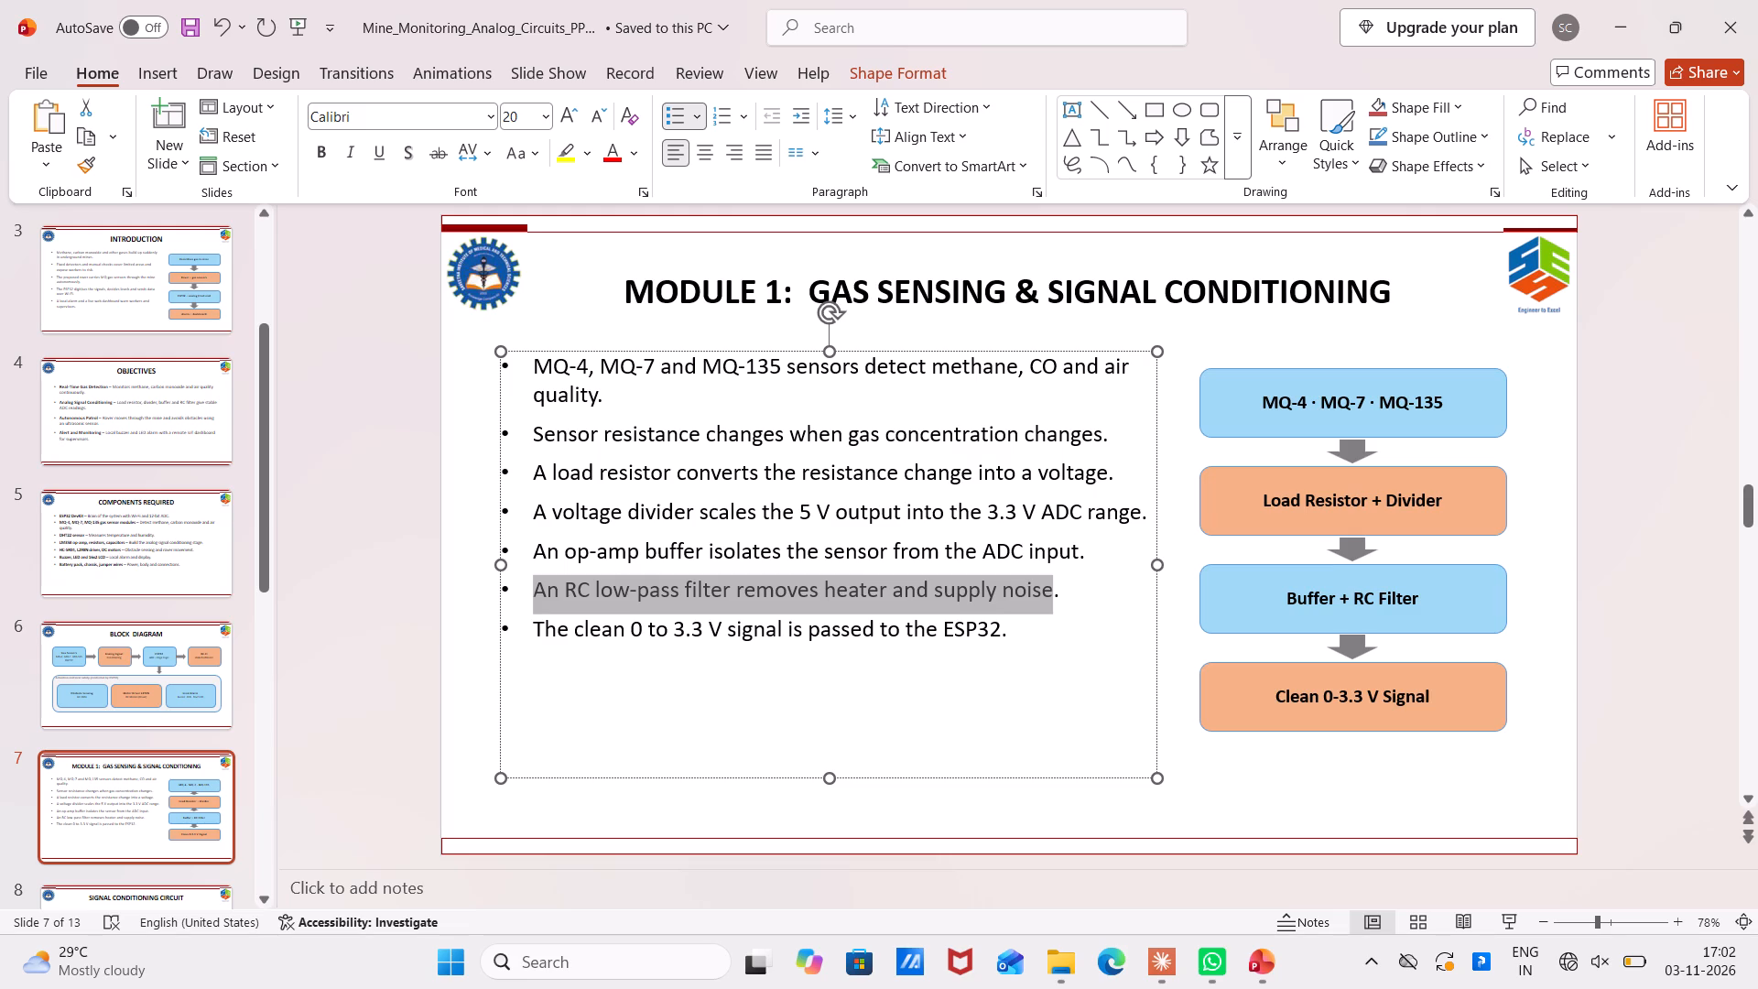
drag(527, 507, 1011, 521)
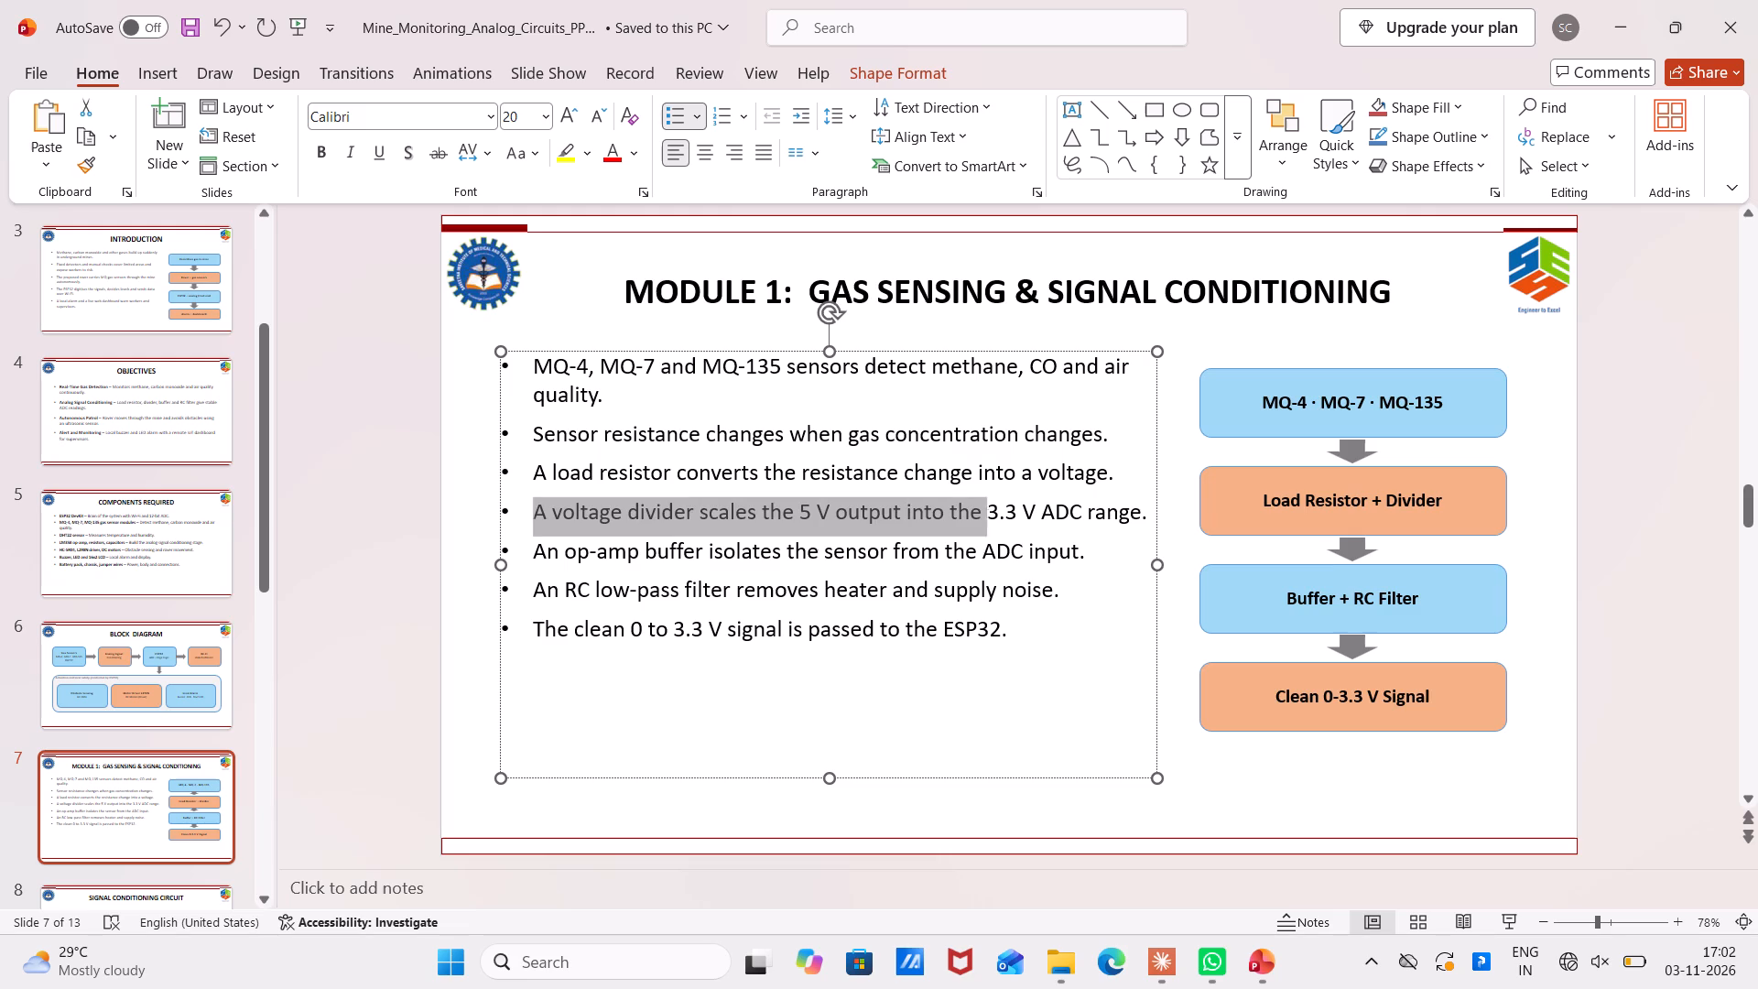
drag(1011, 521, 1114, 524)
key(BackSpace)
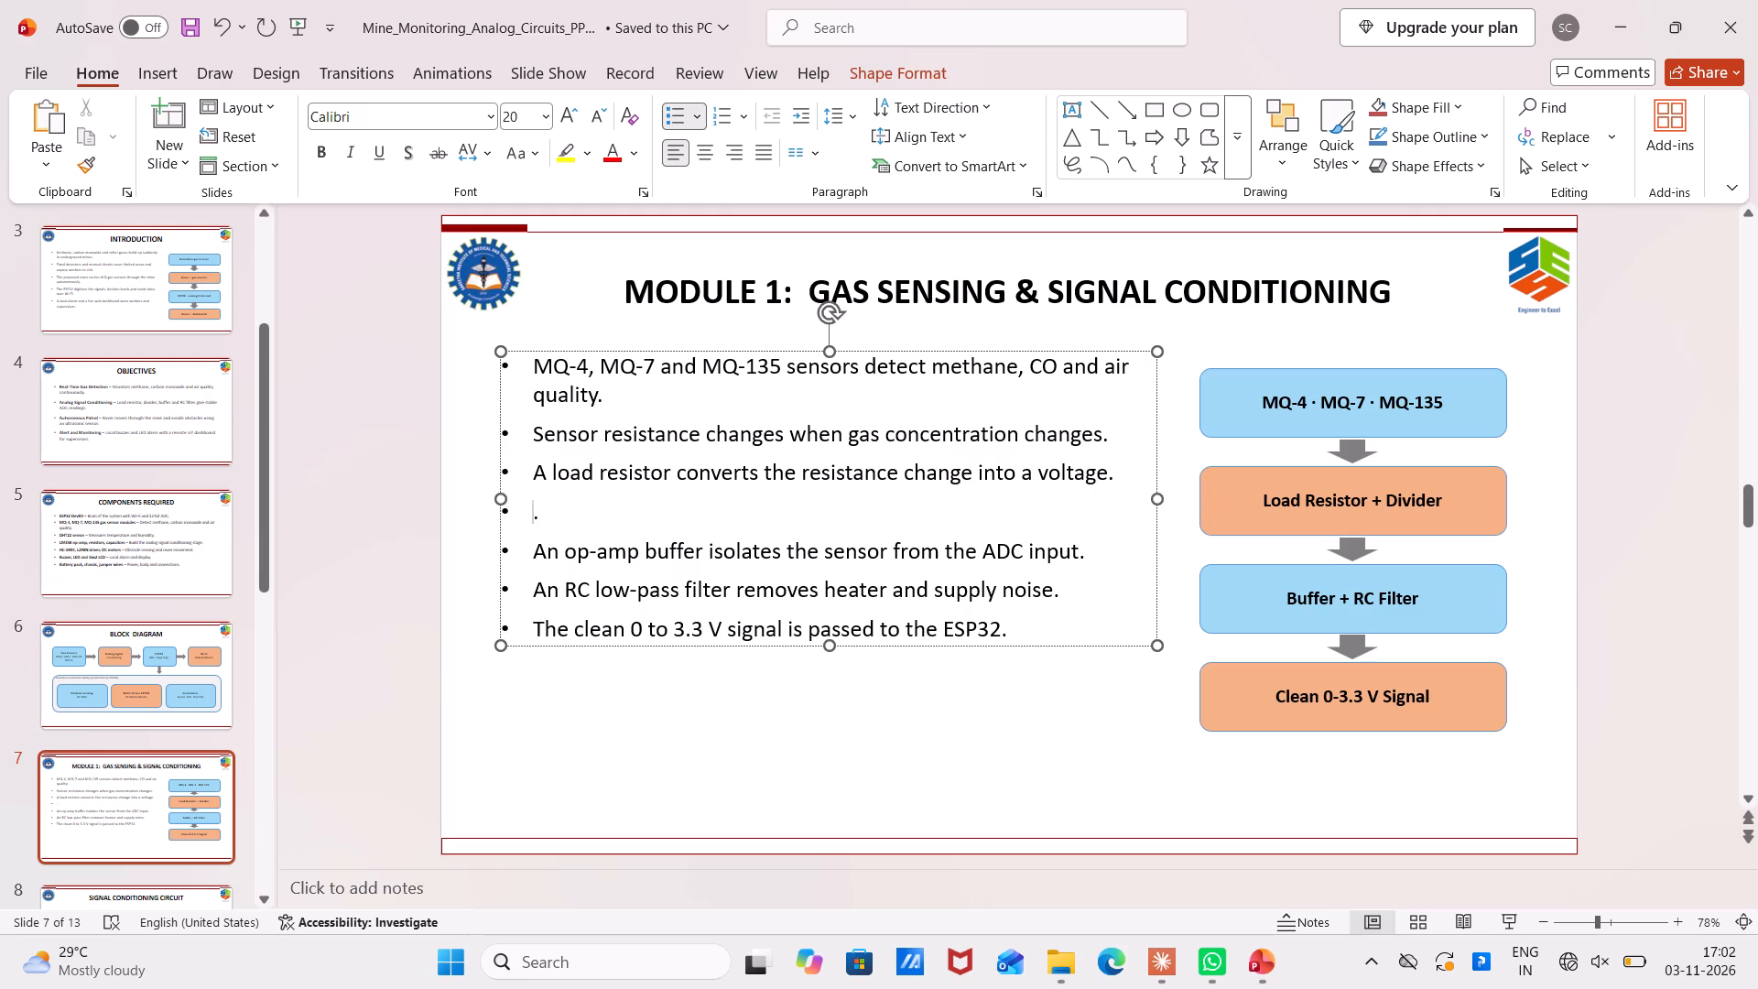
key(BackSpace)
key(BackSpace)
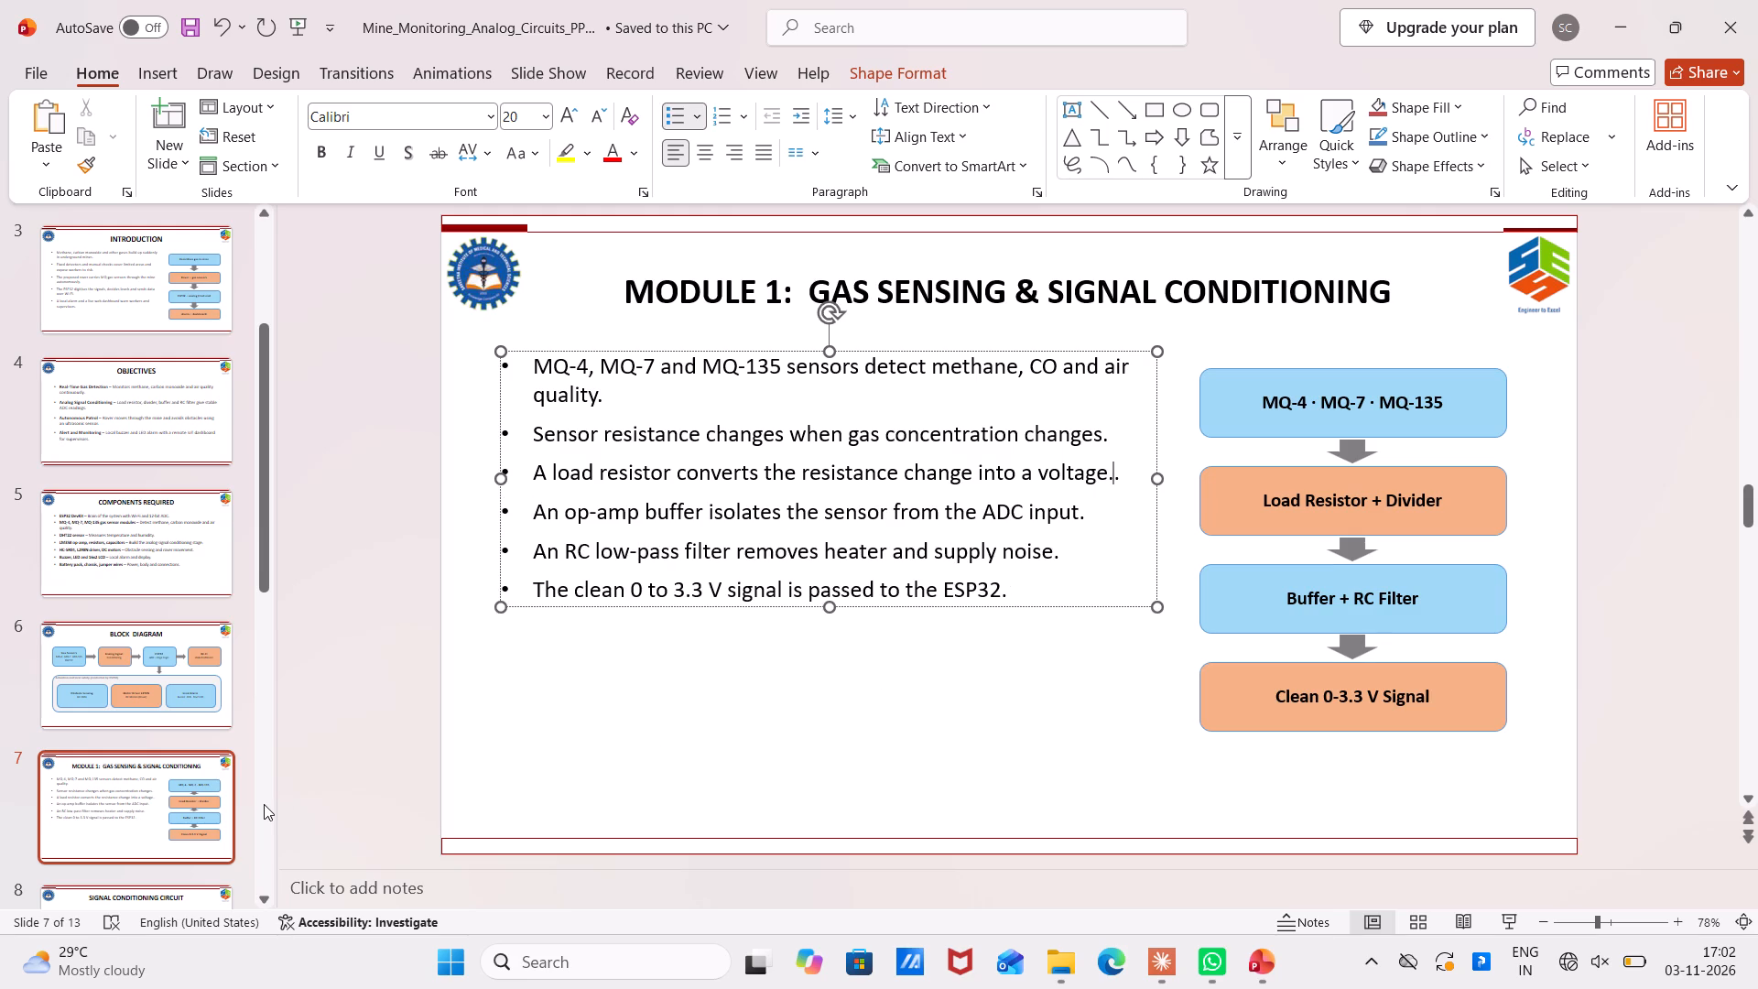
key(Down)
key(Down)
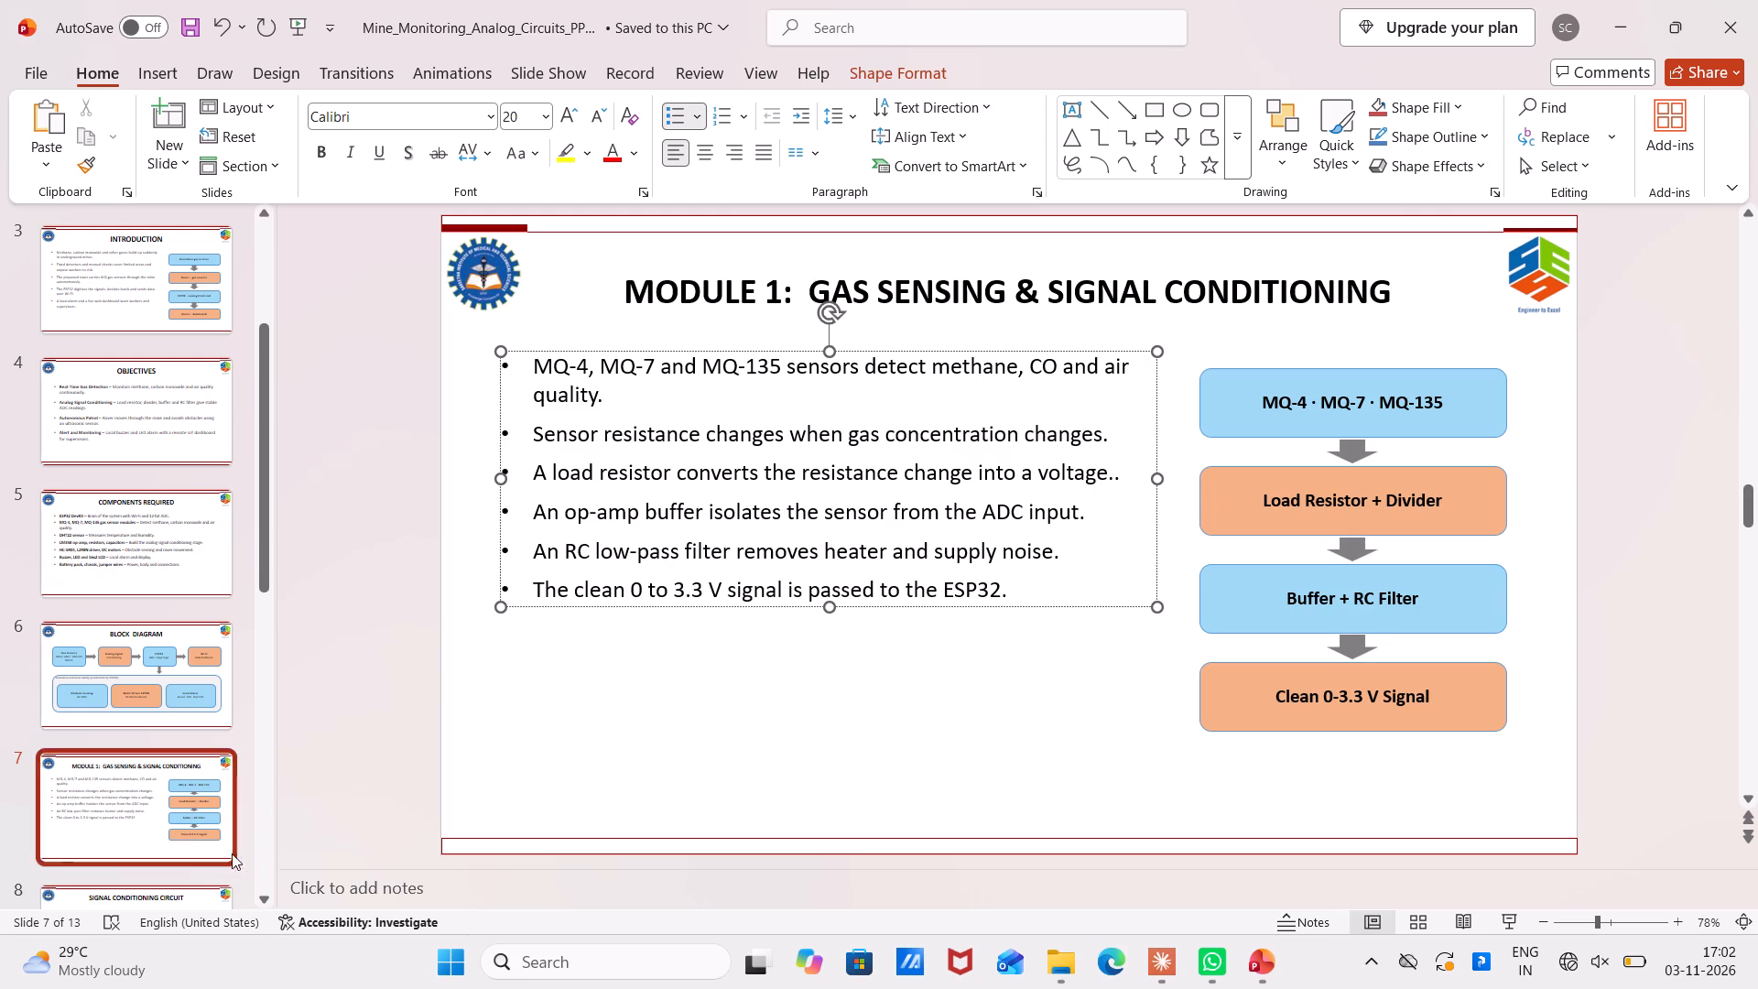
click(726, 689)
Look over the slides from Signal Conditioning Circuit to Module 3, and return to the Signal Conditioning Circuit slide.
key(Down)
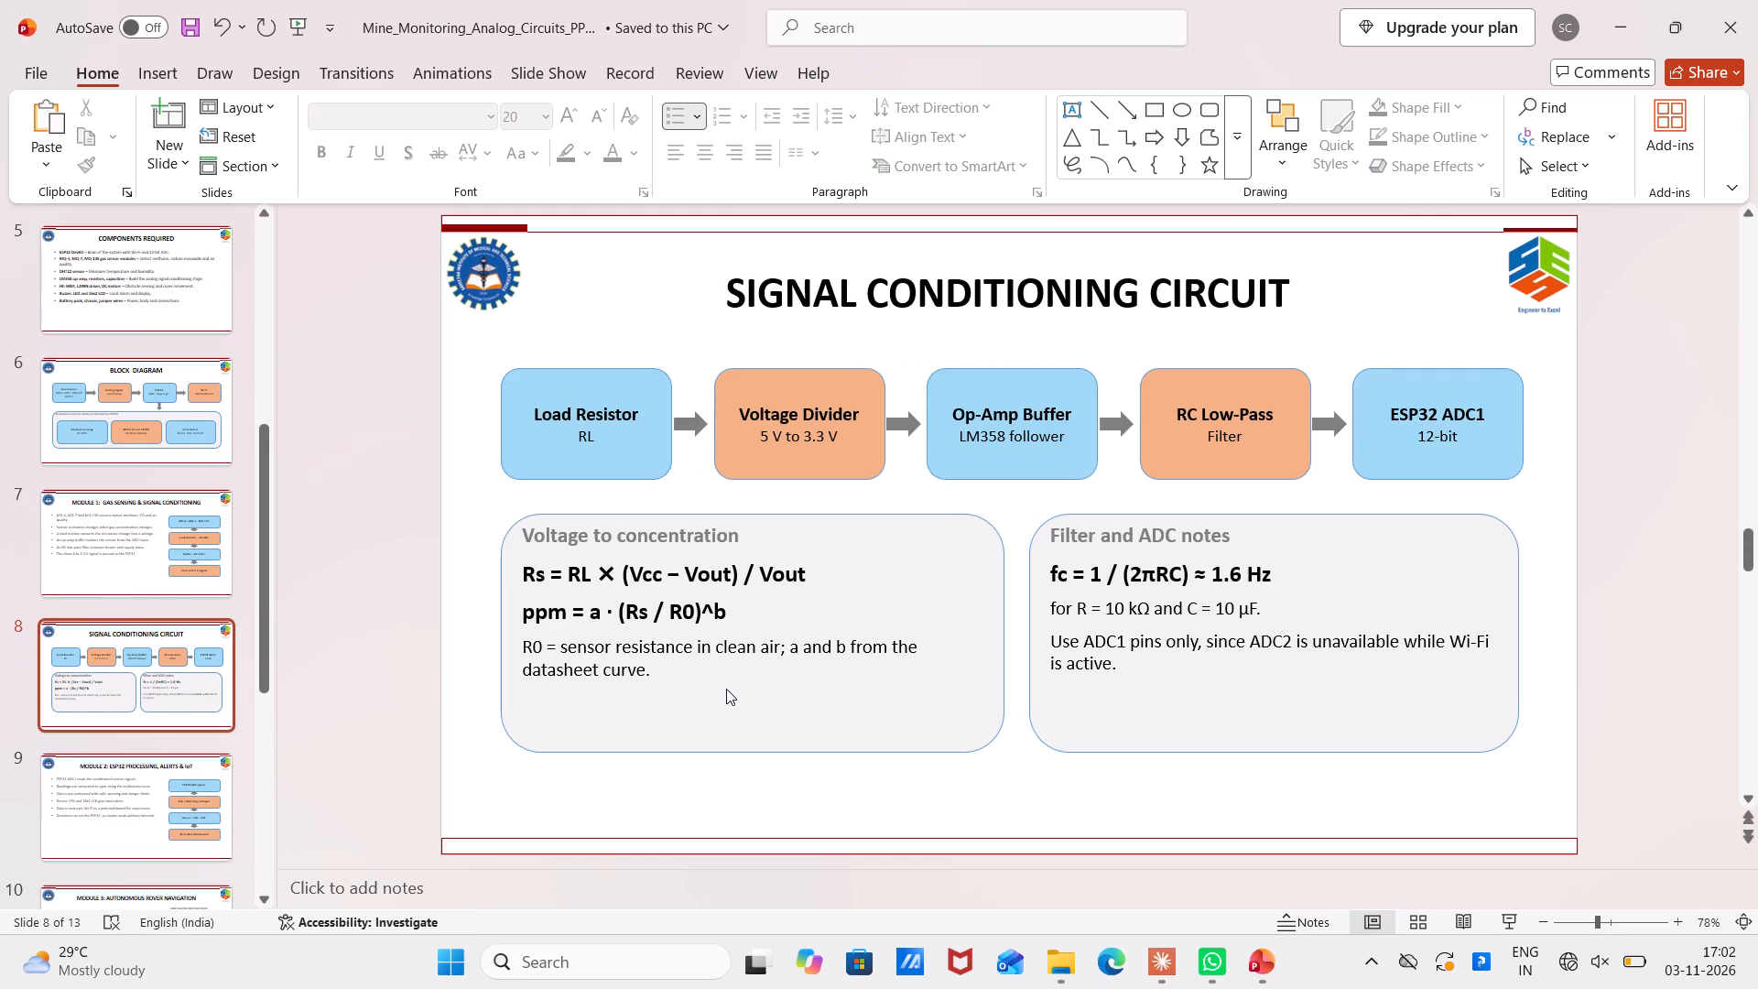
key(Down)
key(Down)
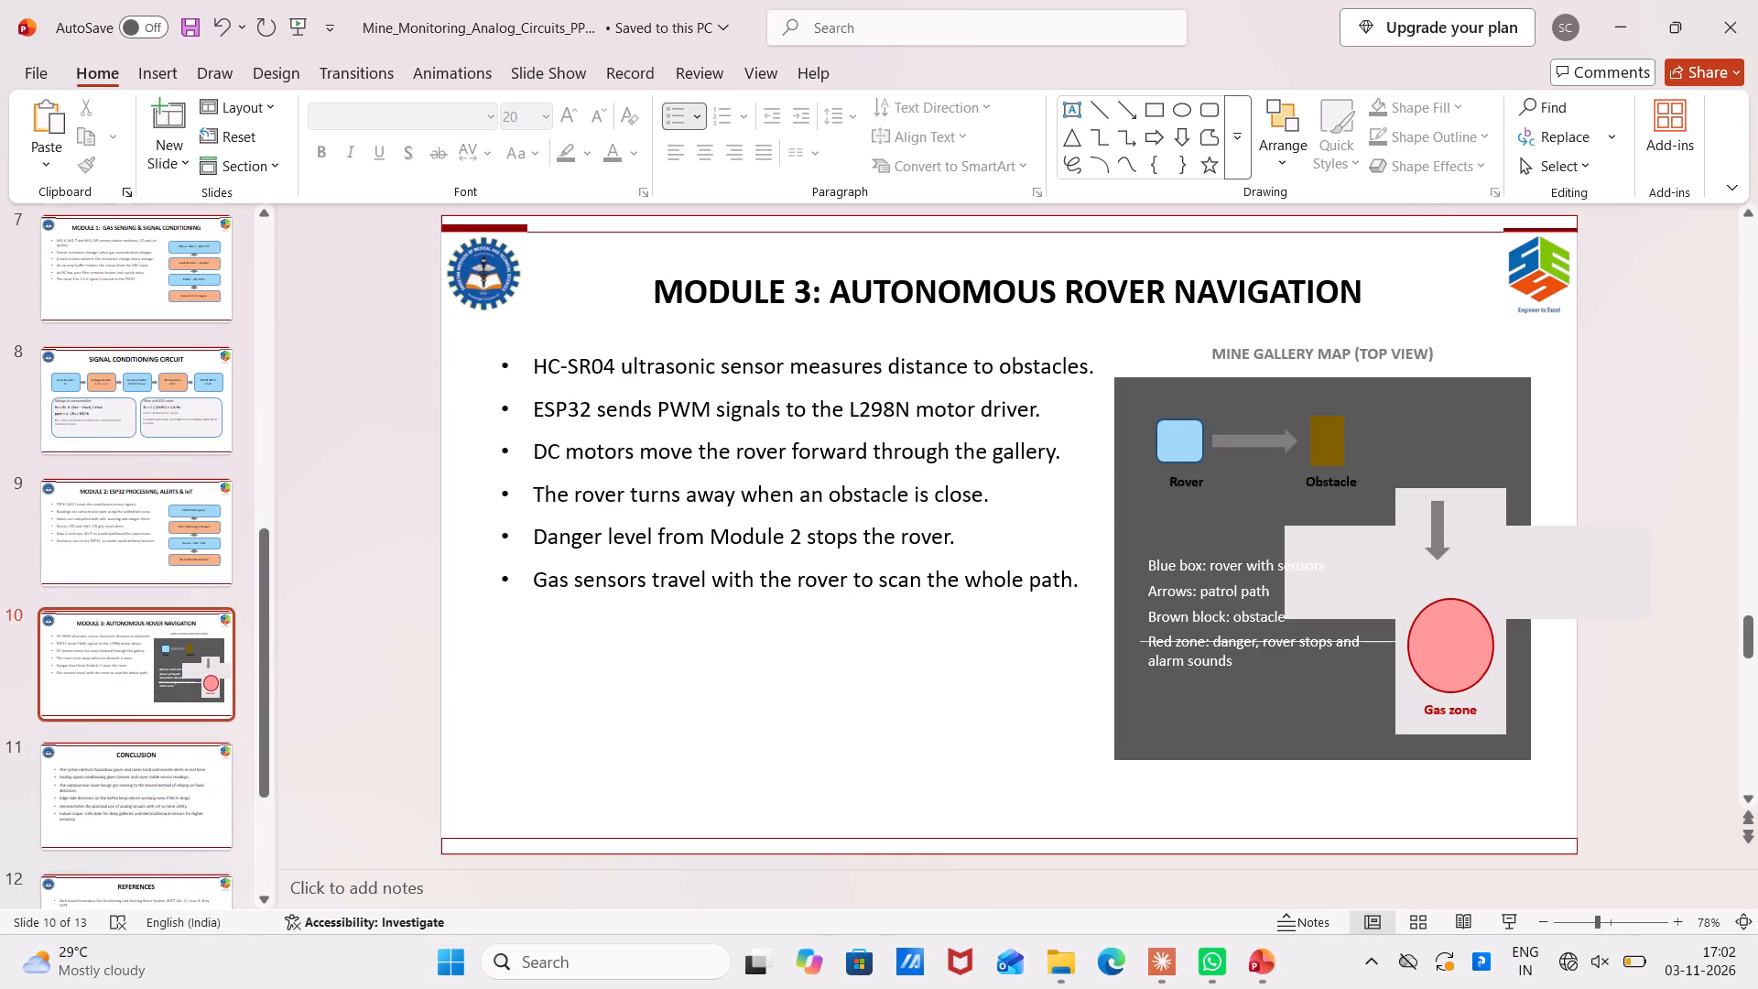
key(Up)
key(Up)
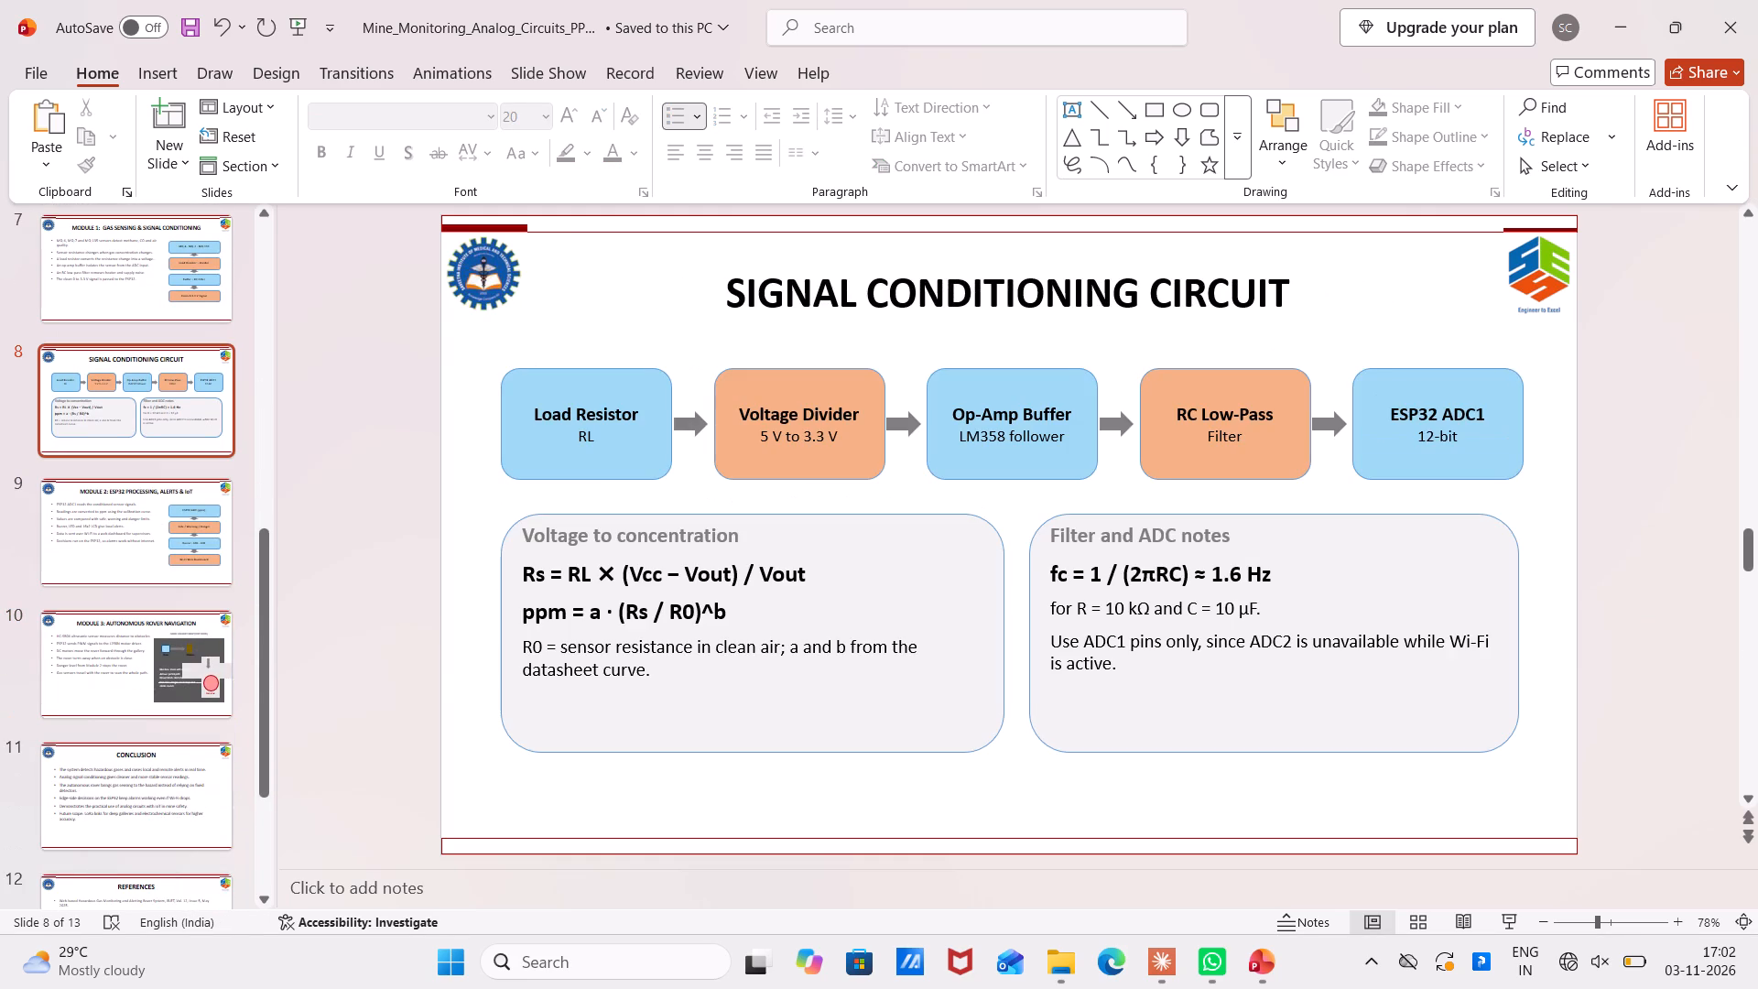
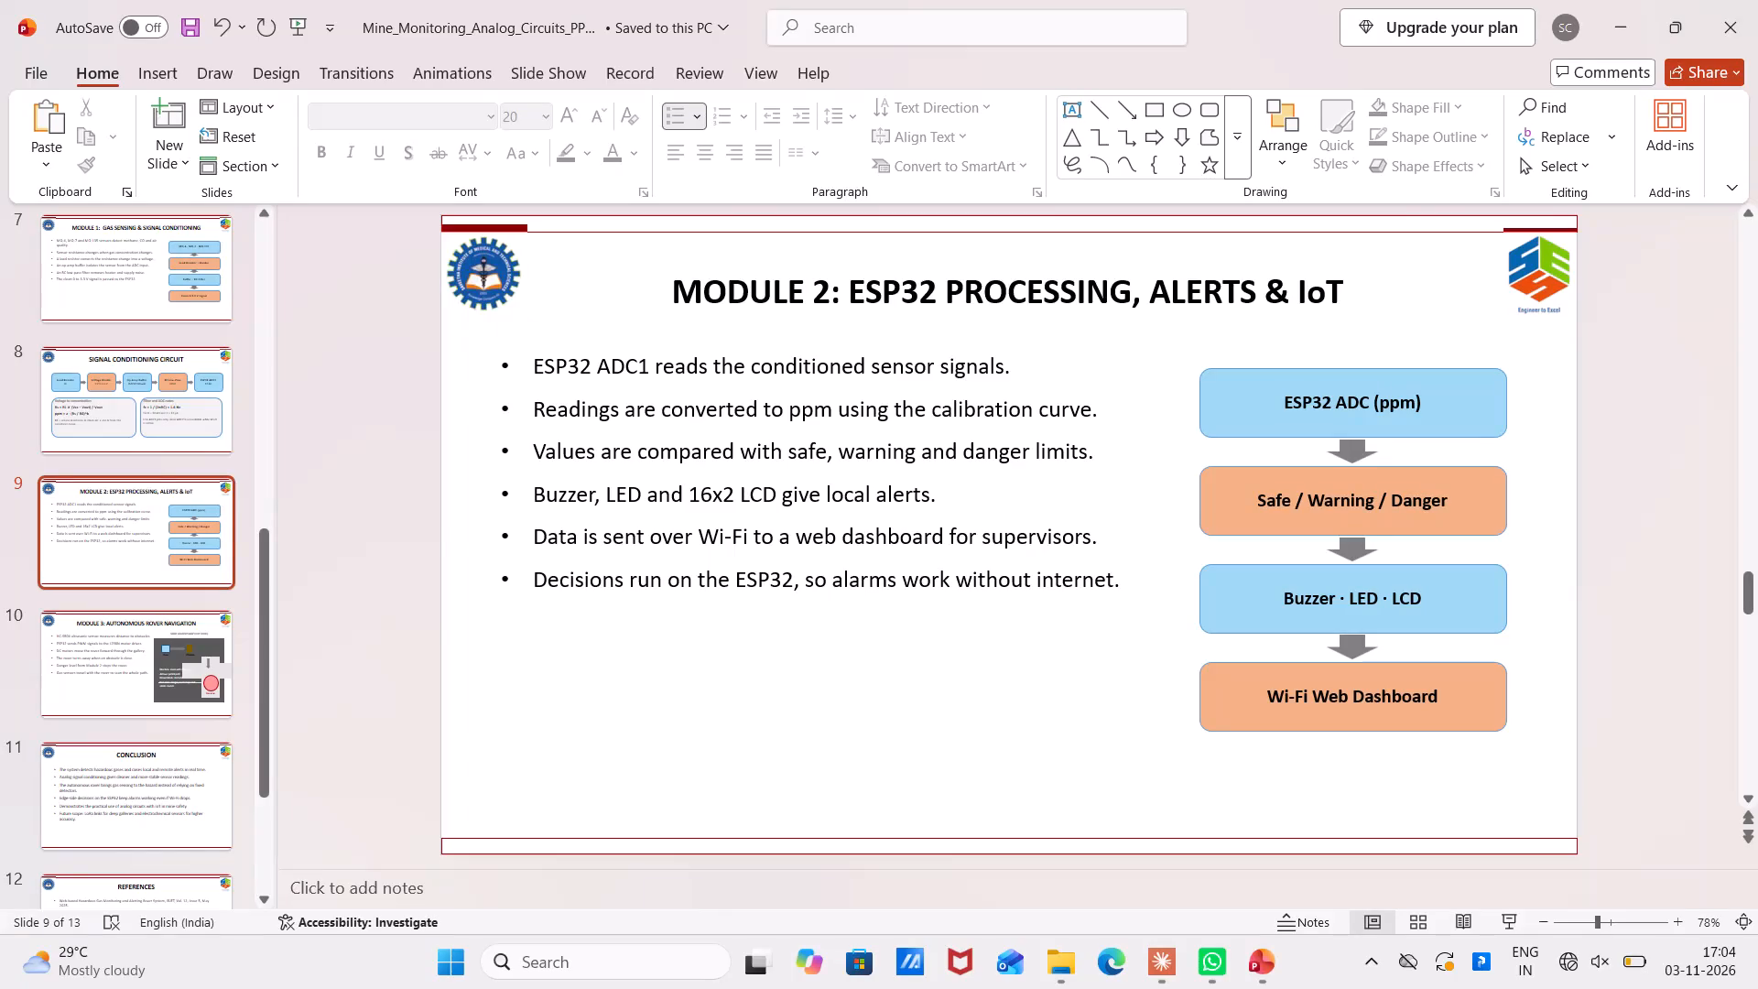
Delete the Module 2 slide's last bullet about decisions running on the ESP32 so alarms work without internet.
drag(527, 584, 950, 656)
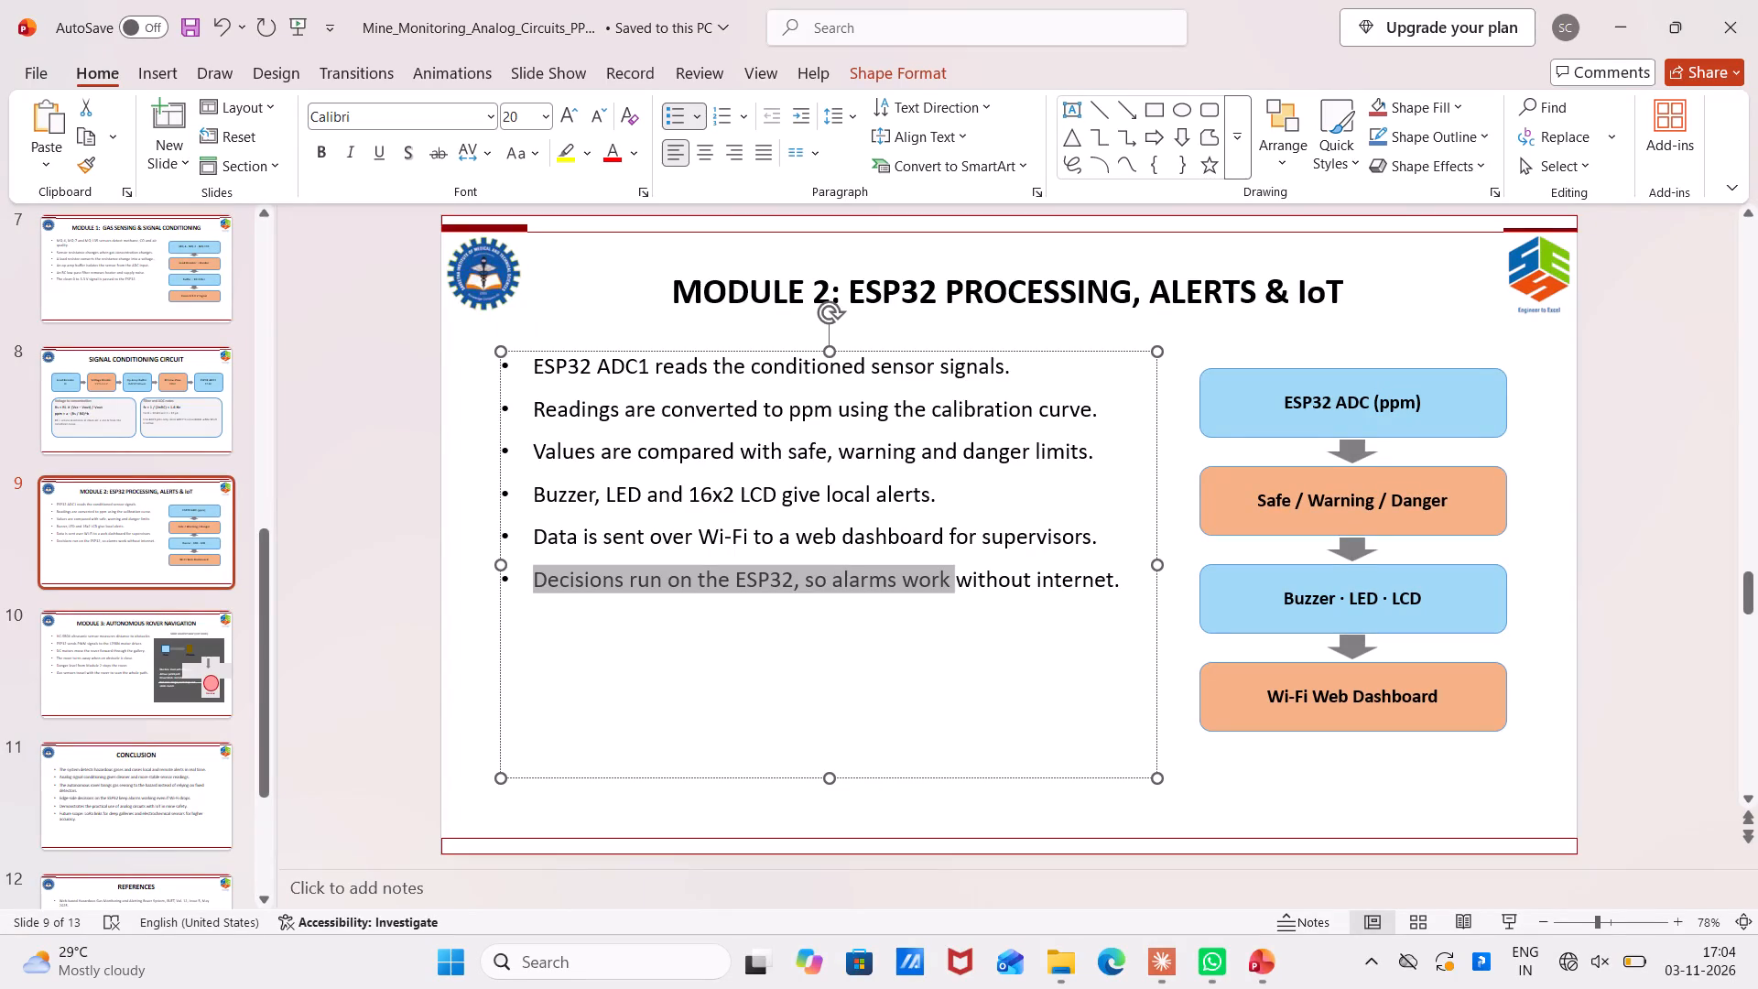
drag(950, 656, 1127, 689)
key(BackSpace)
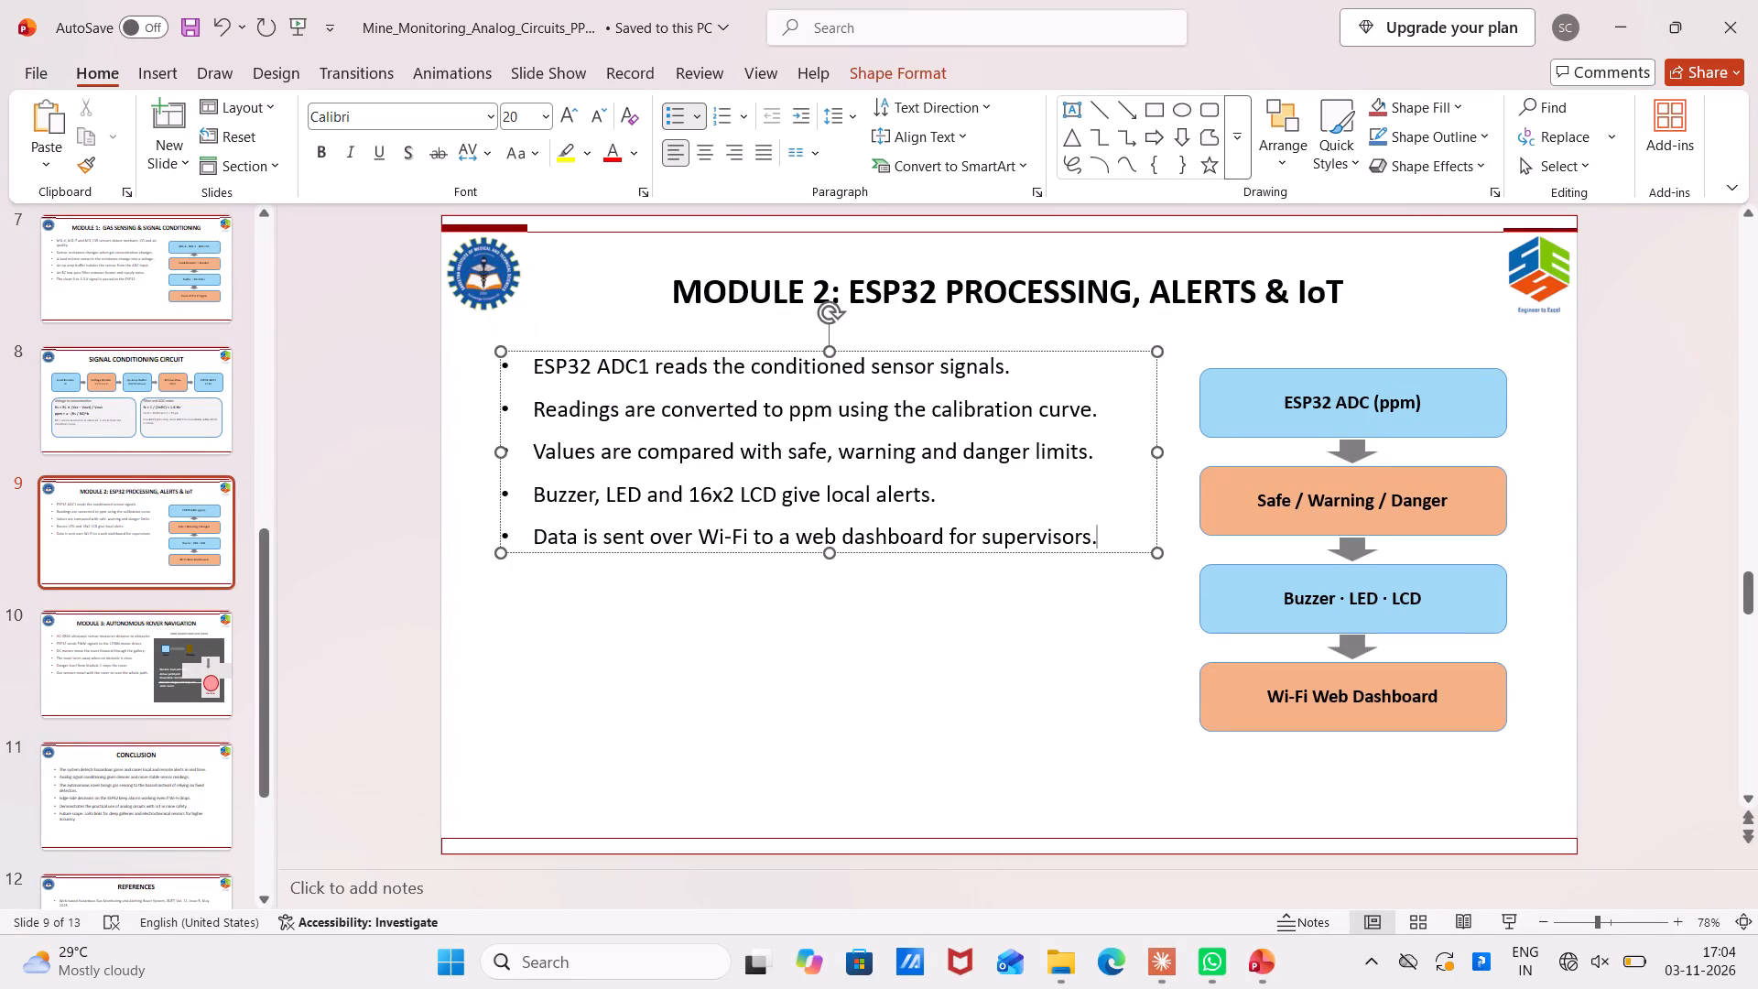
click(1102, 749)
Go to the Module 3: Autonomous Rover Navigation slide.
key(Down)
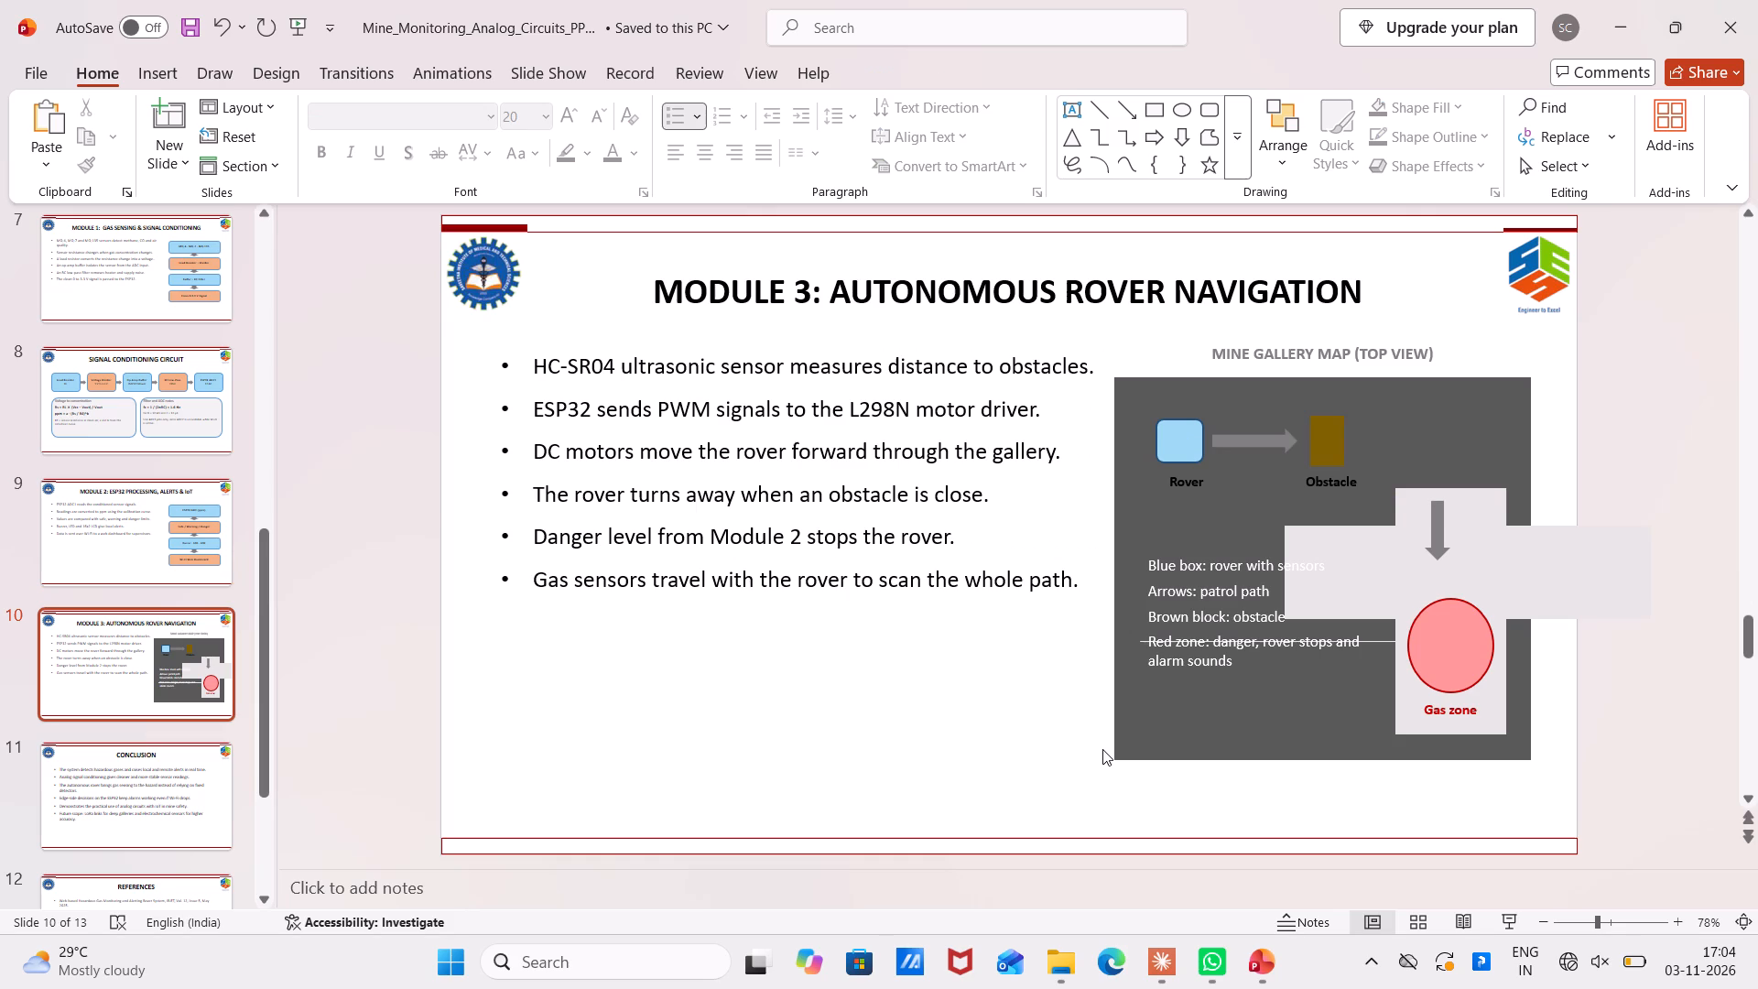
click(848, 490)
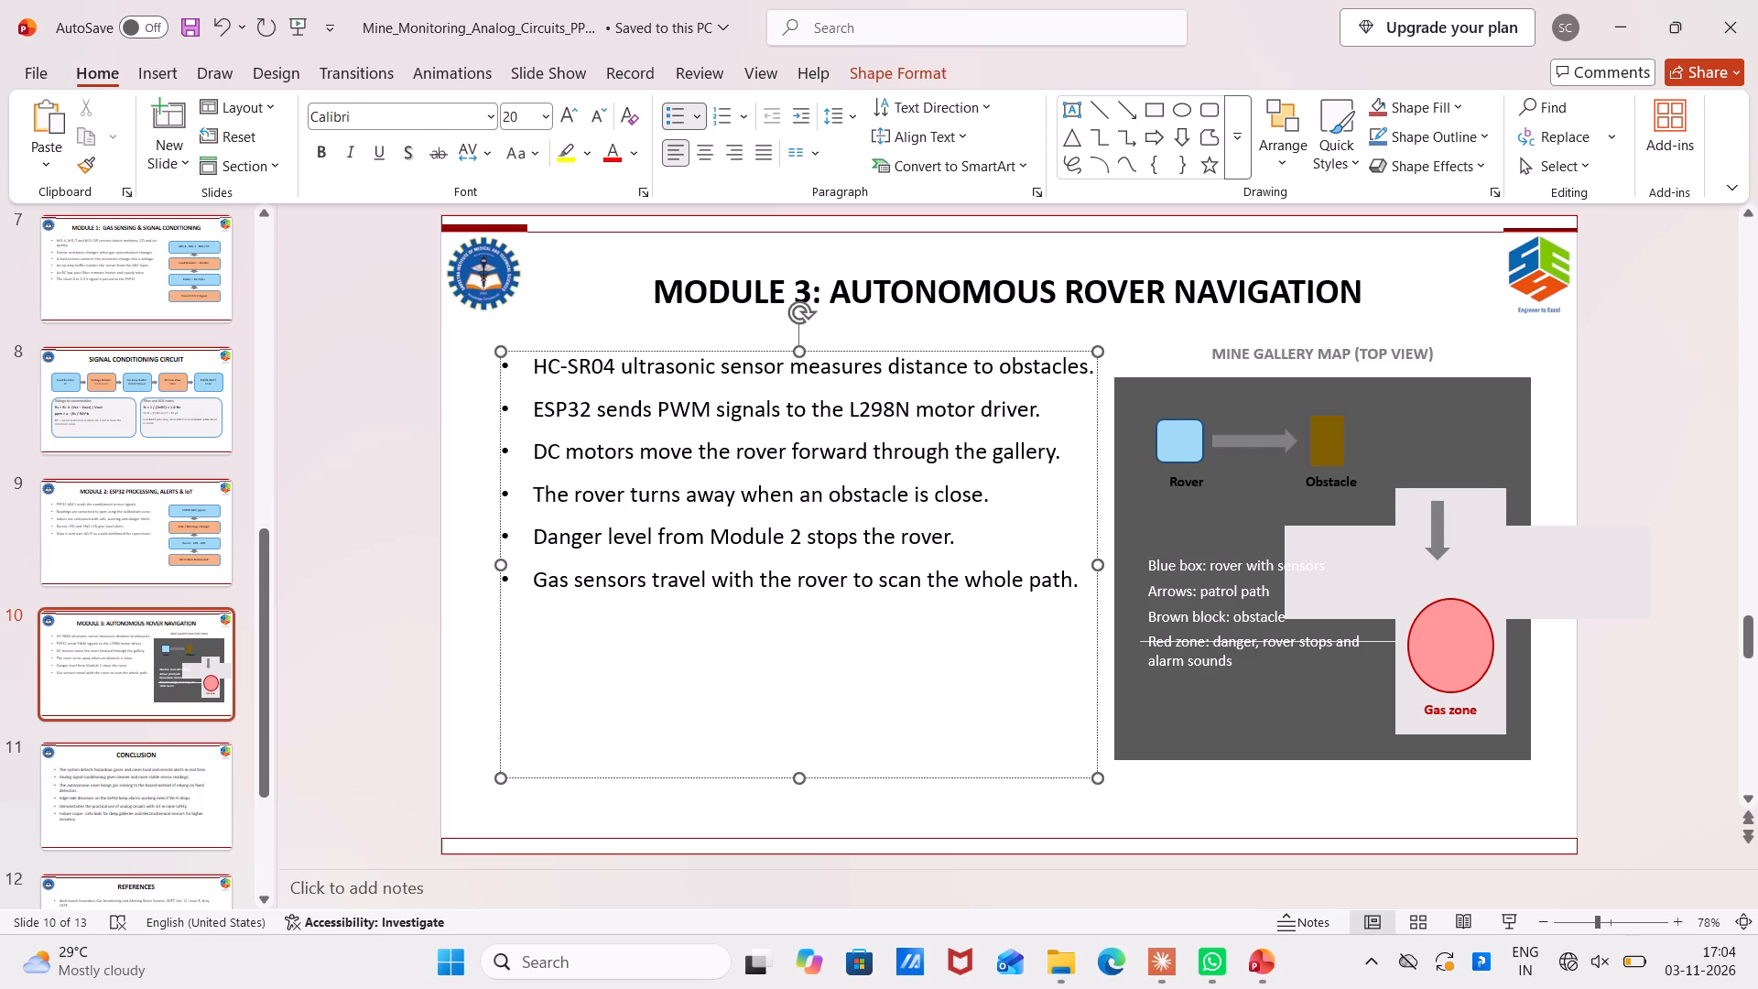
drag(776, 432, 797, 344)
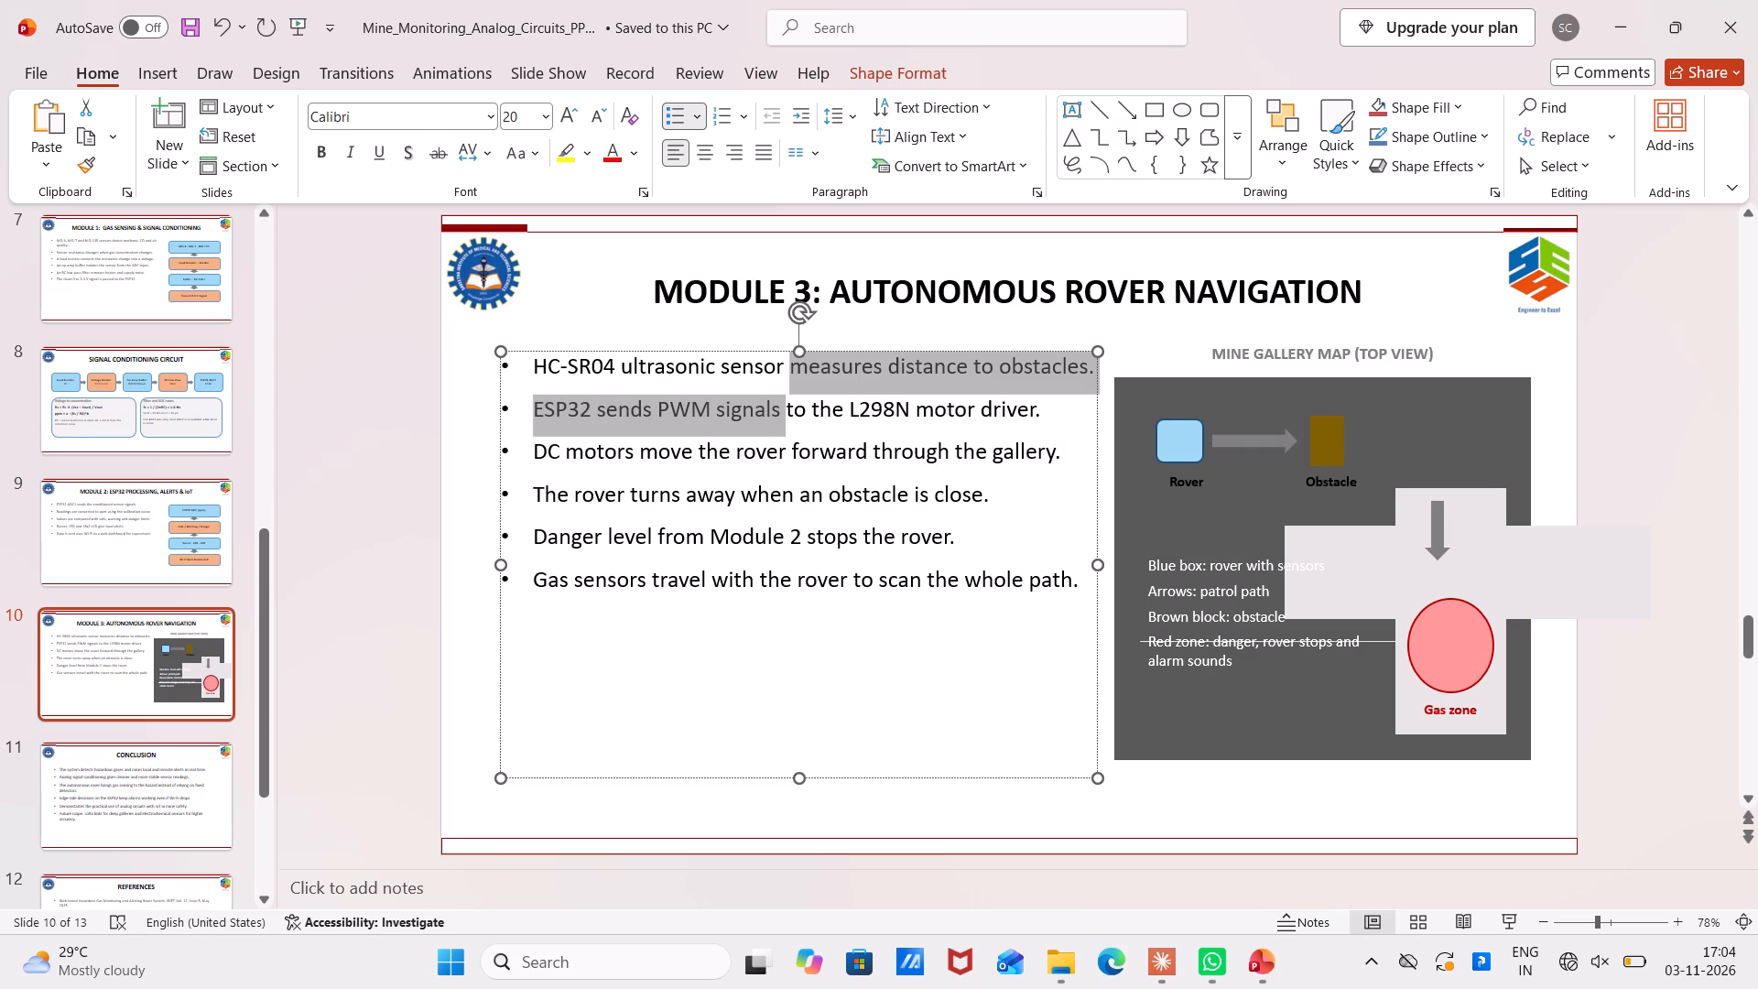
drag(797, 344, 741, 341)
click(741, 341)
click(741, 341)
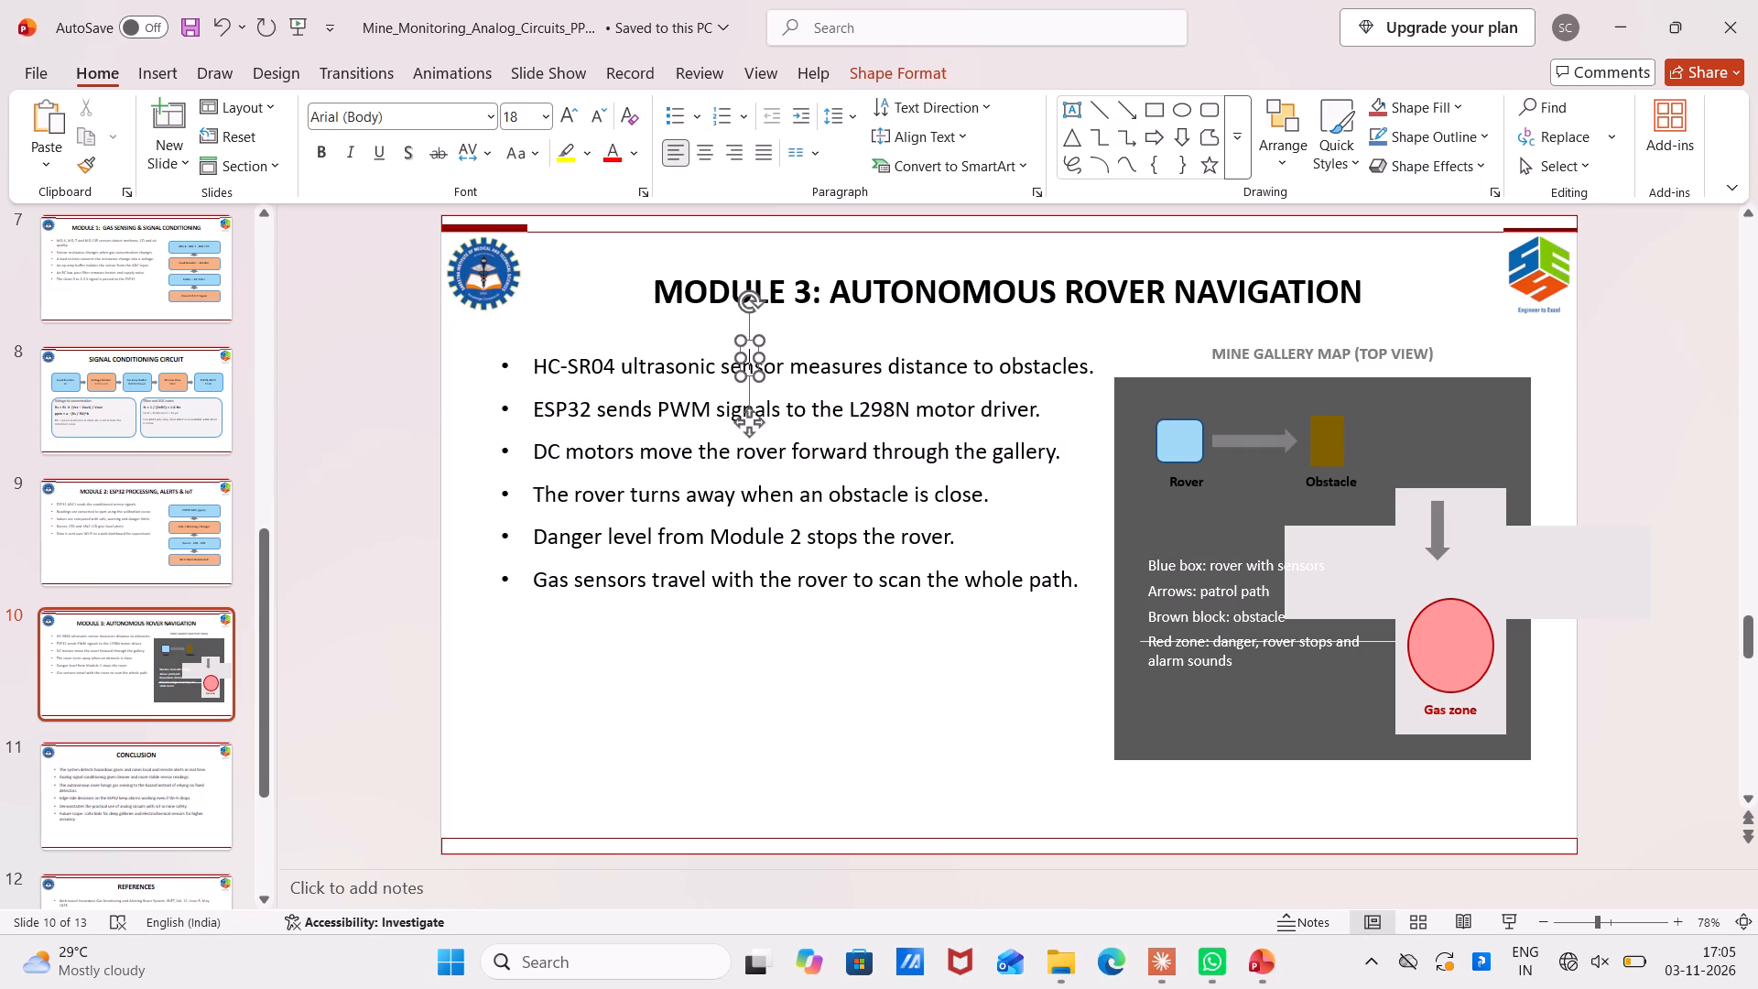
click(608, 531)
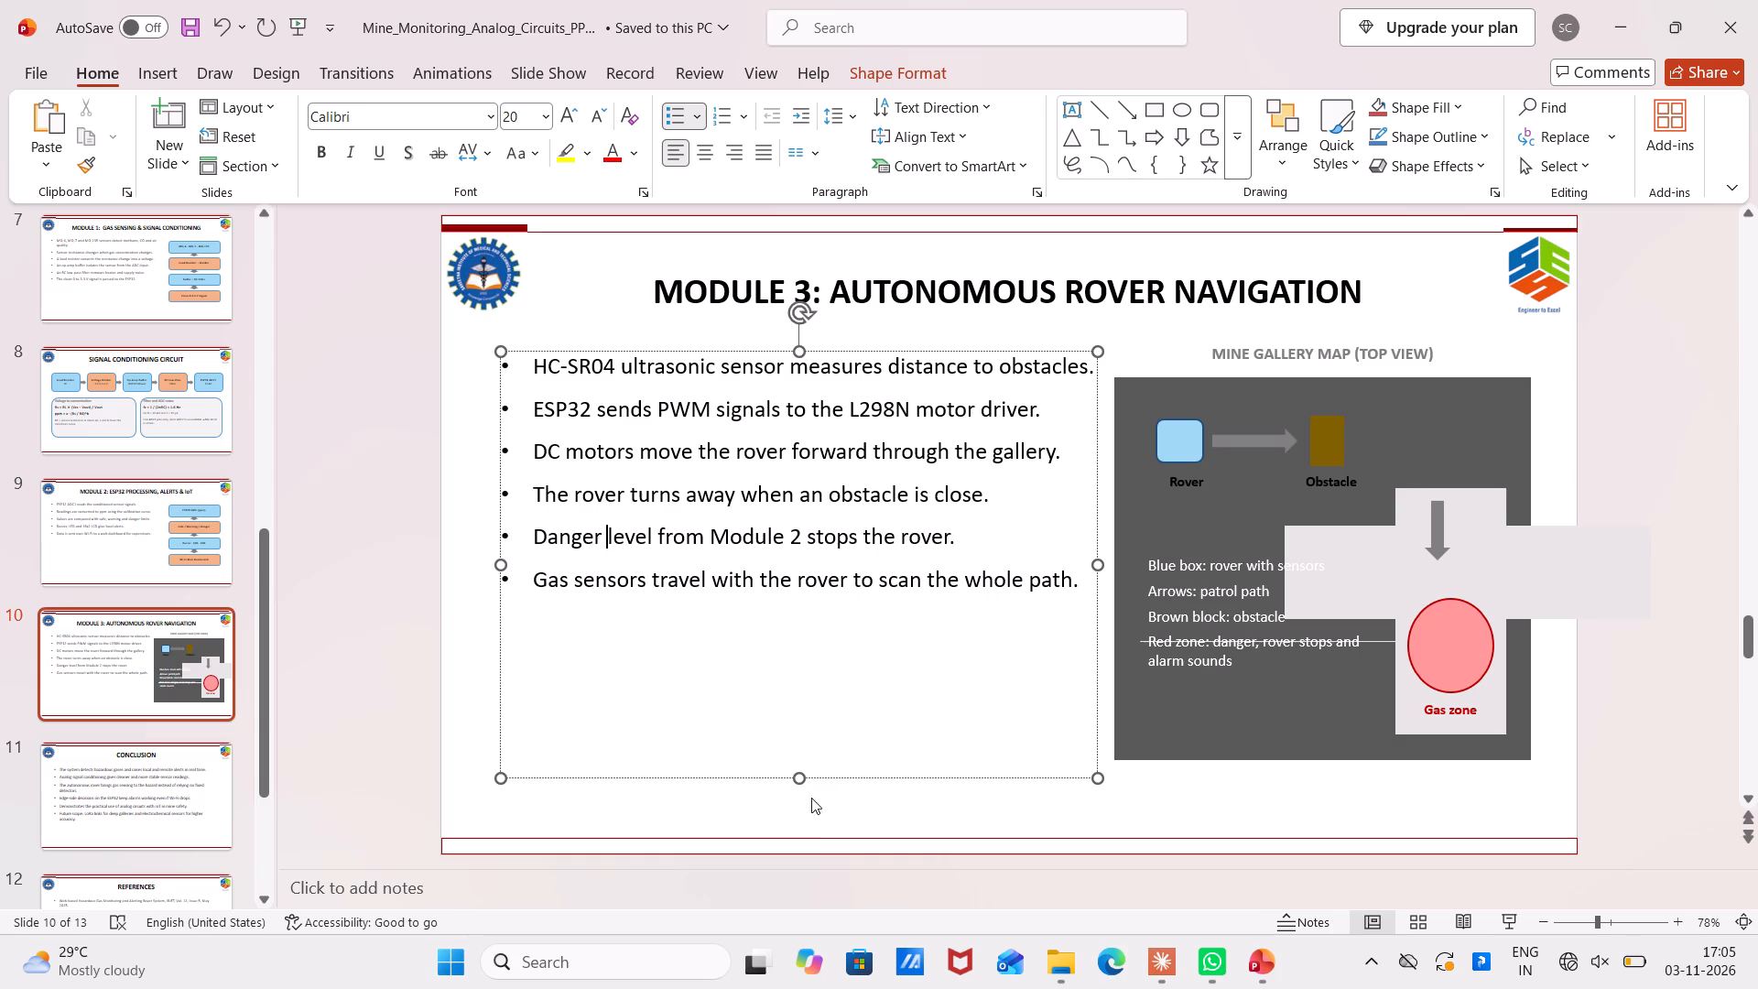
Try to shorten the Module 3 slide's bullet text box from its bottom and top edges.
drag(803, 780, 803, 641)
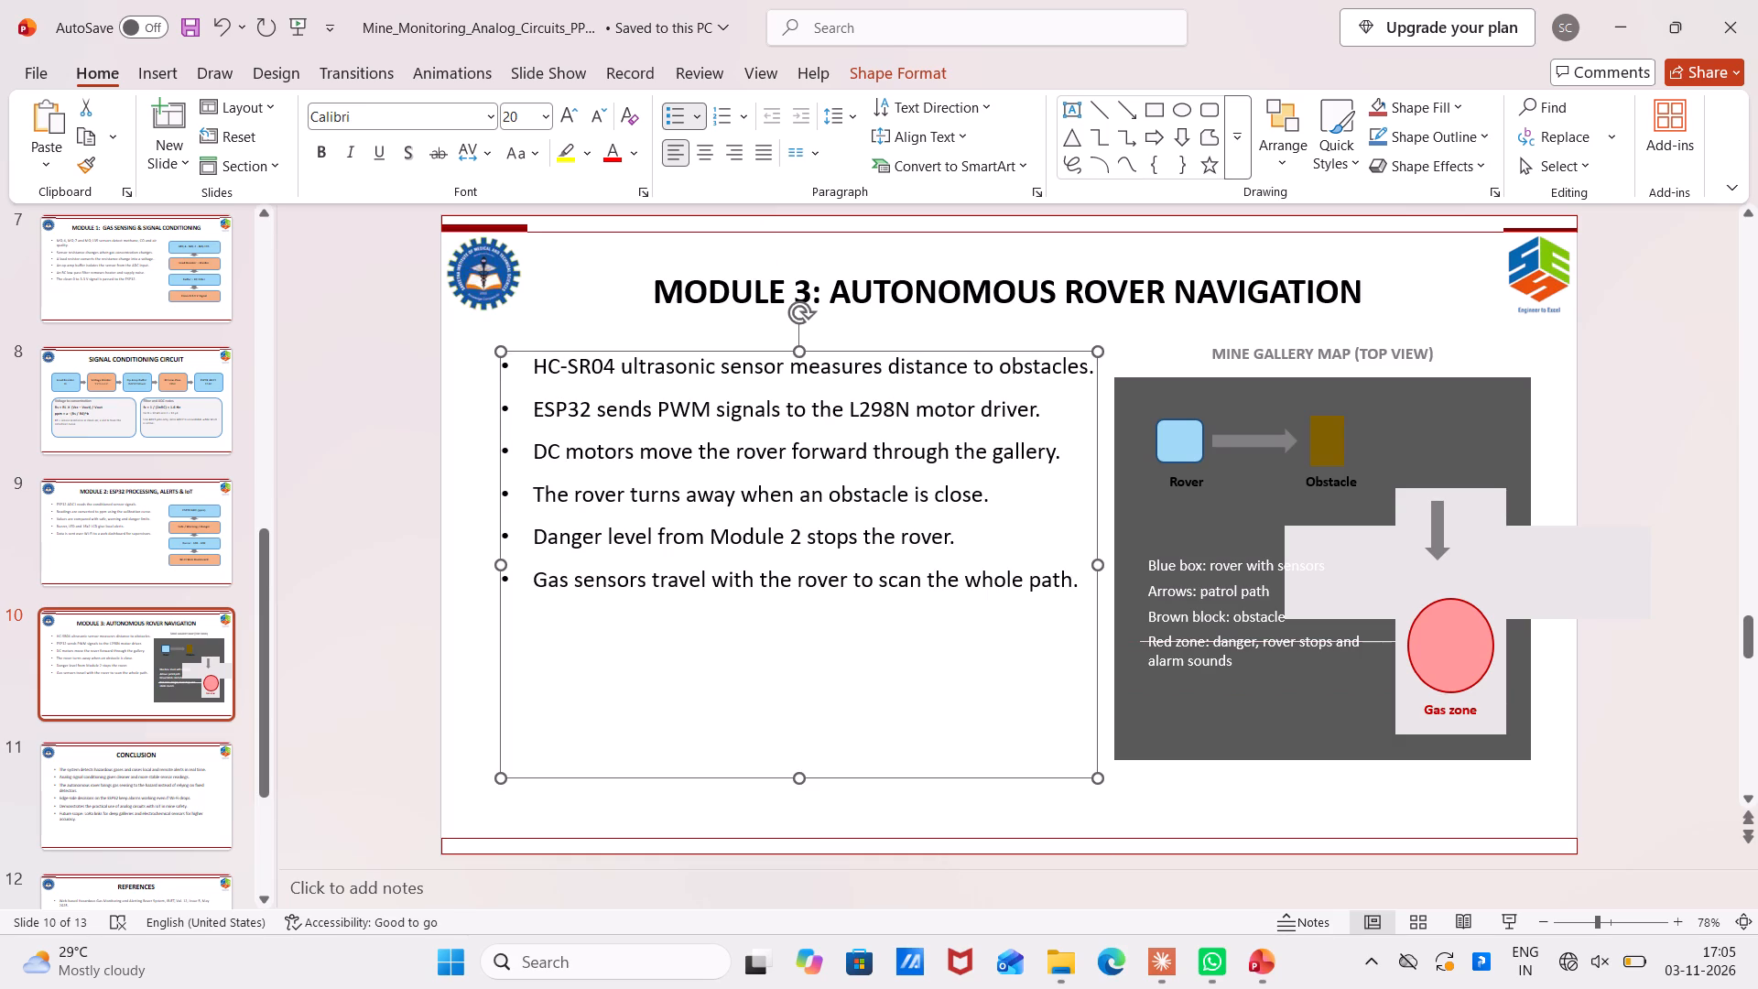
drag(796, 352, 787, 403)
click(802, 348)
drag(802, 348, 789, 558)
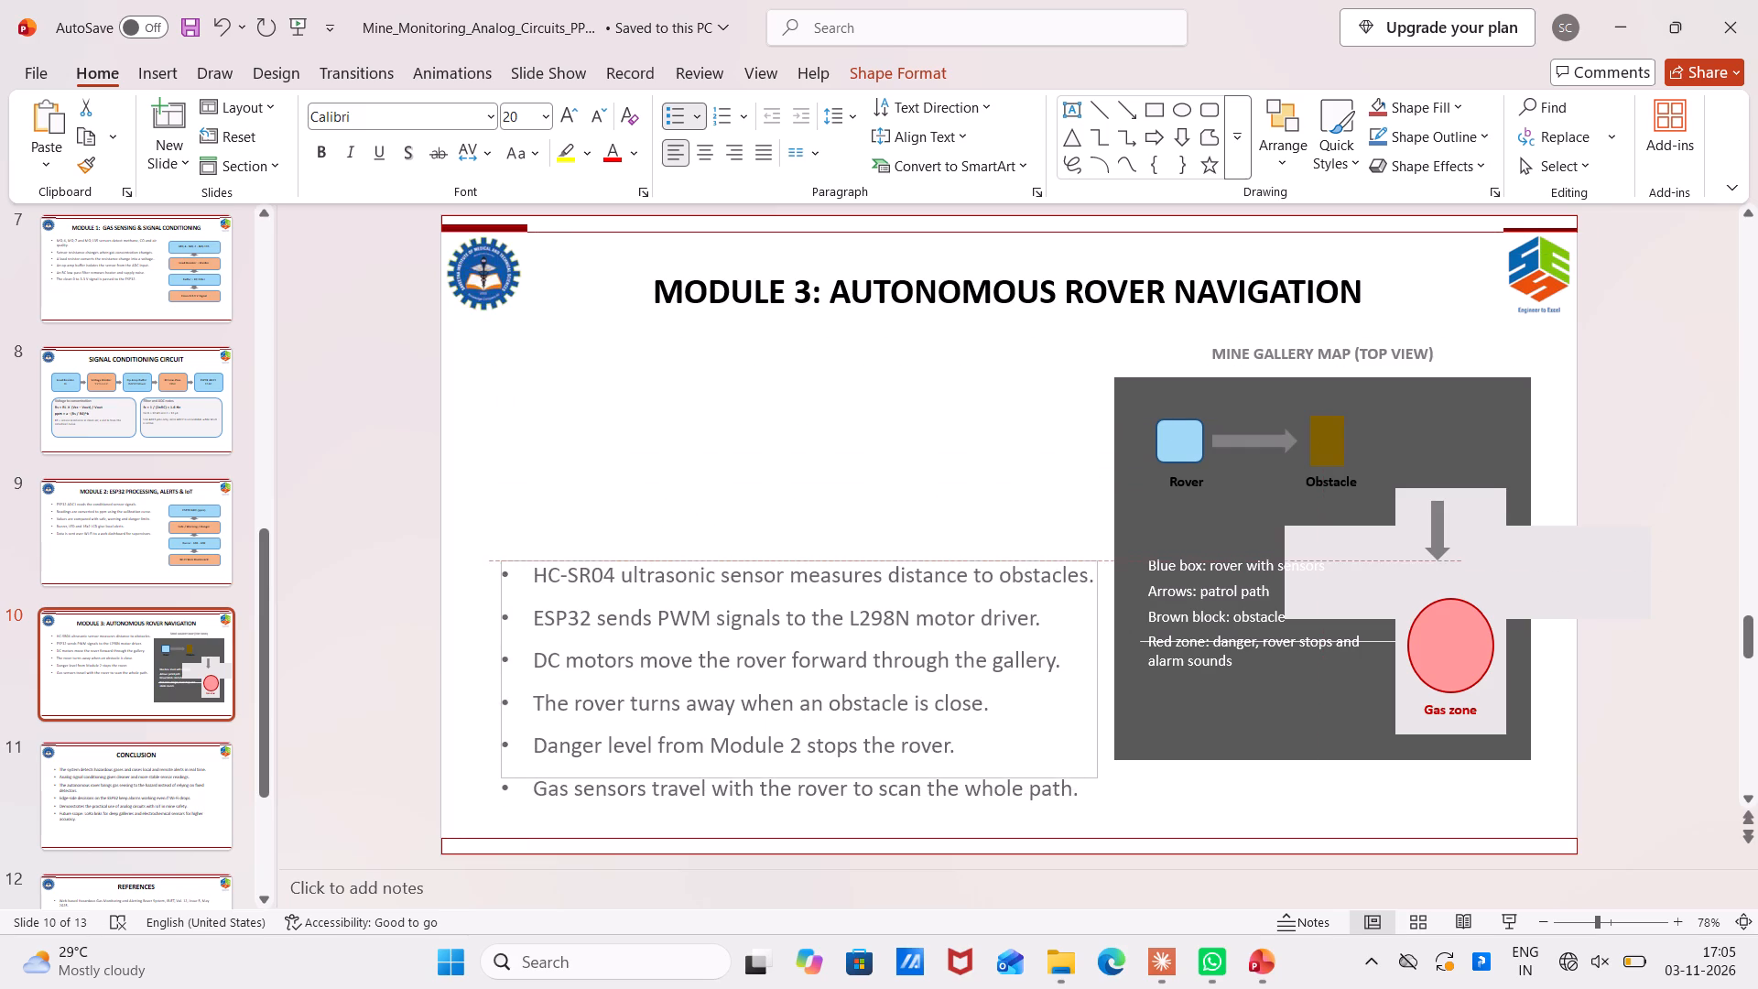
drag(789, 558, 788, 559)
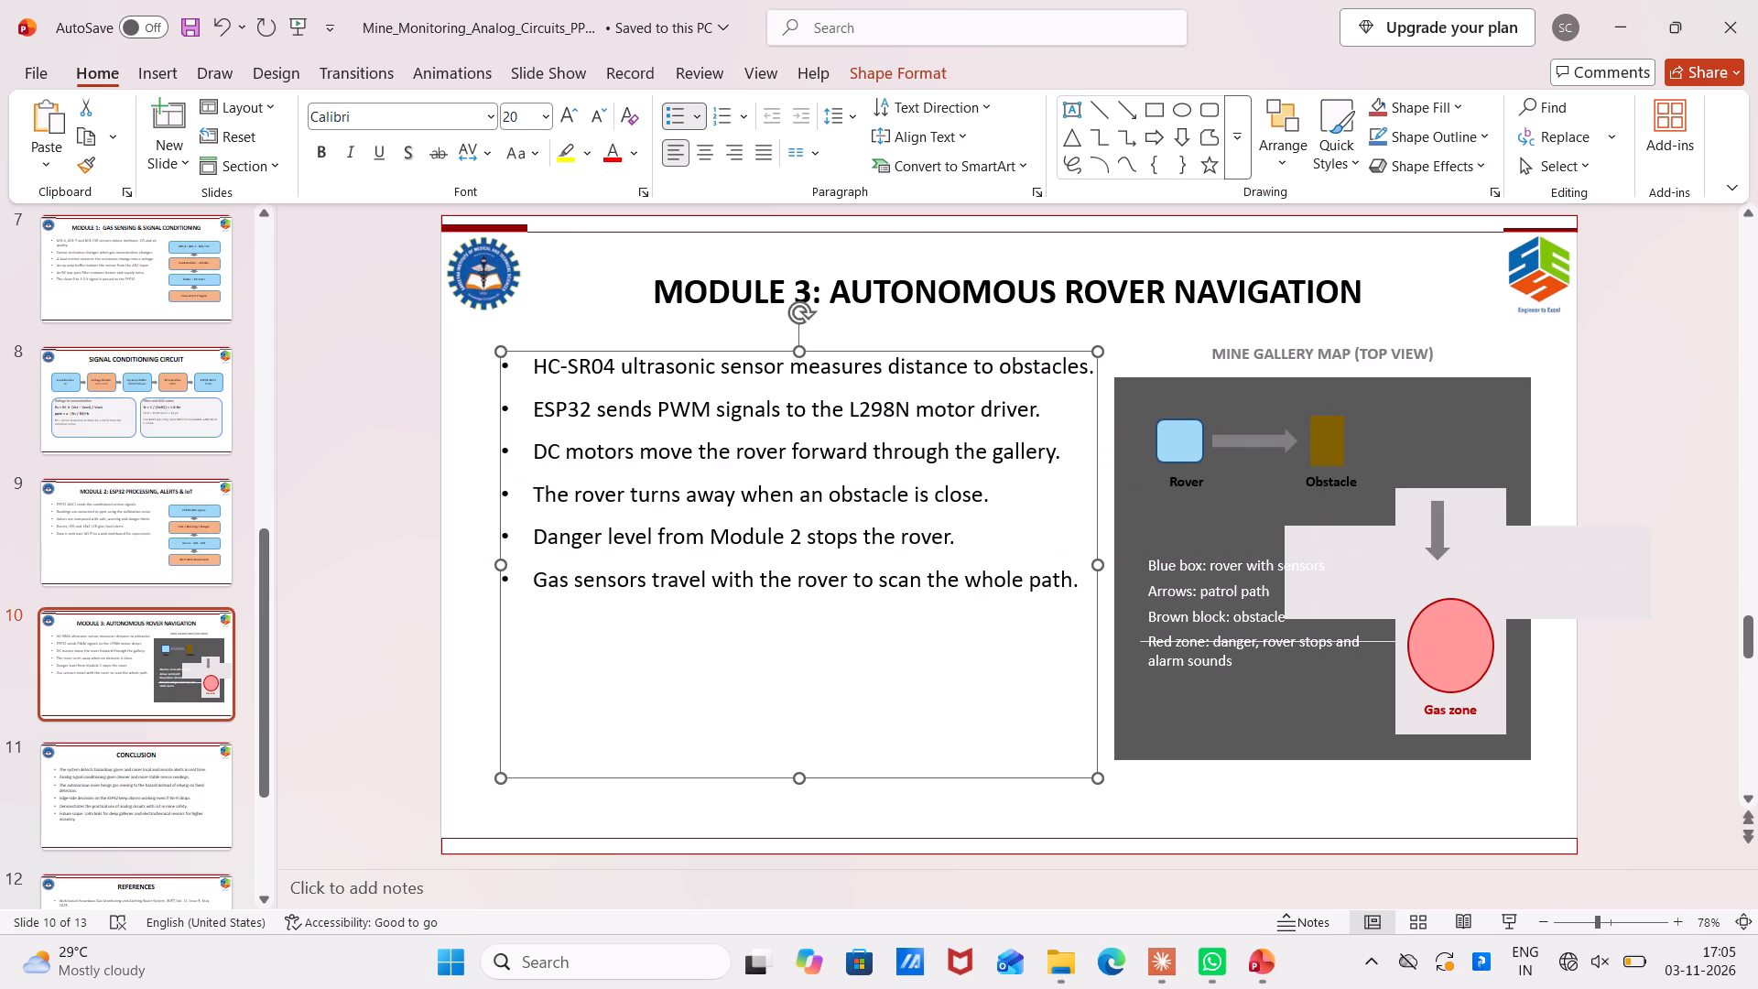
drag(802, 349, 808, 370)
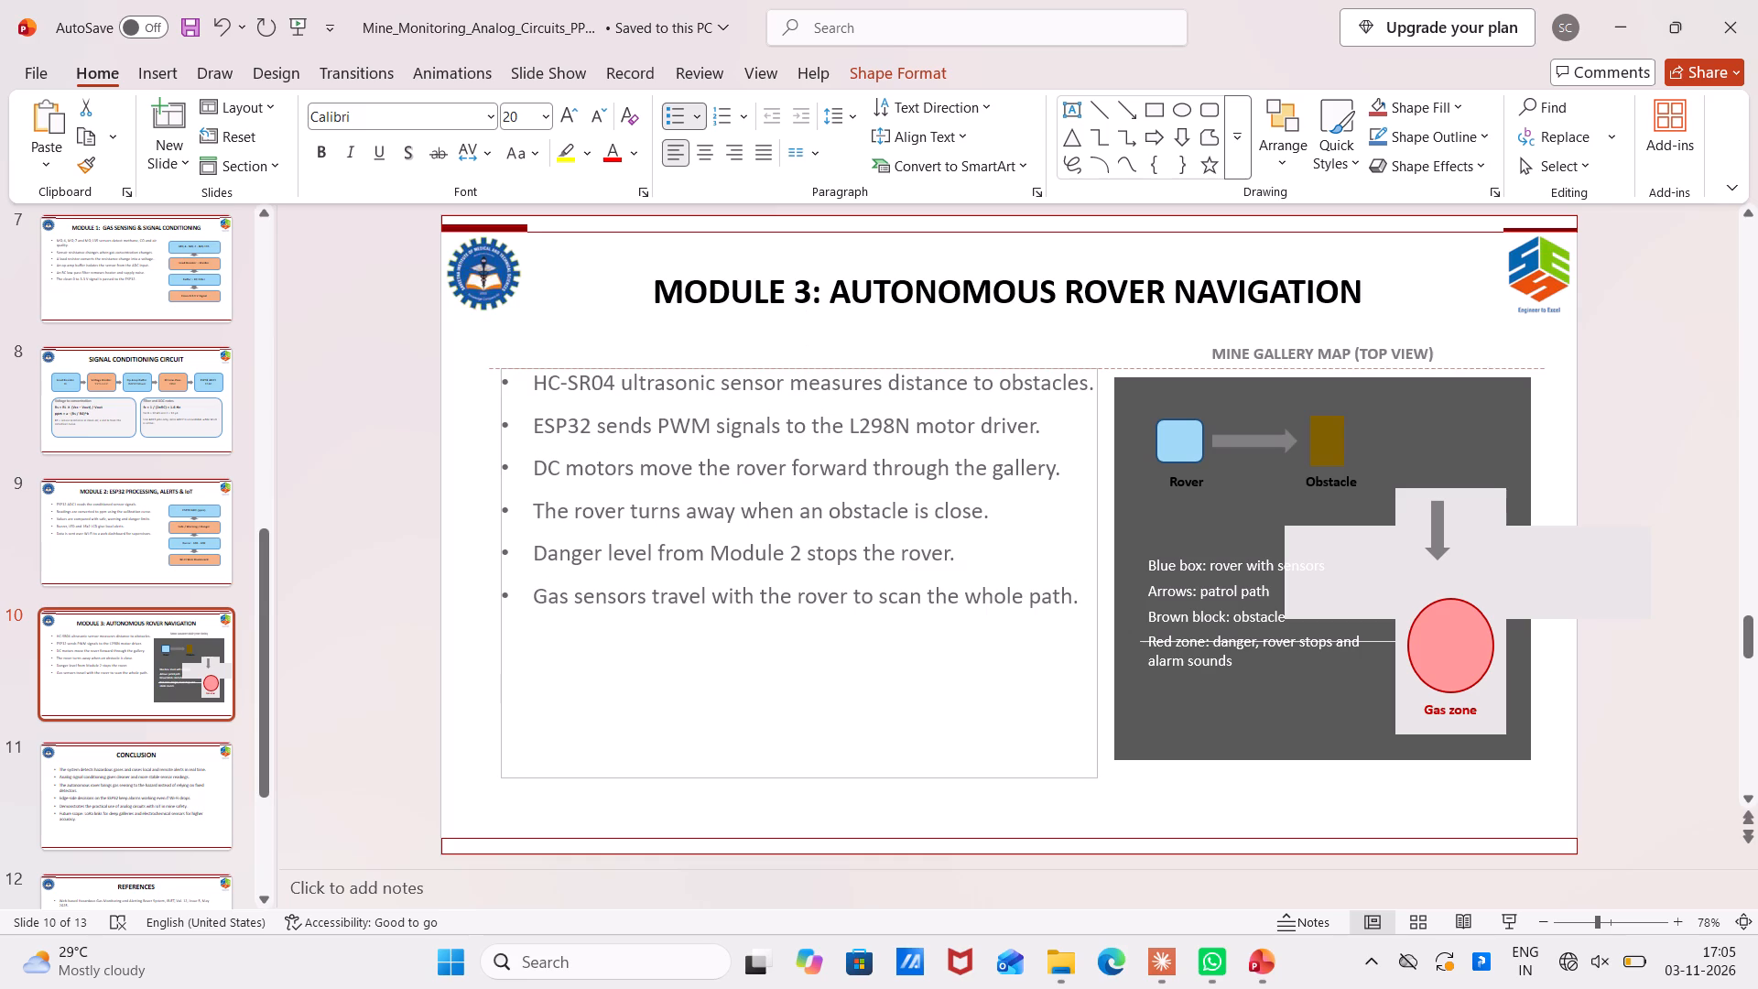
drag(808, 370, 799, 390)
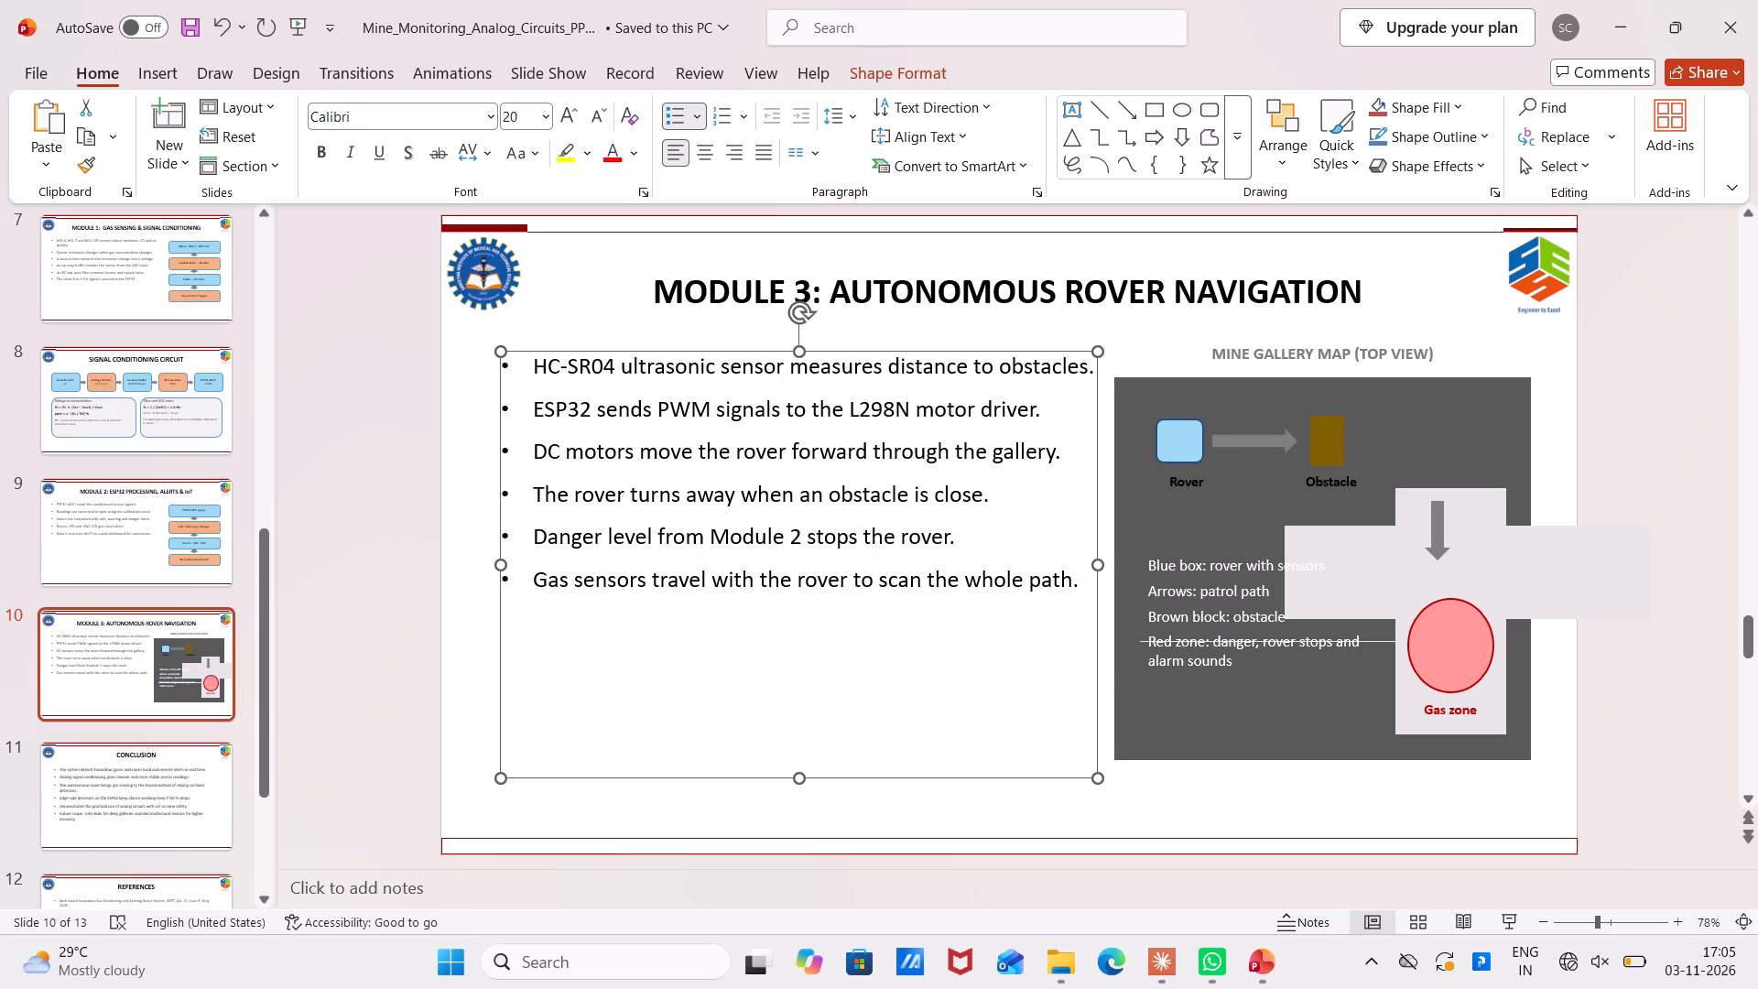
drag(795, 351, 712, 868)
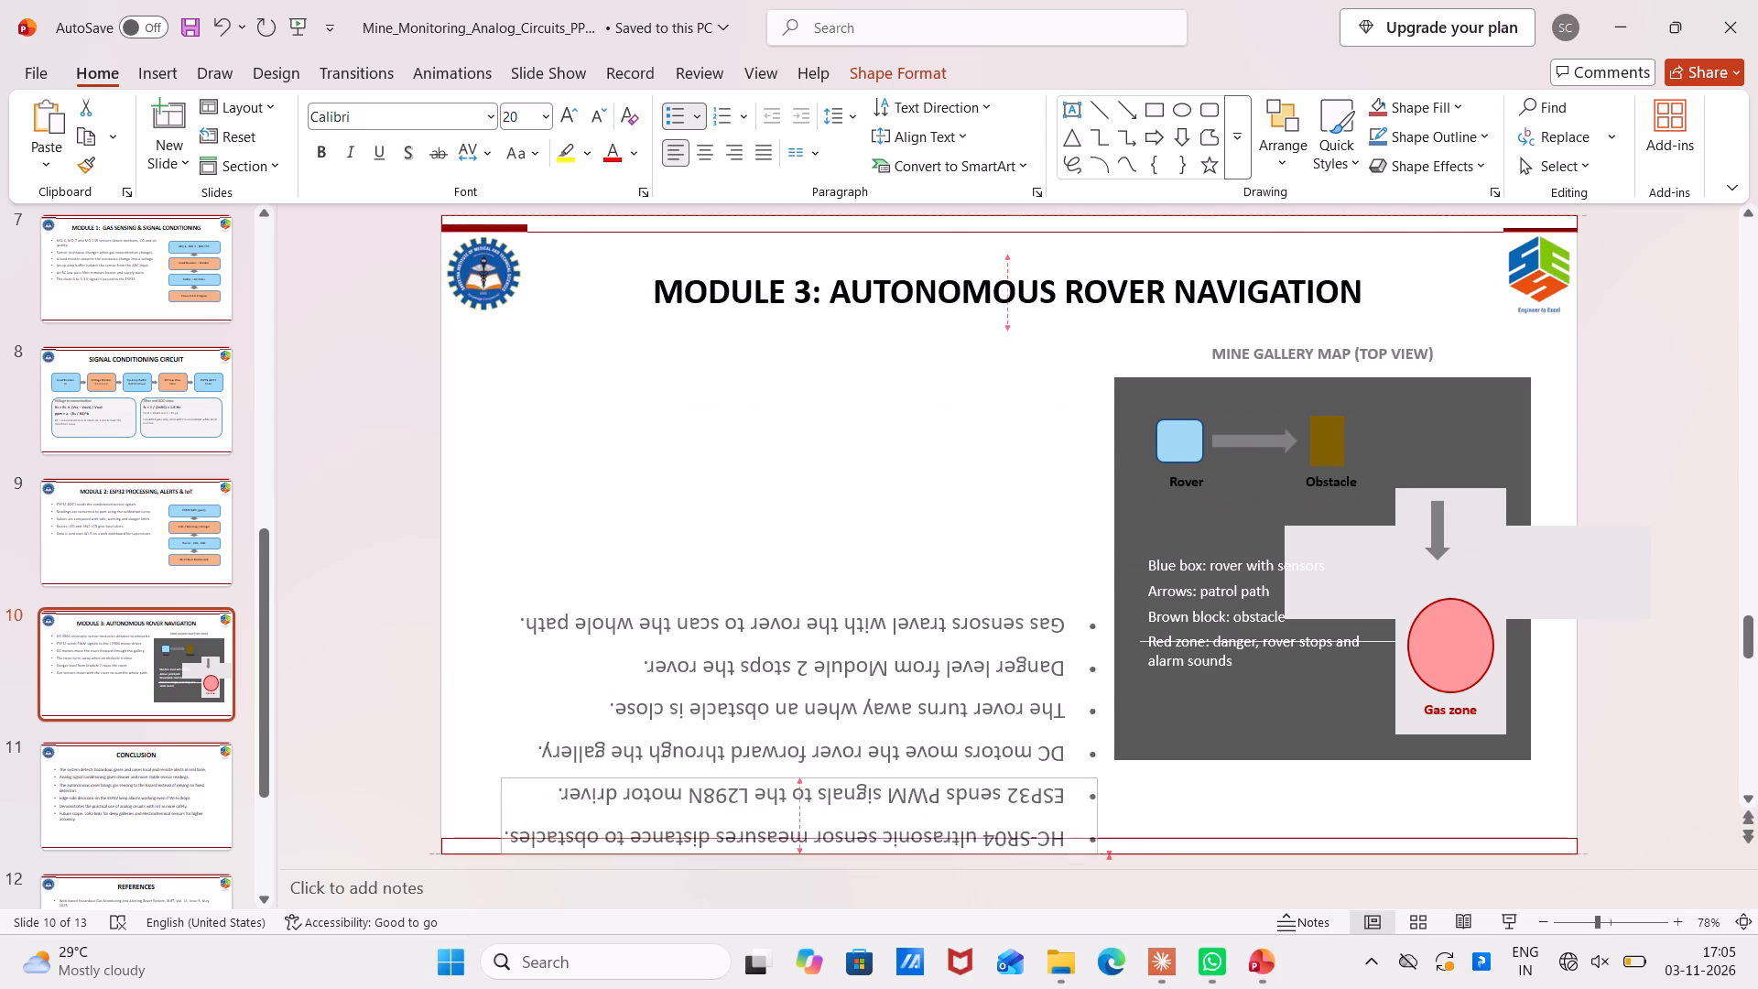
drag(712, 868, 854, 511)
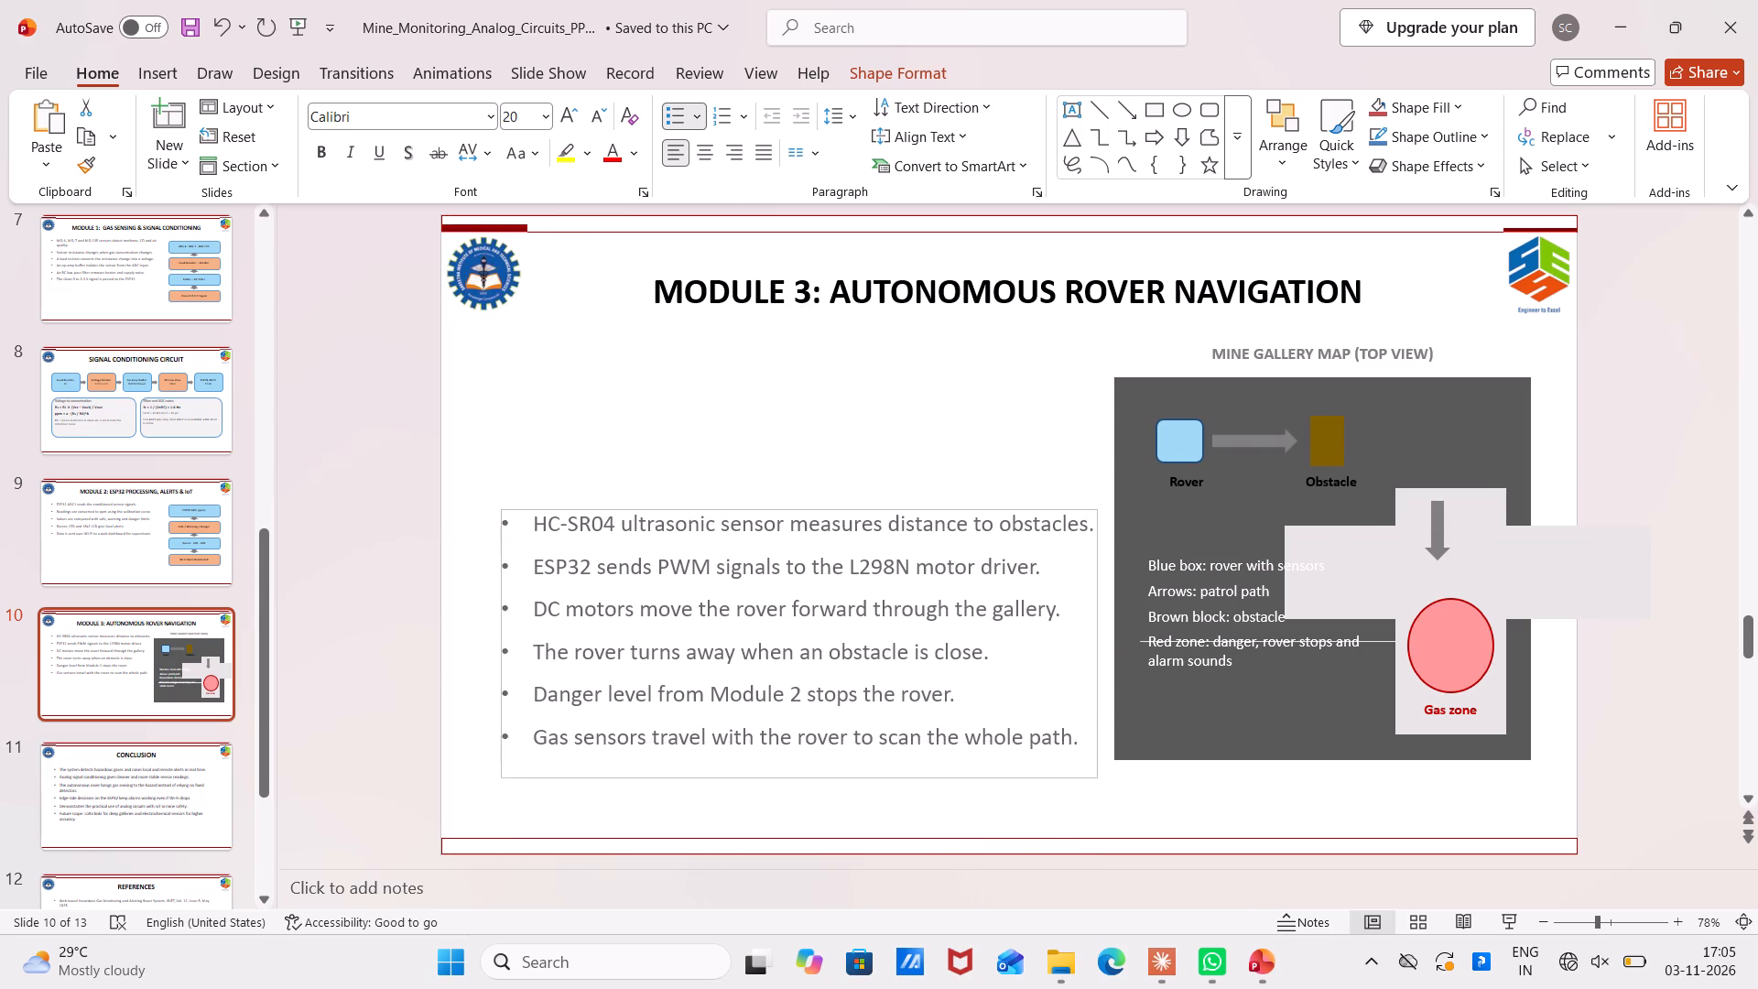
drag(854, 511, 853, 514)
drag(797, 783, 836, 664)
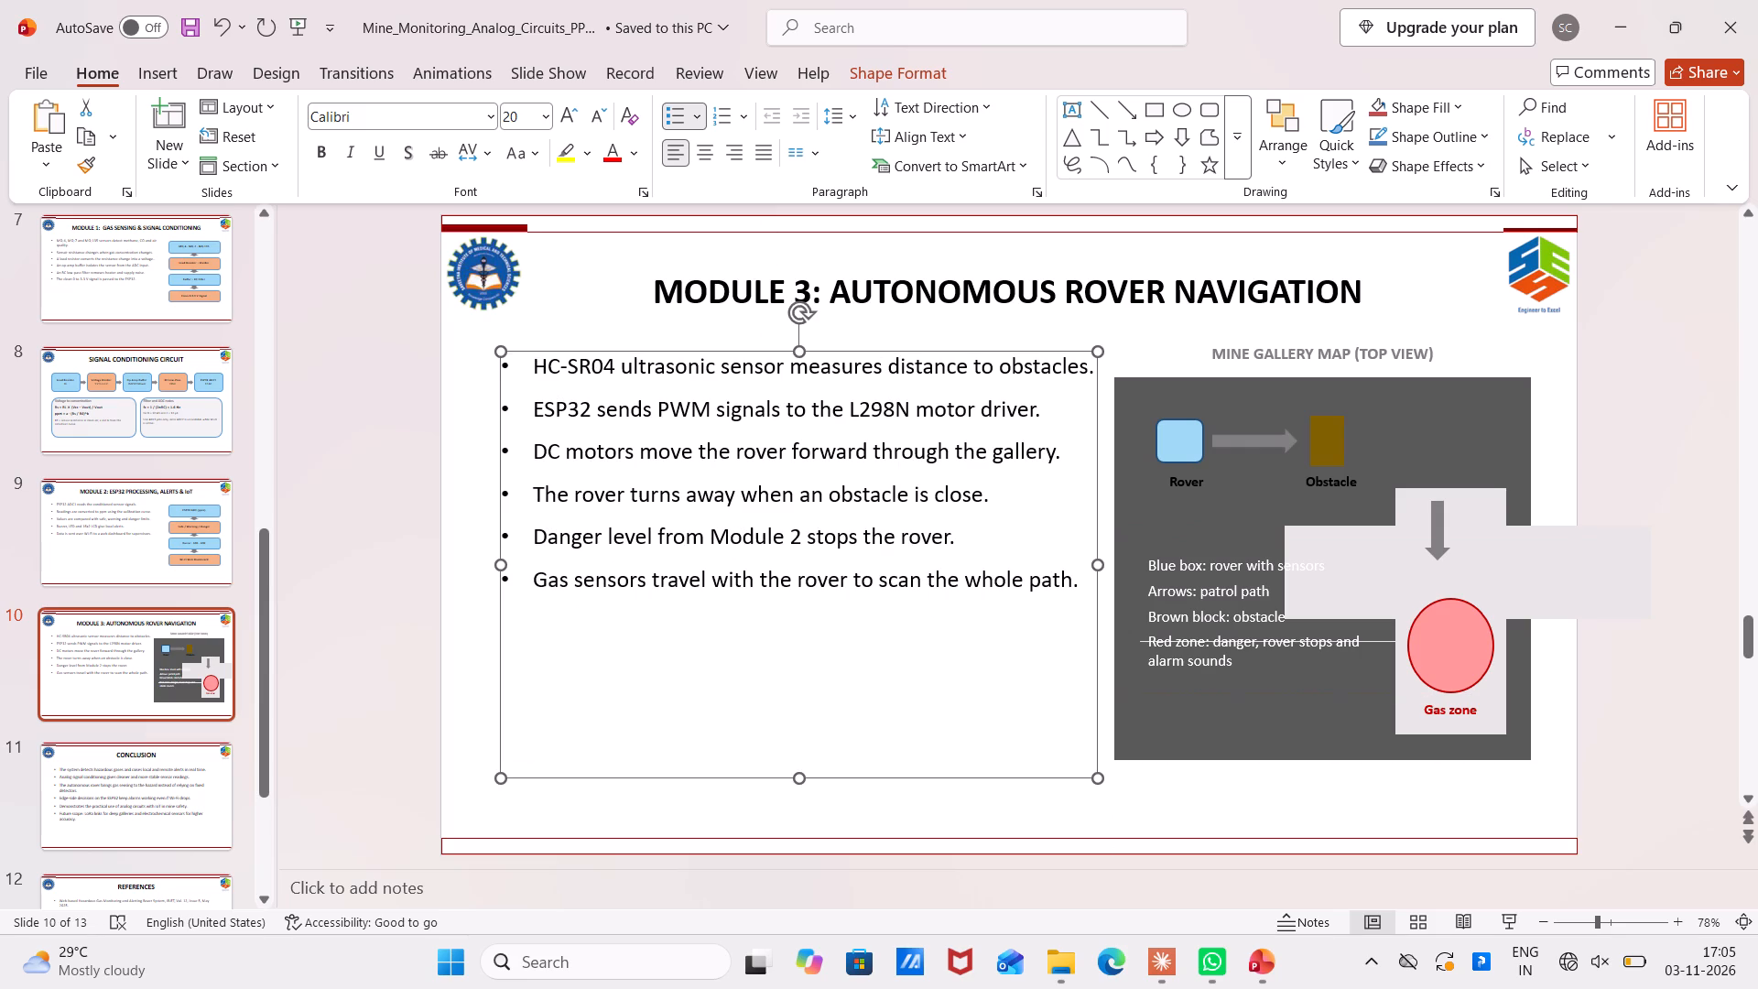
Move the Module 3 slide's bullet text box slightly lower so its text starts near the top of the mine gallery map.
drag(1097, 766, 1046, 639)
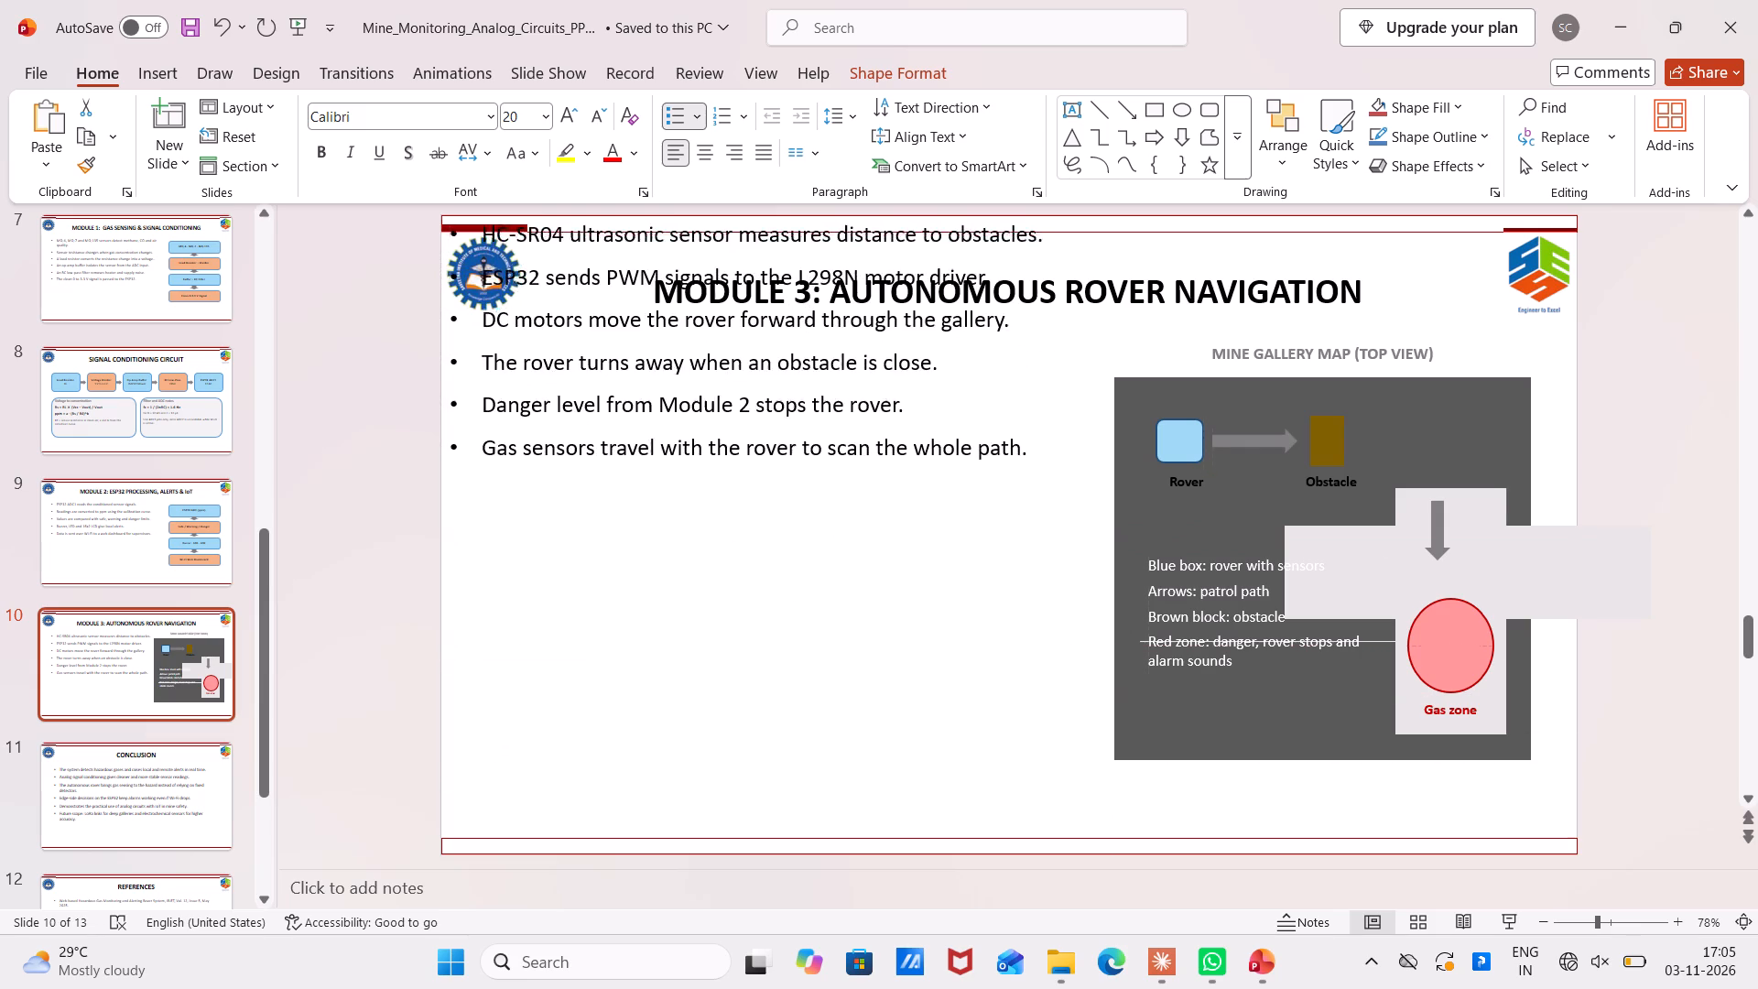
drag(1046, 639, 1085, 804)
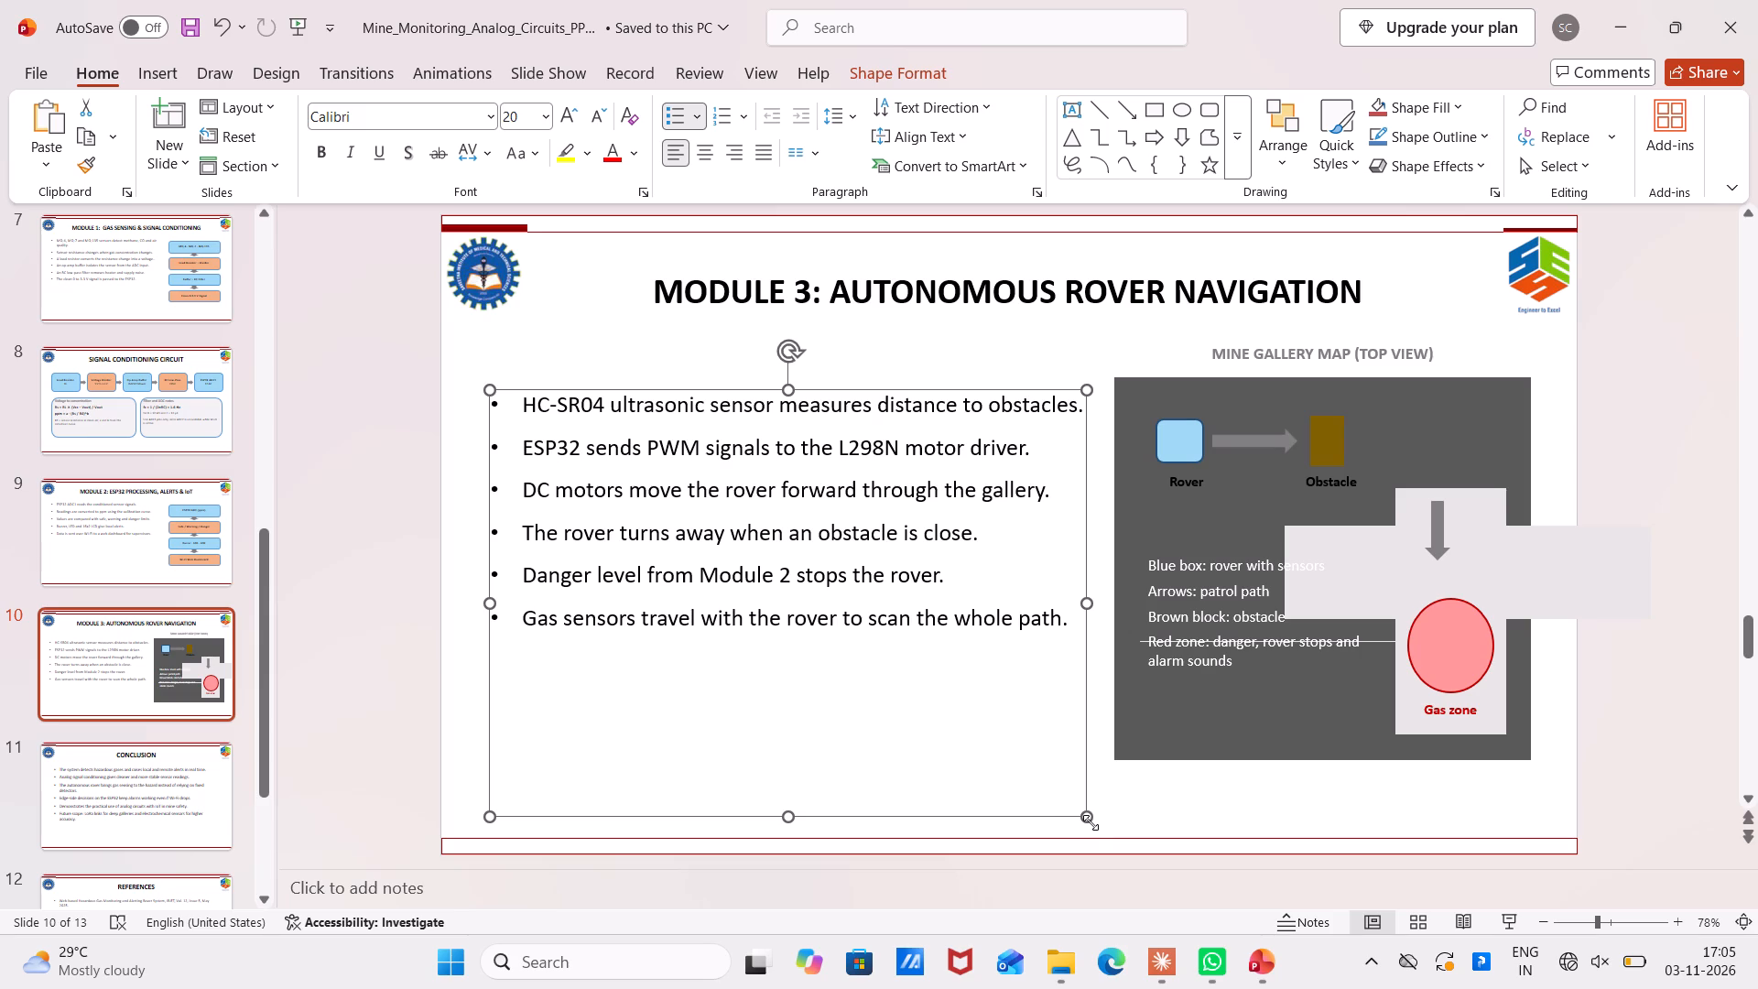
click(343, 692)
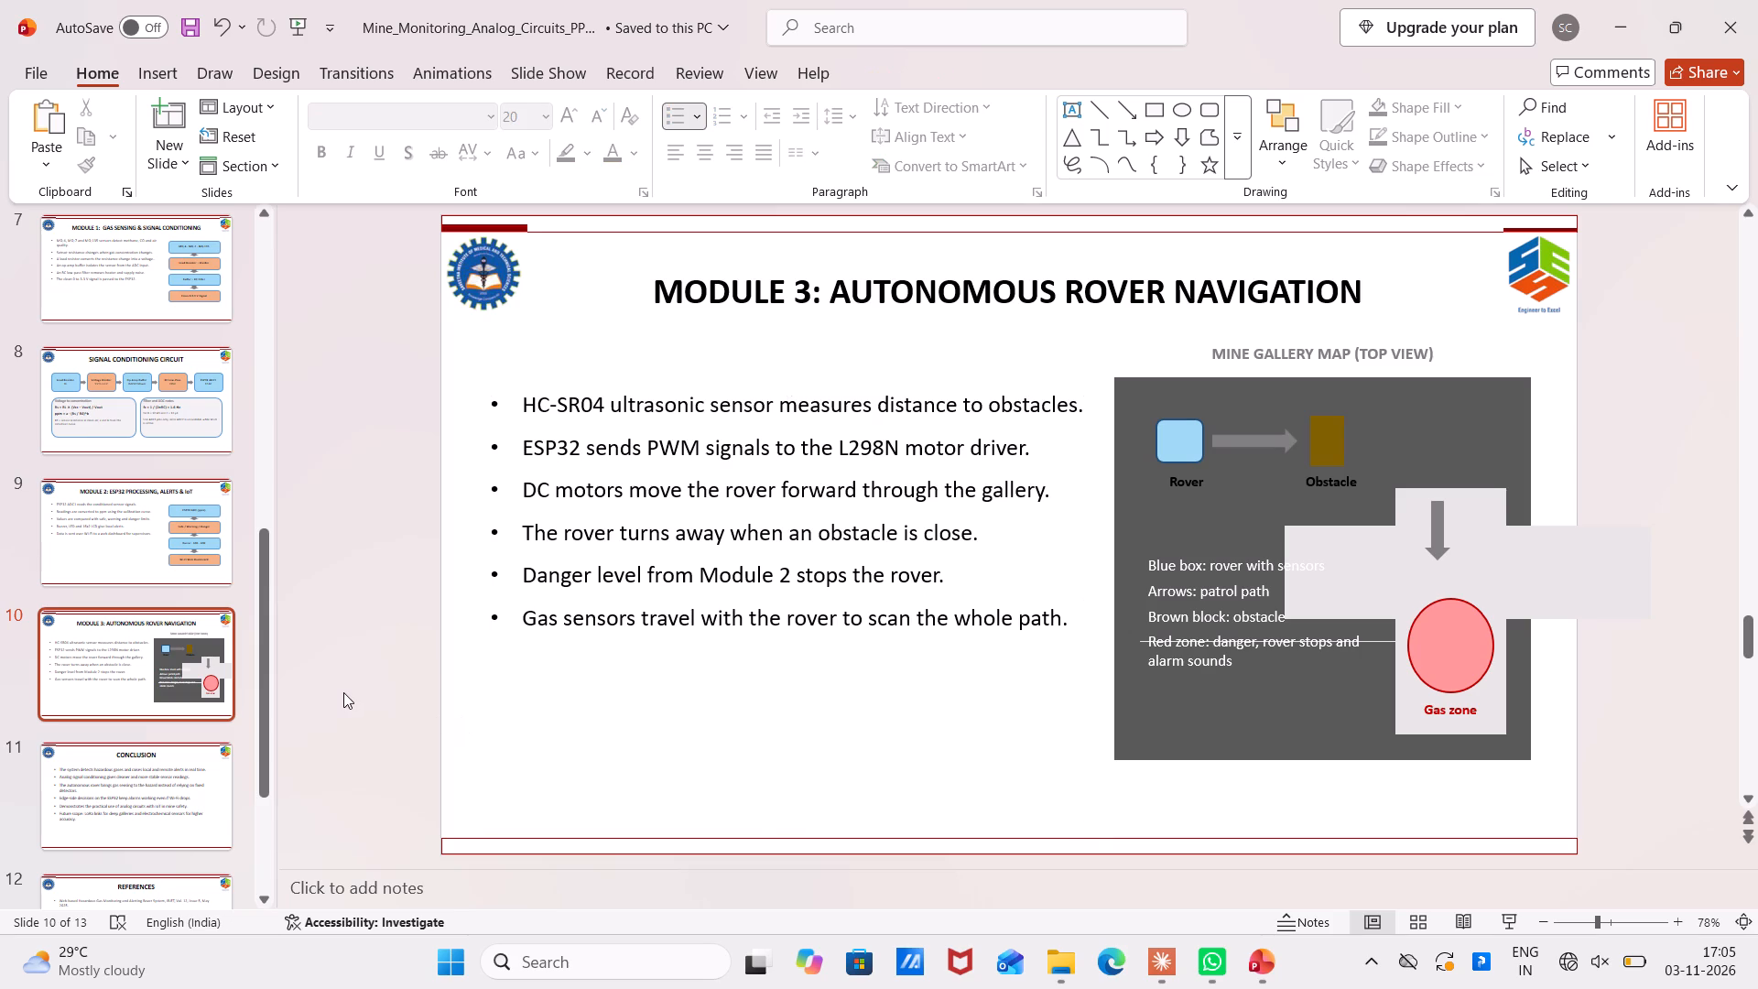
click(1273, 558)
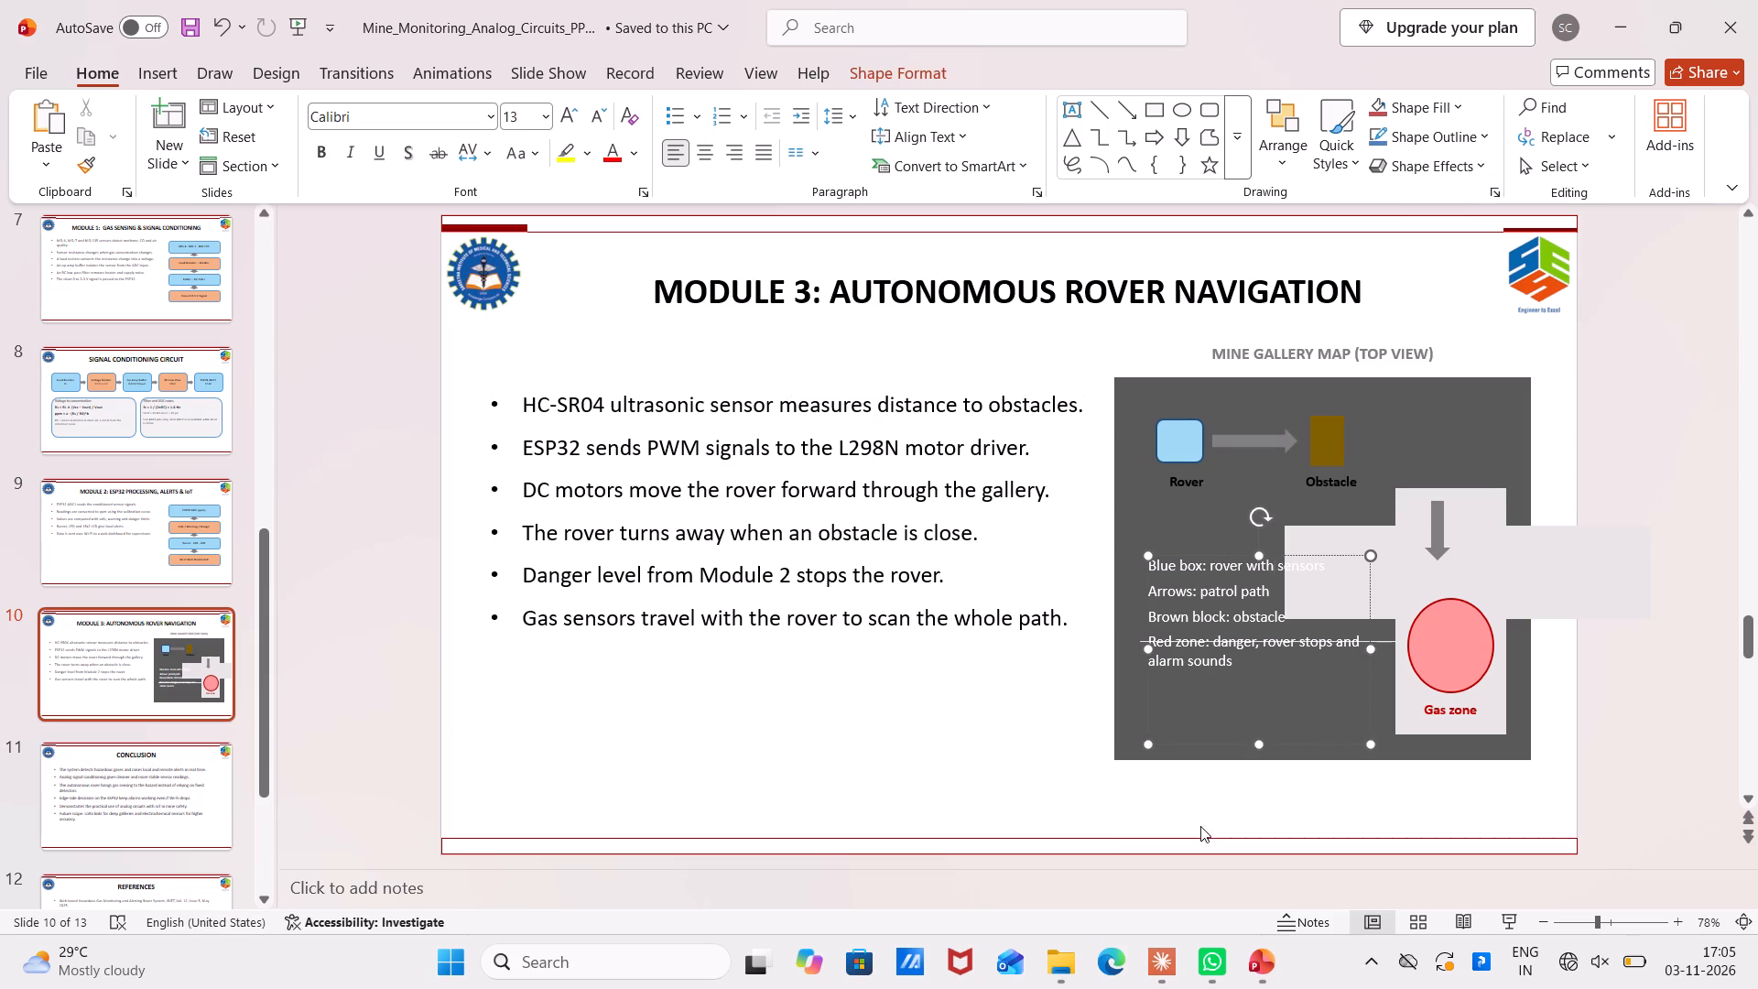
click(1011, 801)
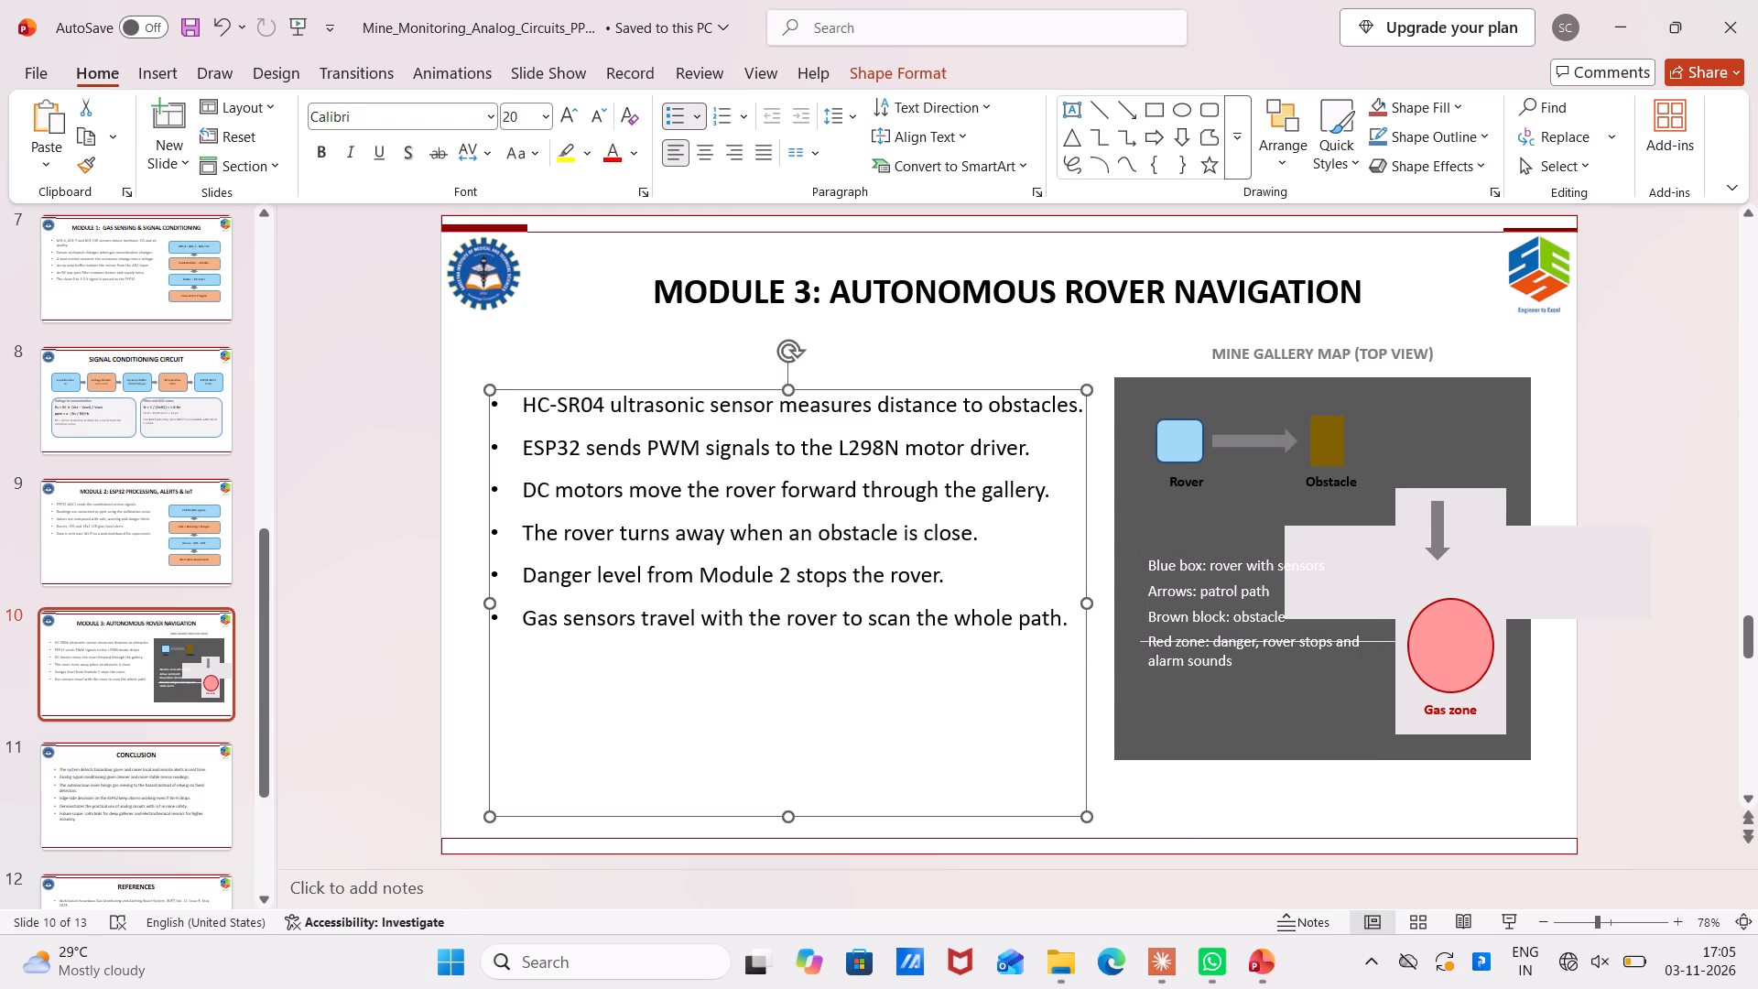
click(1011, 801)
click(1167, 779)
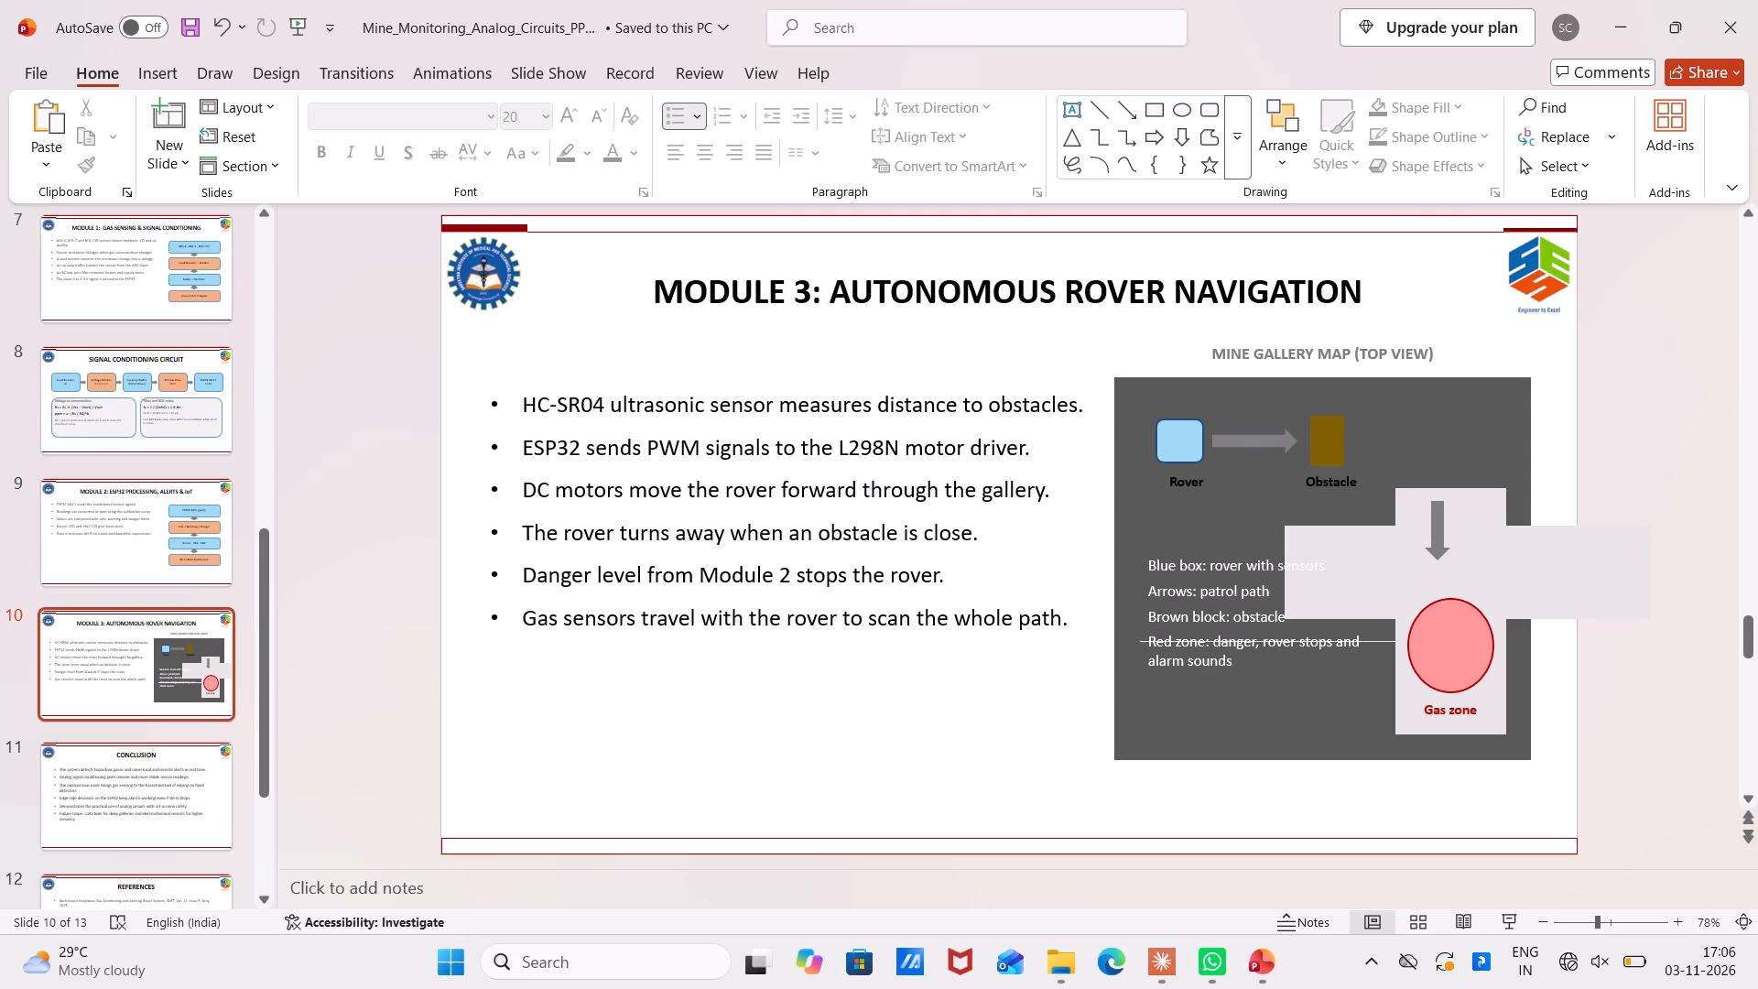
Delete the word "hazardous" from the first bullet on the Conclusion slide.
click(90, 825)
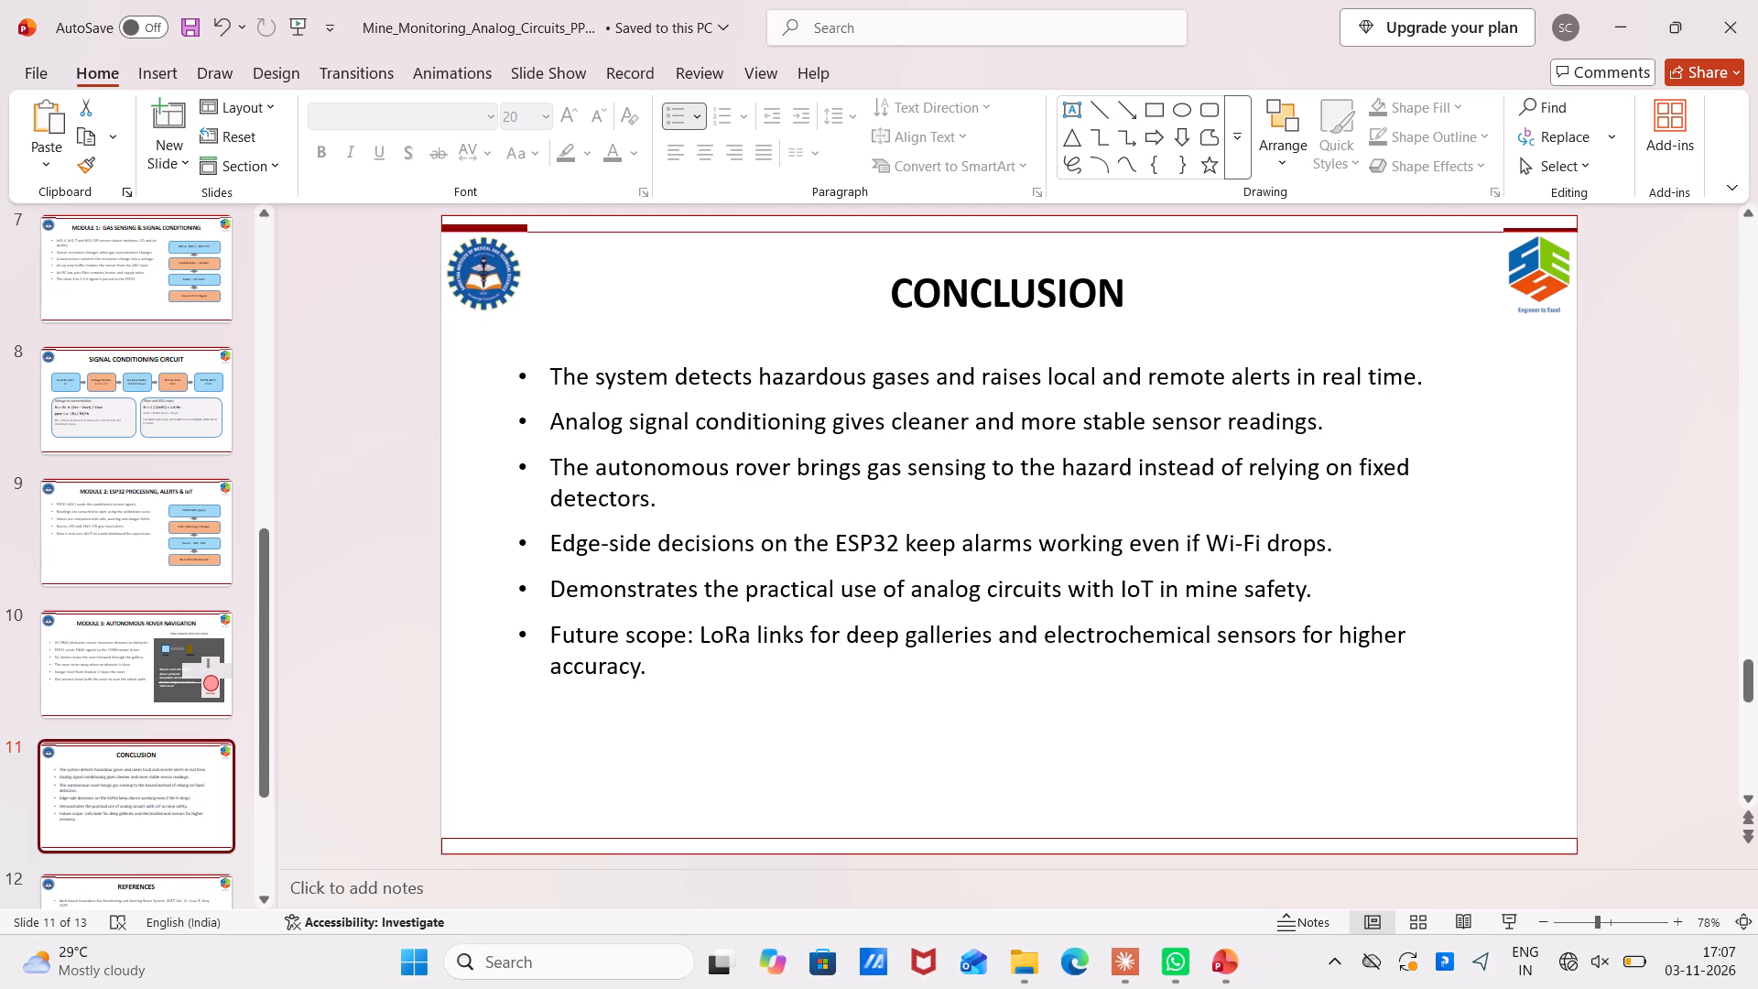
drag(863, 378, 747, 392)
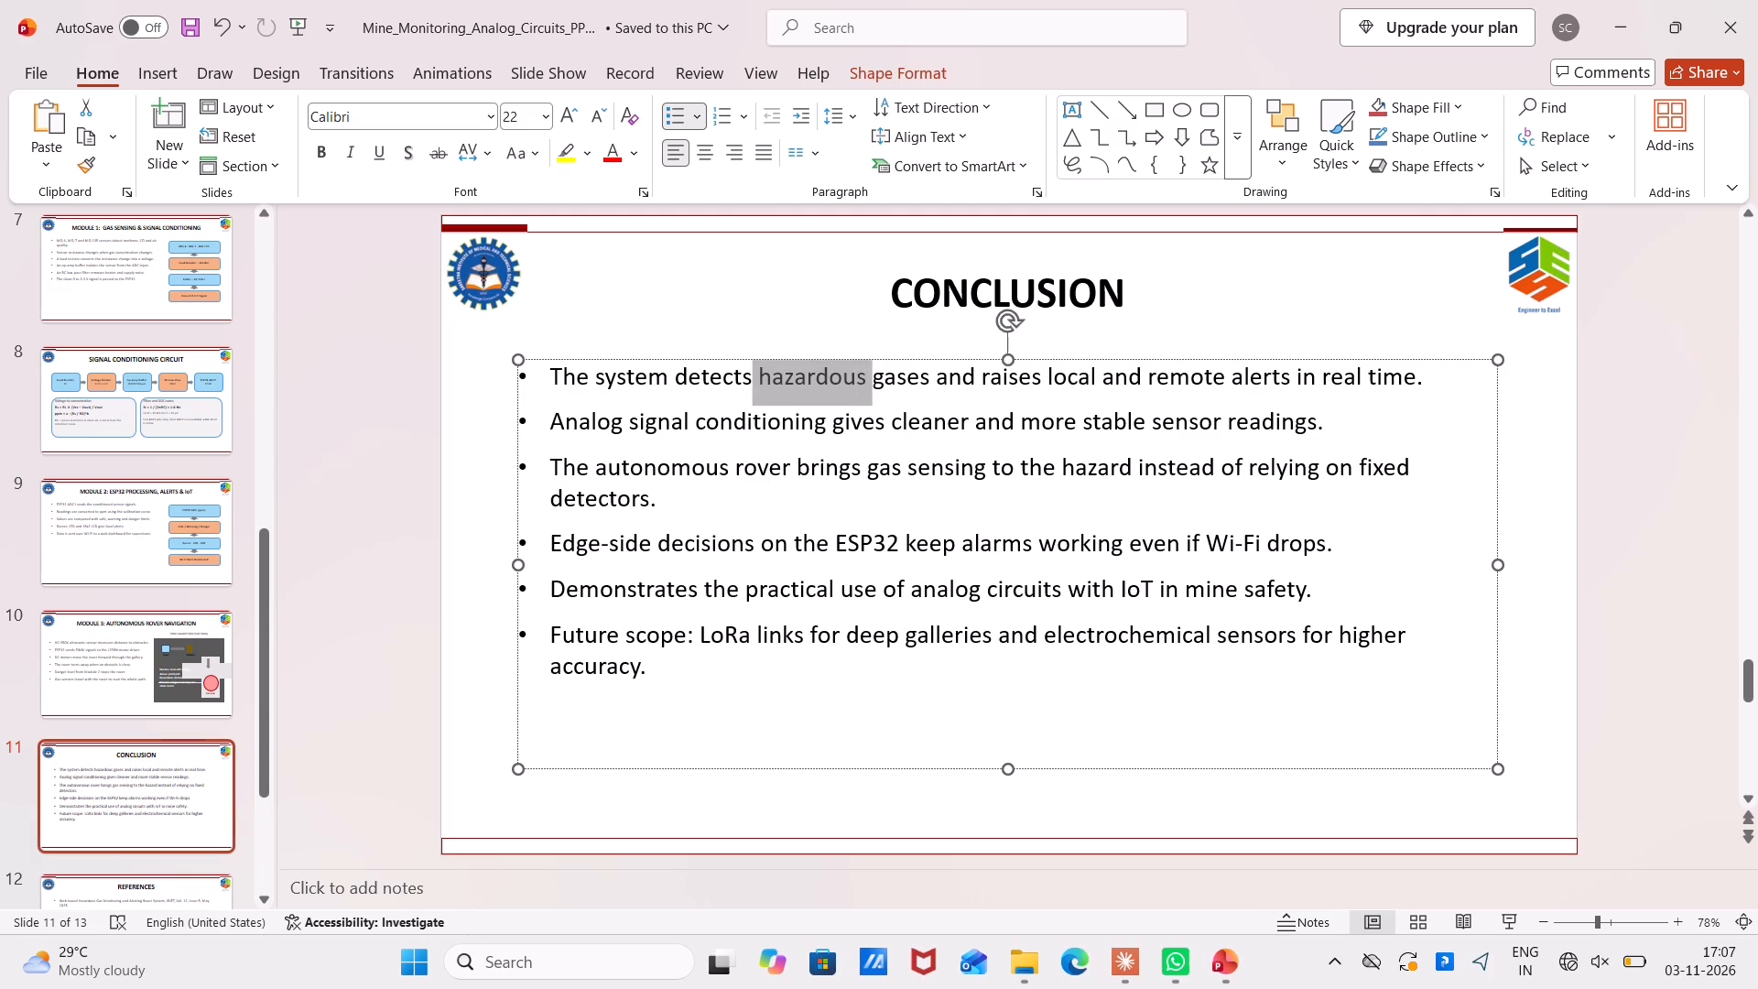
drag(747, 392, 744, 391)
click(798, 387)
drag(798, 387, 782, 390)
click(782, 390)
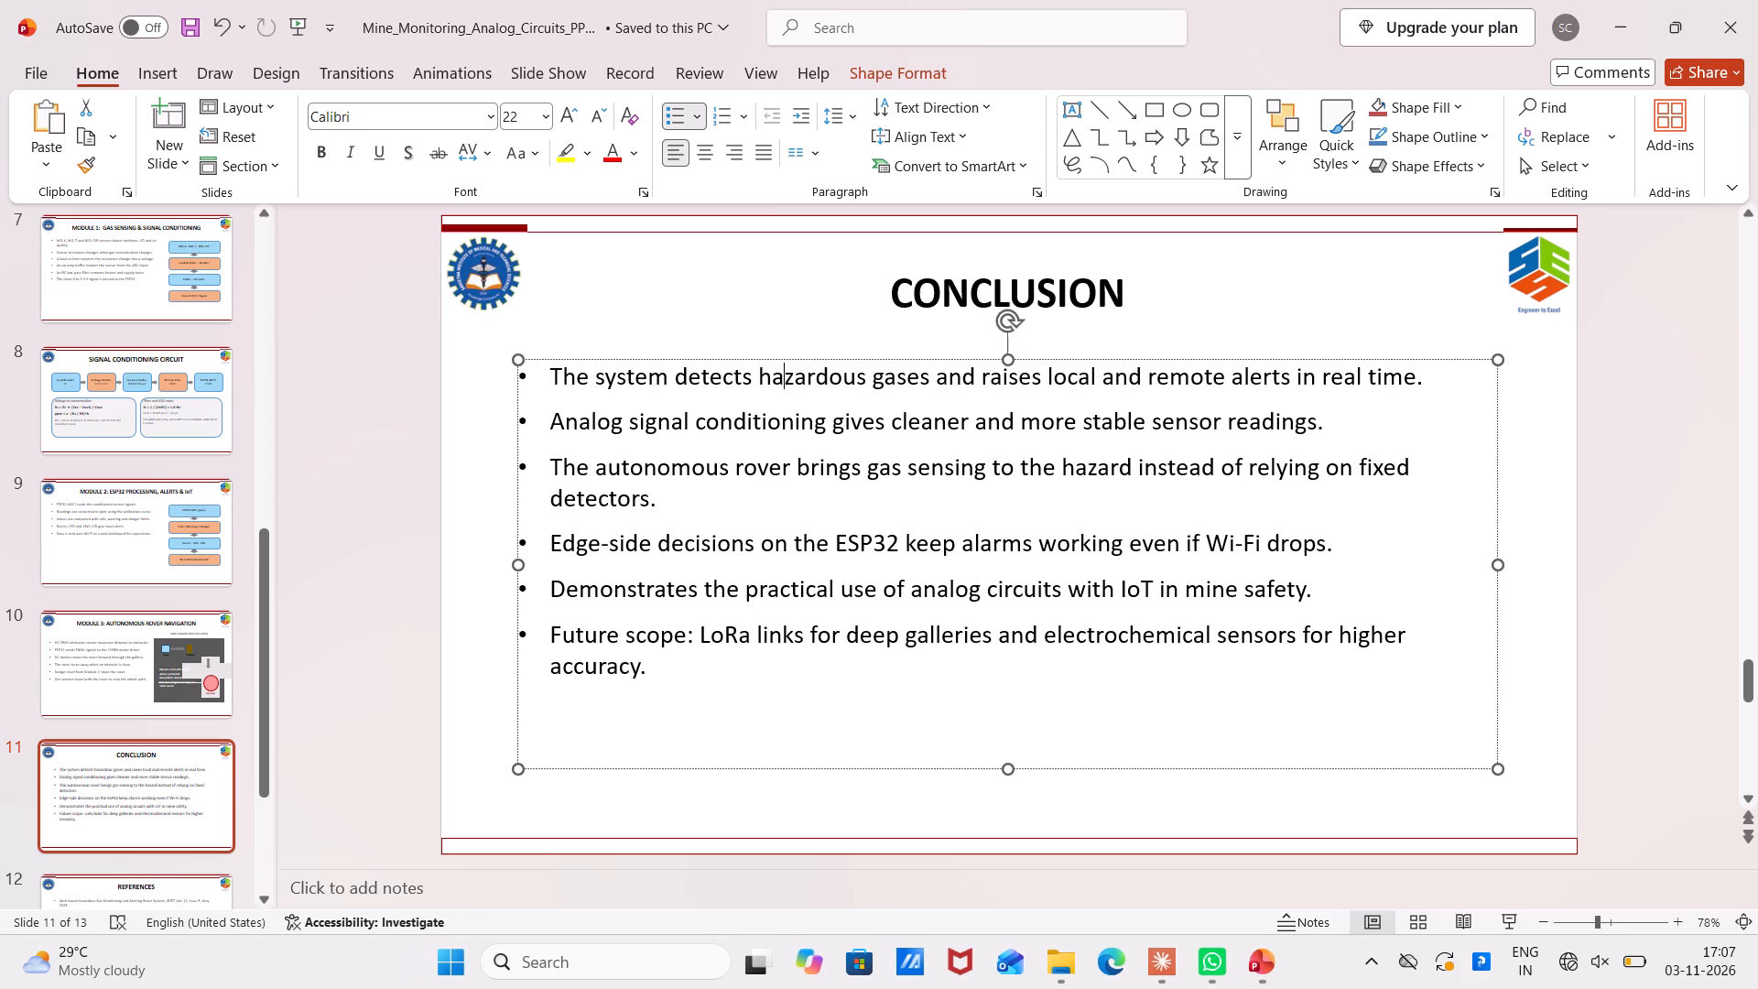
drag(756, 385, 854, 383)
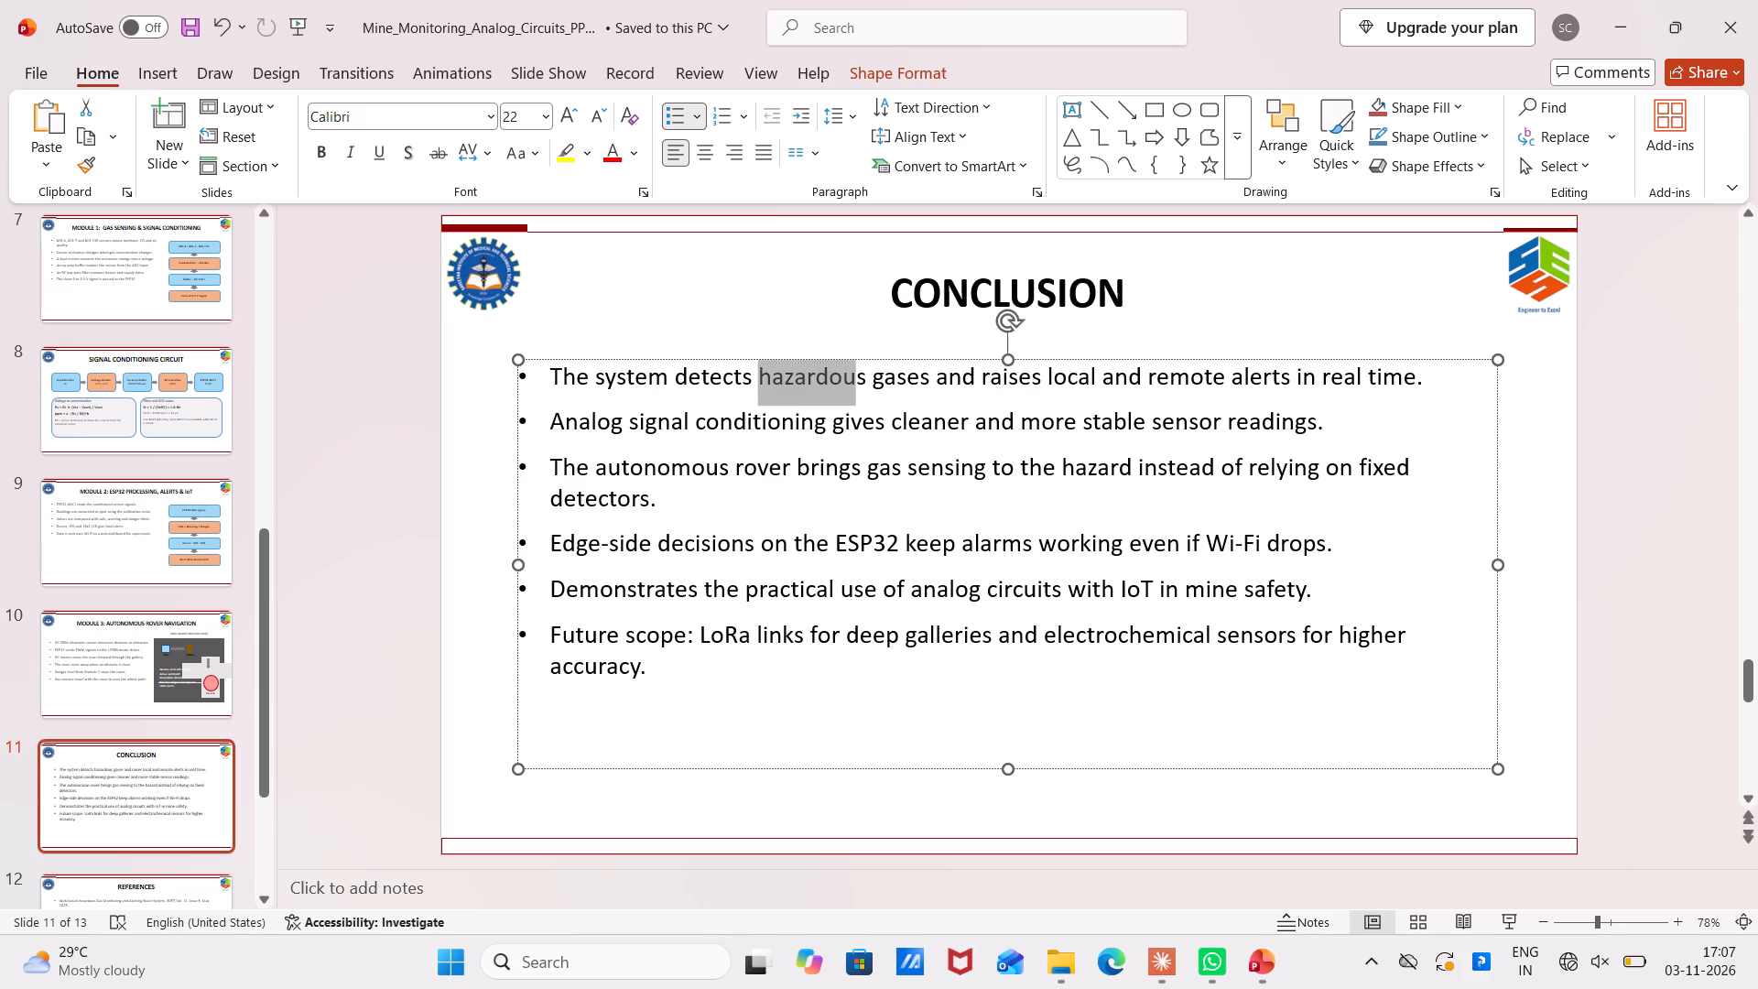
drag(854, 383, 863, 382)
drag(863, 382, 861, 382)
key(BackSpace)
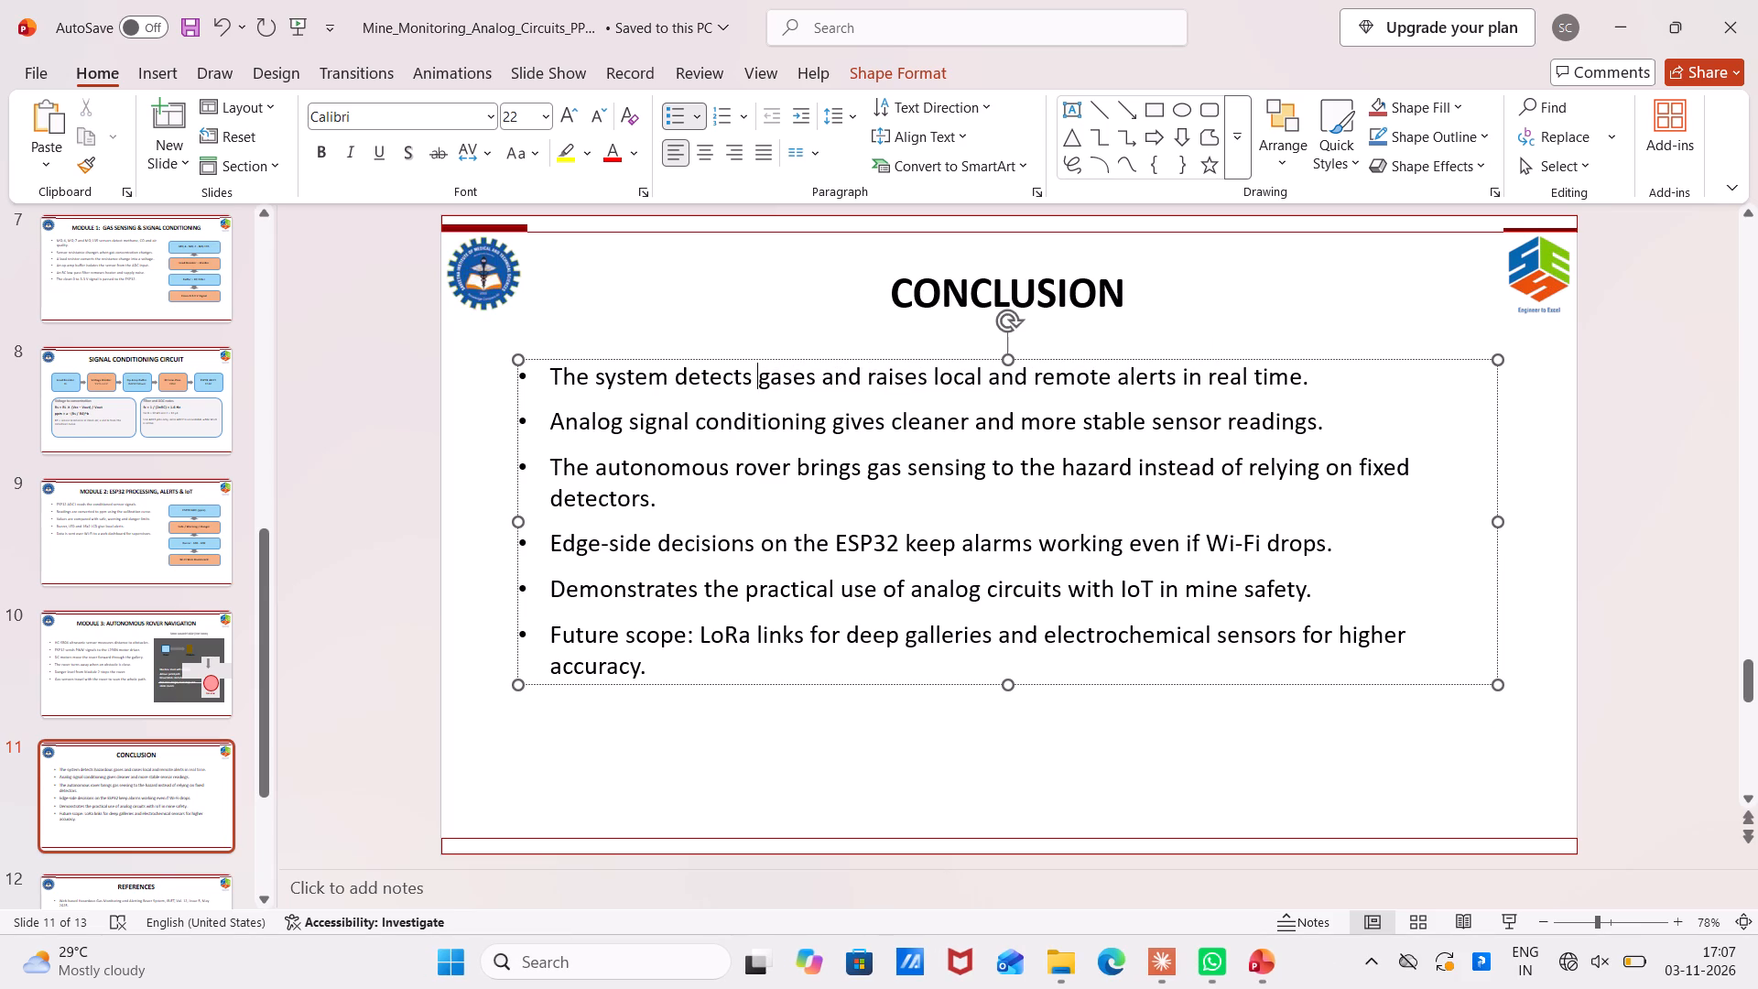
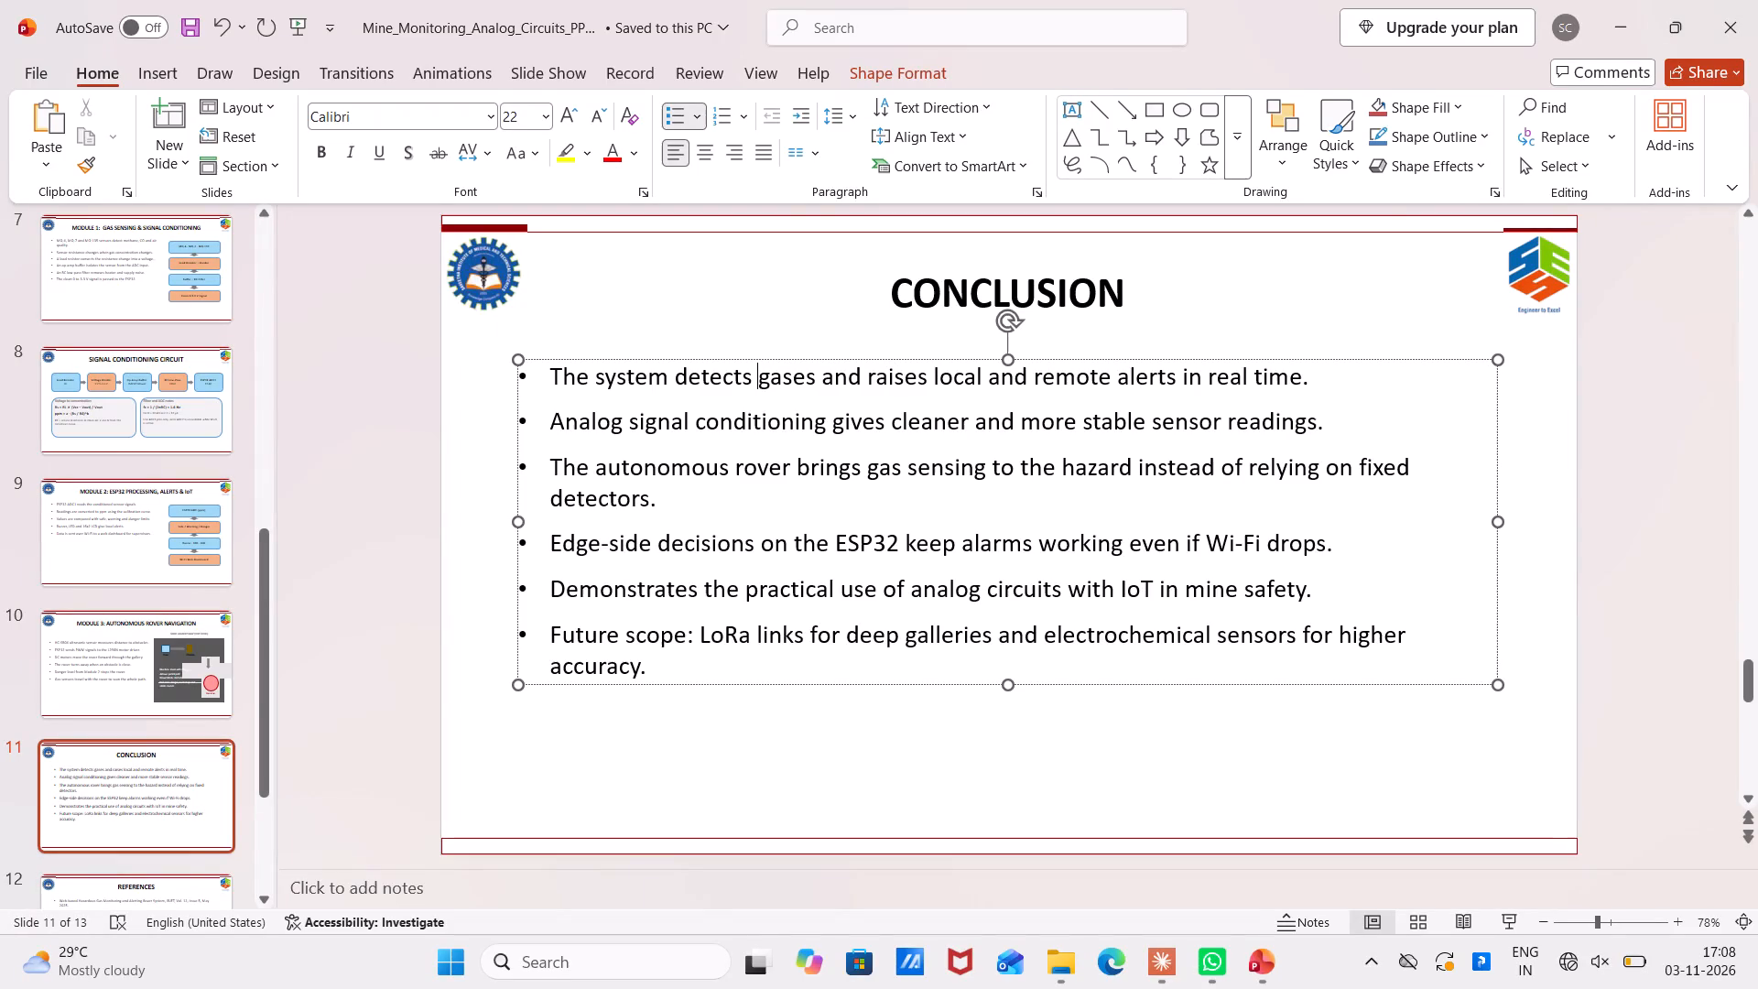
Delete the bullet about demonstrating the practical use of analog circuits with IoT in mine safety from the Conclusion slide.
drag(537, 592, 837, 558)
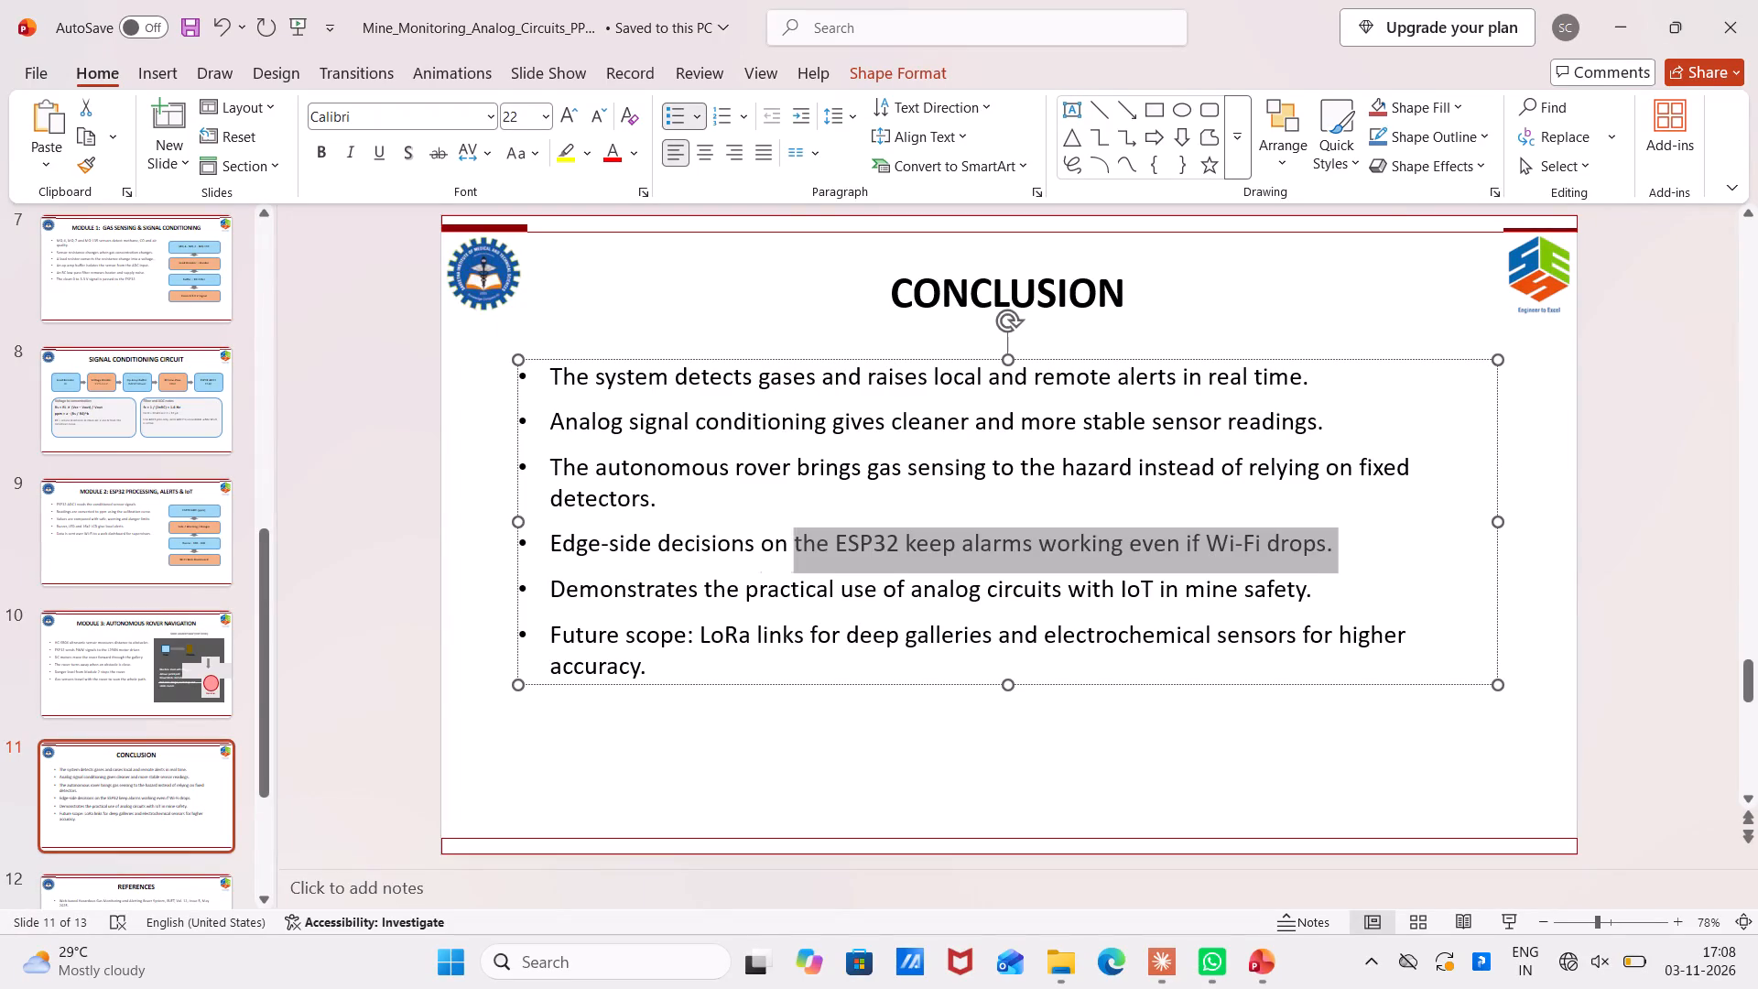
drag(837, 558, 1368, 587)
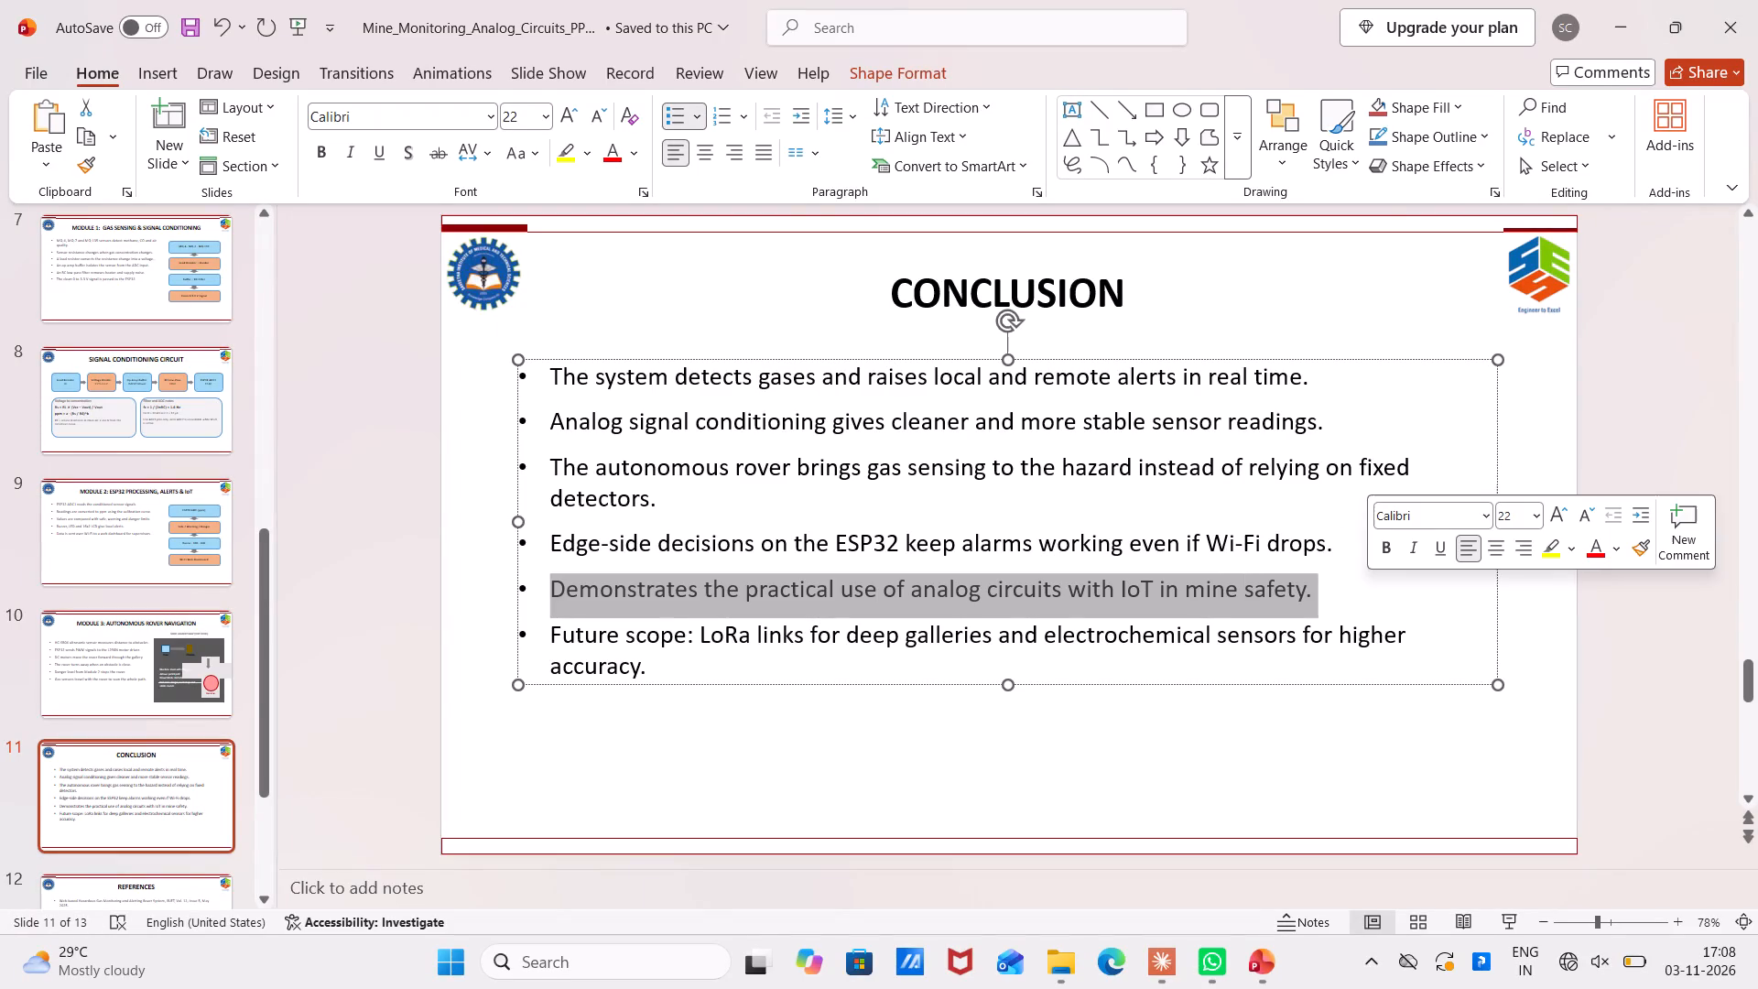
key(BackSpace)
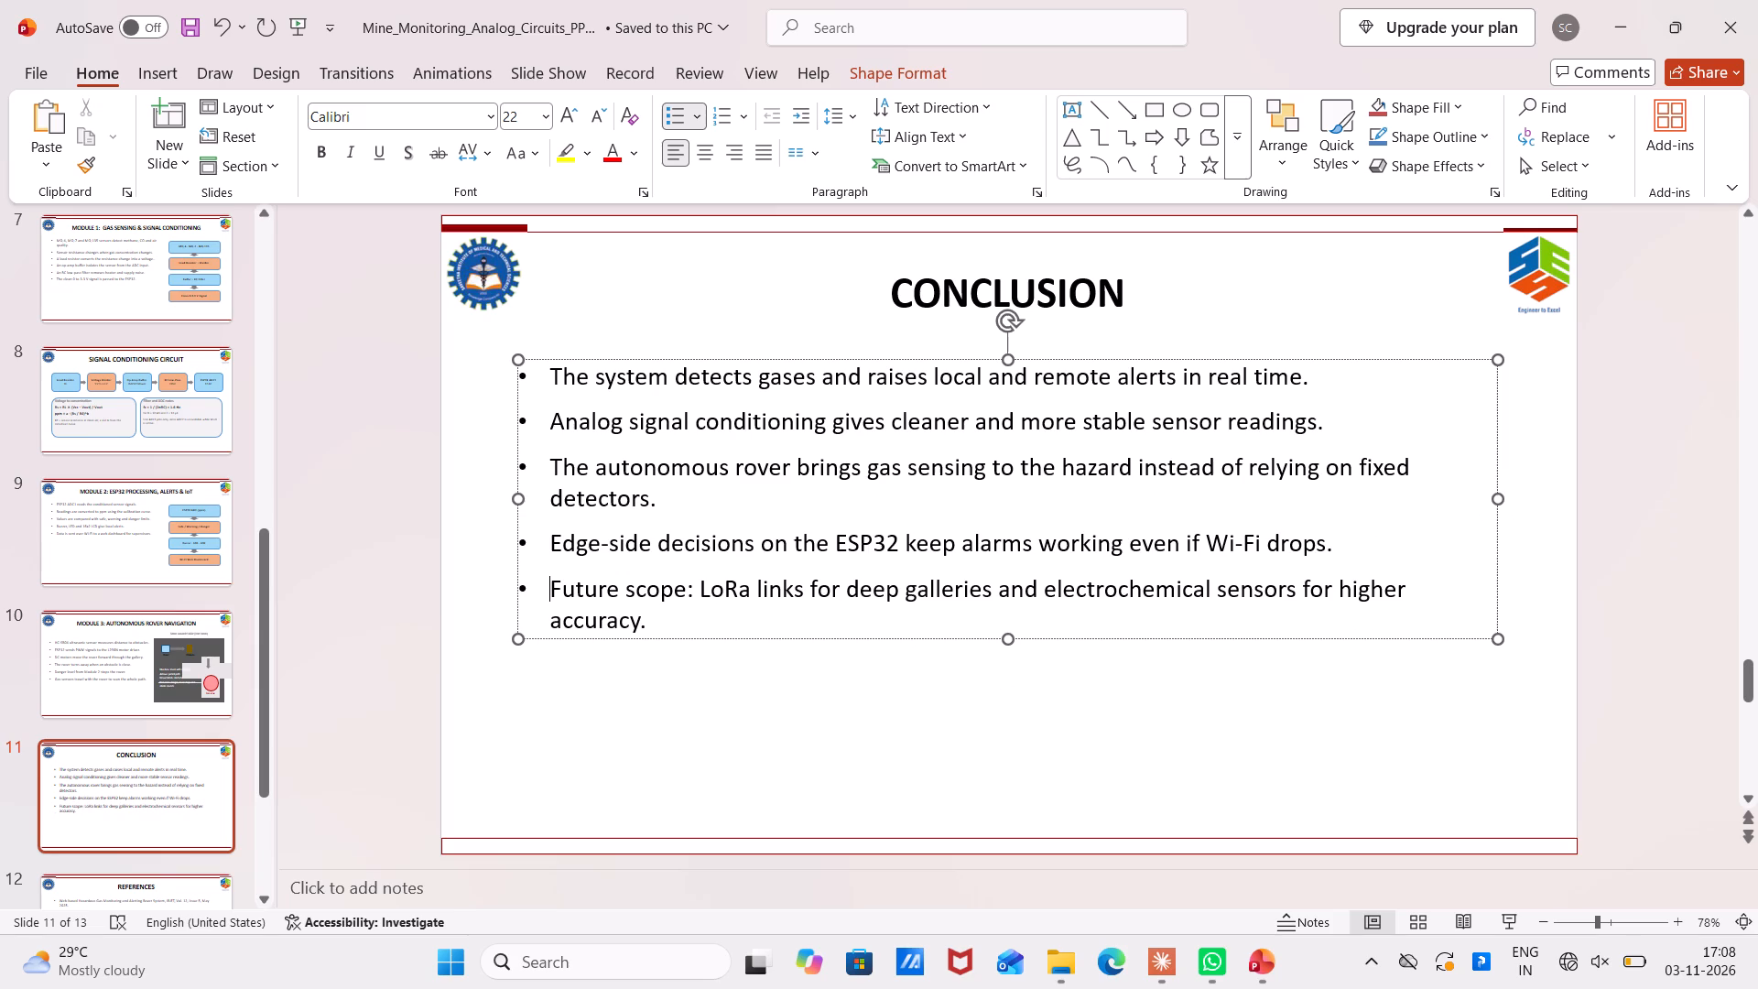
Delete the supervisor's name on the title slide, keeping only the "DR." prefix under the supervision heading.
scroll(494, 736, up, 2)
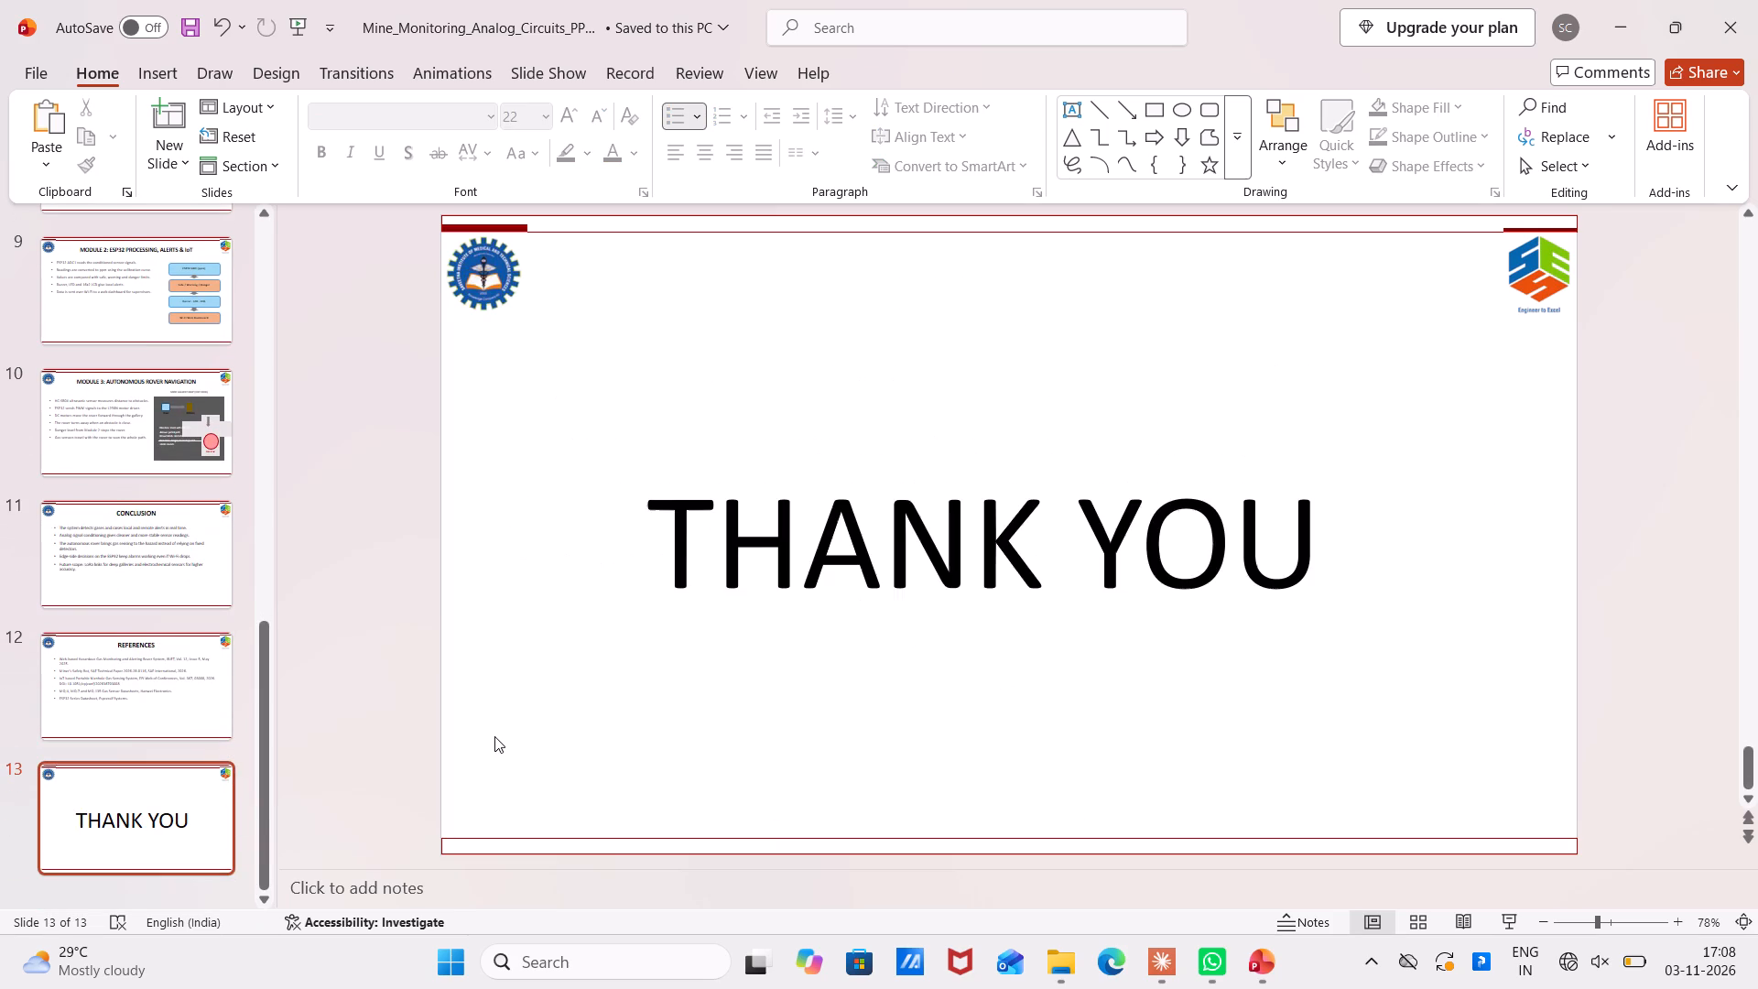
scroll(494, 736, up, 4)
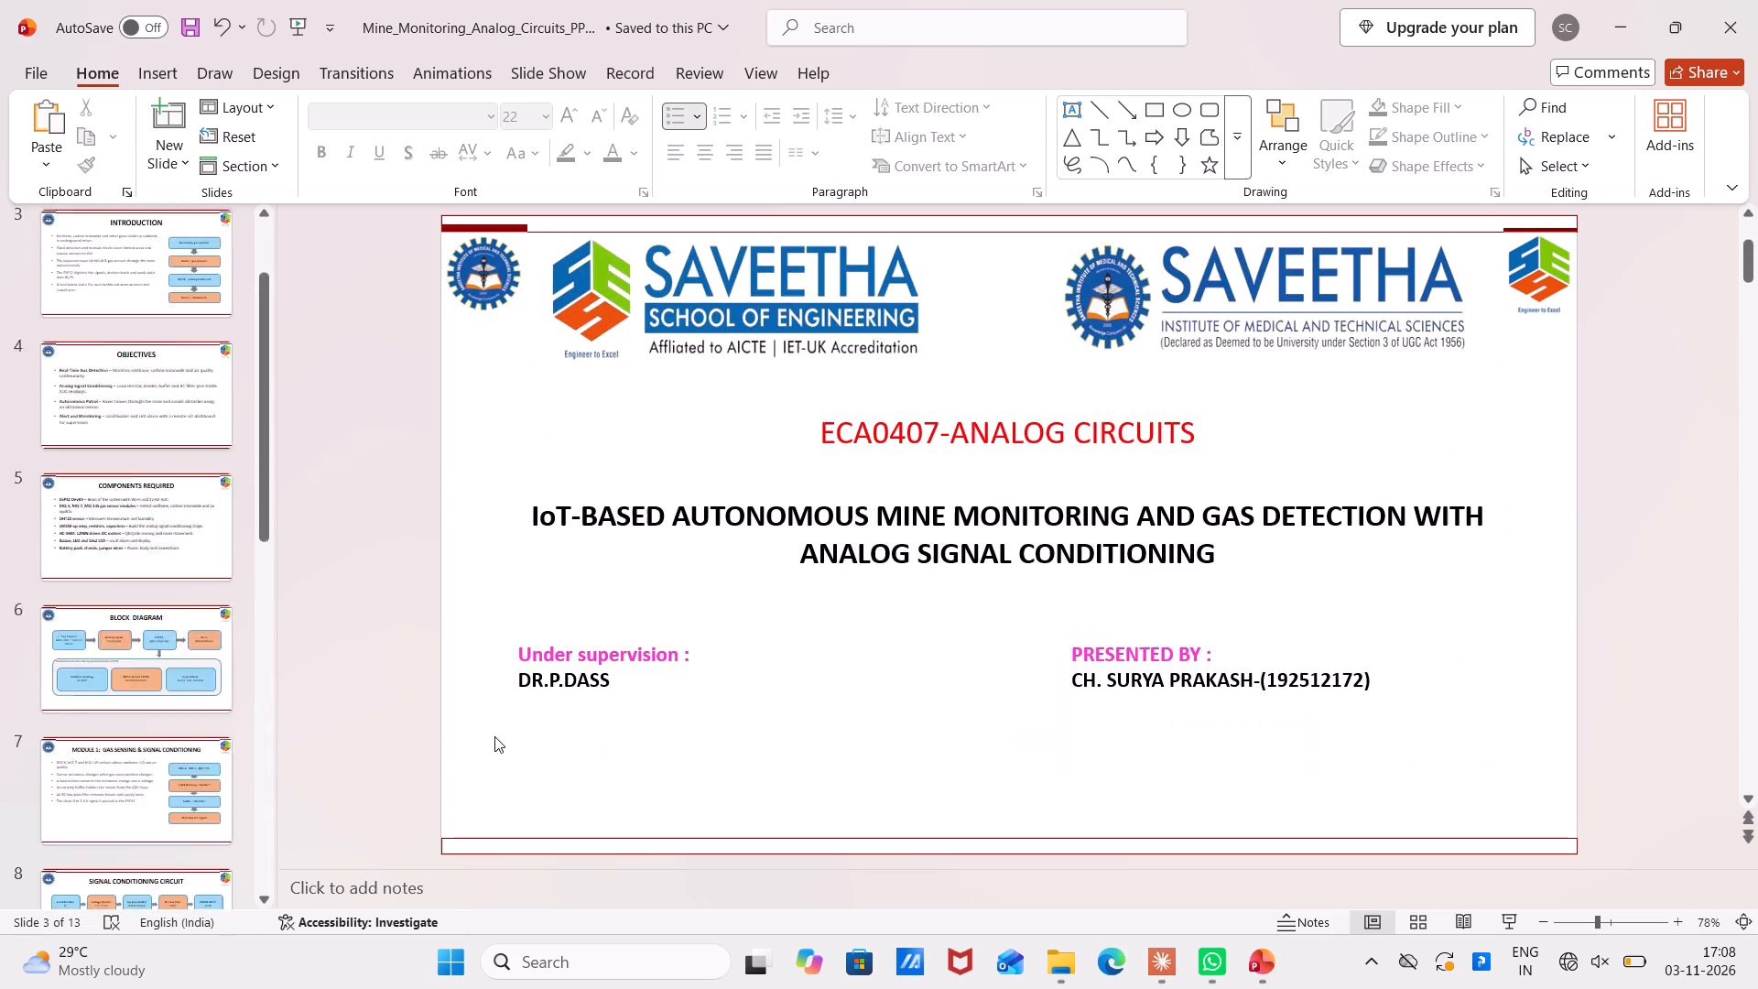
scroll(494, 736, up, 1)
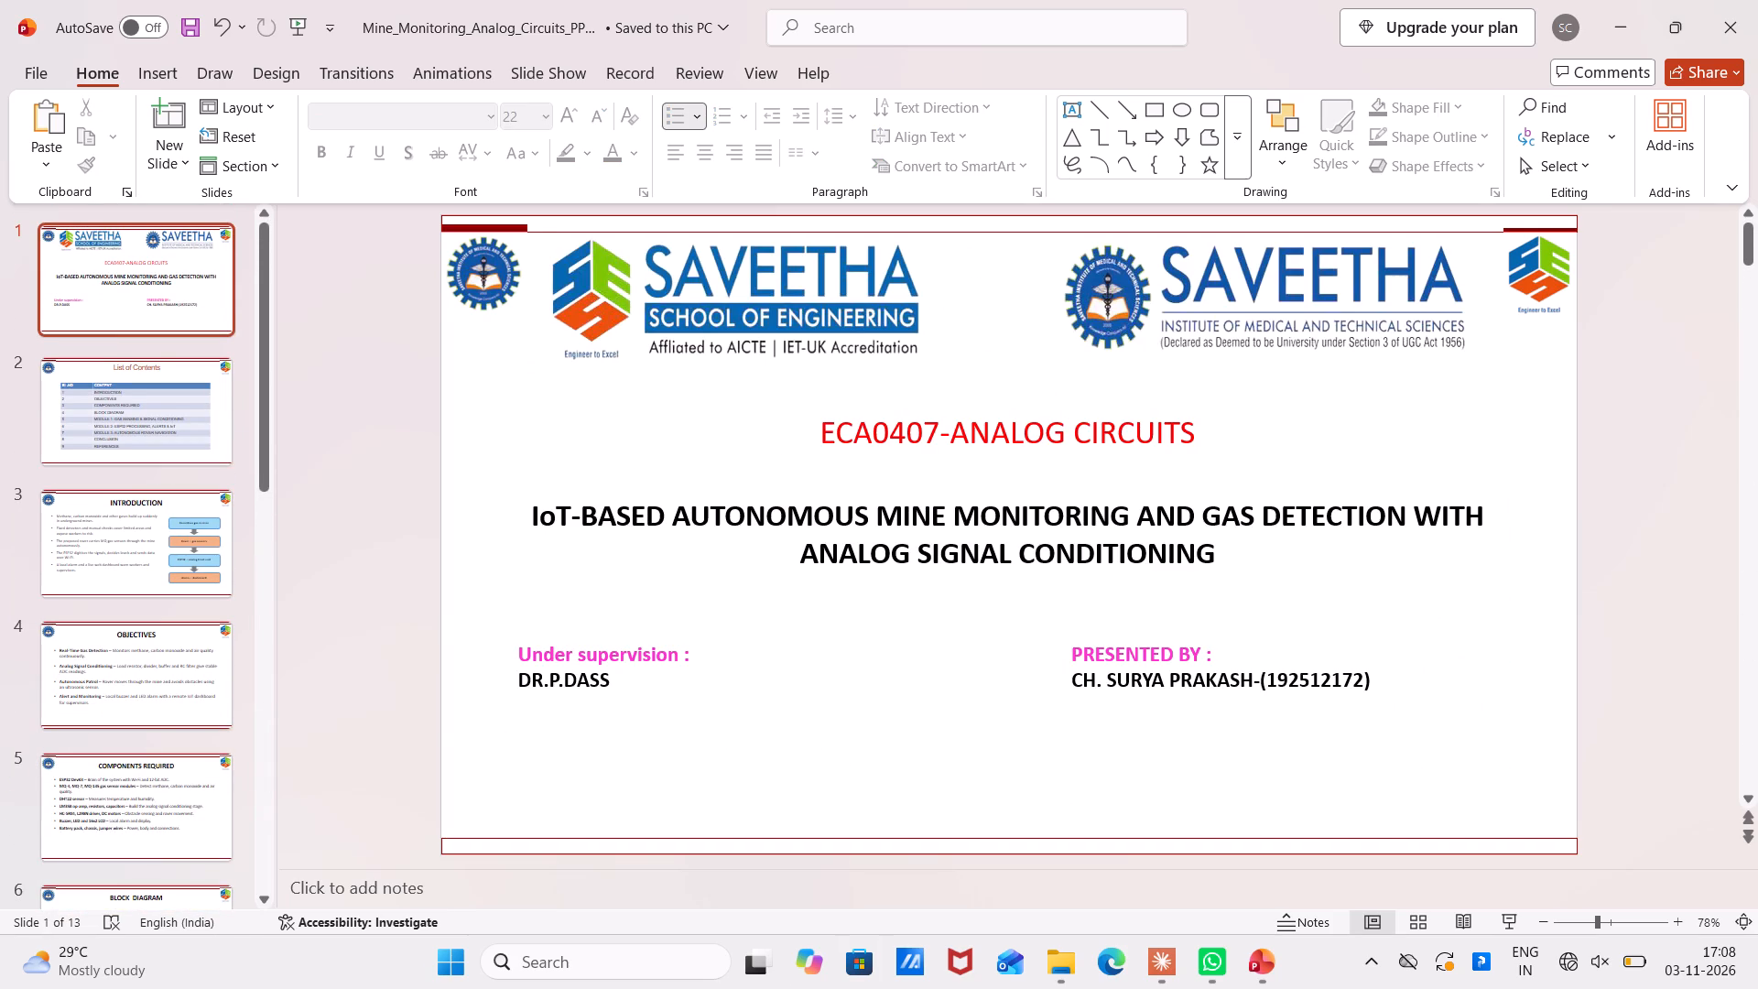
click(641, 680)
drag(641, 680, 546, 683)
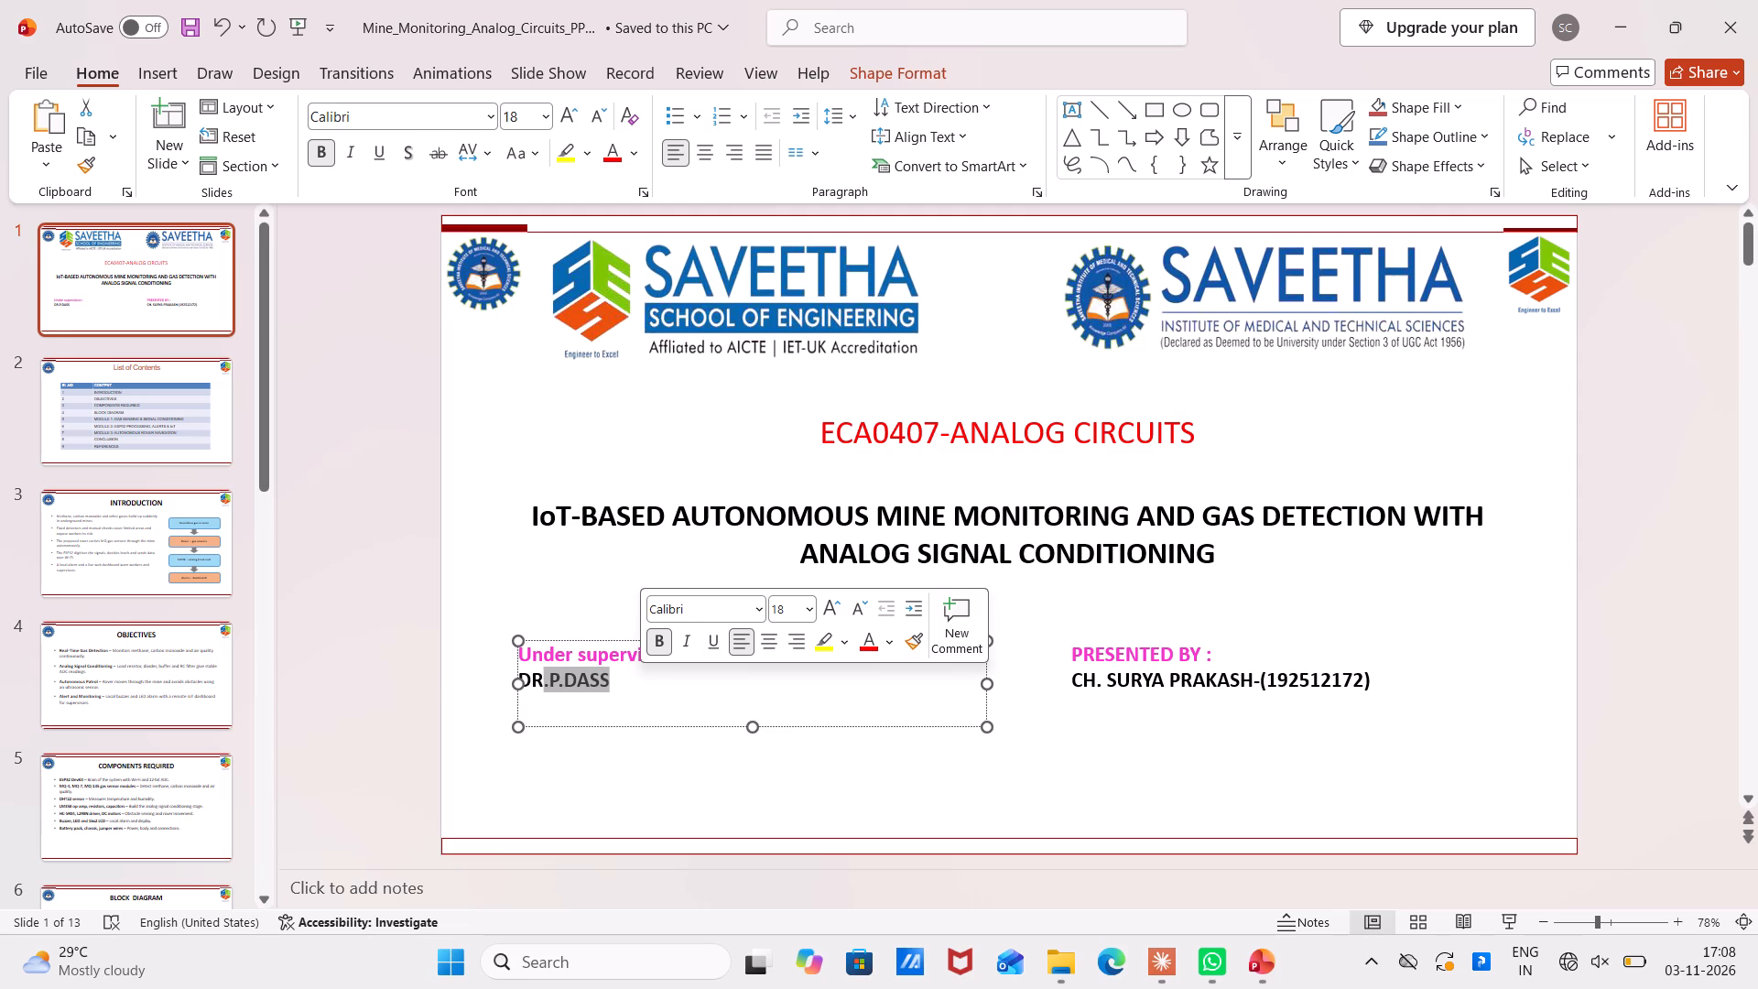
drag(546, 683, 549, 683)
key(BackSpace)
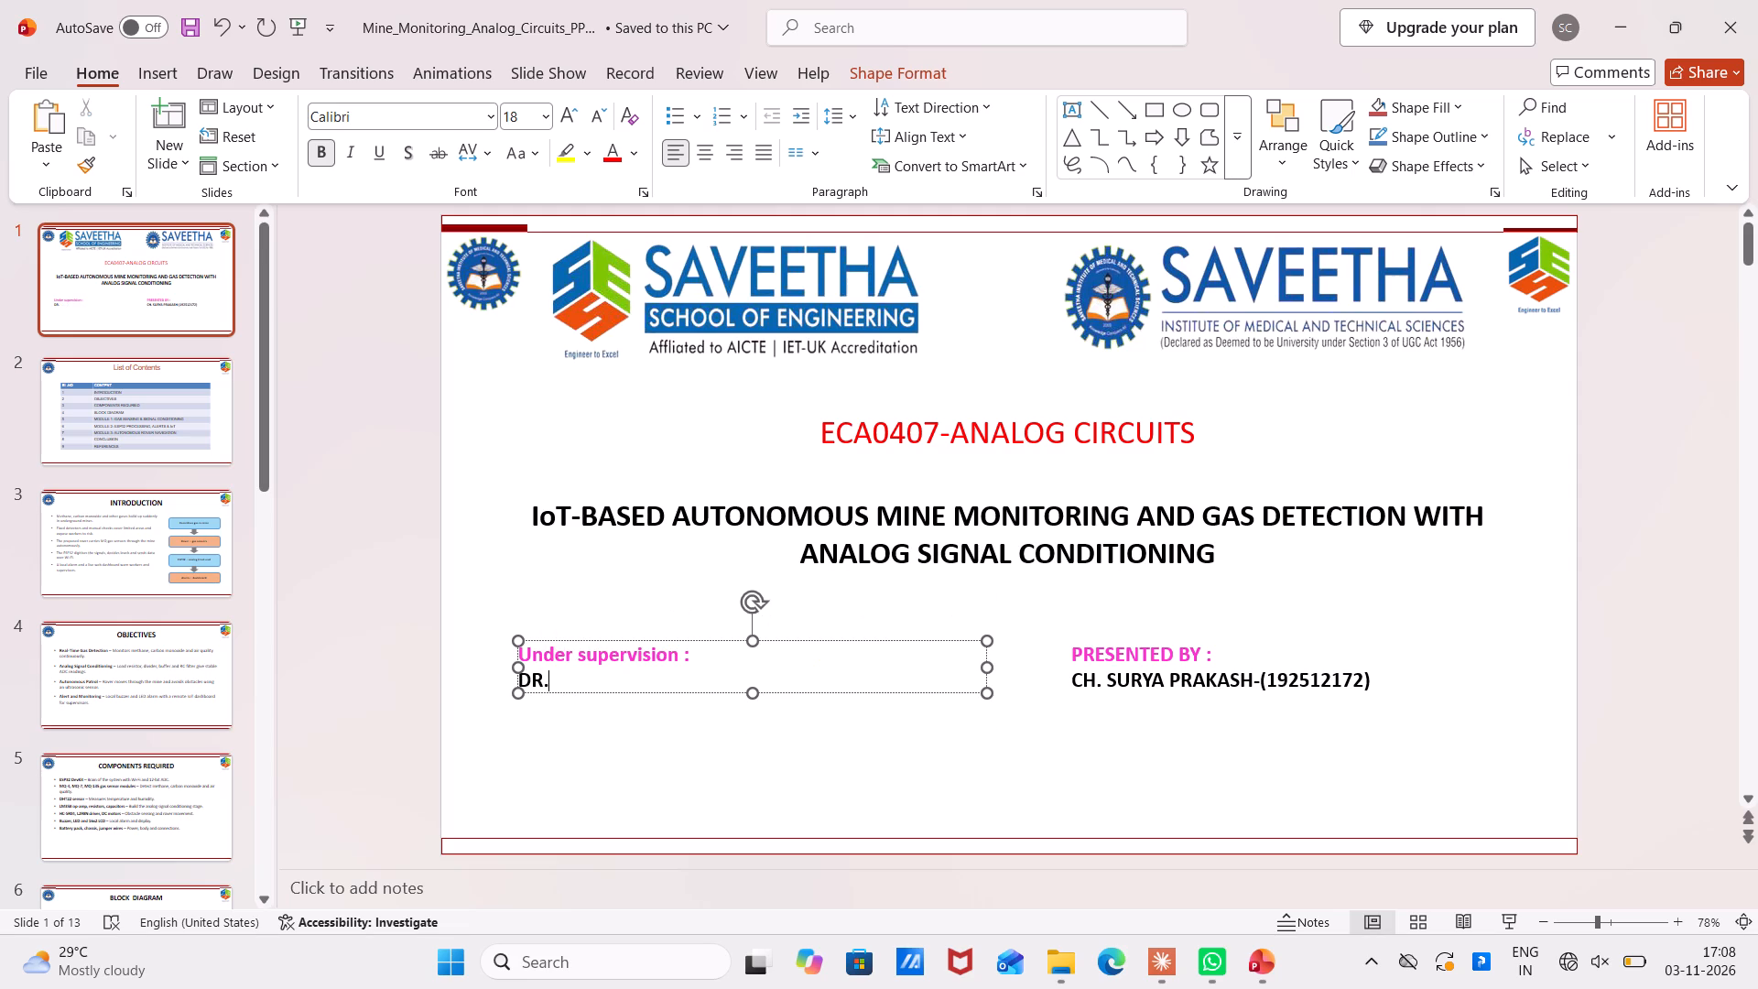
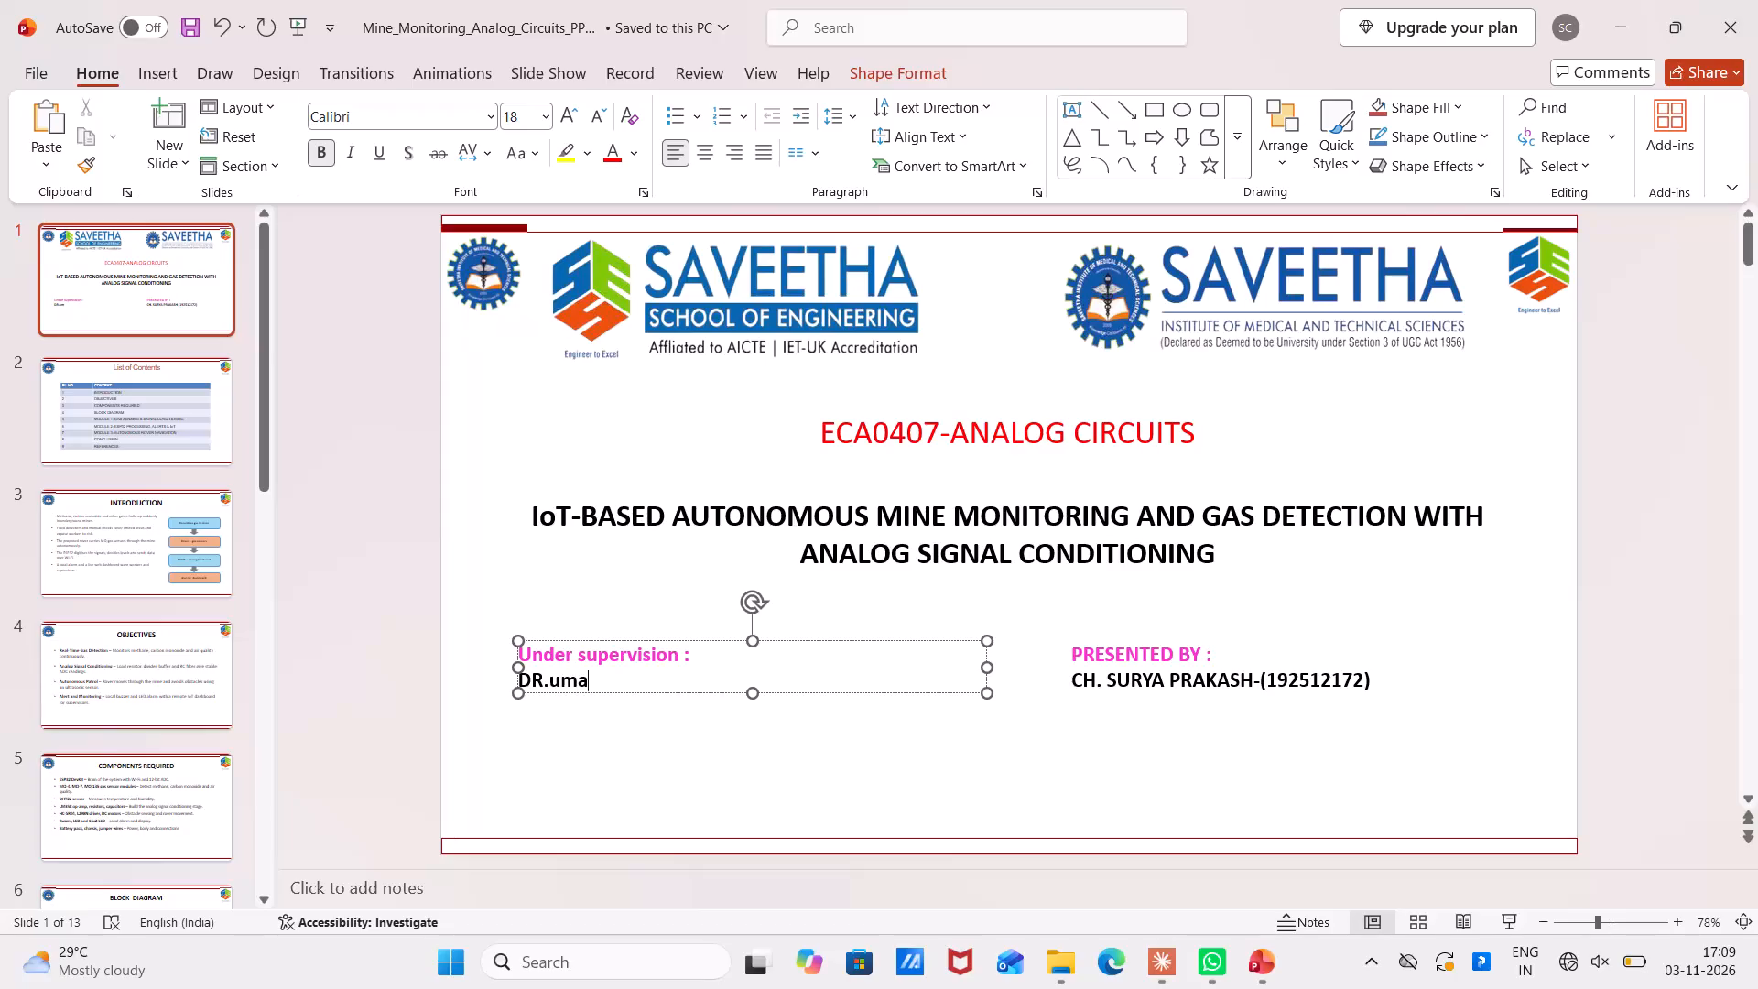
Complete the supervisor's name after "DR." below "Under supervision :" on the title slide, capitalising both parts of the name.
key(BackSpace)
key(BackSpace)
key(BackSpace)
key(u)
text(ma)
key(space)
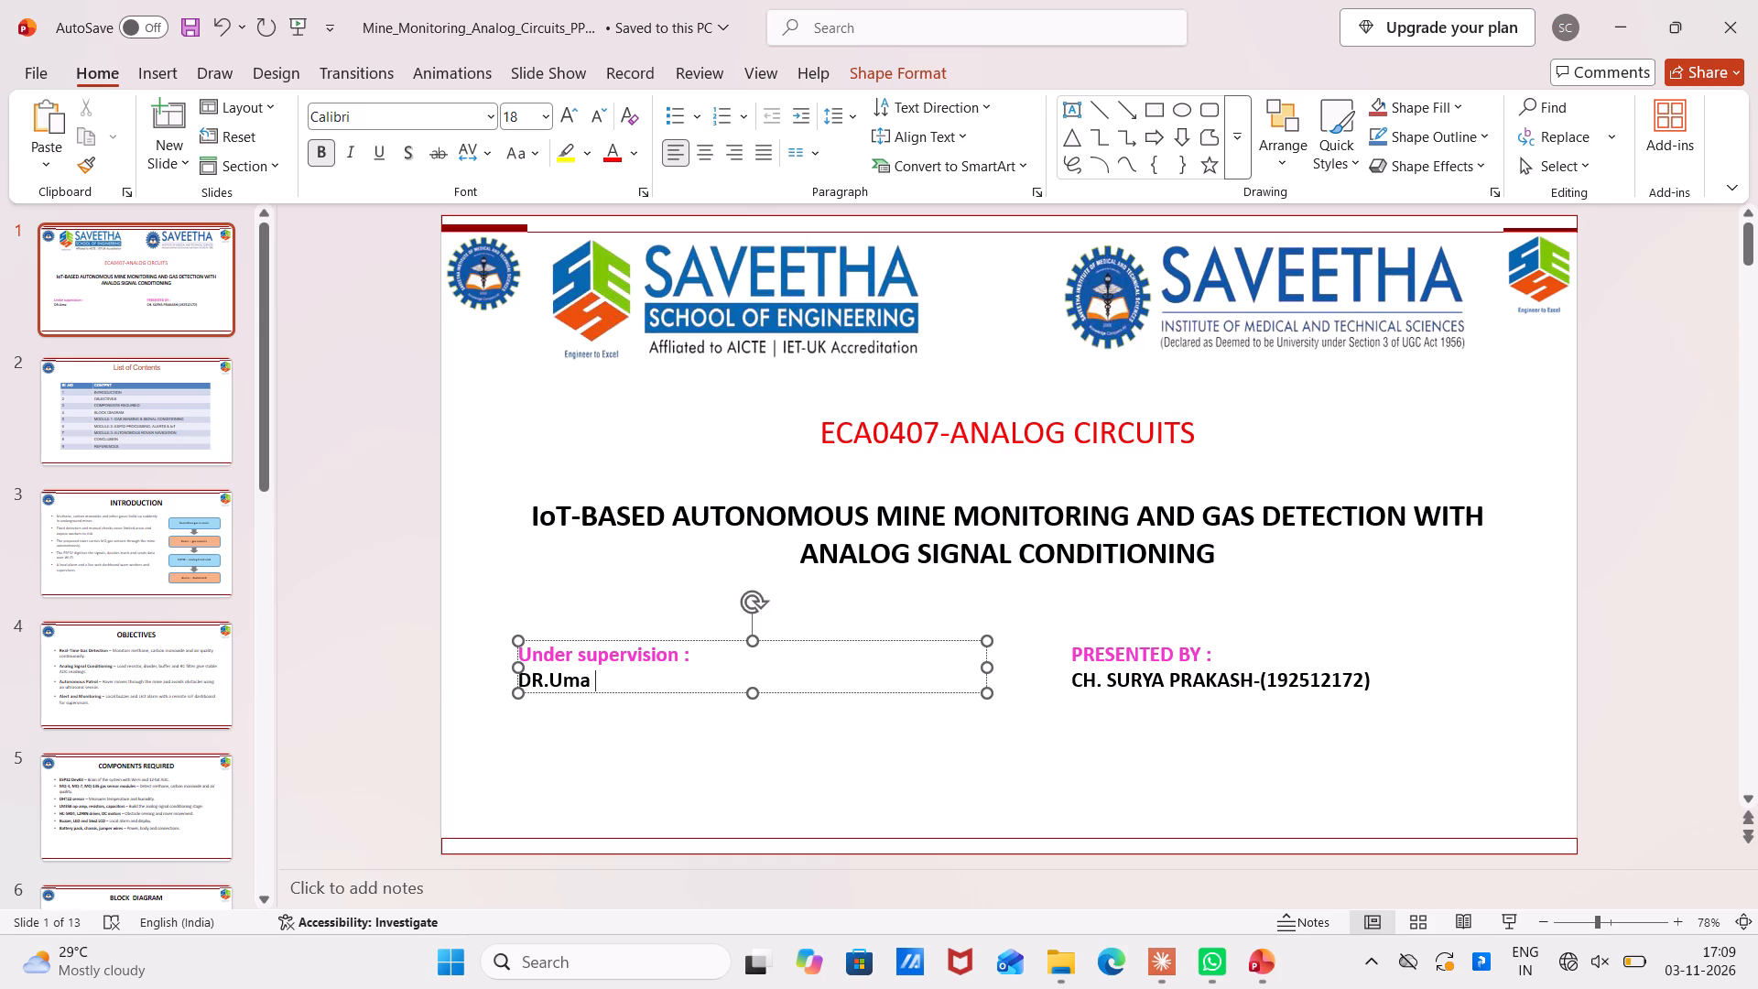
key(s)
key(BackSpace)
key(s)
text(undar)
Delete the existing presenter's name and registration number below "PRESENTED BY :" on the title slide.
drag(1071, 685, 1083, 683)
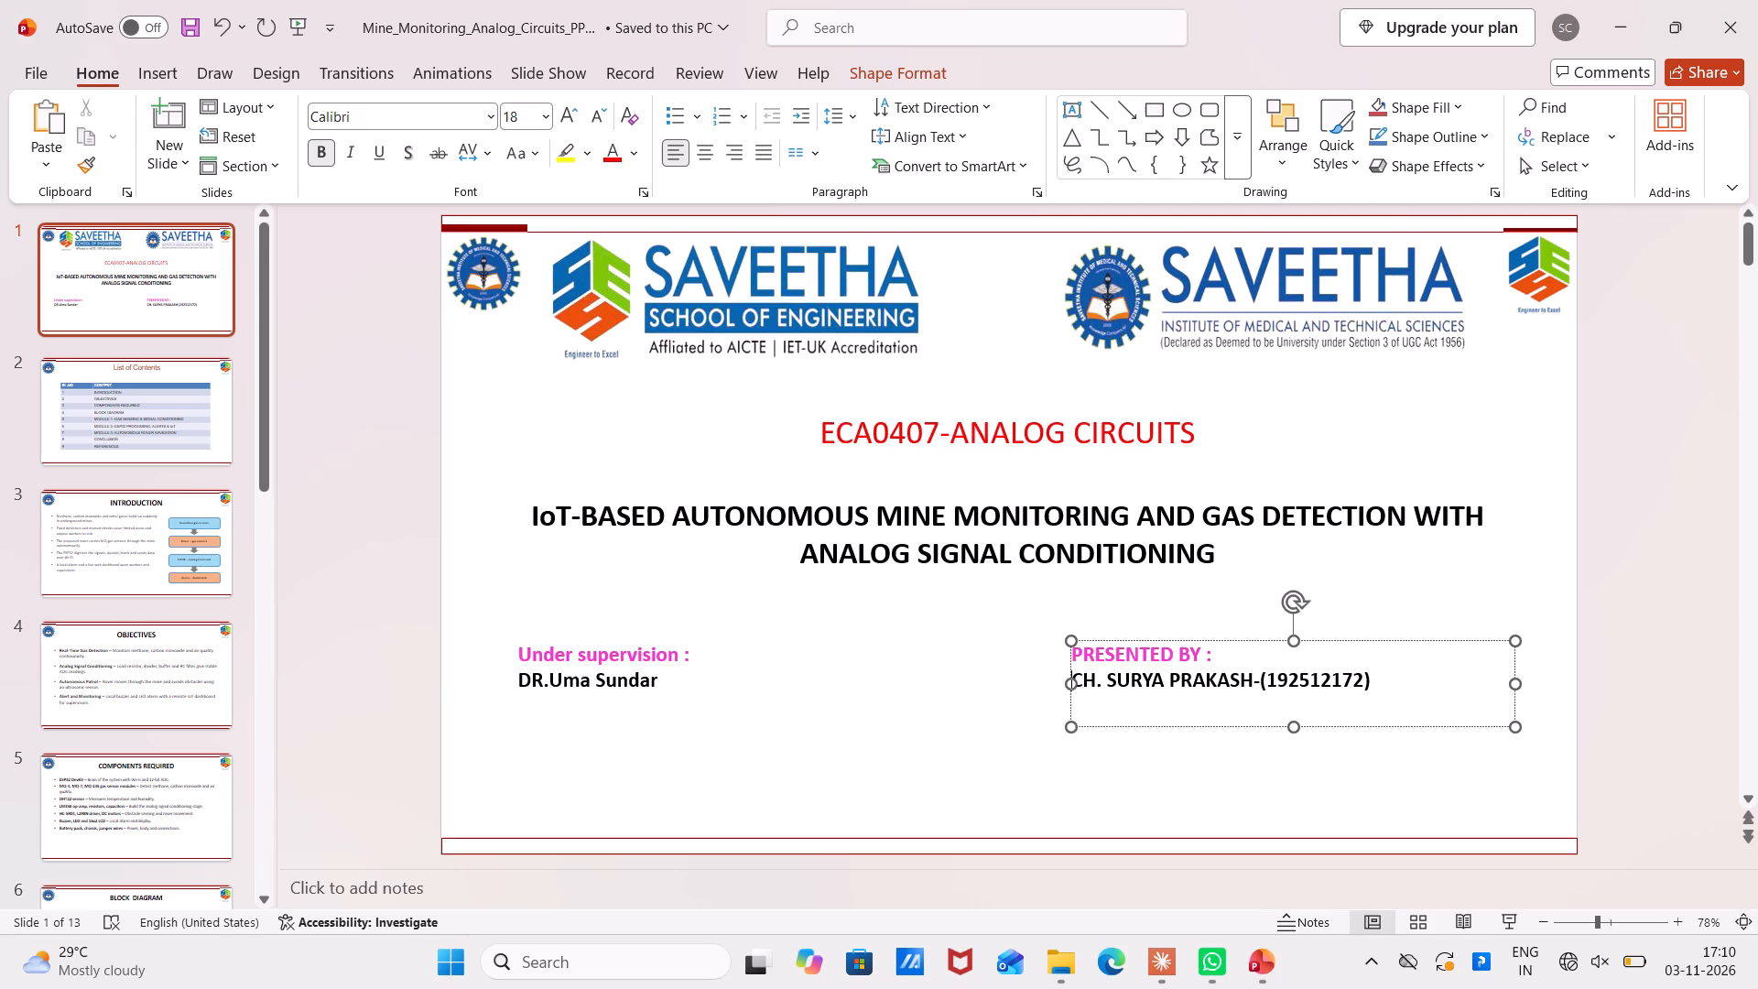
drag(1083, 683, 1429, 692)
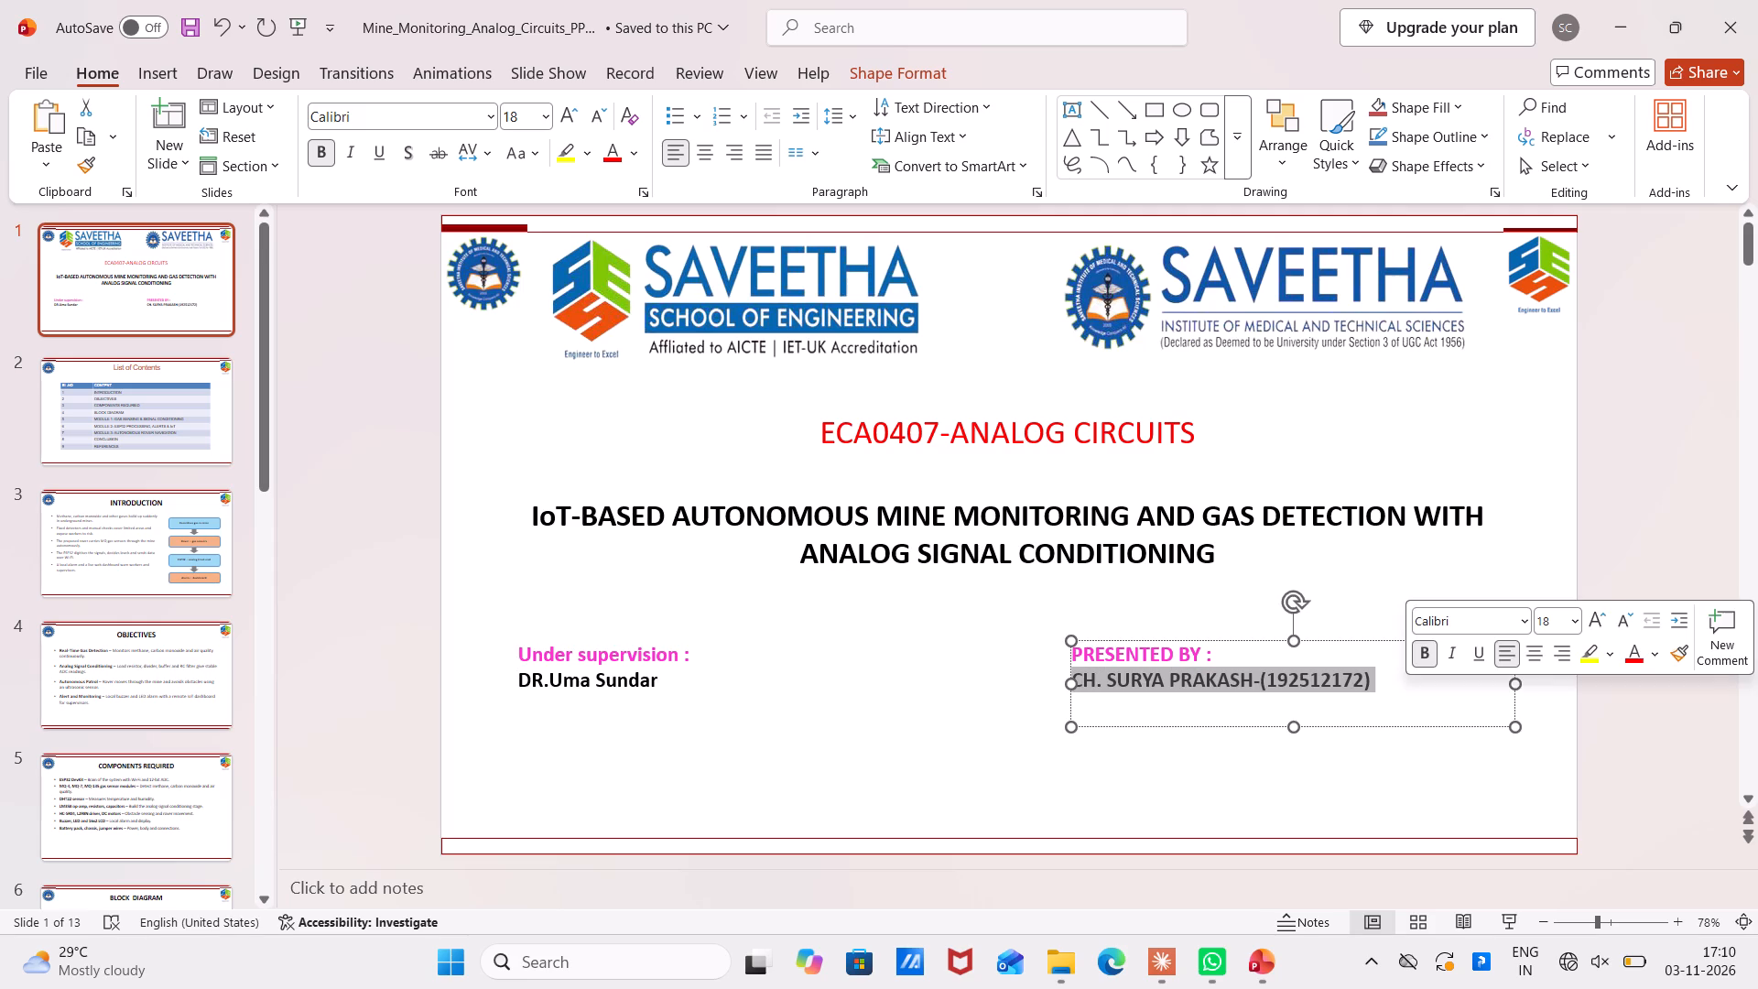
key(BackSpace)
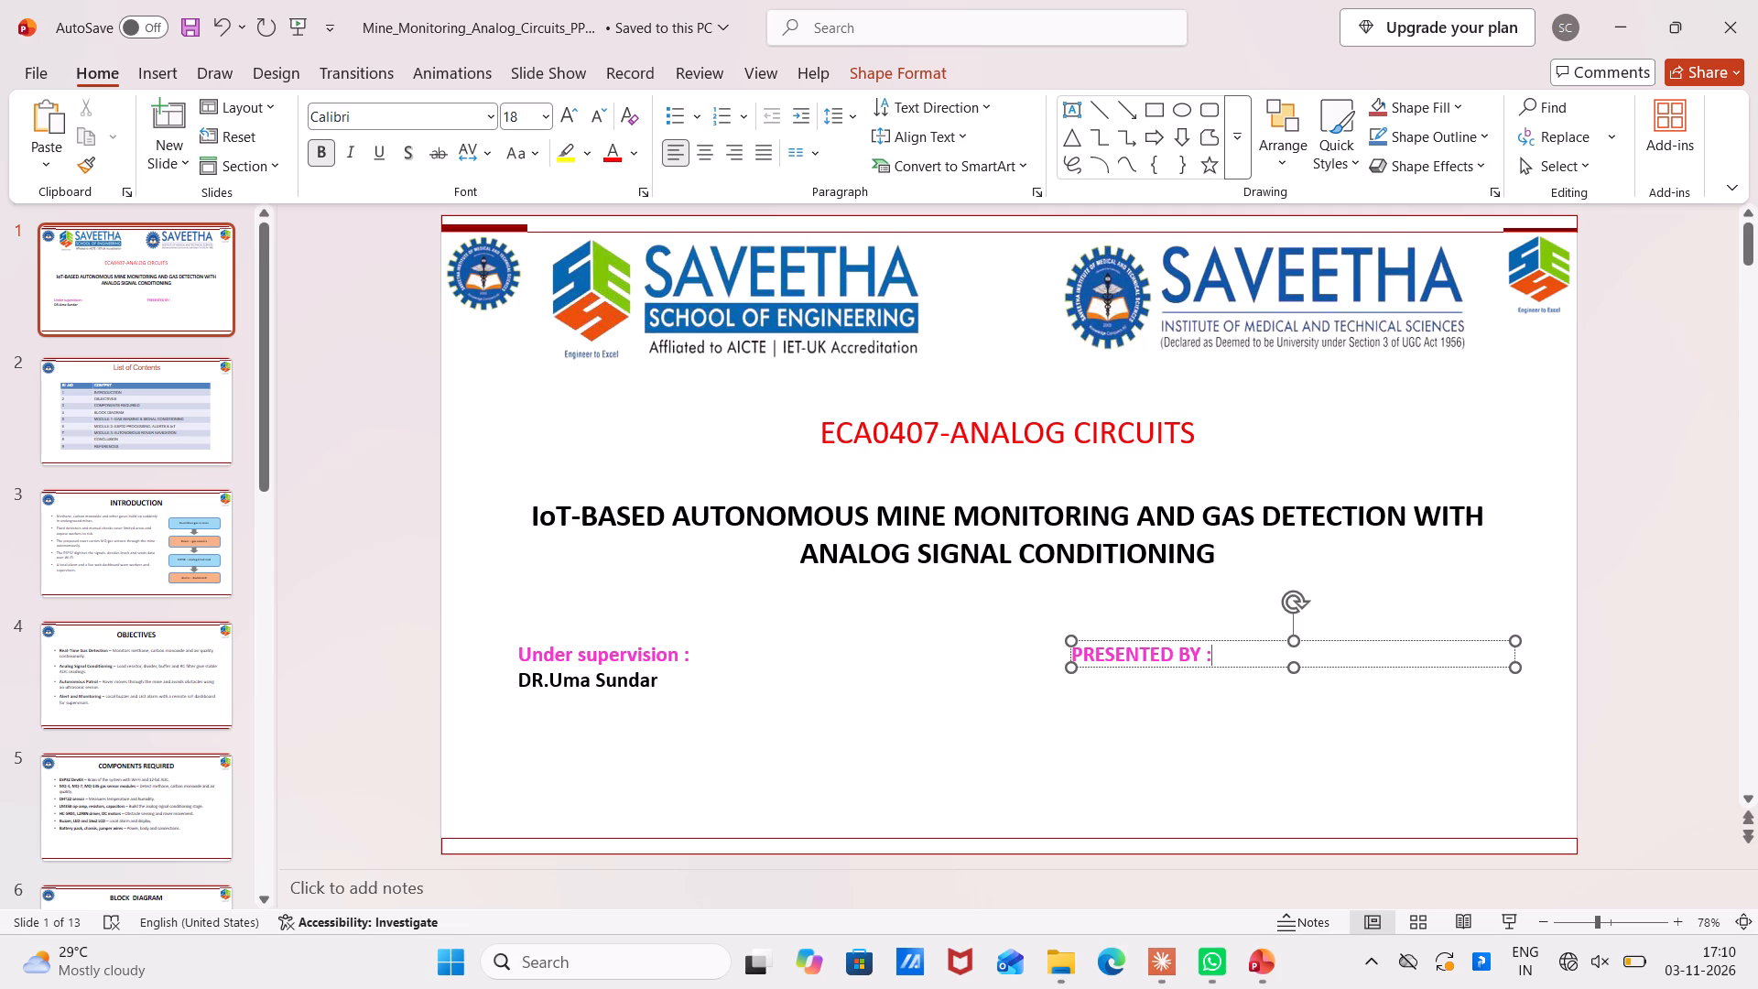
Enter the first presenter's initial and name on a new line below "PRESENTED BY :".
key(Return)
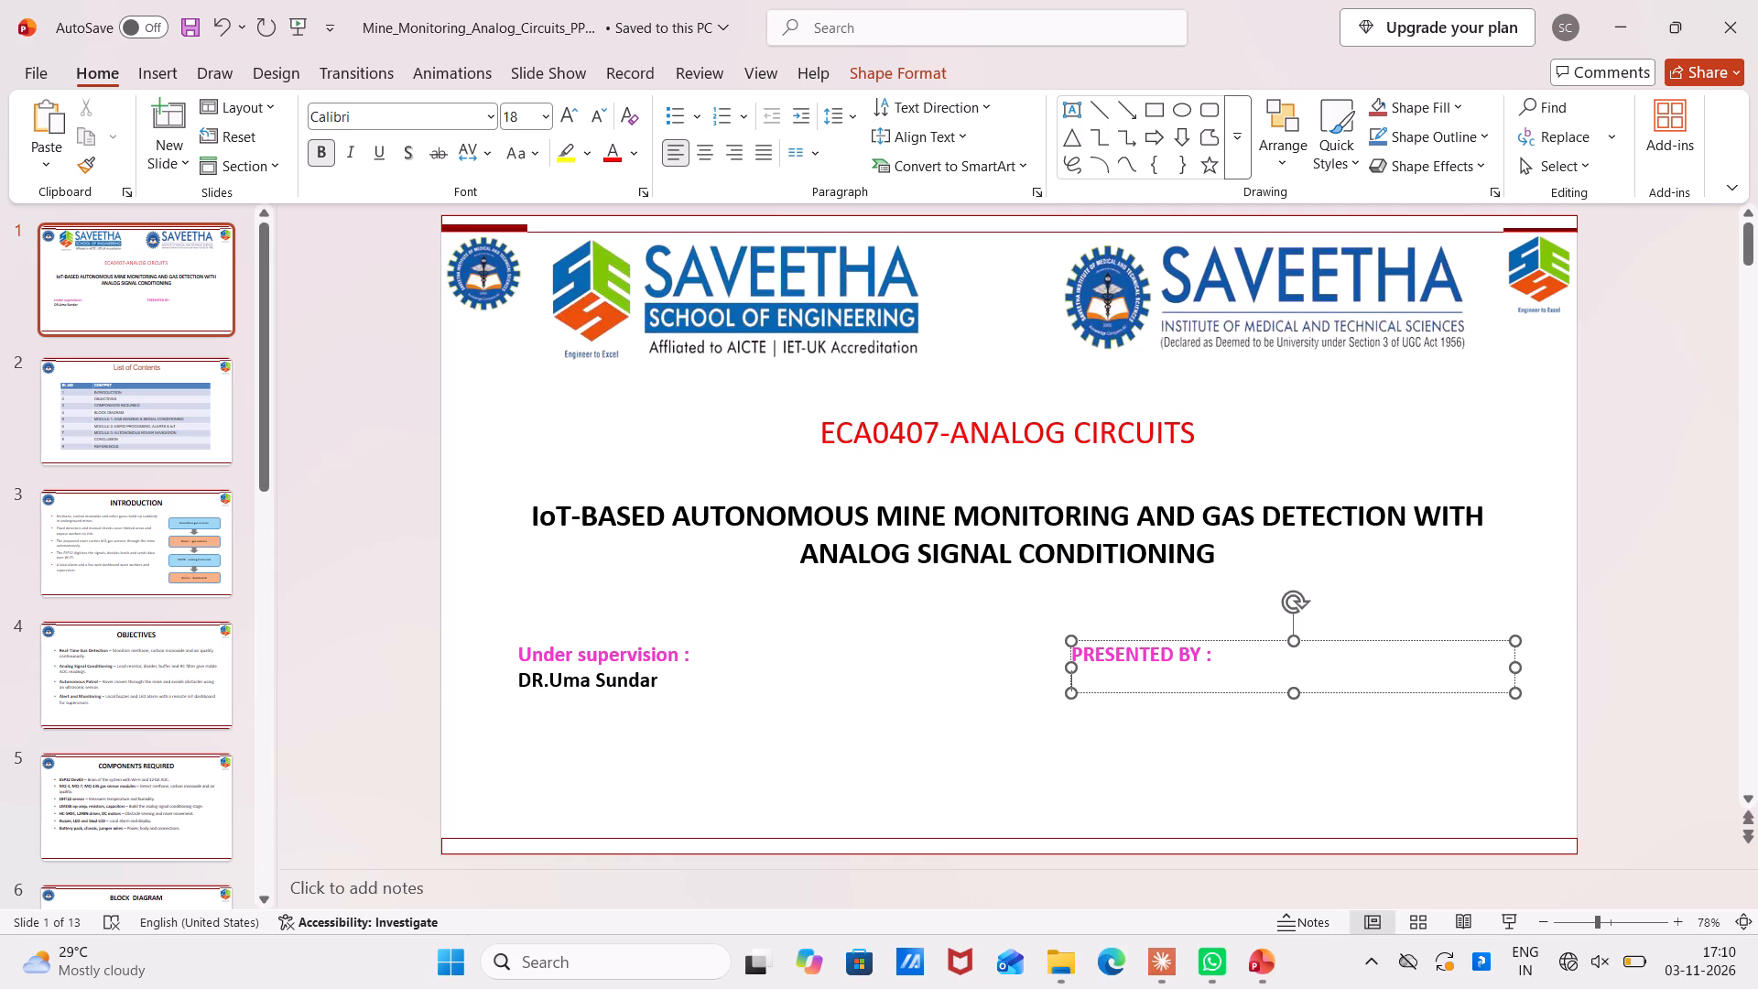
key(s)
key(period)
key(BackSpace)
key(BackSpace)
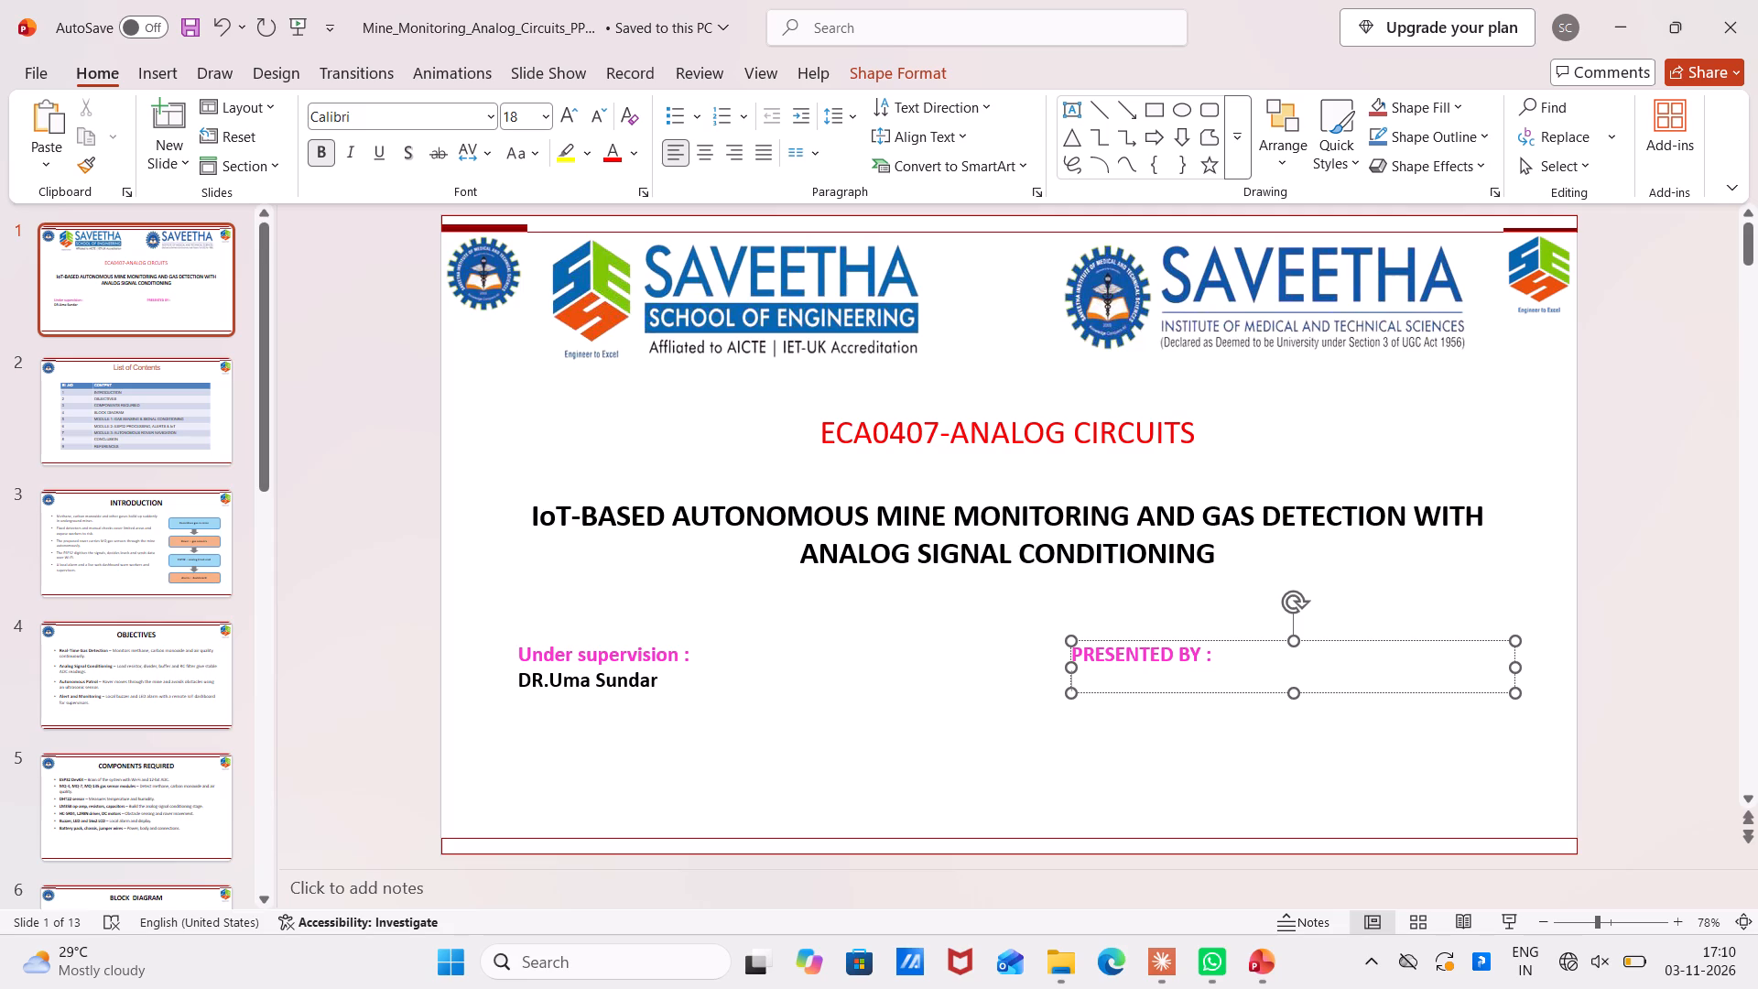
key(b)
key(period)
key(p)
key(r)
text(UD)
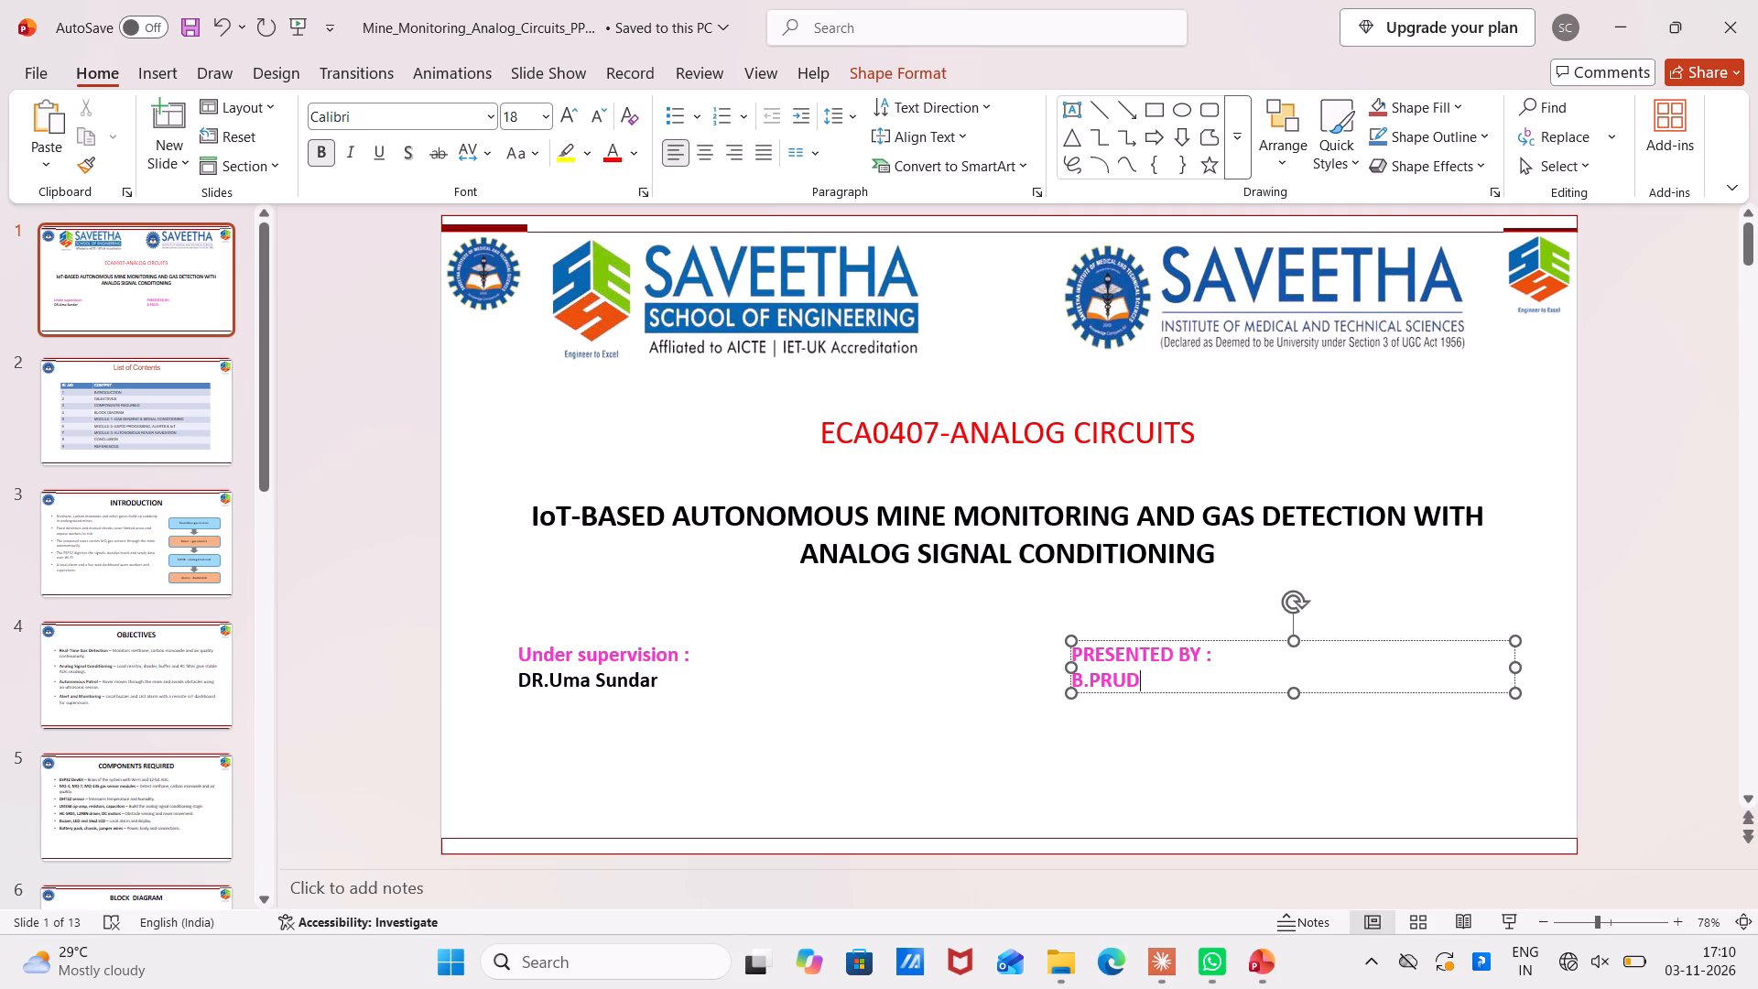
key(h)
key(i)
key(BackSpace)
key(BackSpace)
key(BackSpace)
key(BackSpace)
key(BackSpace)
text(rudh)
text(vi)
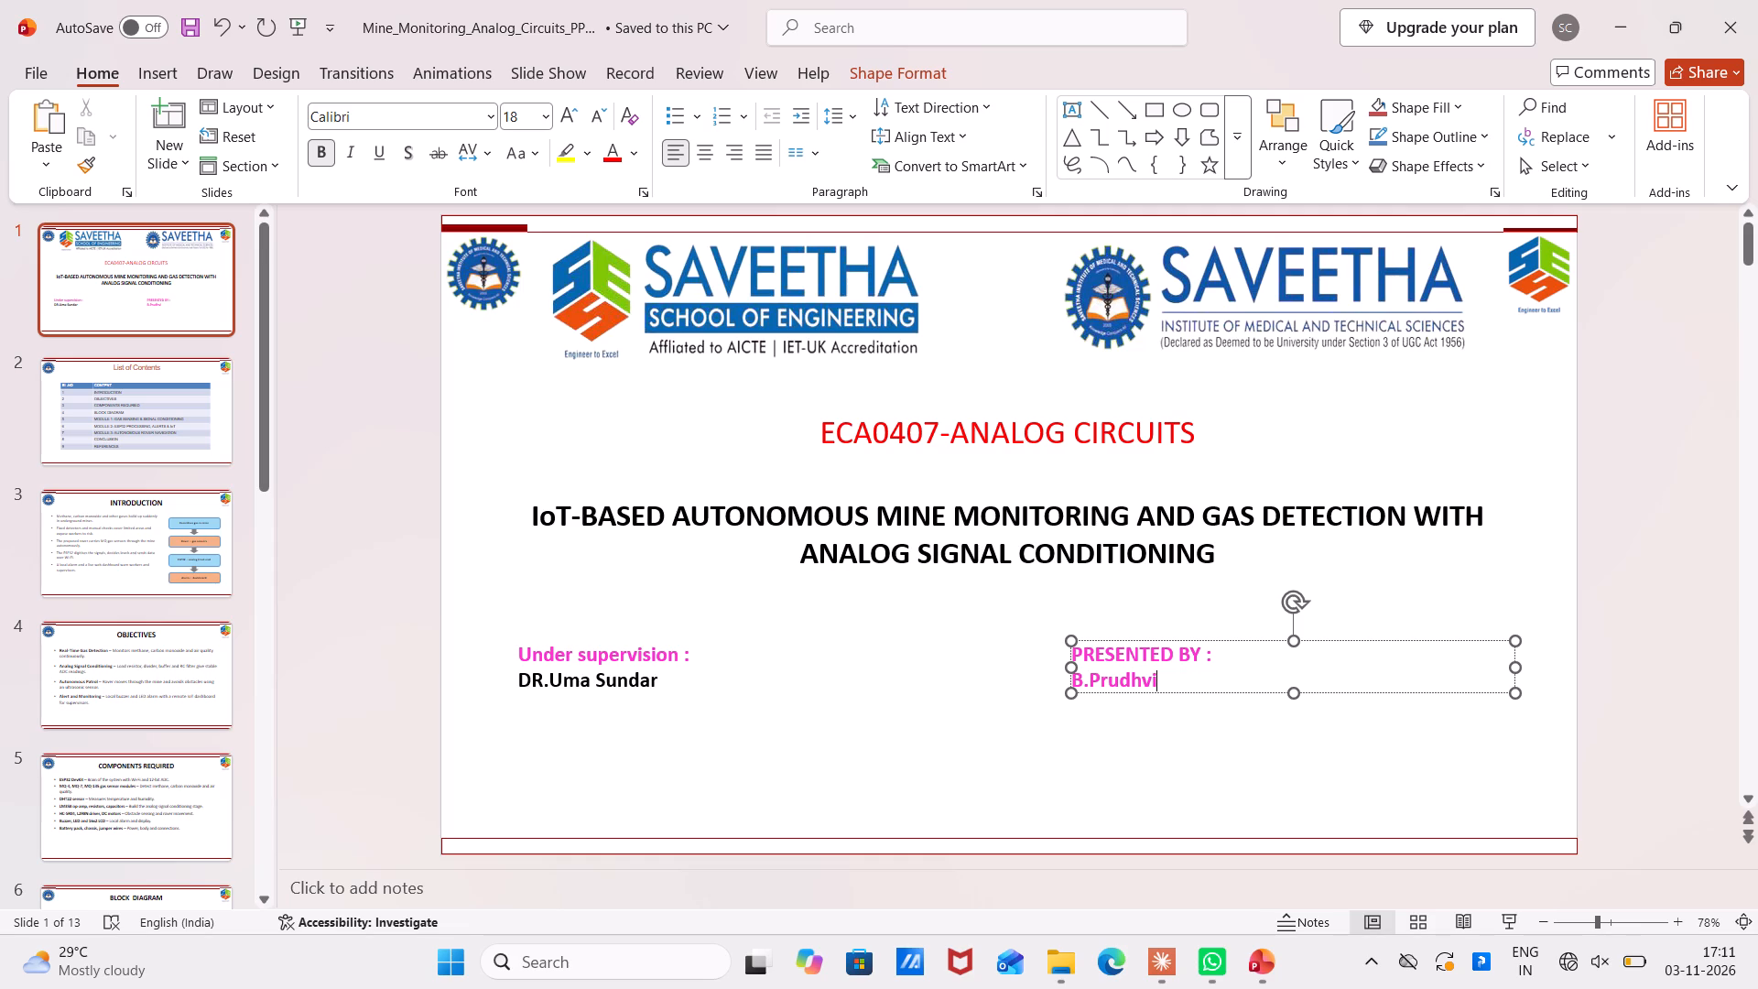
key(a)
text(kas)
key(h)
Add the first presenter's registration number in parentheses directly after the name.
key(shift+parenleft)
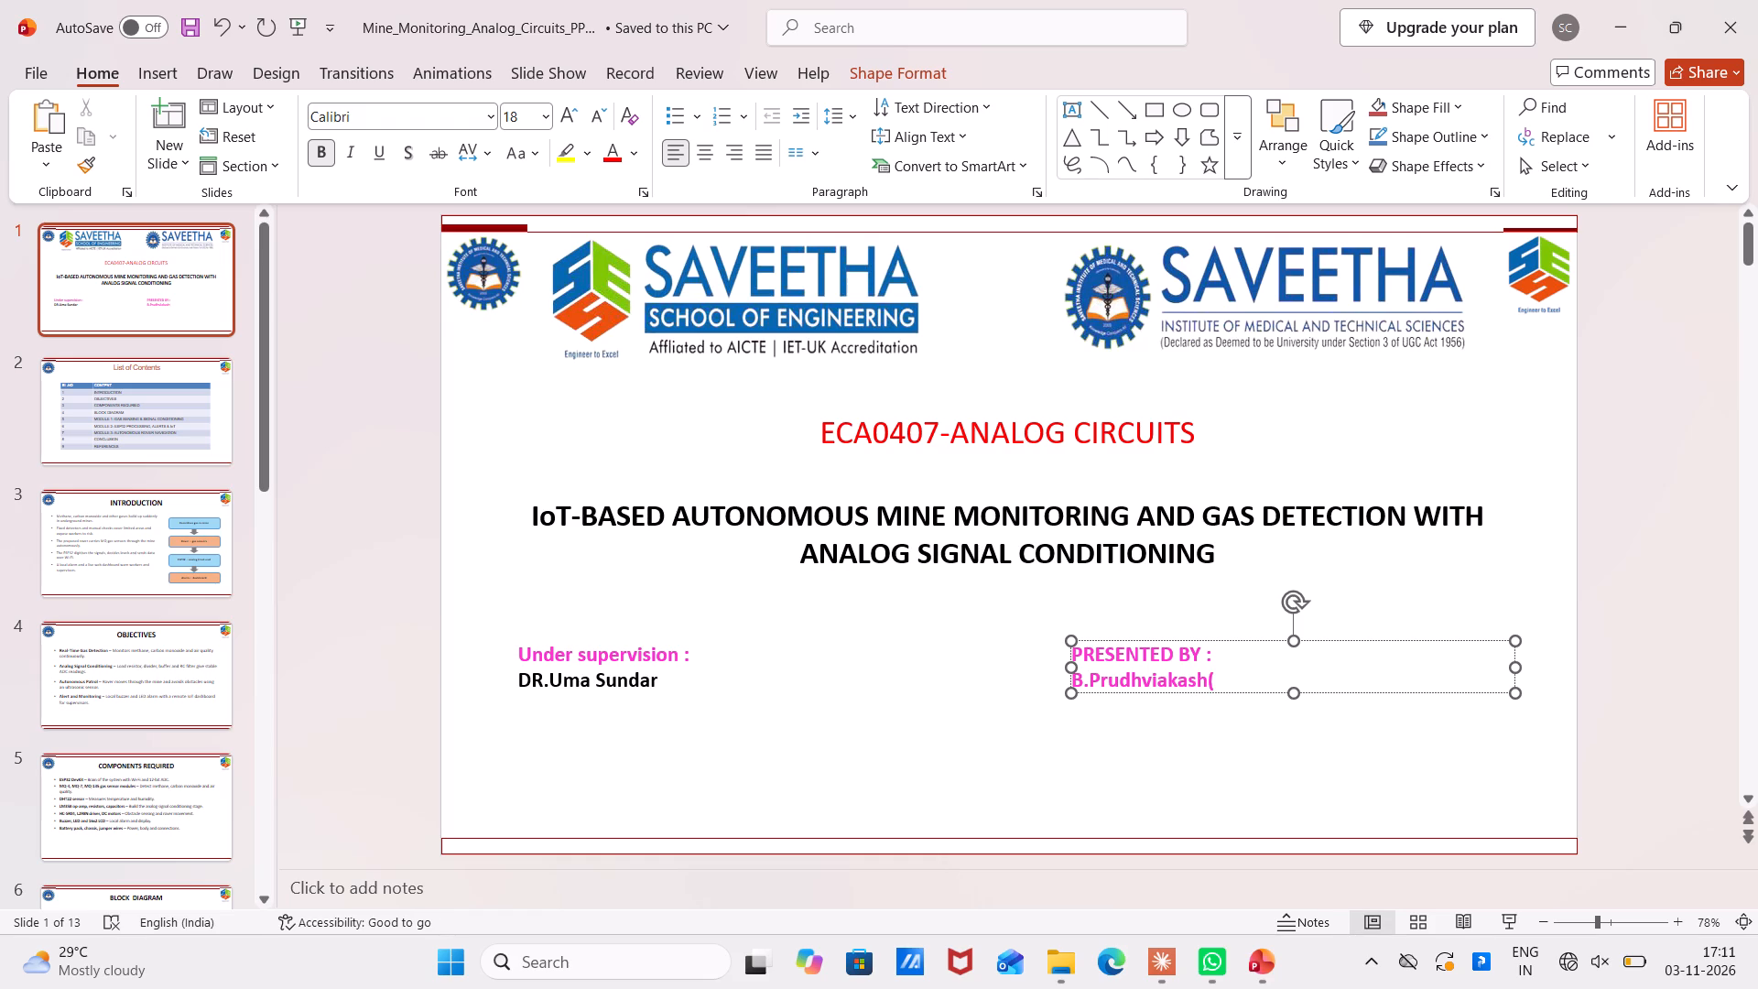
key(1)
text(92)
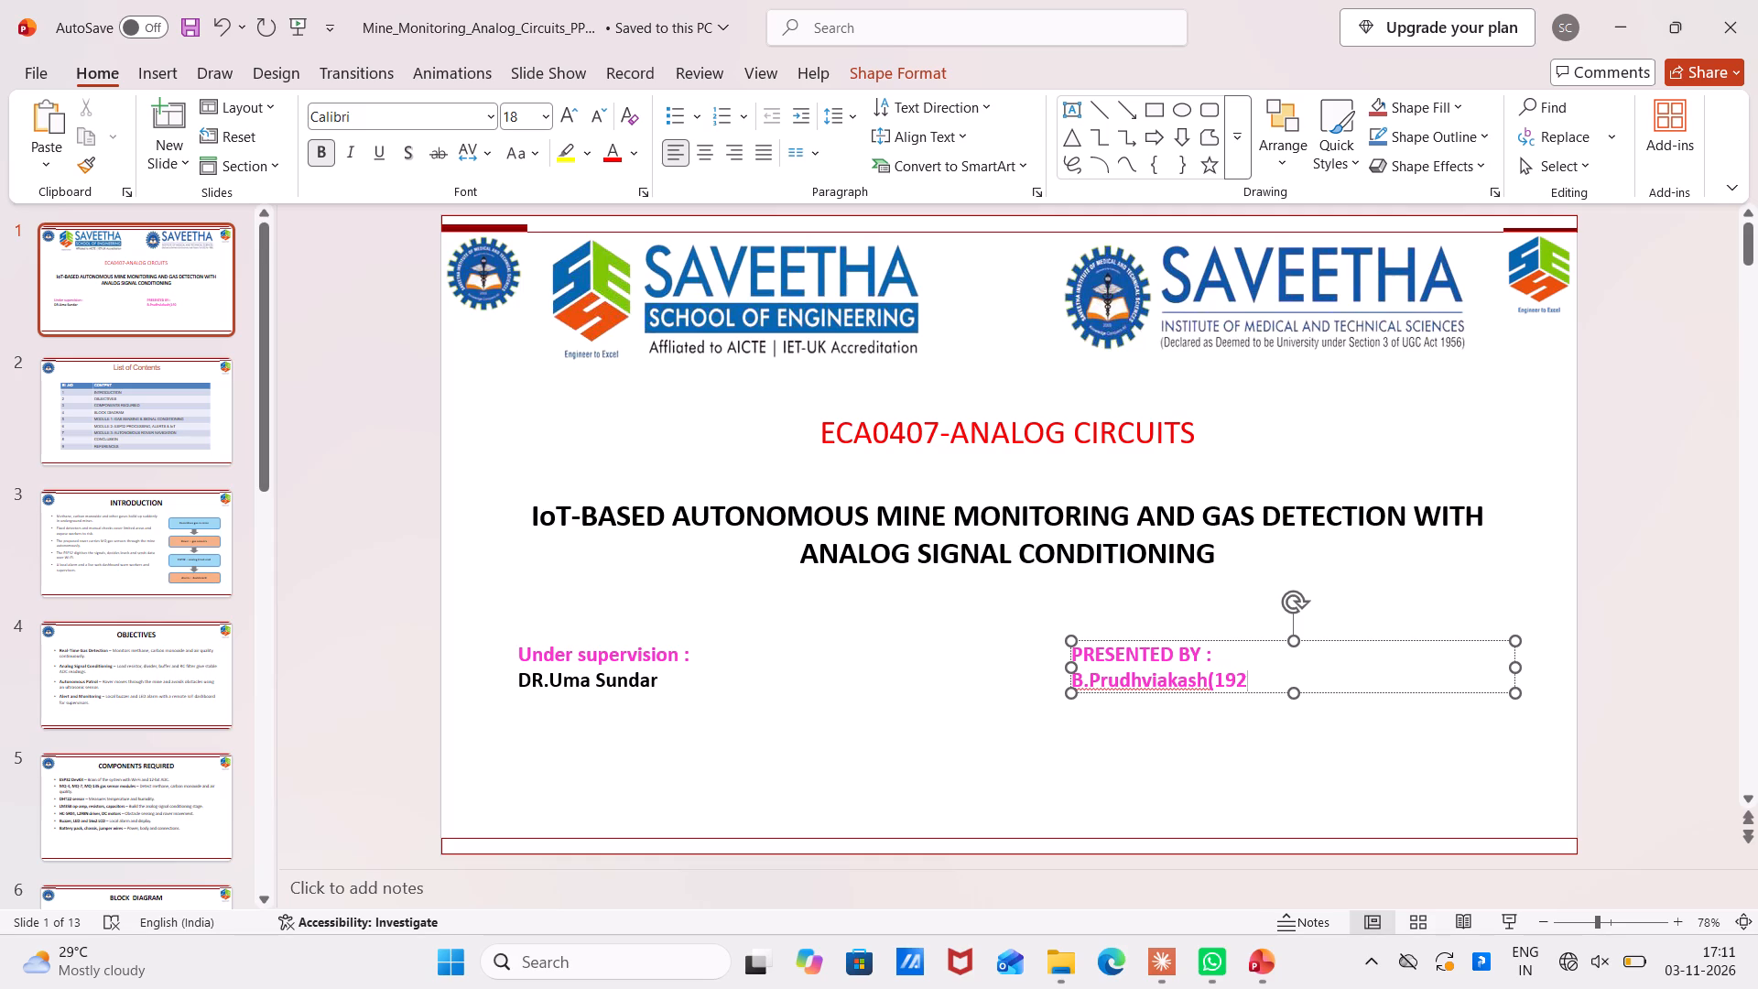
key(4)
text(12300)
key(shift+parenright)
Enter the second presenter's initial and name, capitalised, on a new line below the first presenter on the title slide.
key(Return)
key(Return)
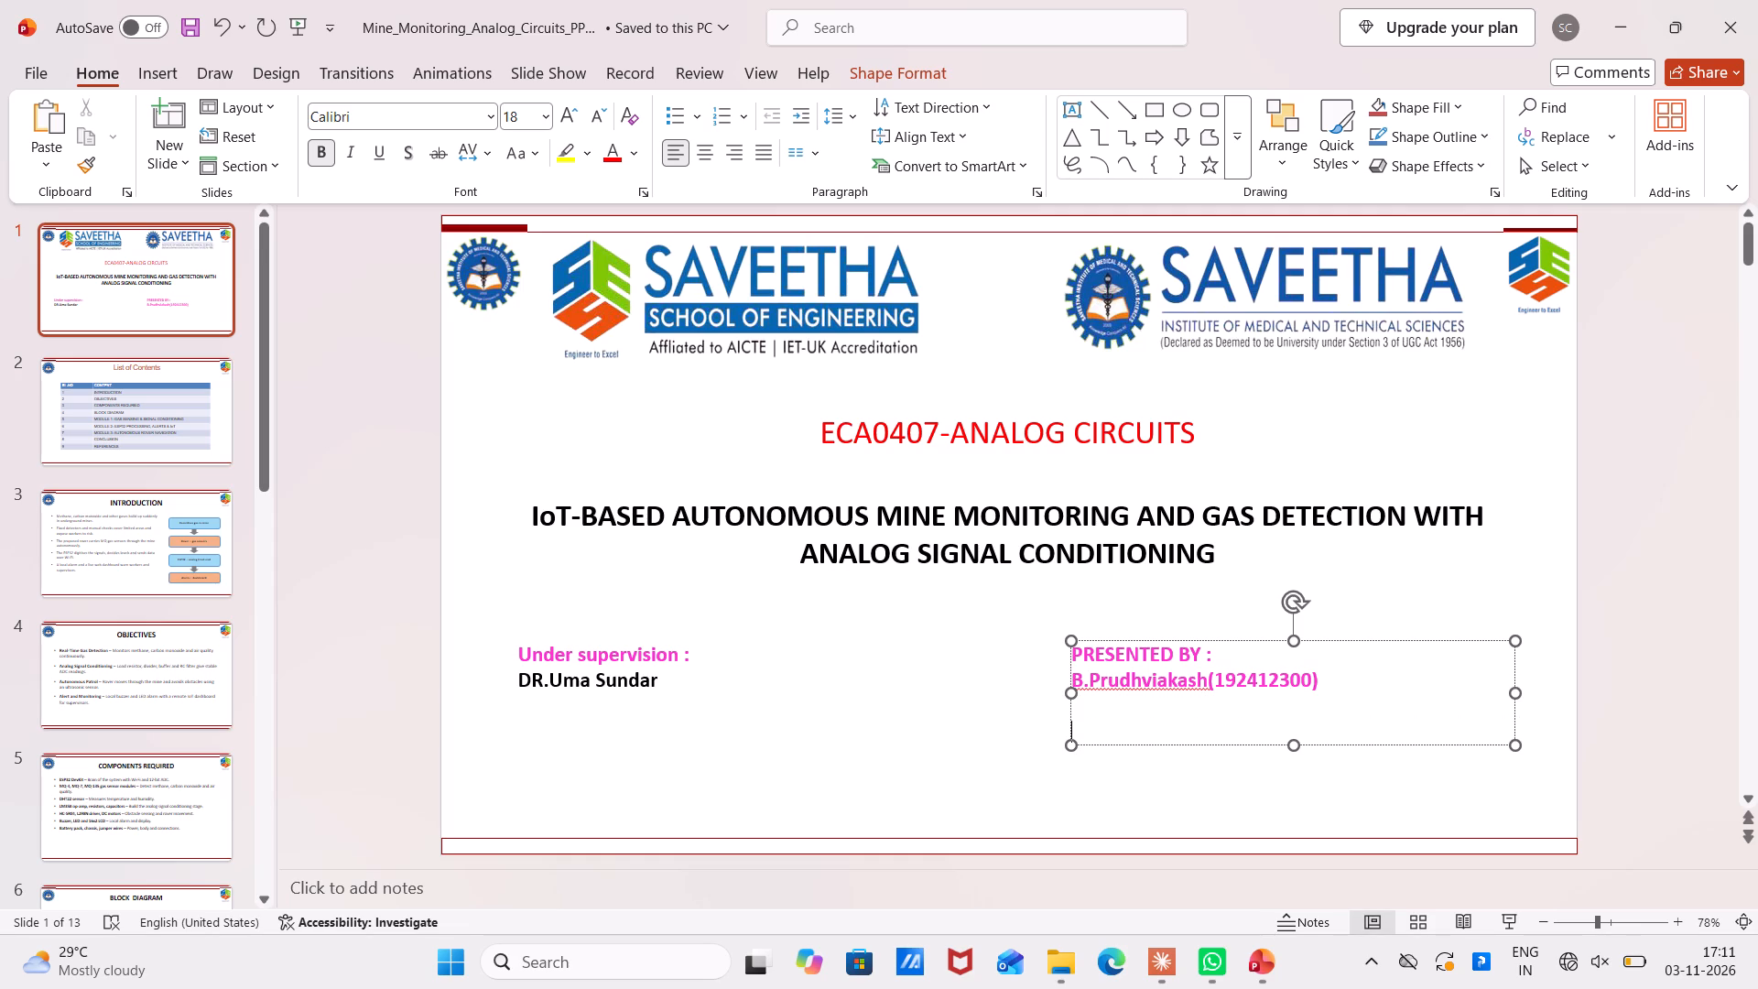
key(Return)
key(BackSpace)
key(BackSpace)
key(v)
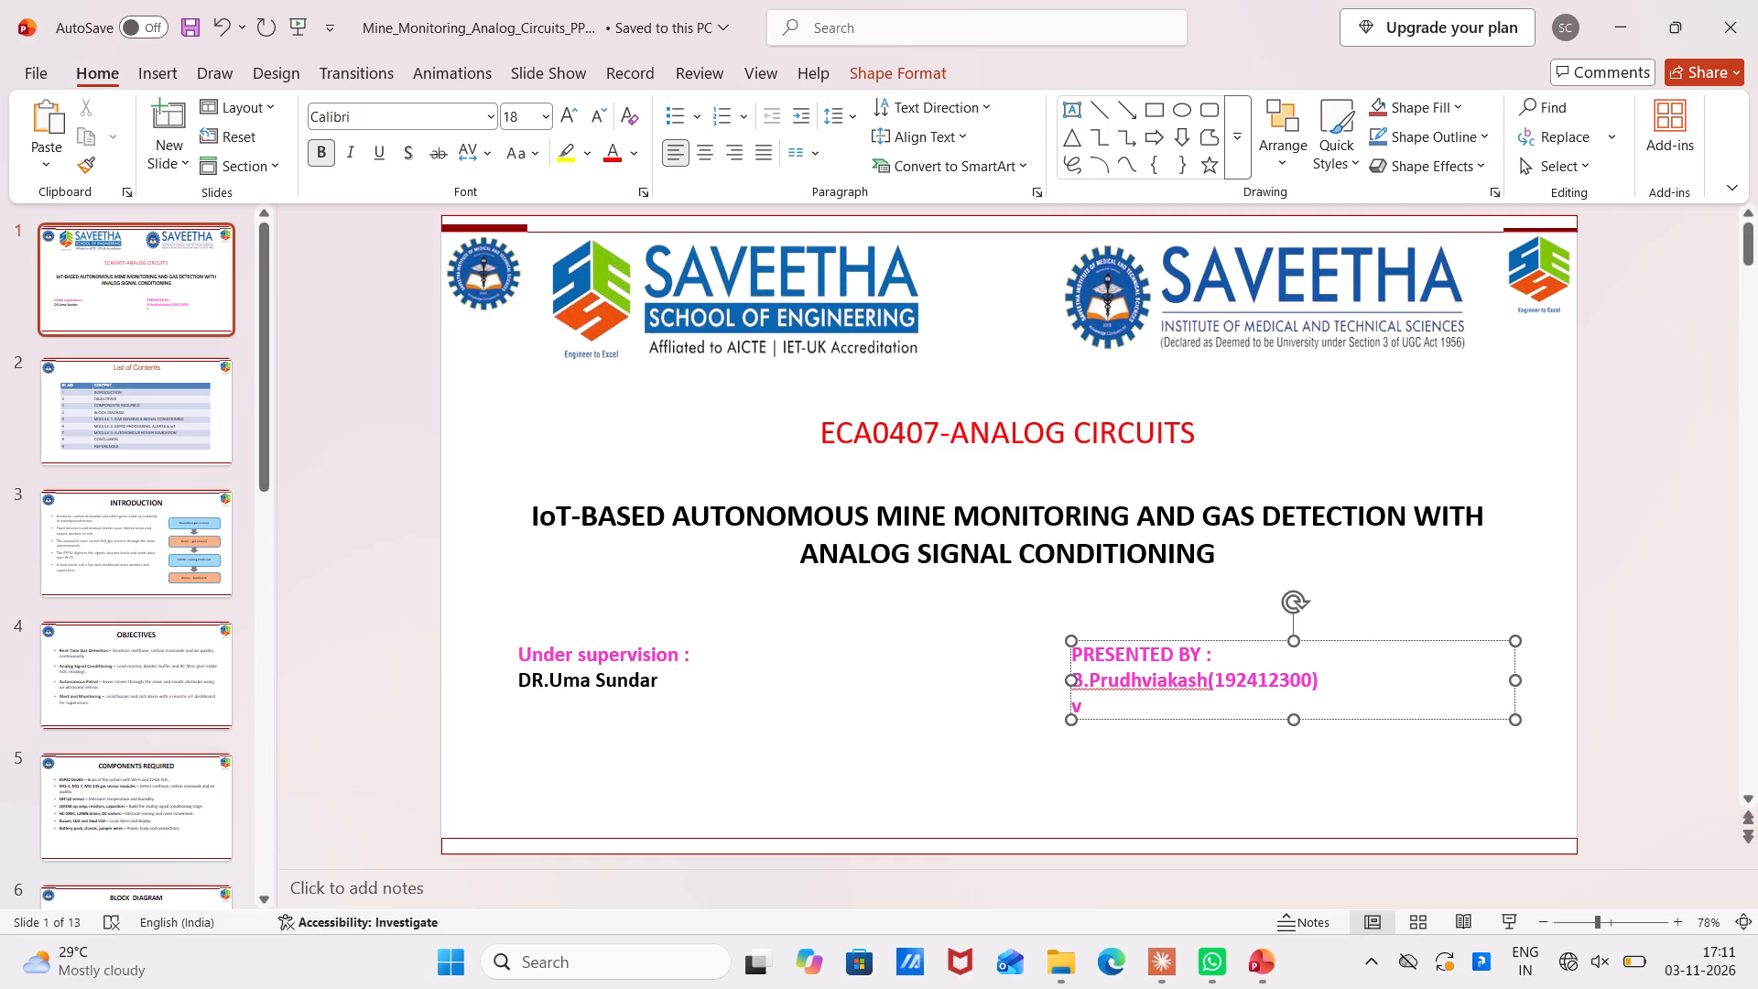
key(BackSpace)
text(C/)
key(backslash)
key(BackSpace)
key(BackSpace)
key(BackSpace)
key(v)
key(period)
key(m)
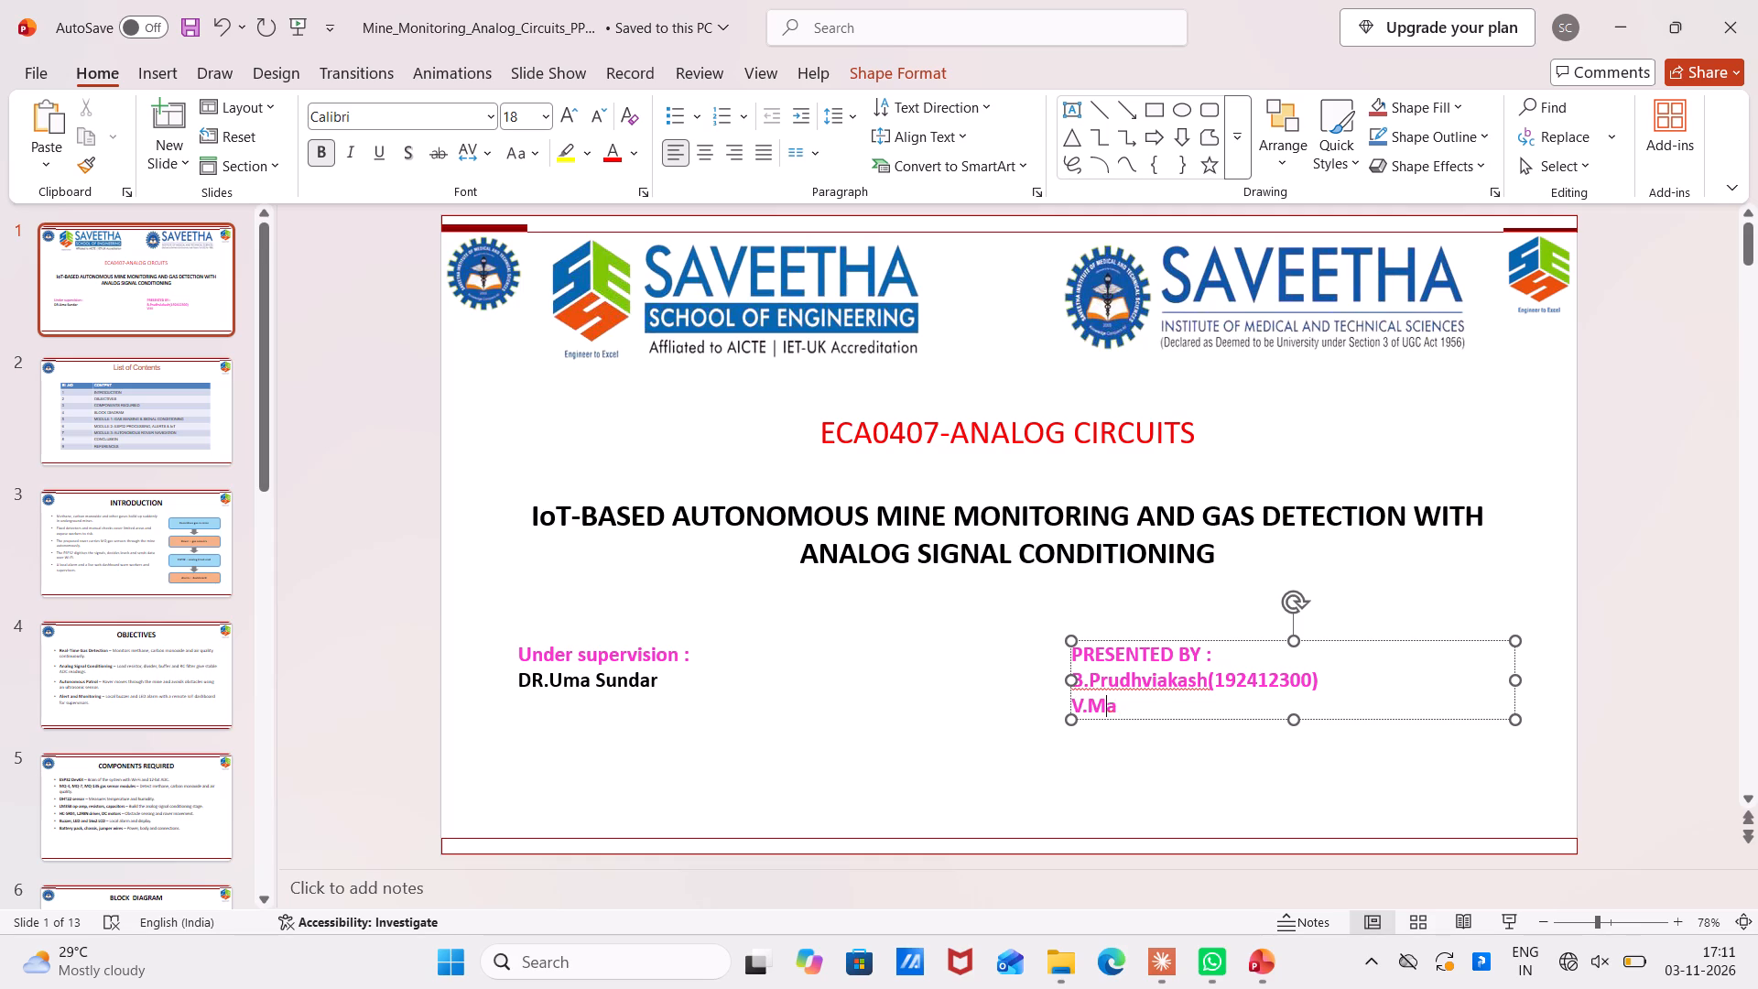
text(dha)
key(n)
Add the second presenter's registration number in parentheses after the name, separated by a space.
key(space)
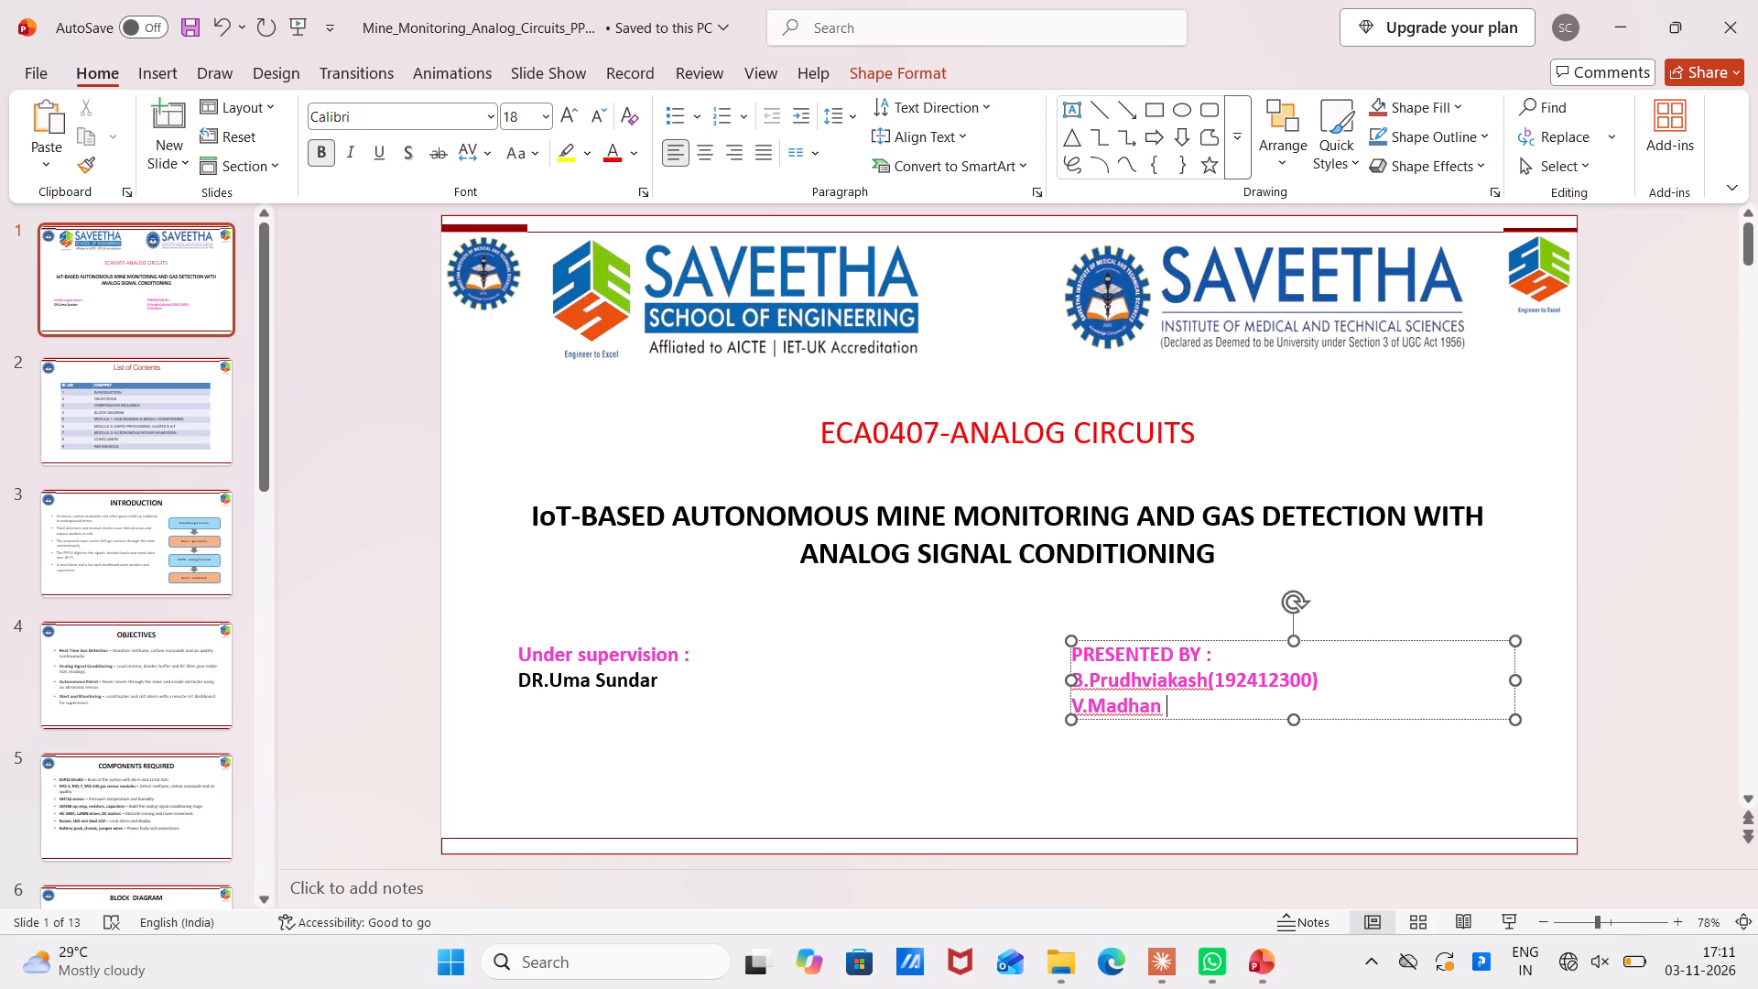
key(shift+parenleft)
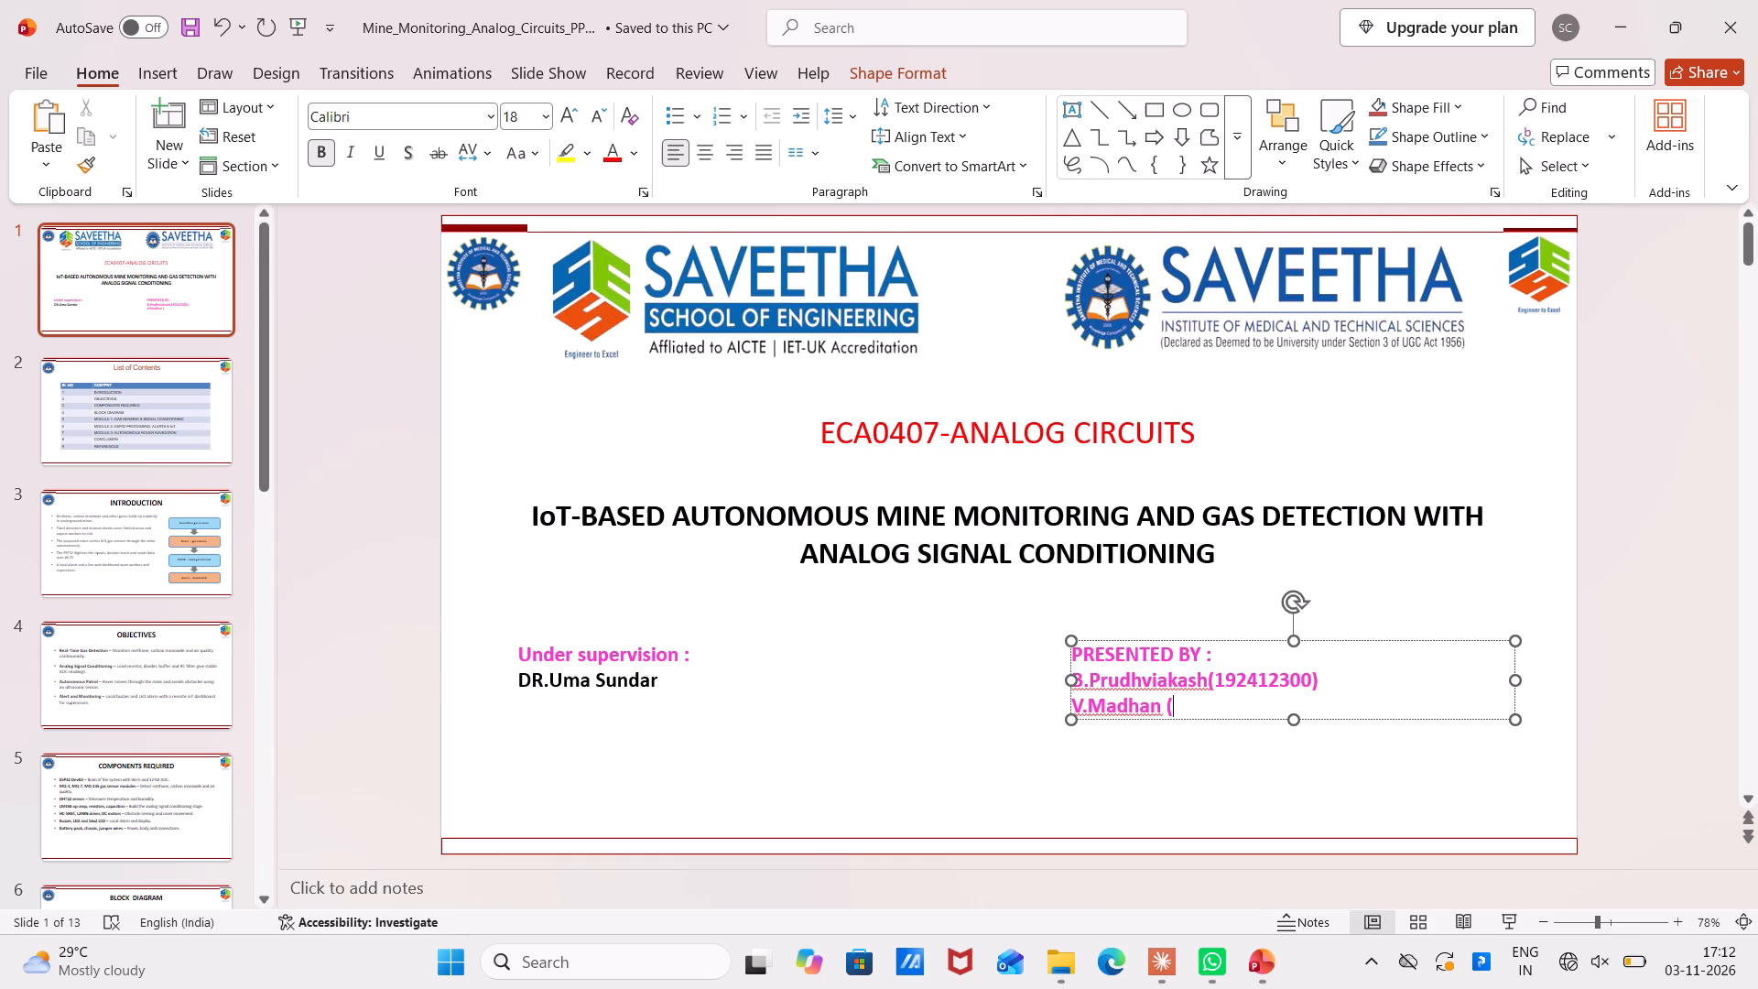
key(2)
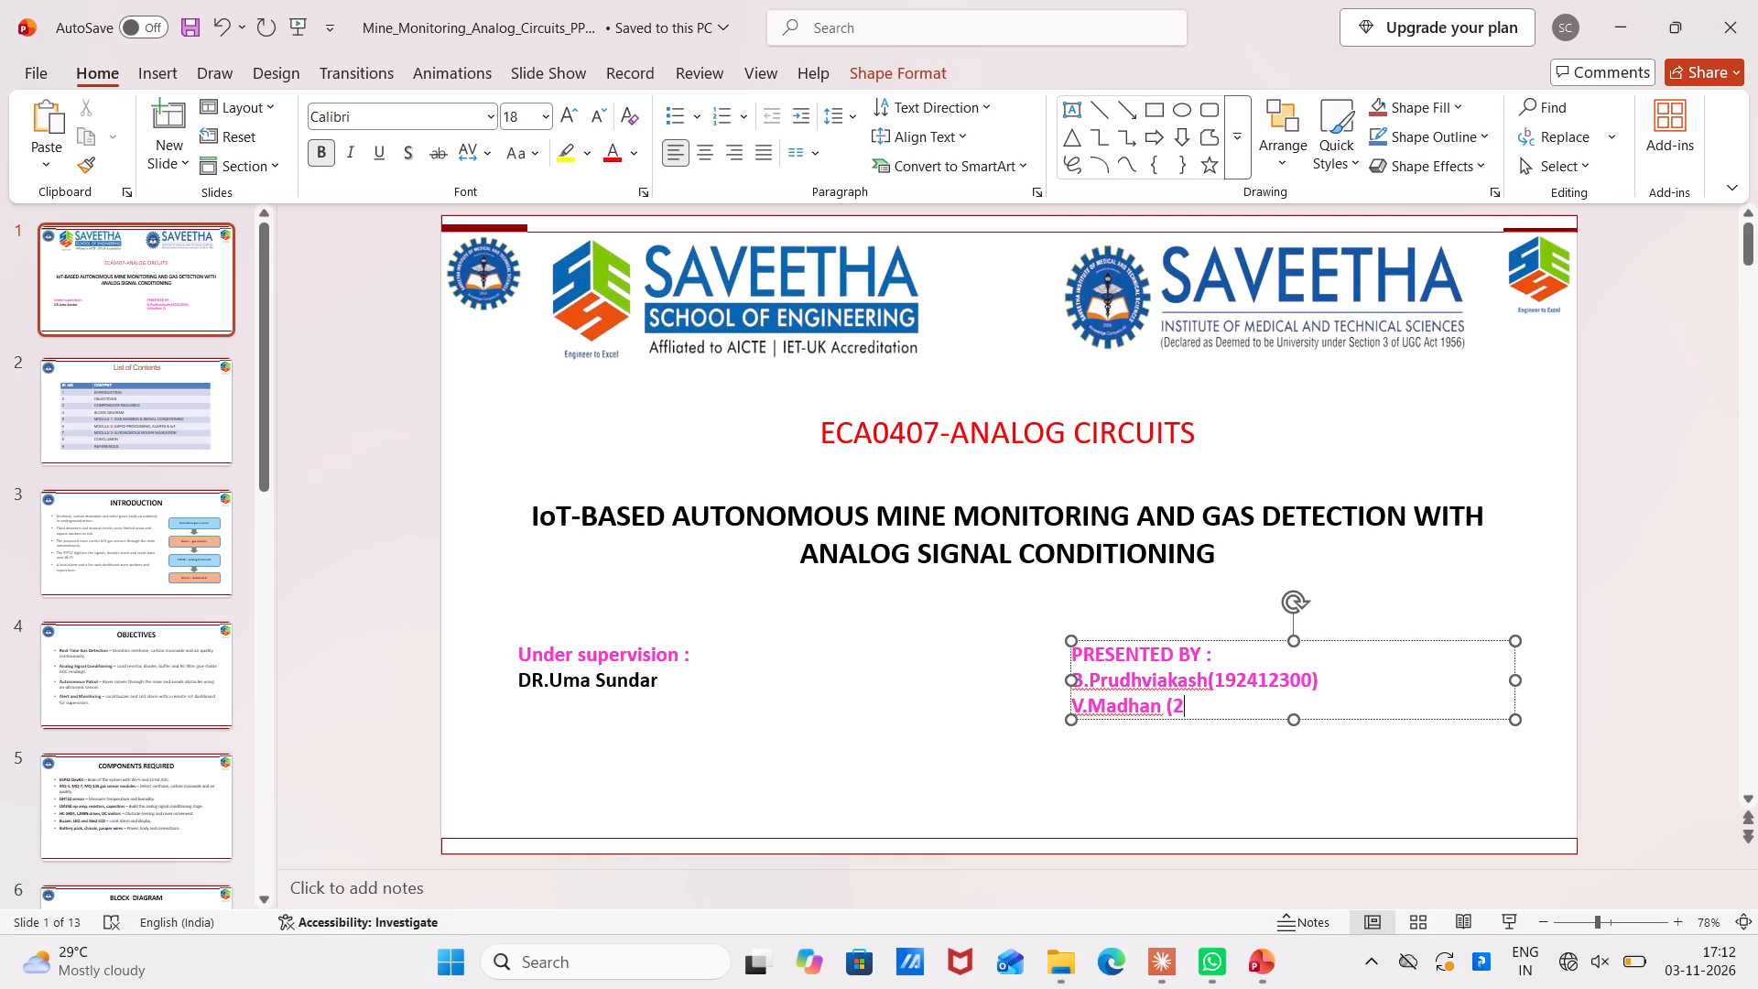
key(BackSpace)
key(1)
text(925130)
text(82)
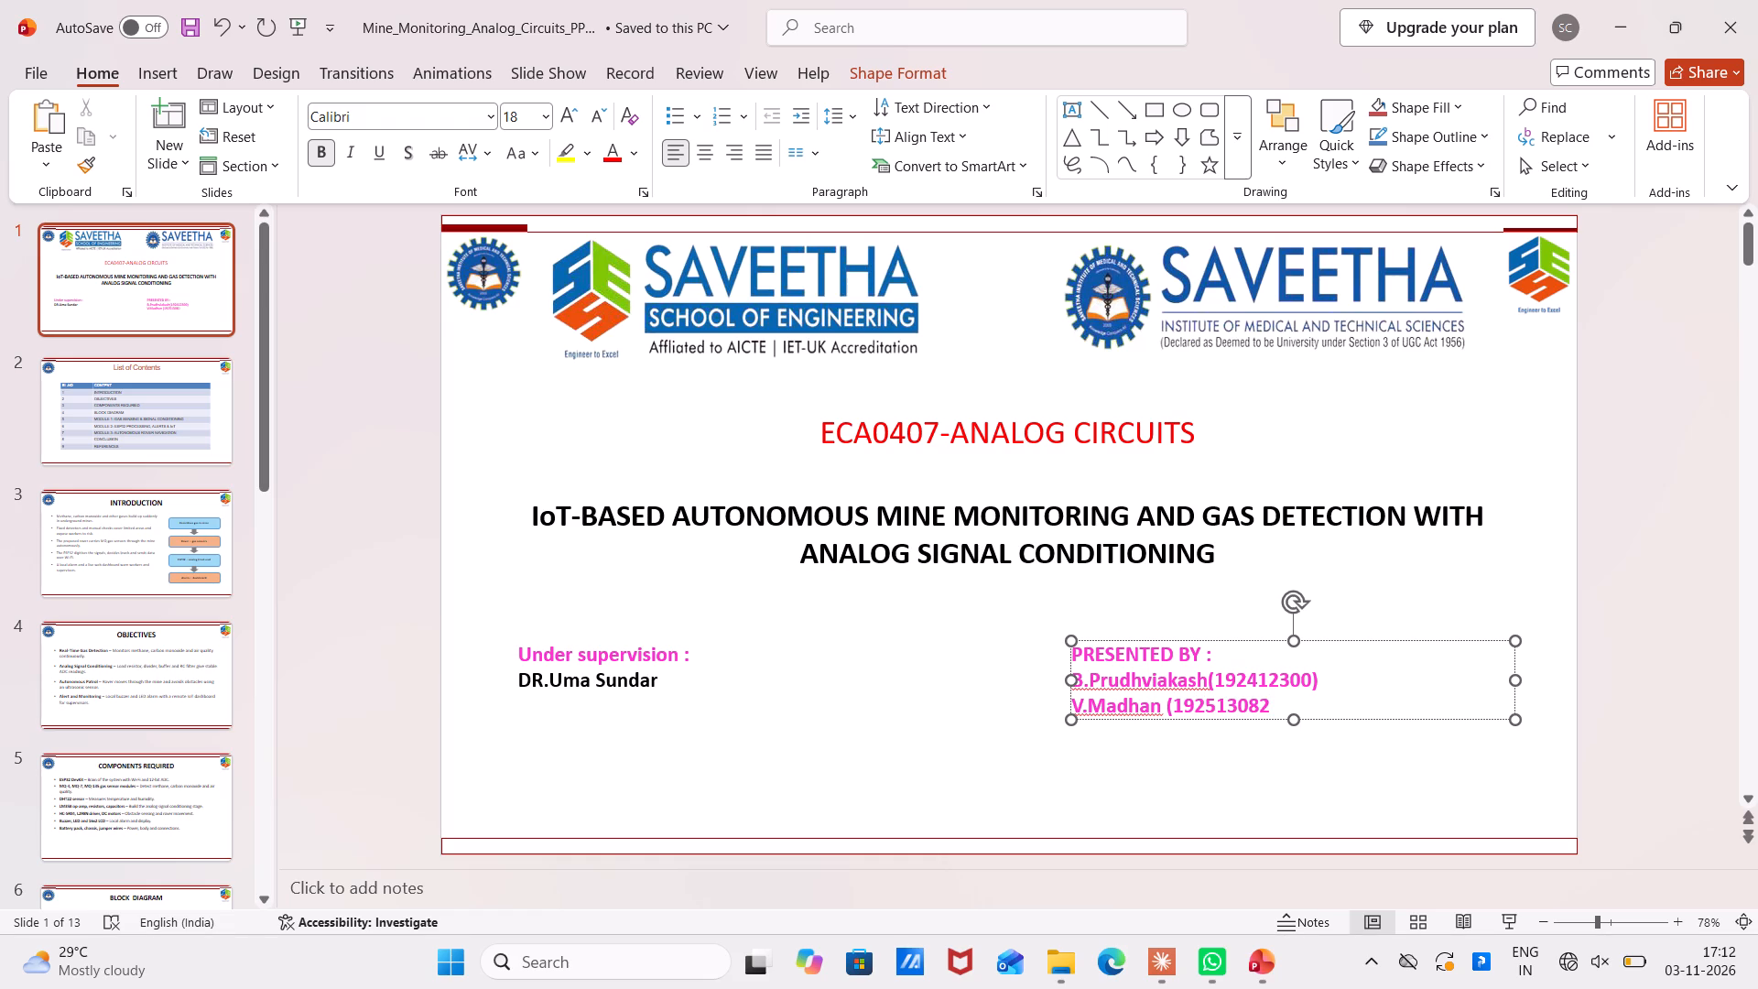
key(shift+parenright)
Enter the third presenter's initial and two-part name on a new line below the second presenter.
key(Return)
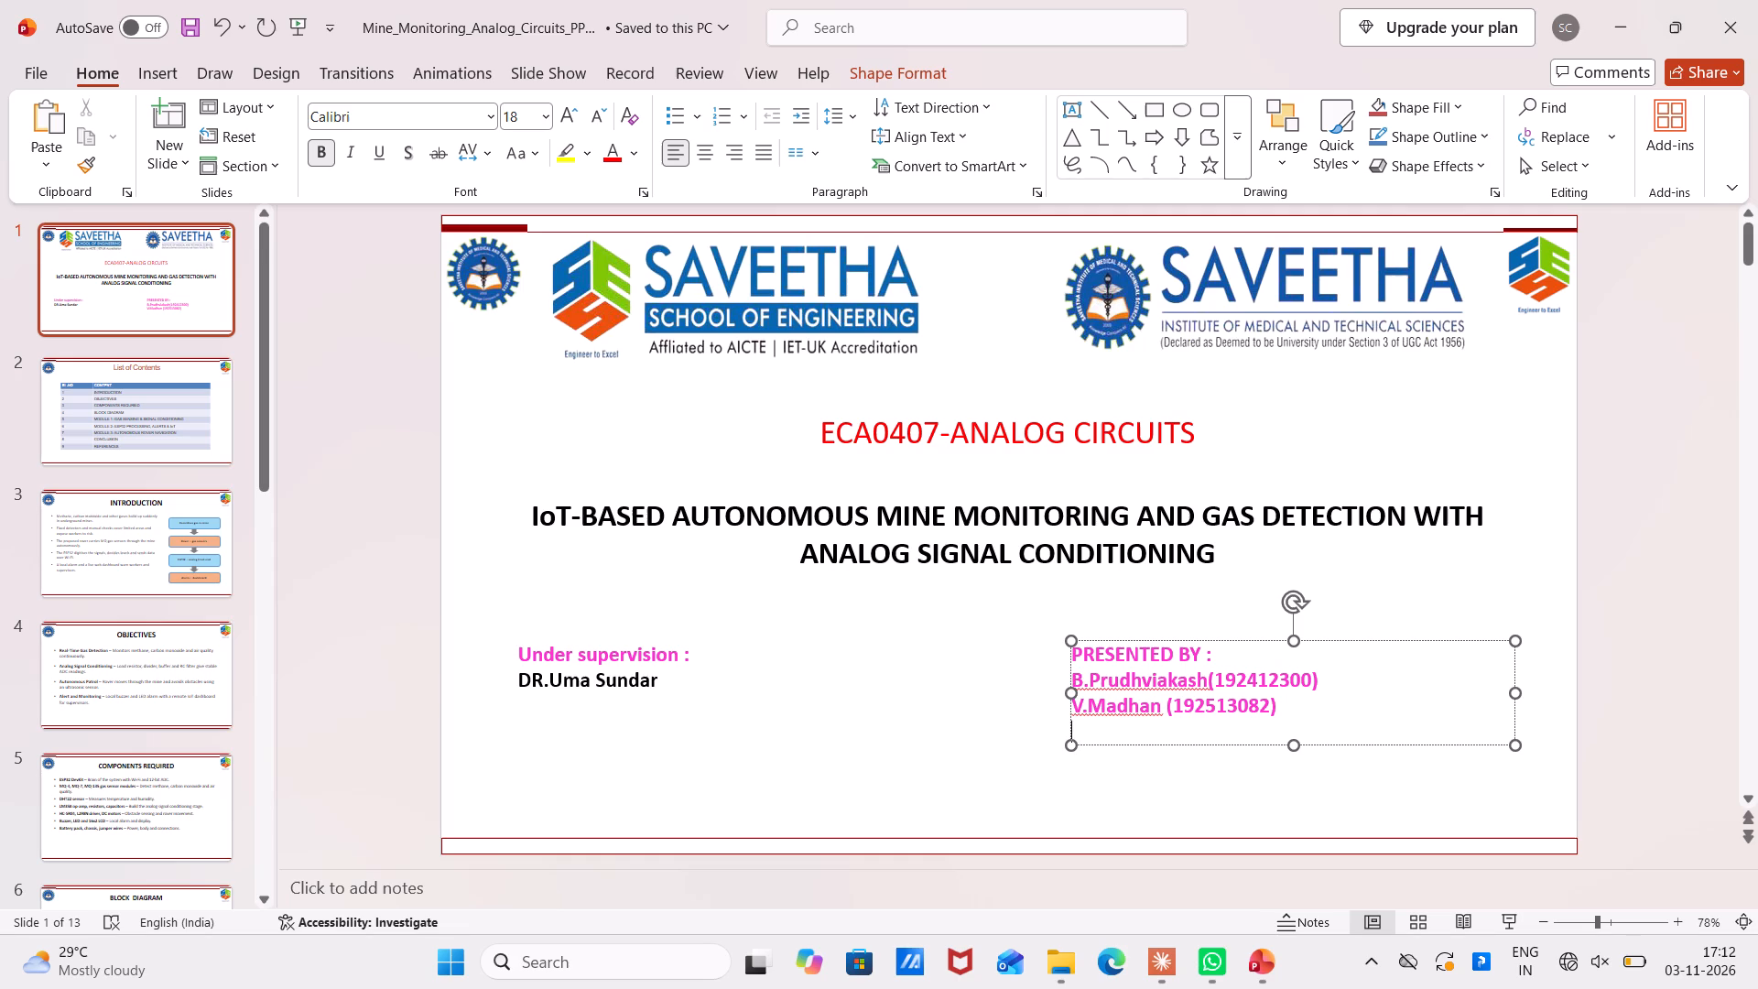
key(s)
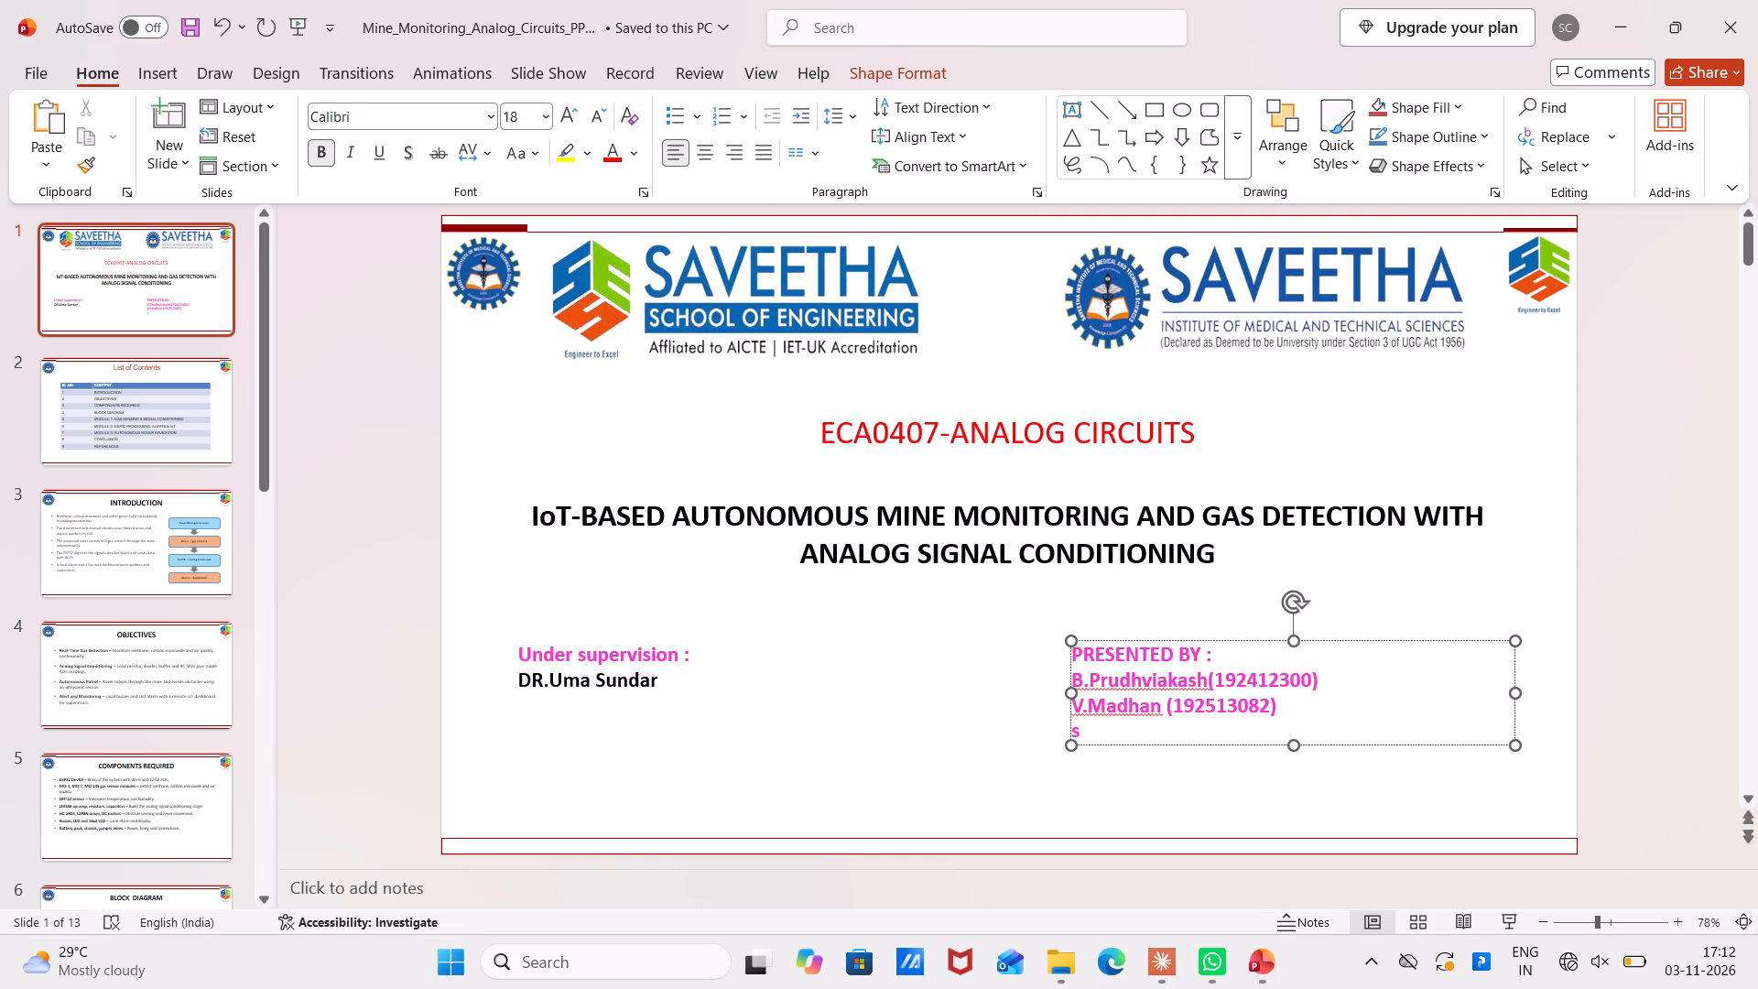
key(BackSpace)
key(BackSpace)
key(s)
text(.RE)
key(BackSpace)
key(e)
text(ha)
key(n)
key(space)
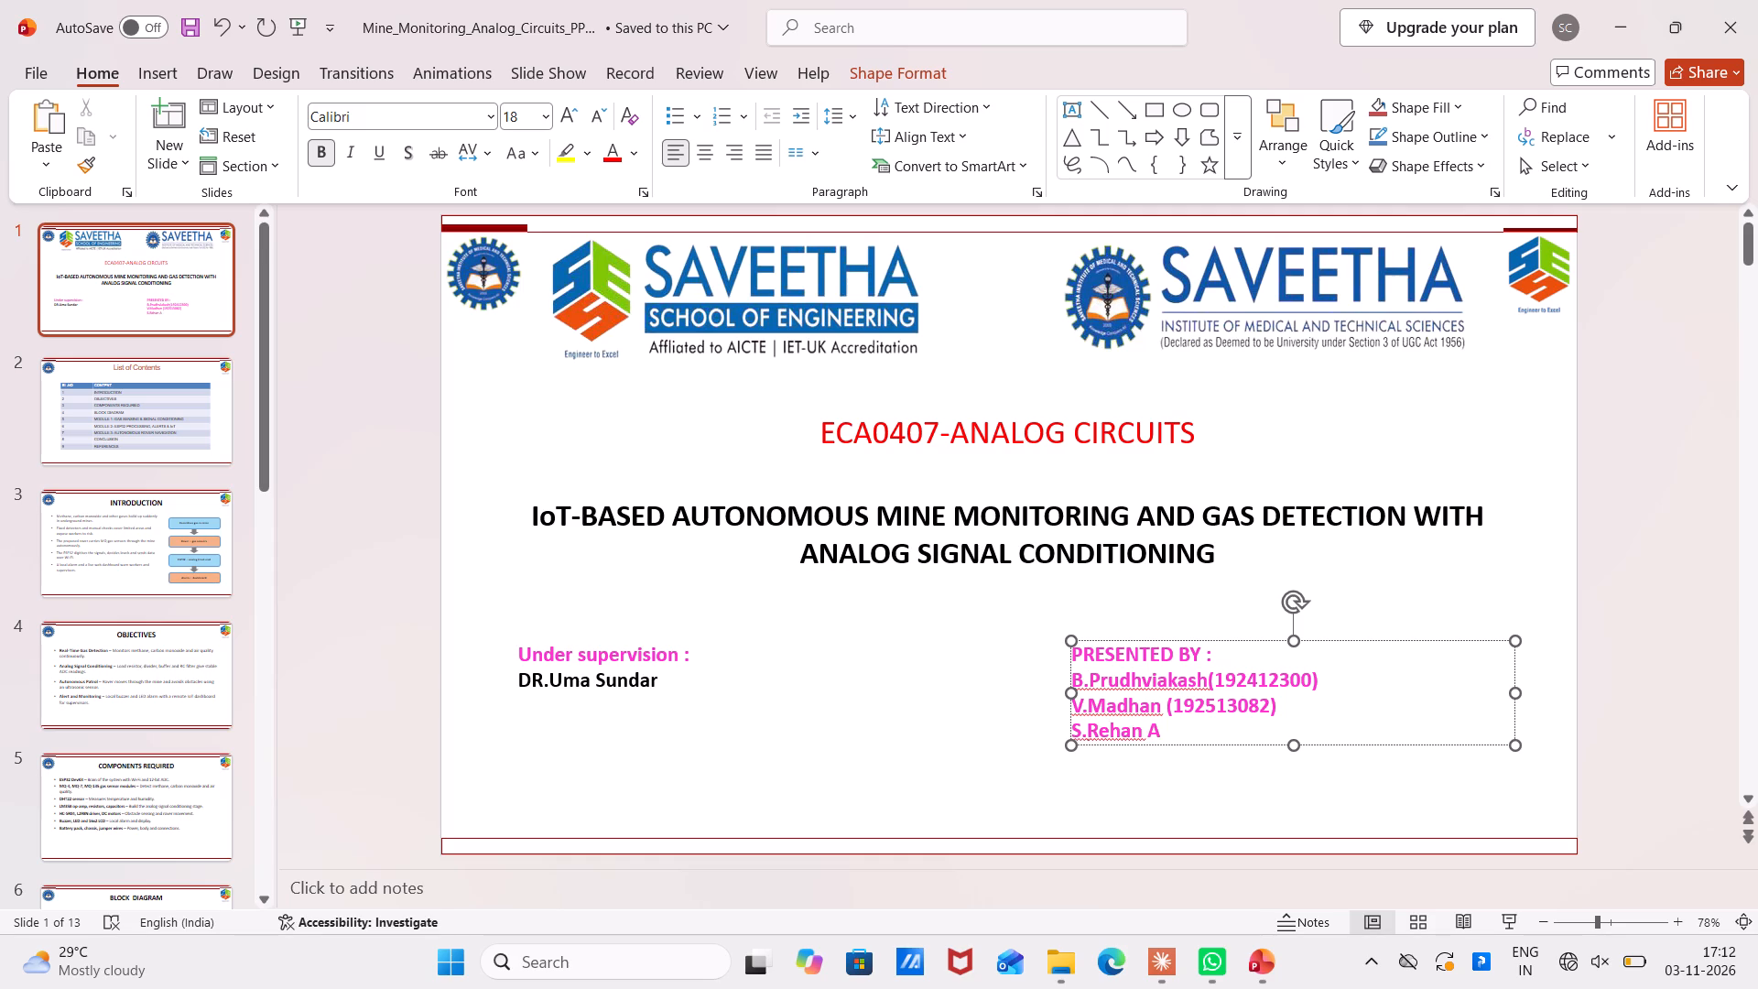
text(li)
Add the third presenter's registration number in parentheses after the name, separated by a space.
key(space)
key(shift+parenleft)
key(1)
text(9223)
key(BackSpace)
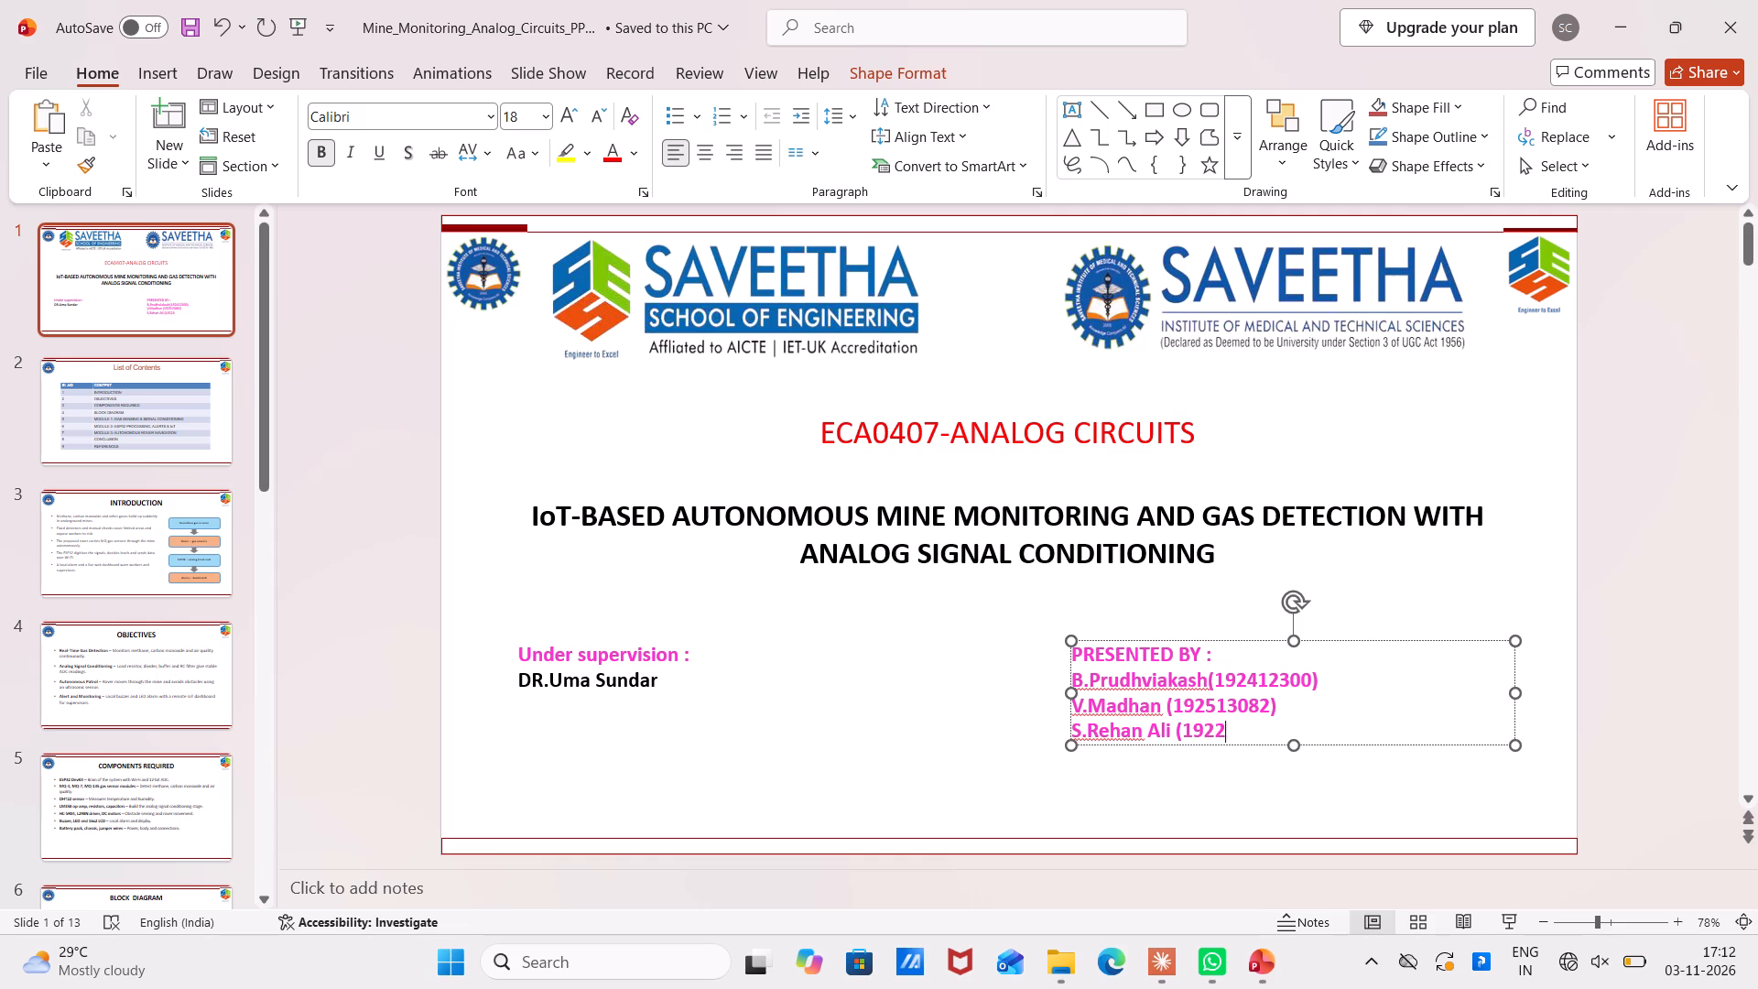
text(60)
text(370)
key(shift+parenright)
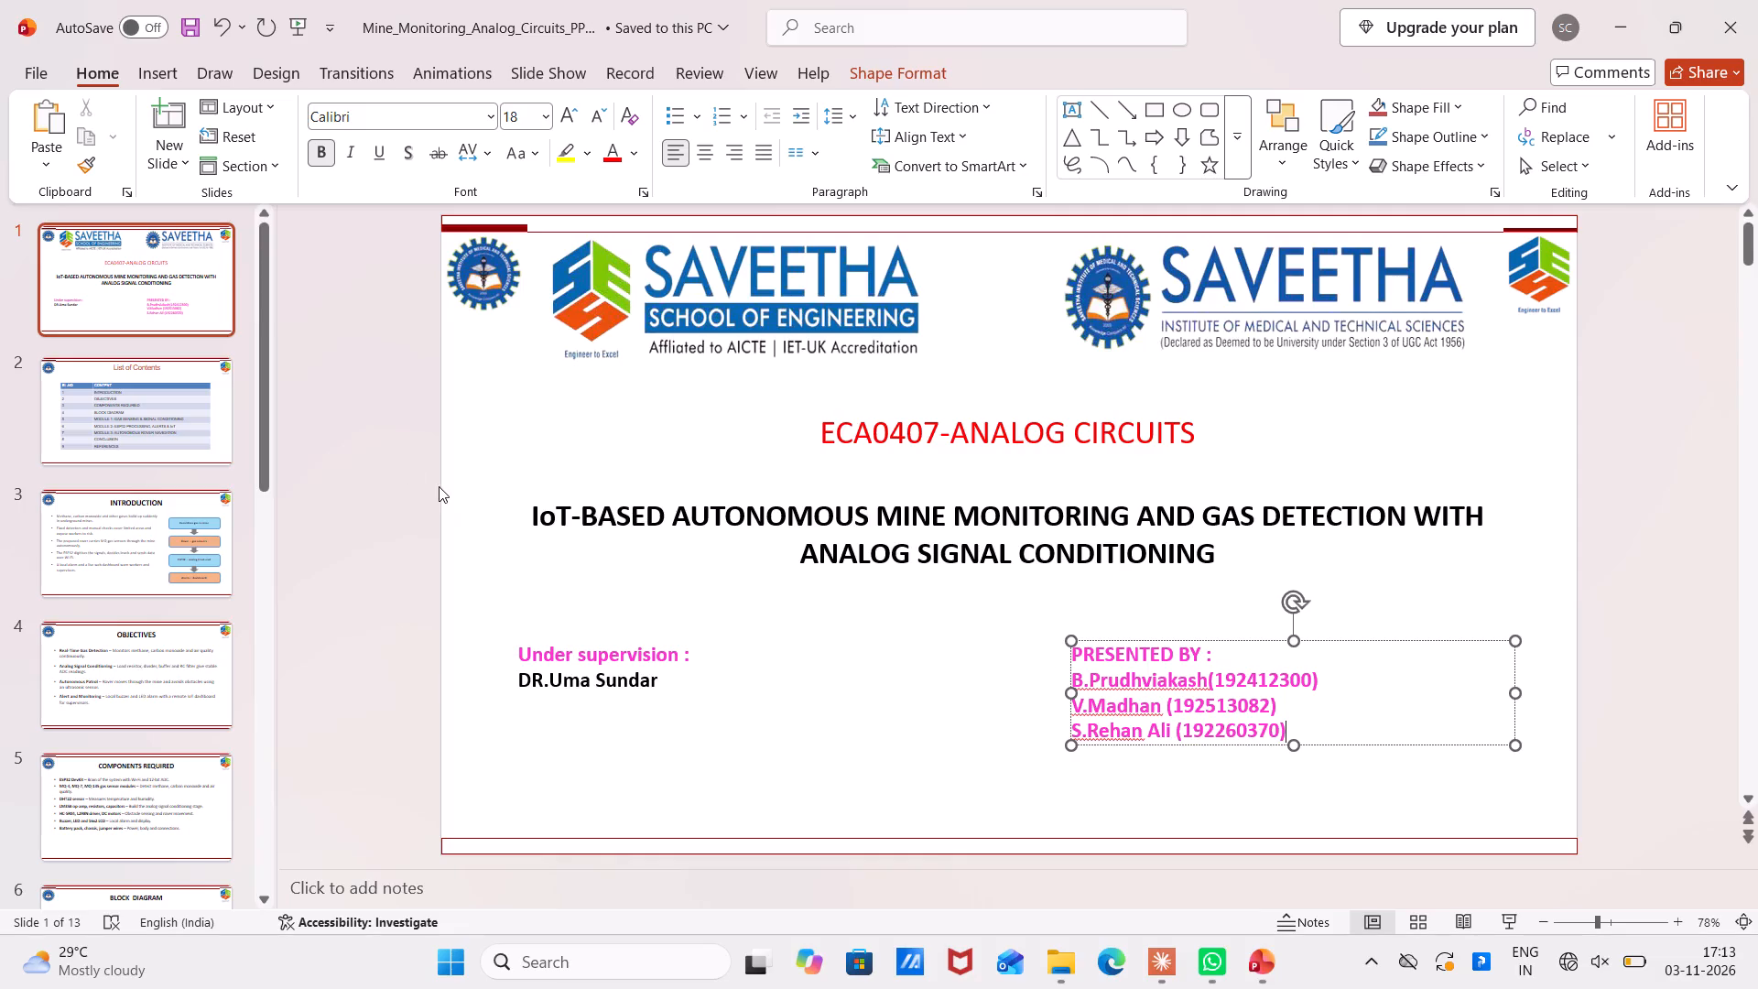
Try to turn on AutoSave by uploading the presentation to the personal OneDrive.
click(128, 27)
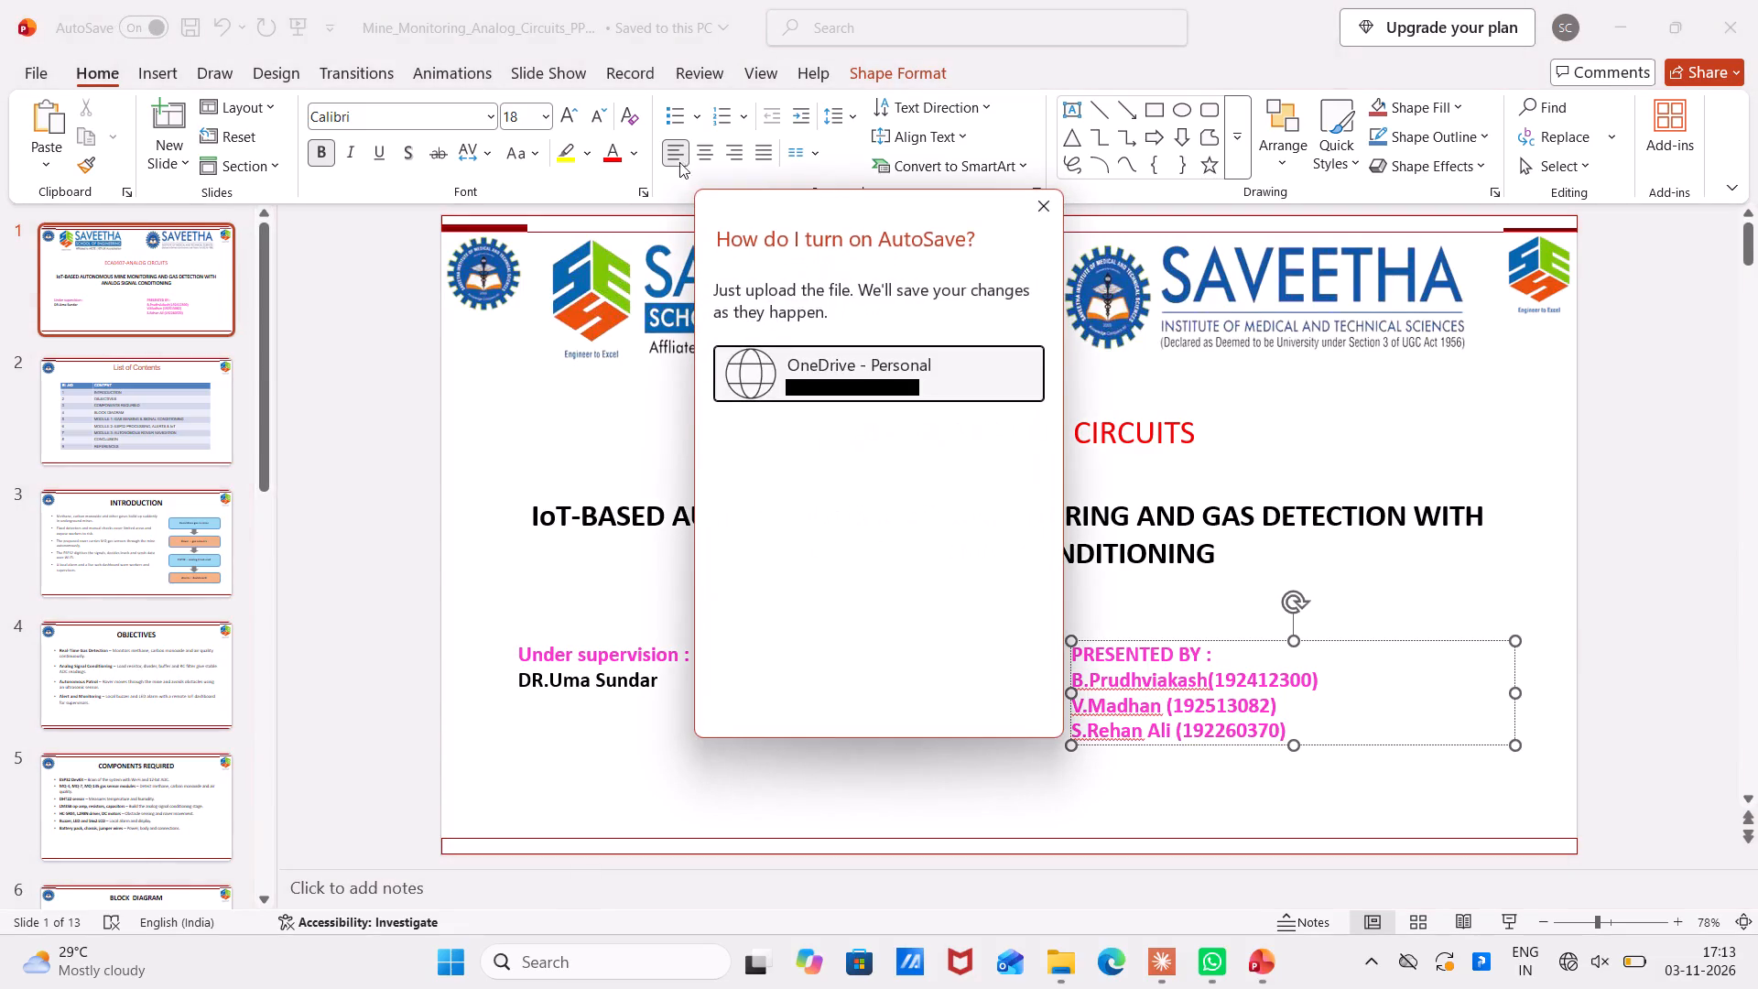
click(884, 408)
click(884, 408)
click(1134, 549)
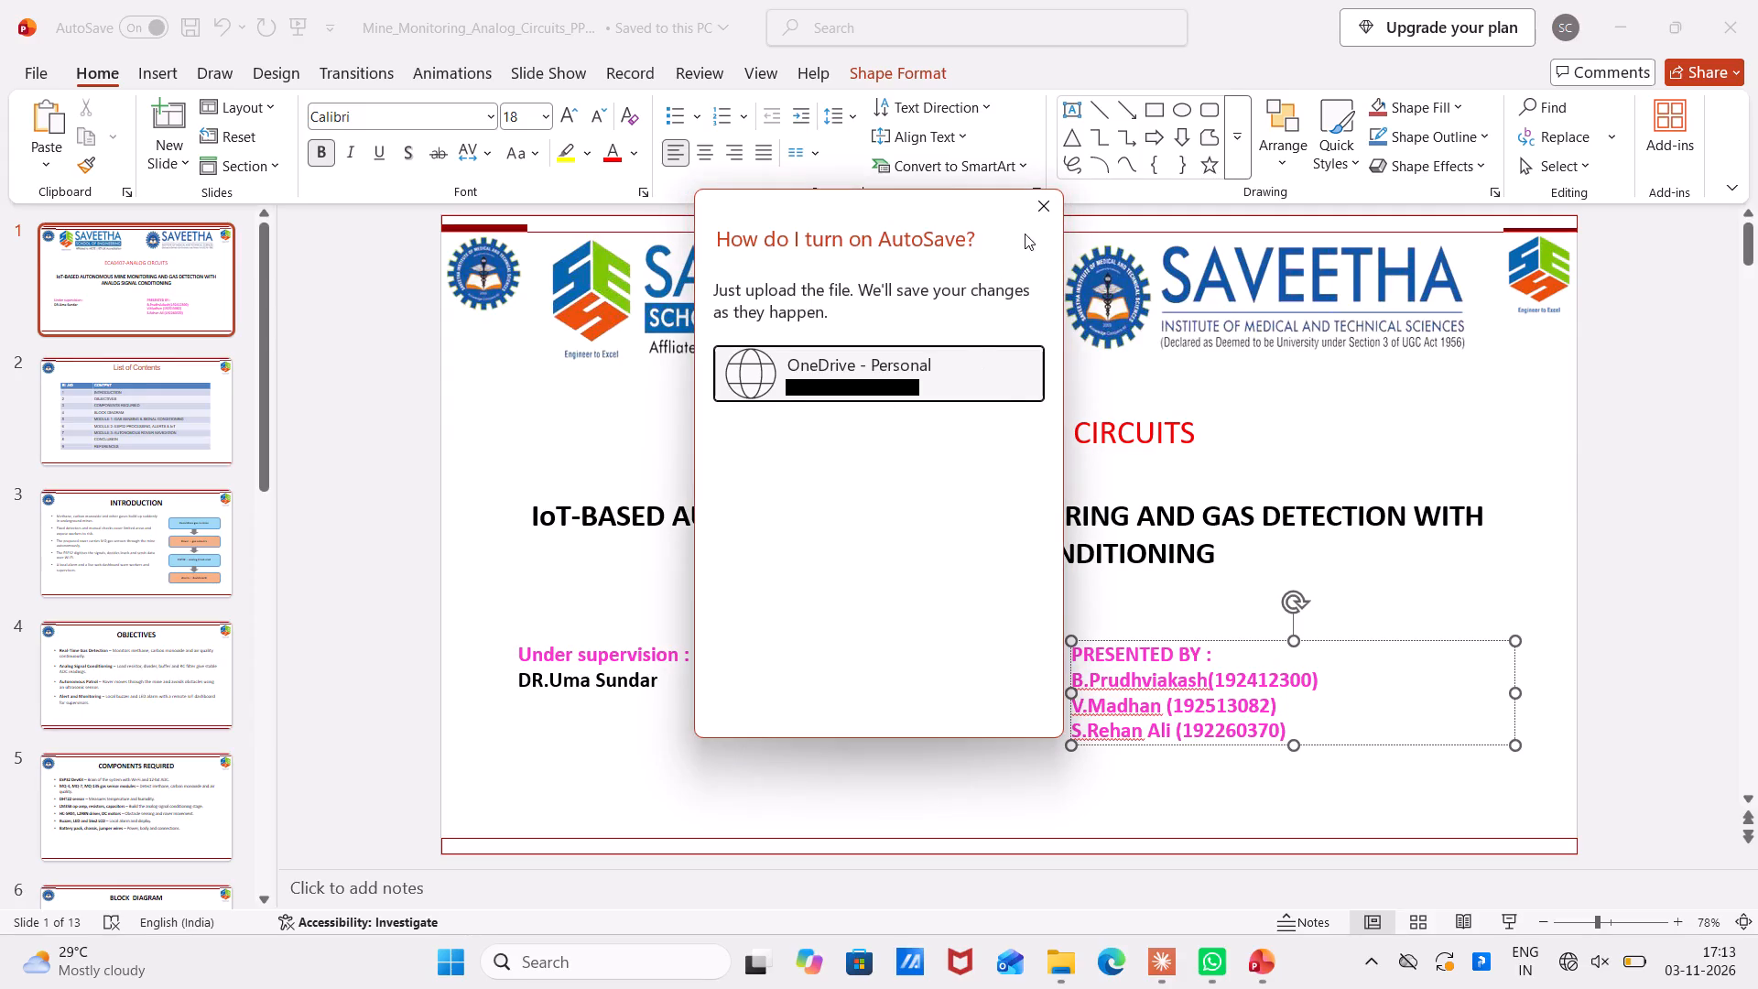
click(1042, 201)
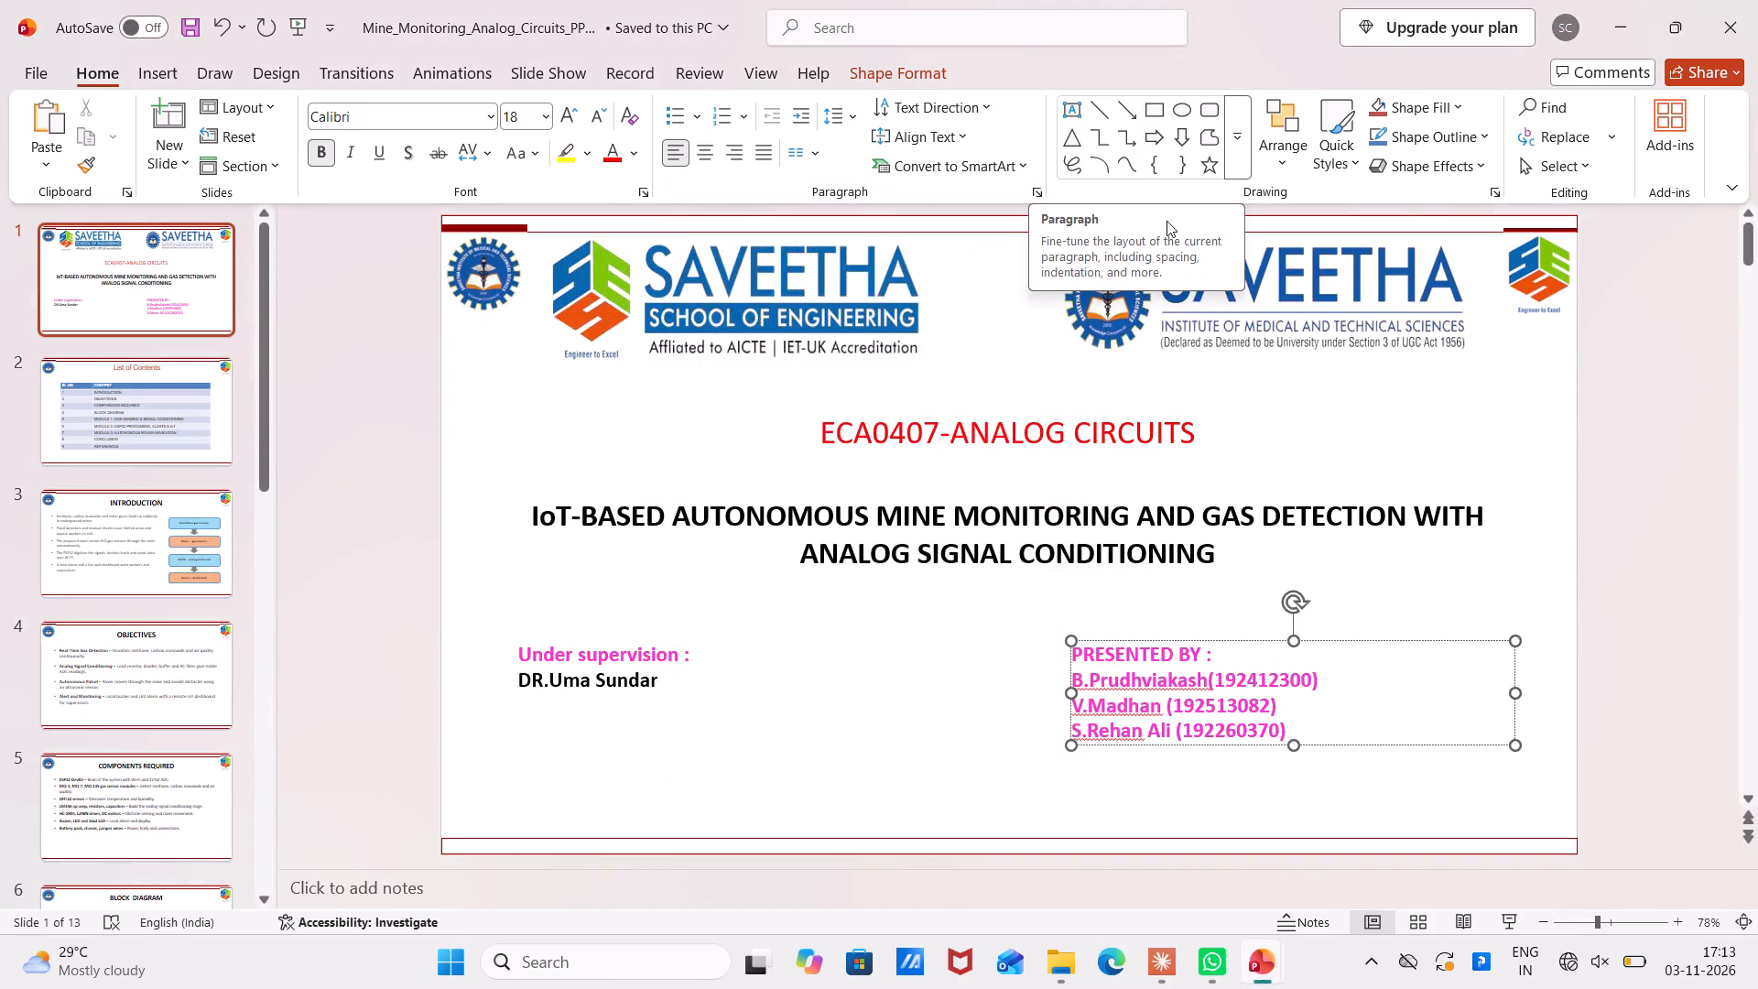
Refresh the available Wi-Fi networks and connect the computer to the secured REHAN network.
click(1578, 987)
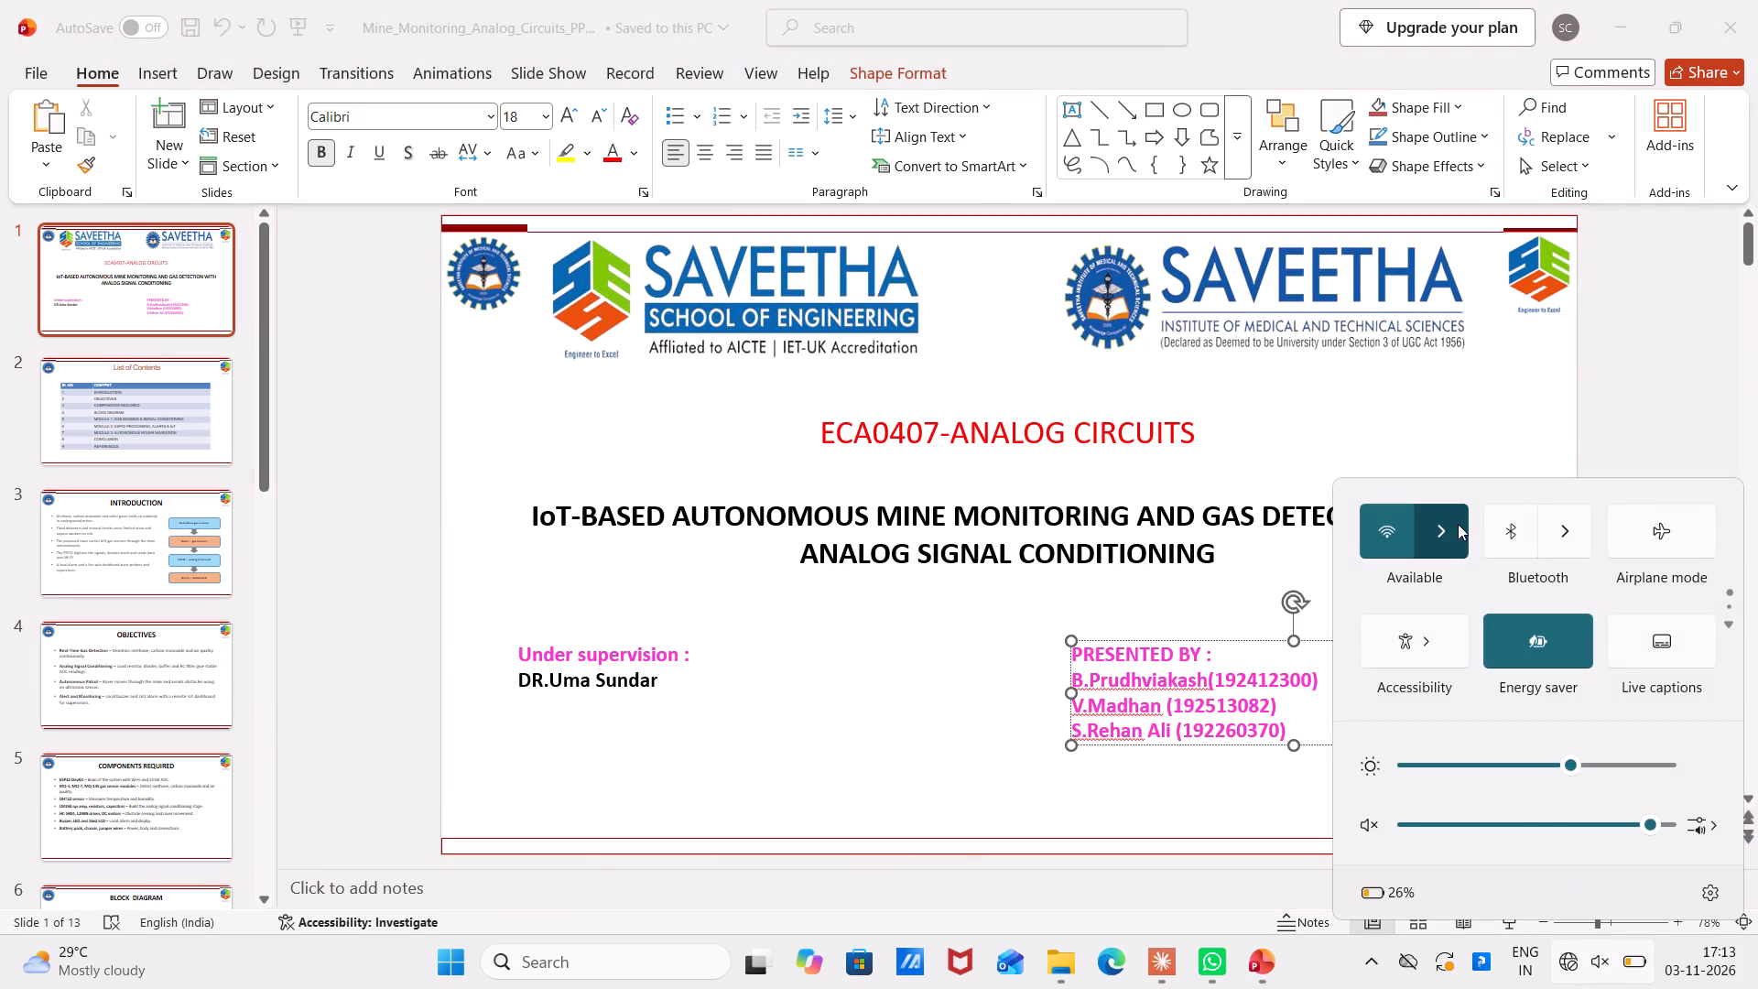
click(1457, 524)
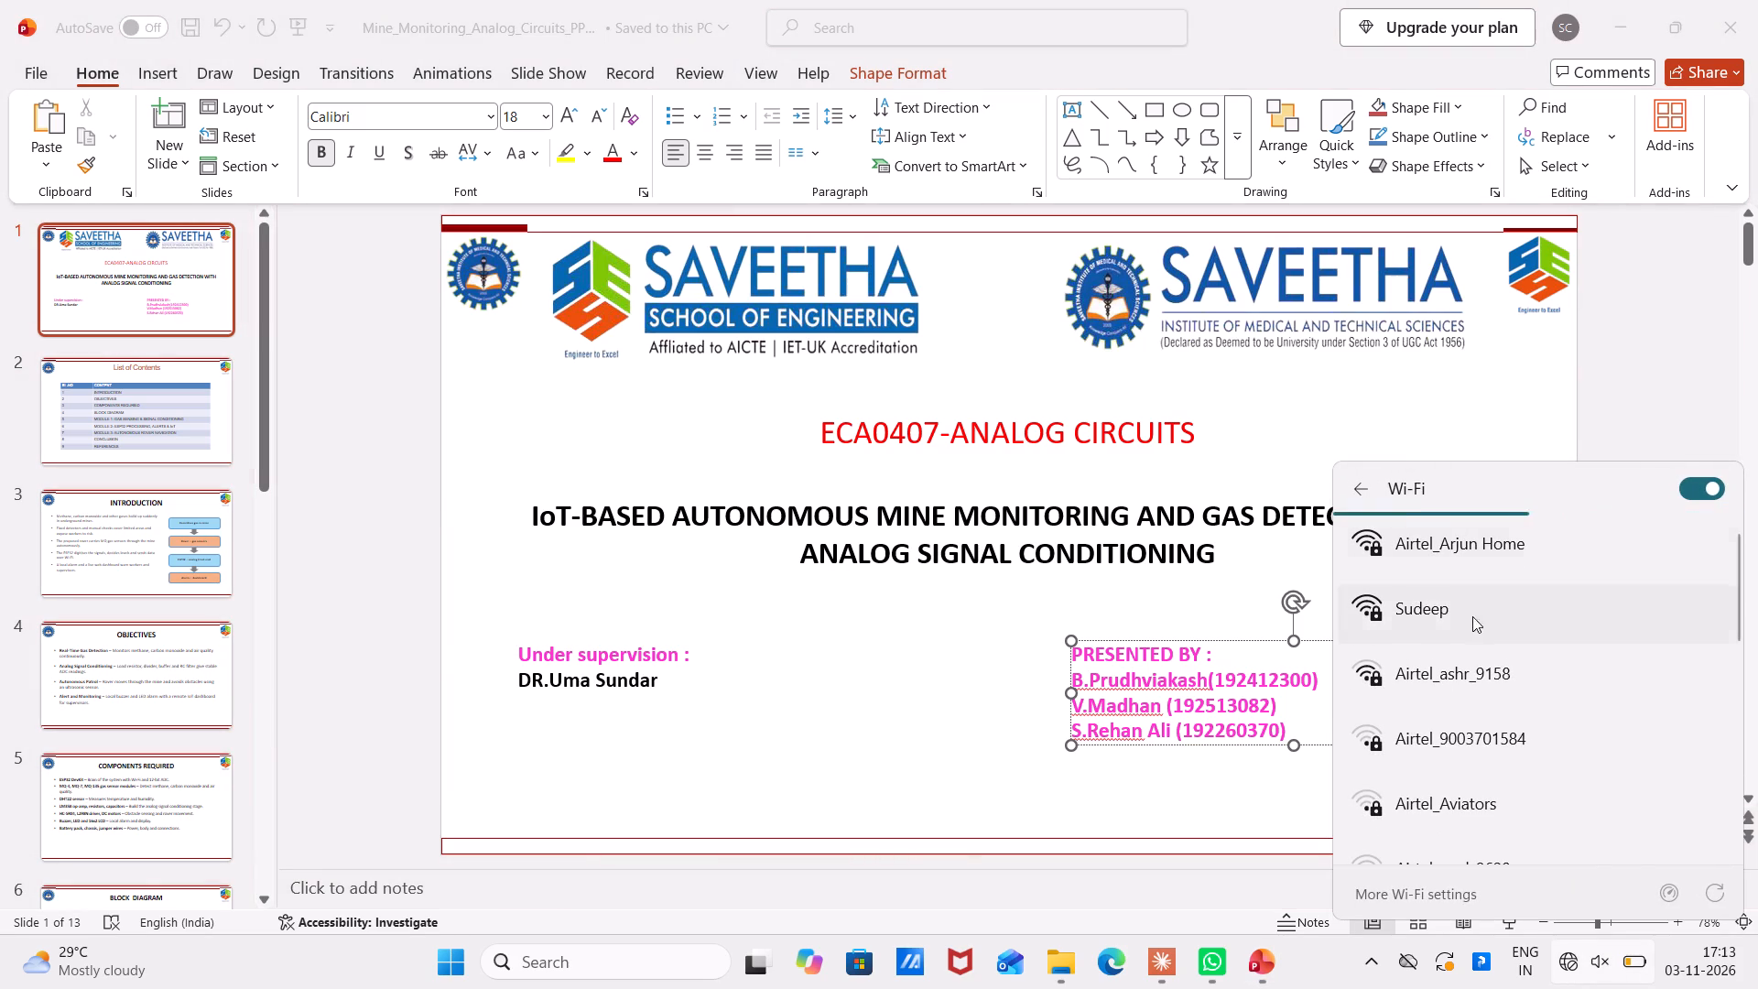
scroll(1507, 647, up, 6)
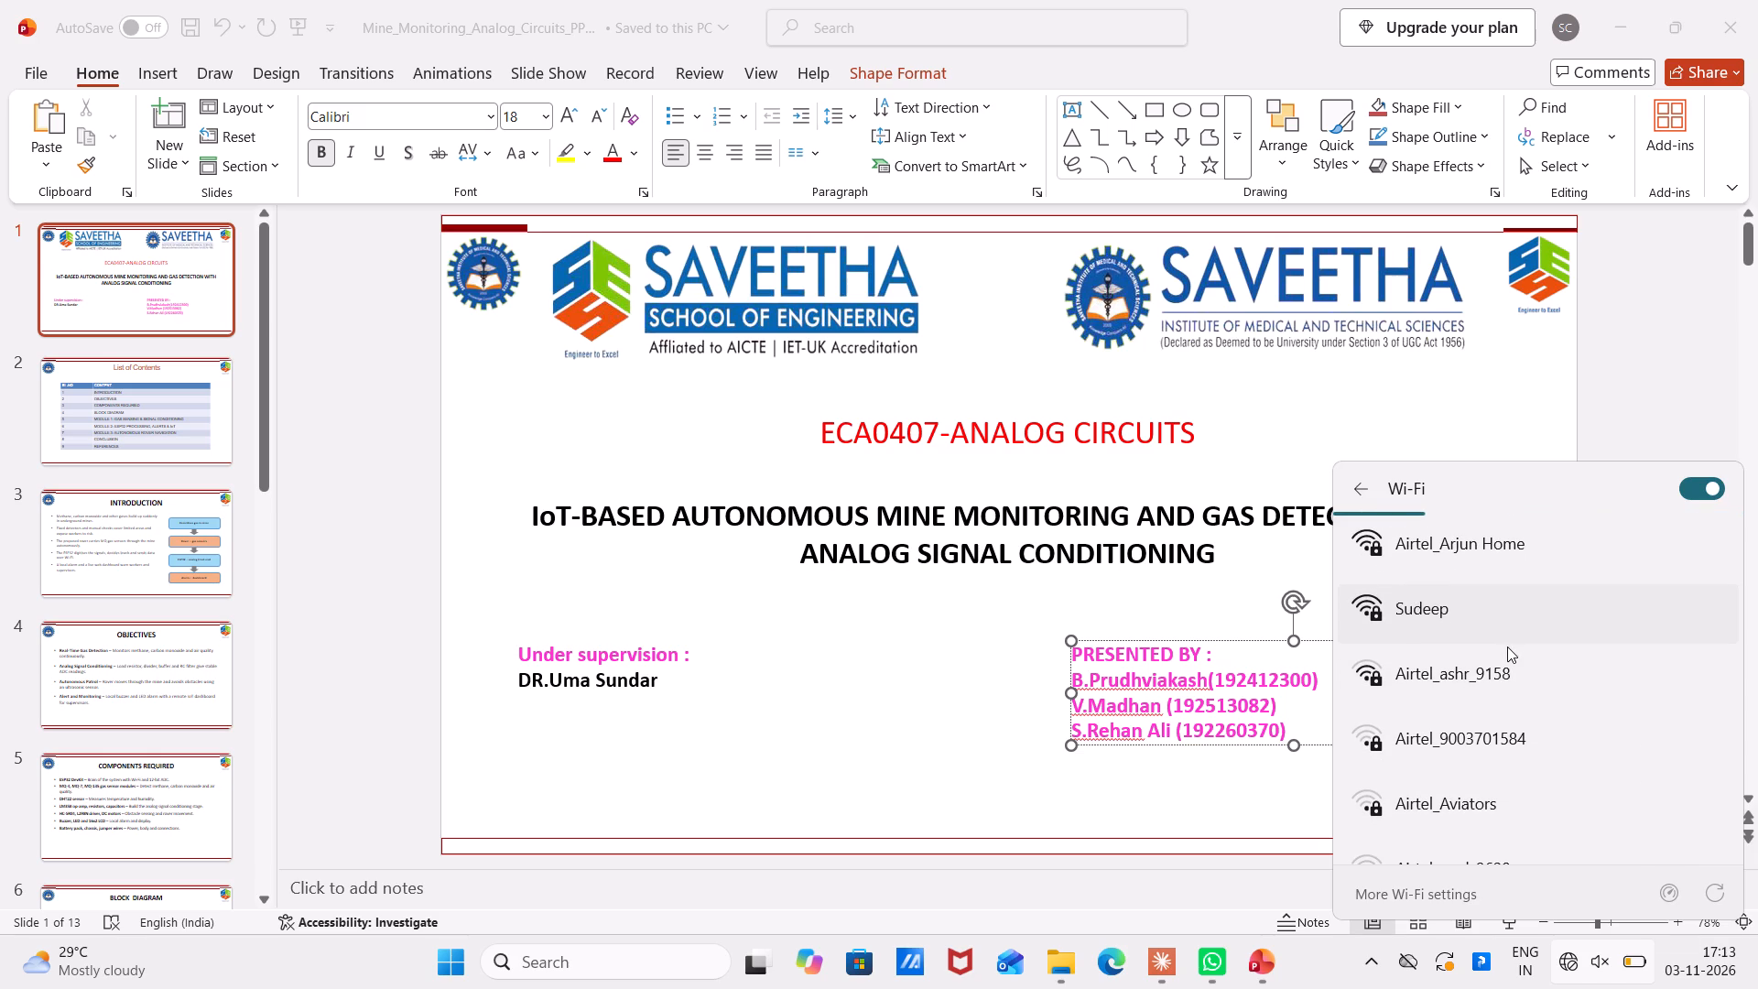
click(1712, 886)
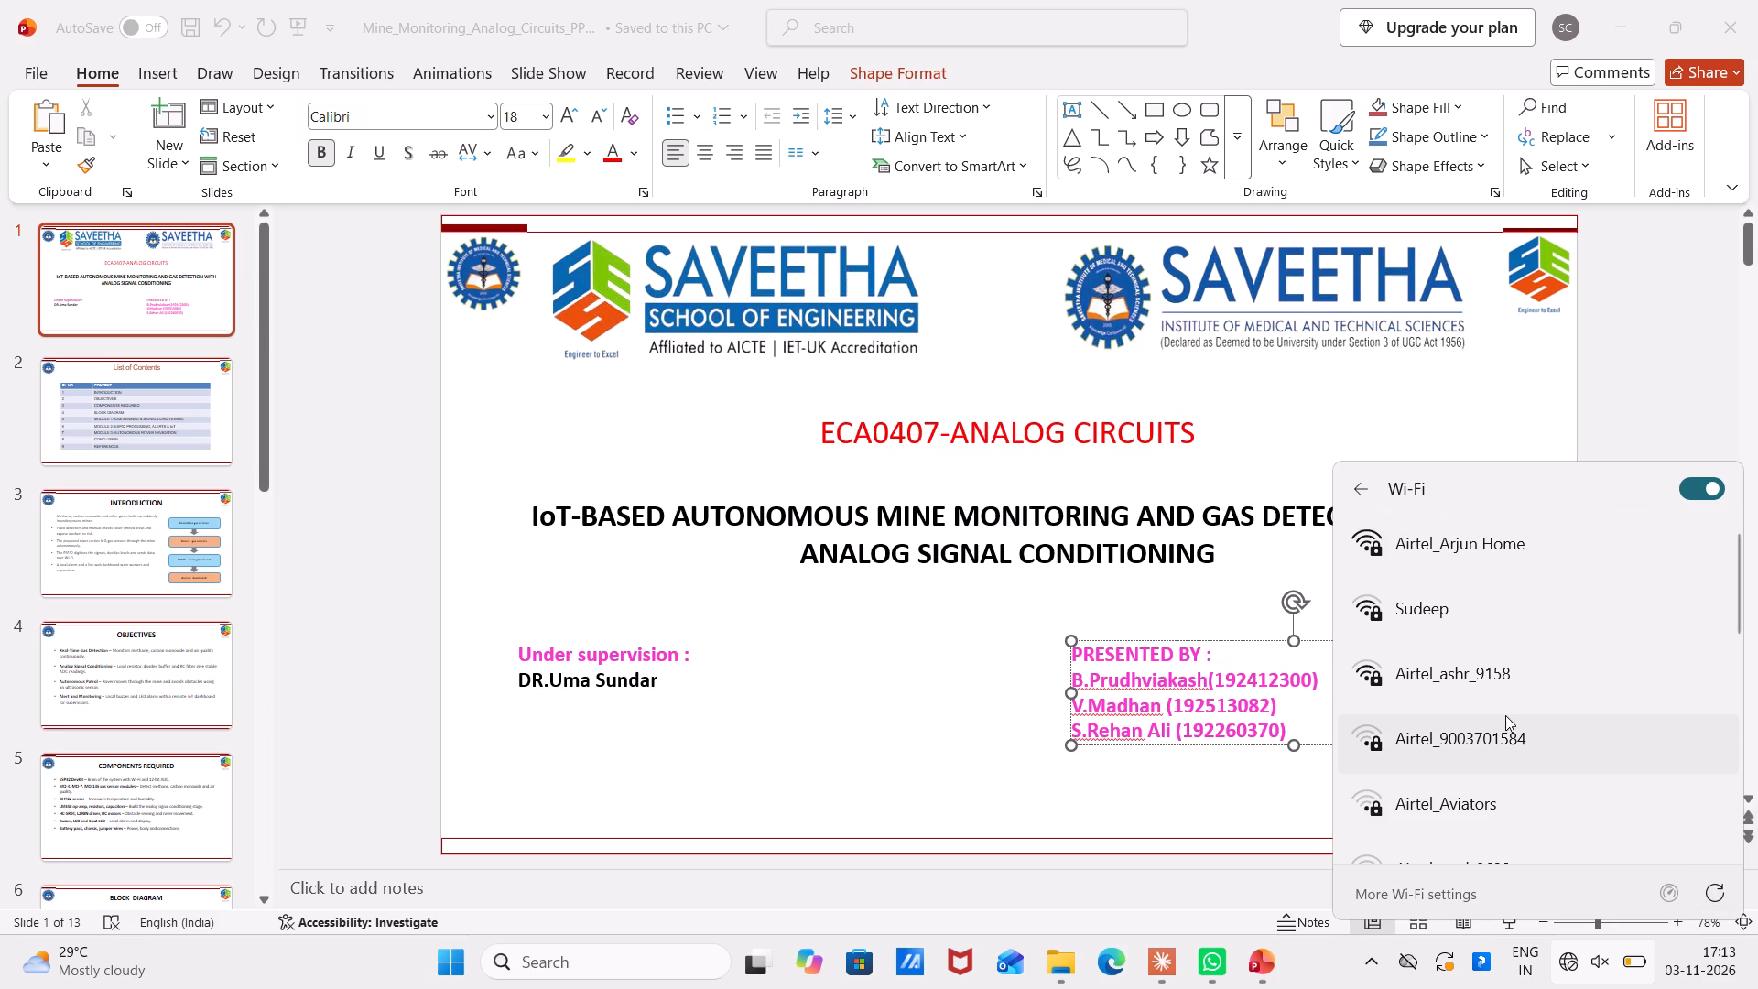
scroll(1505, 715, down, 2)
scroll(1505, 715, up, 1)
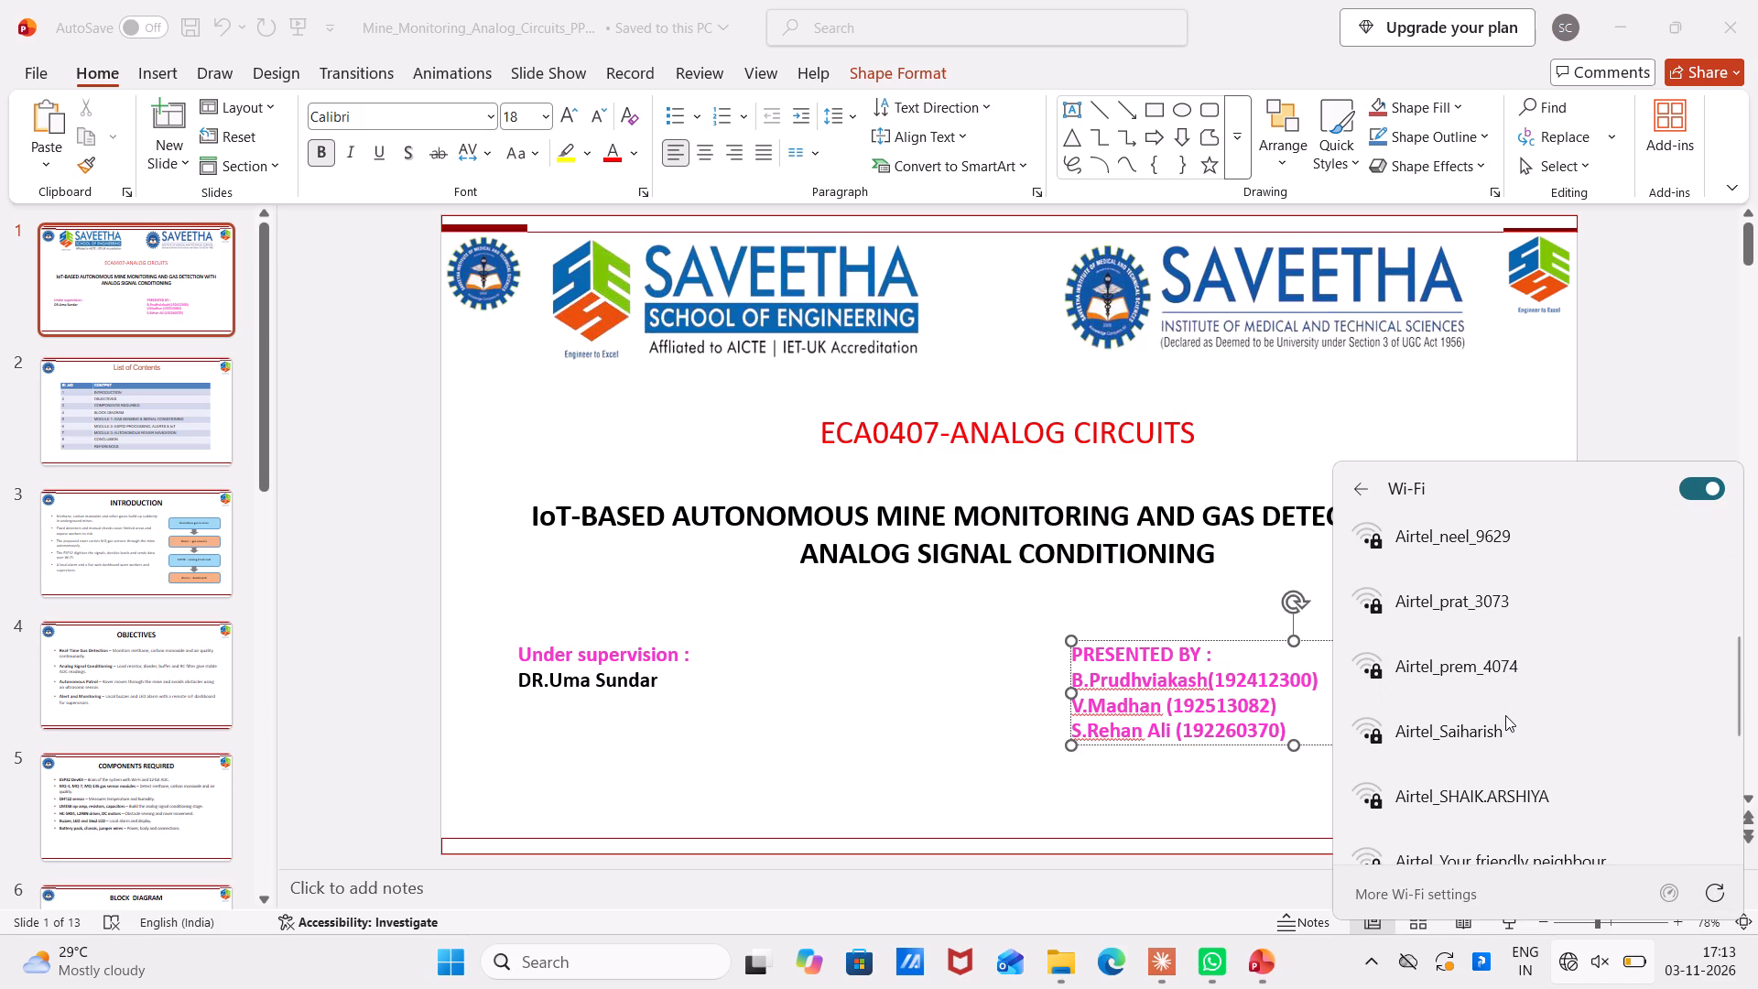
scroll(1505, 715, up, 1)
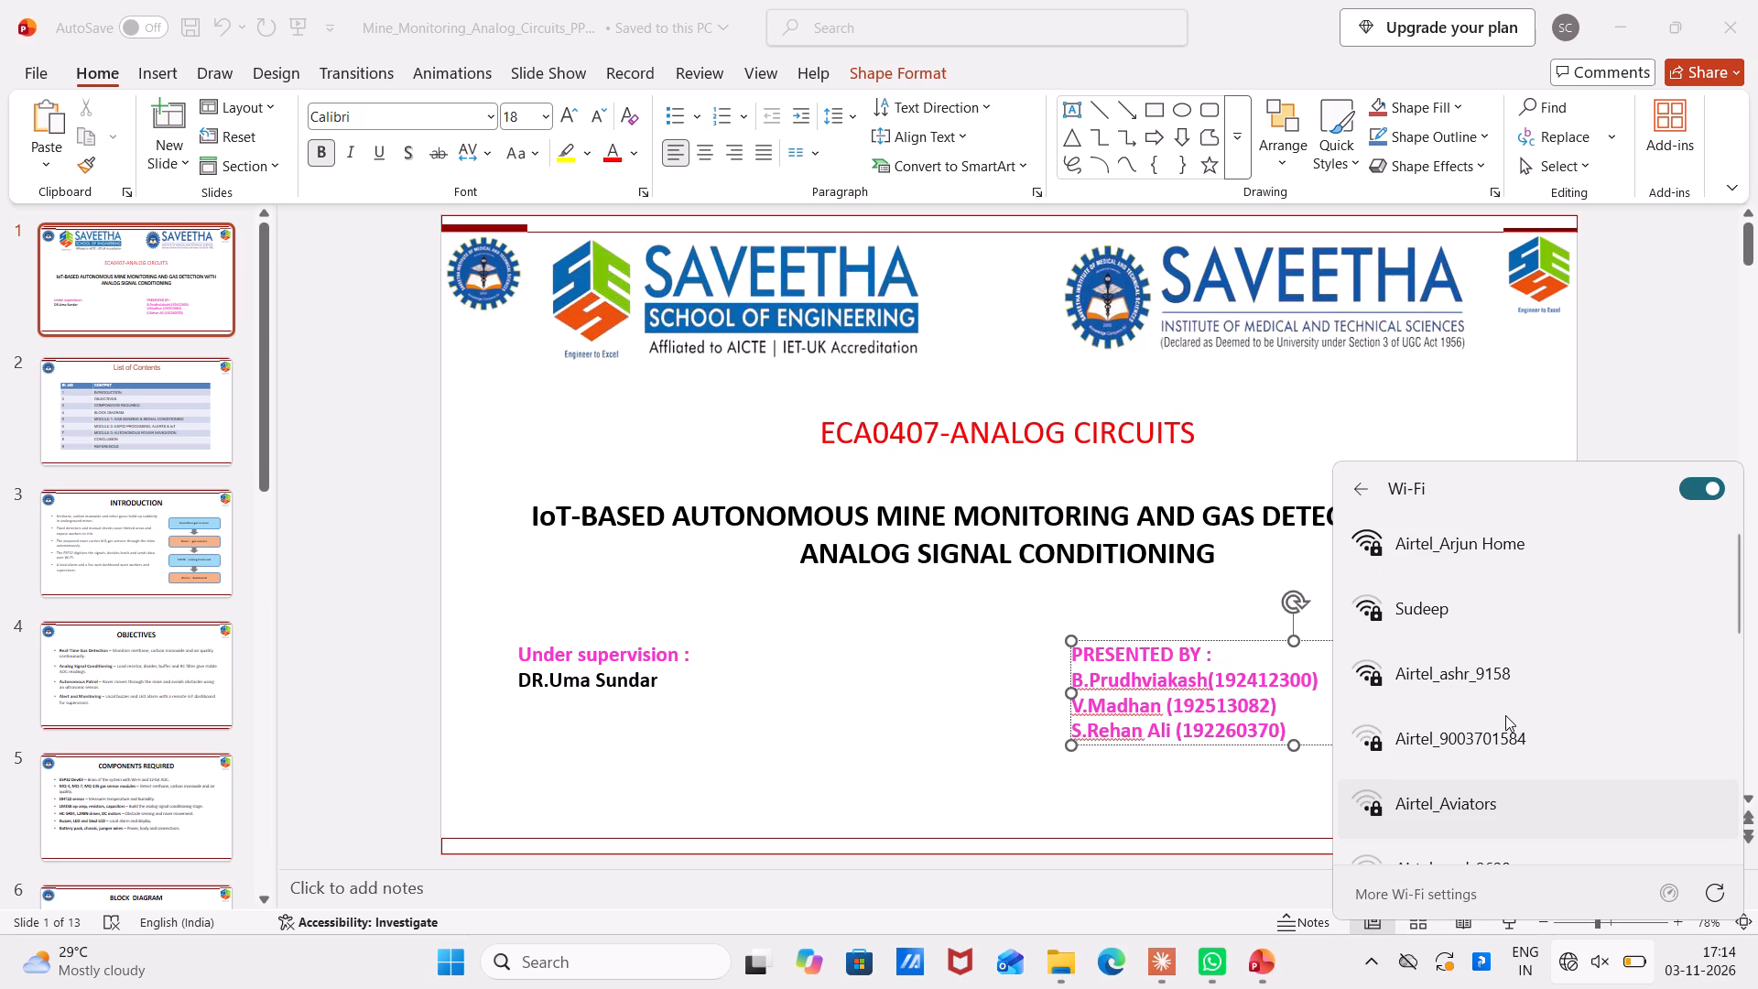
scroll(1505, 715, up, 18)
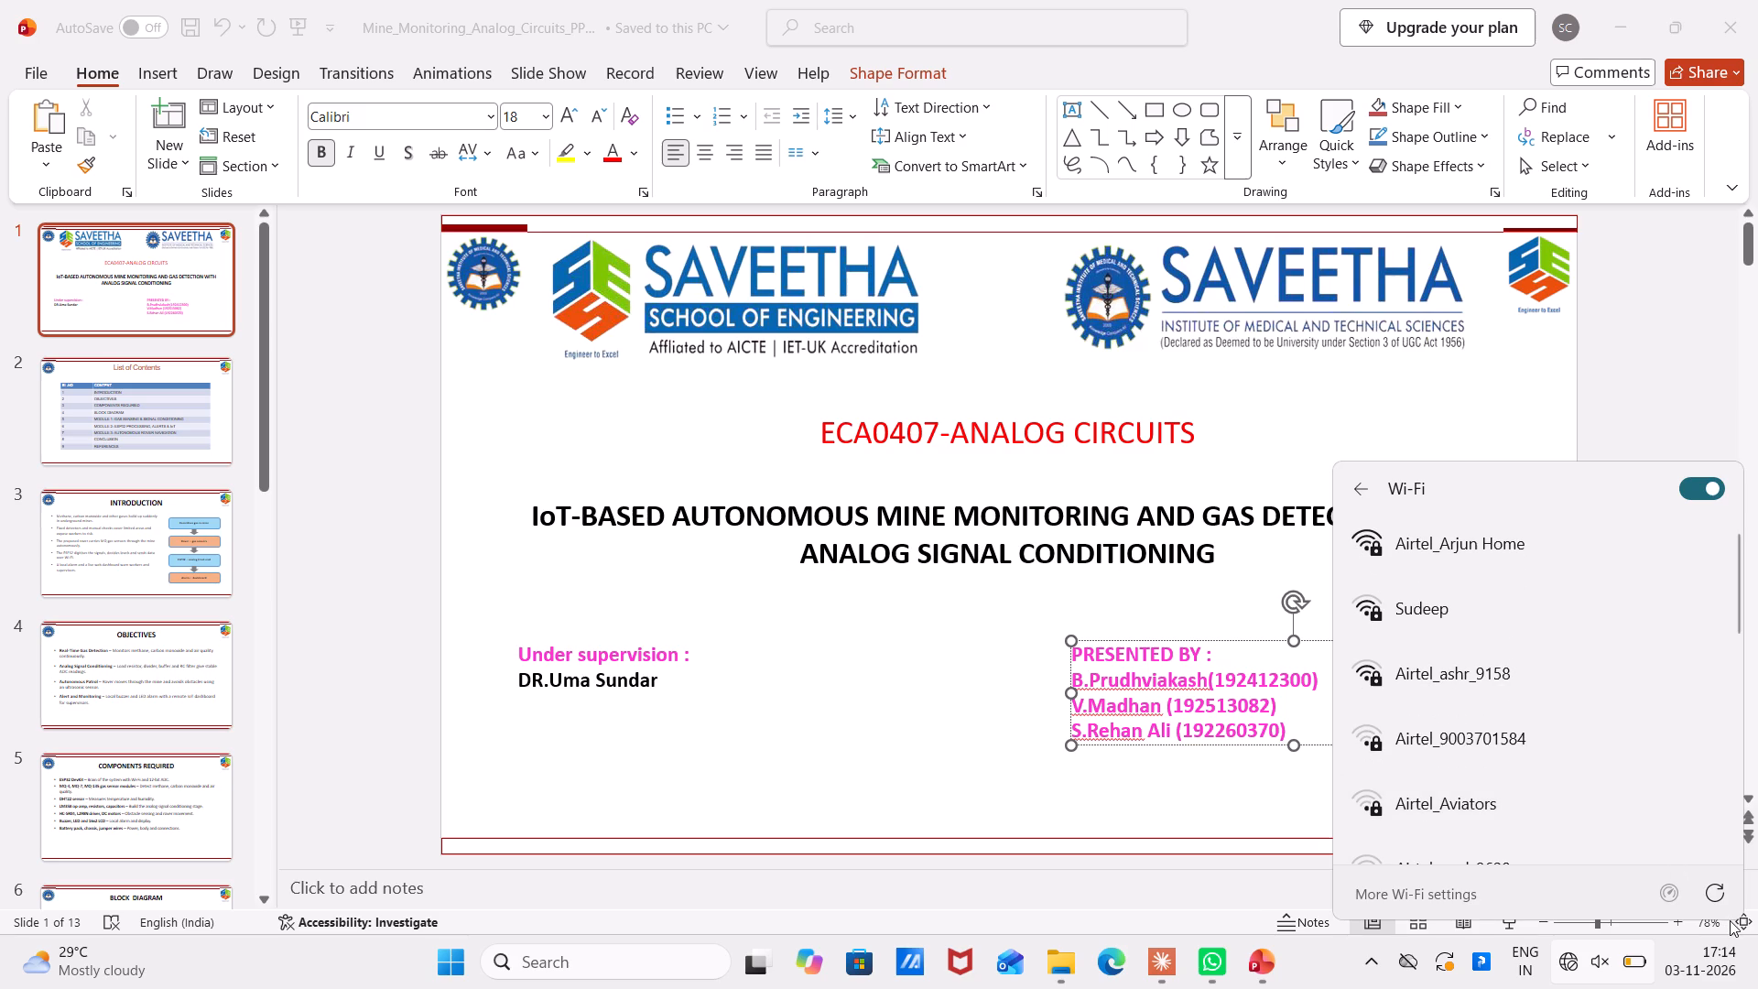
click(1722, 899)
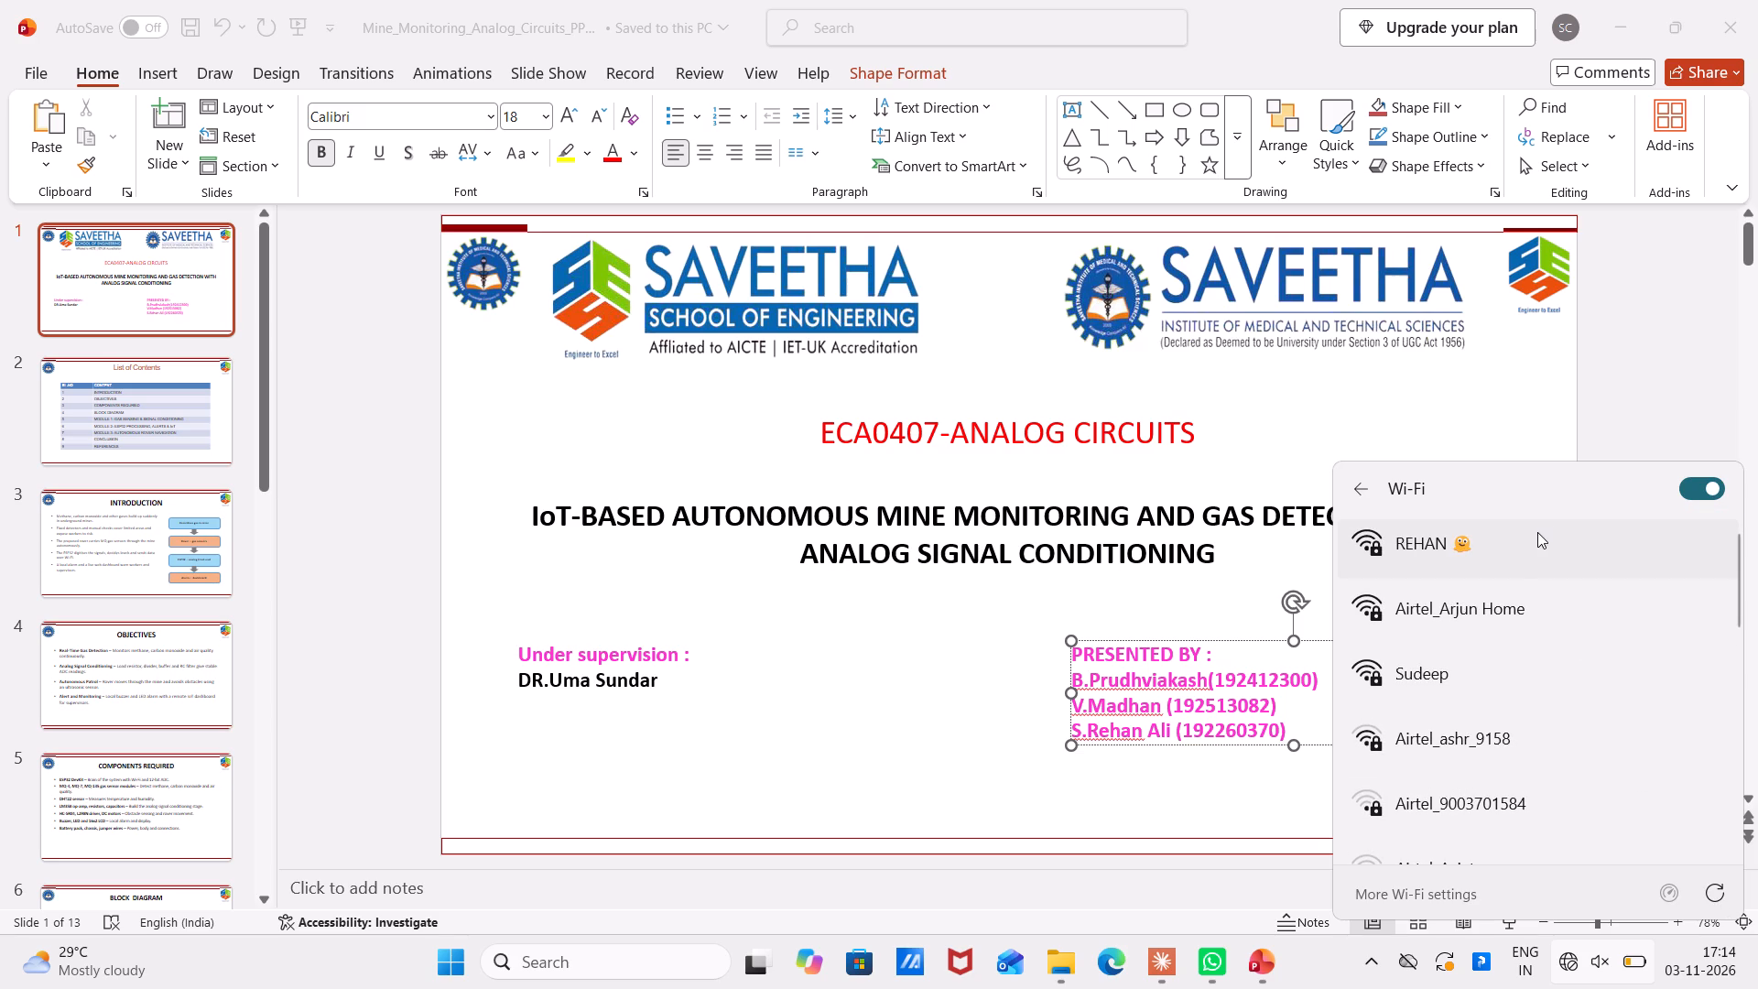
click(1536, 532)
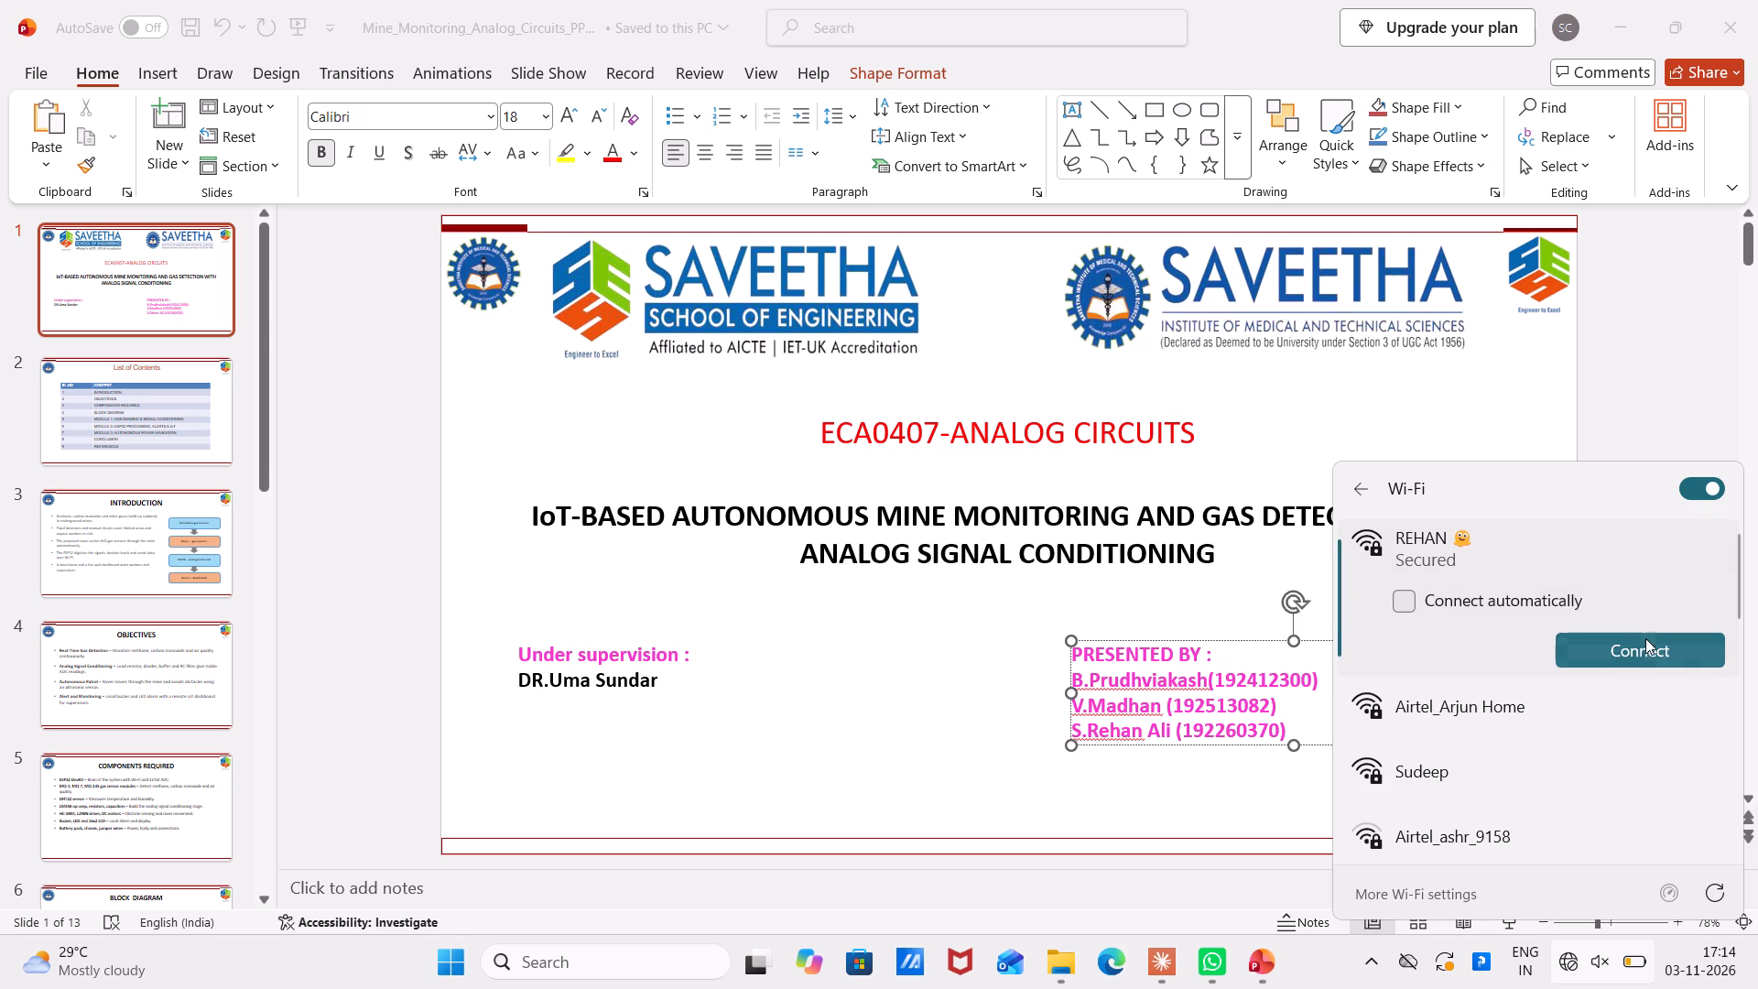
click(1644, 643)
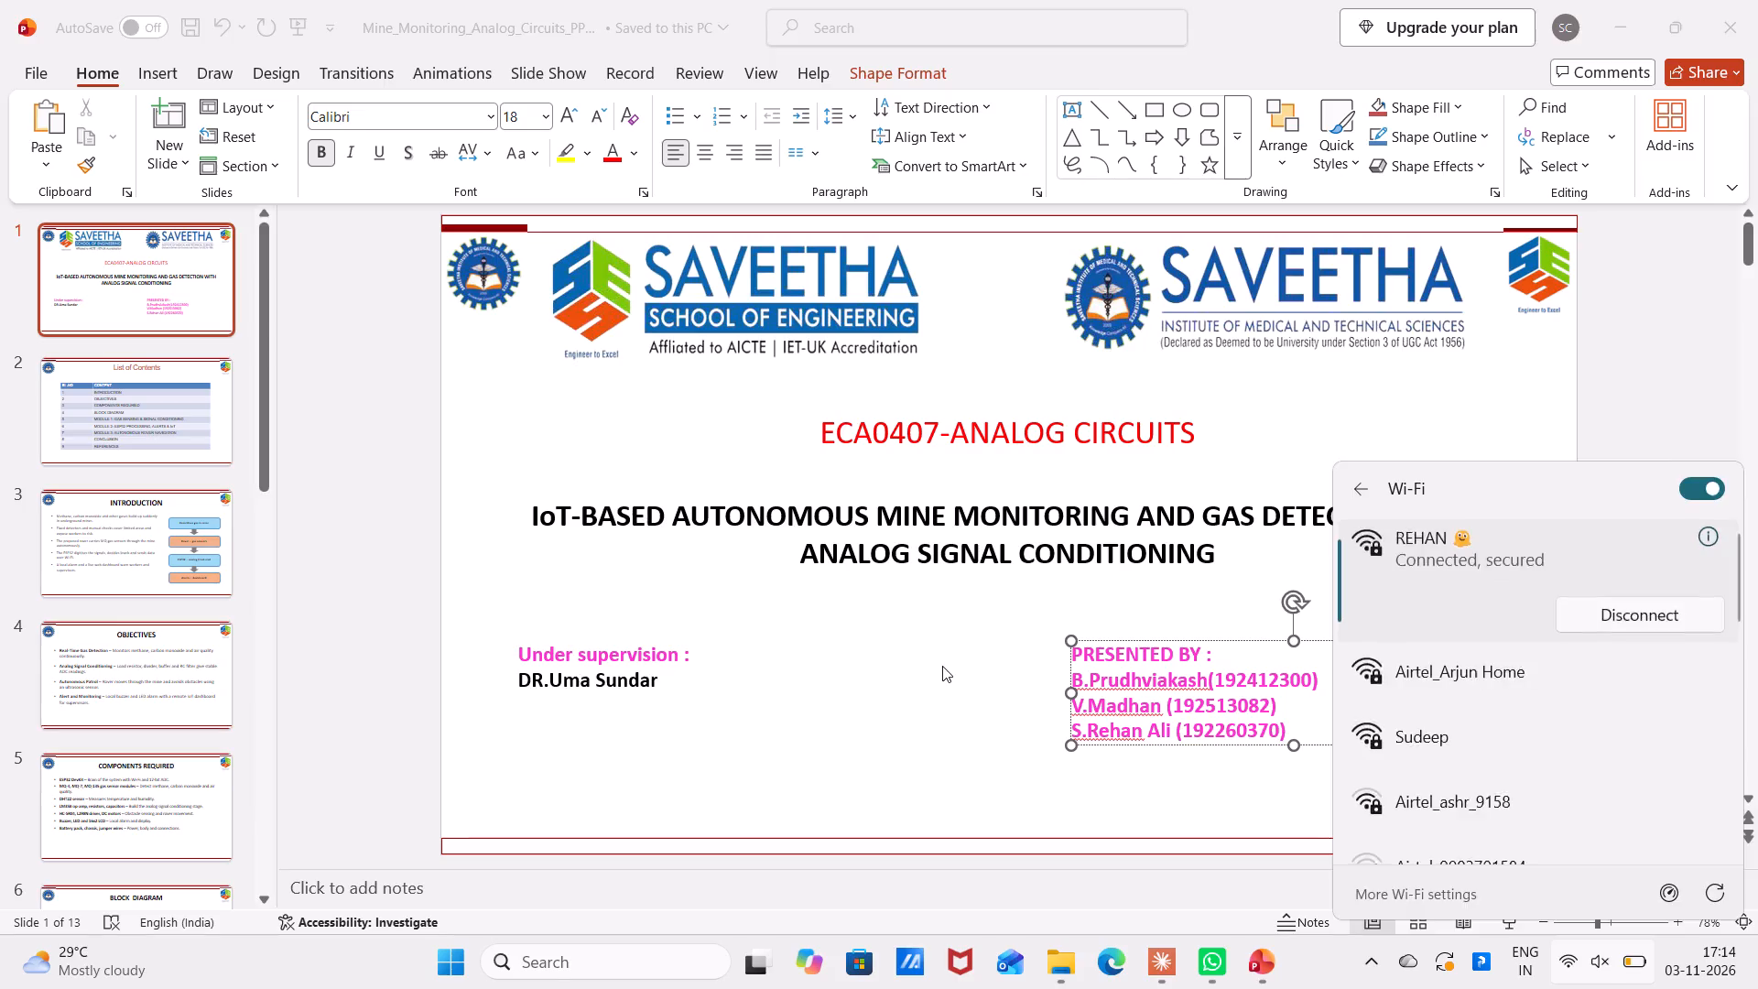
click(942, 666)
Turn on AutoSave for the presentation by uploading a copy to the personal OneDrive.
click(163, 26)
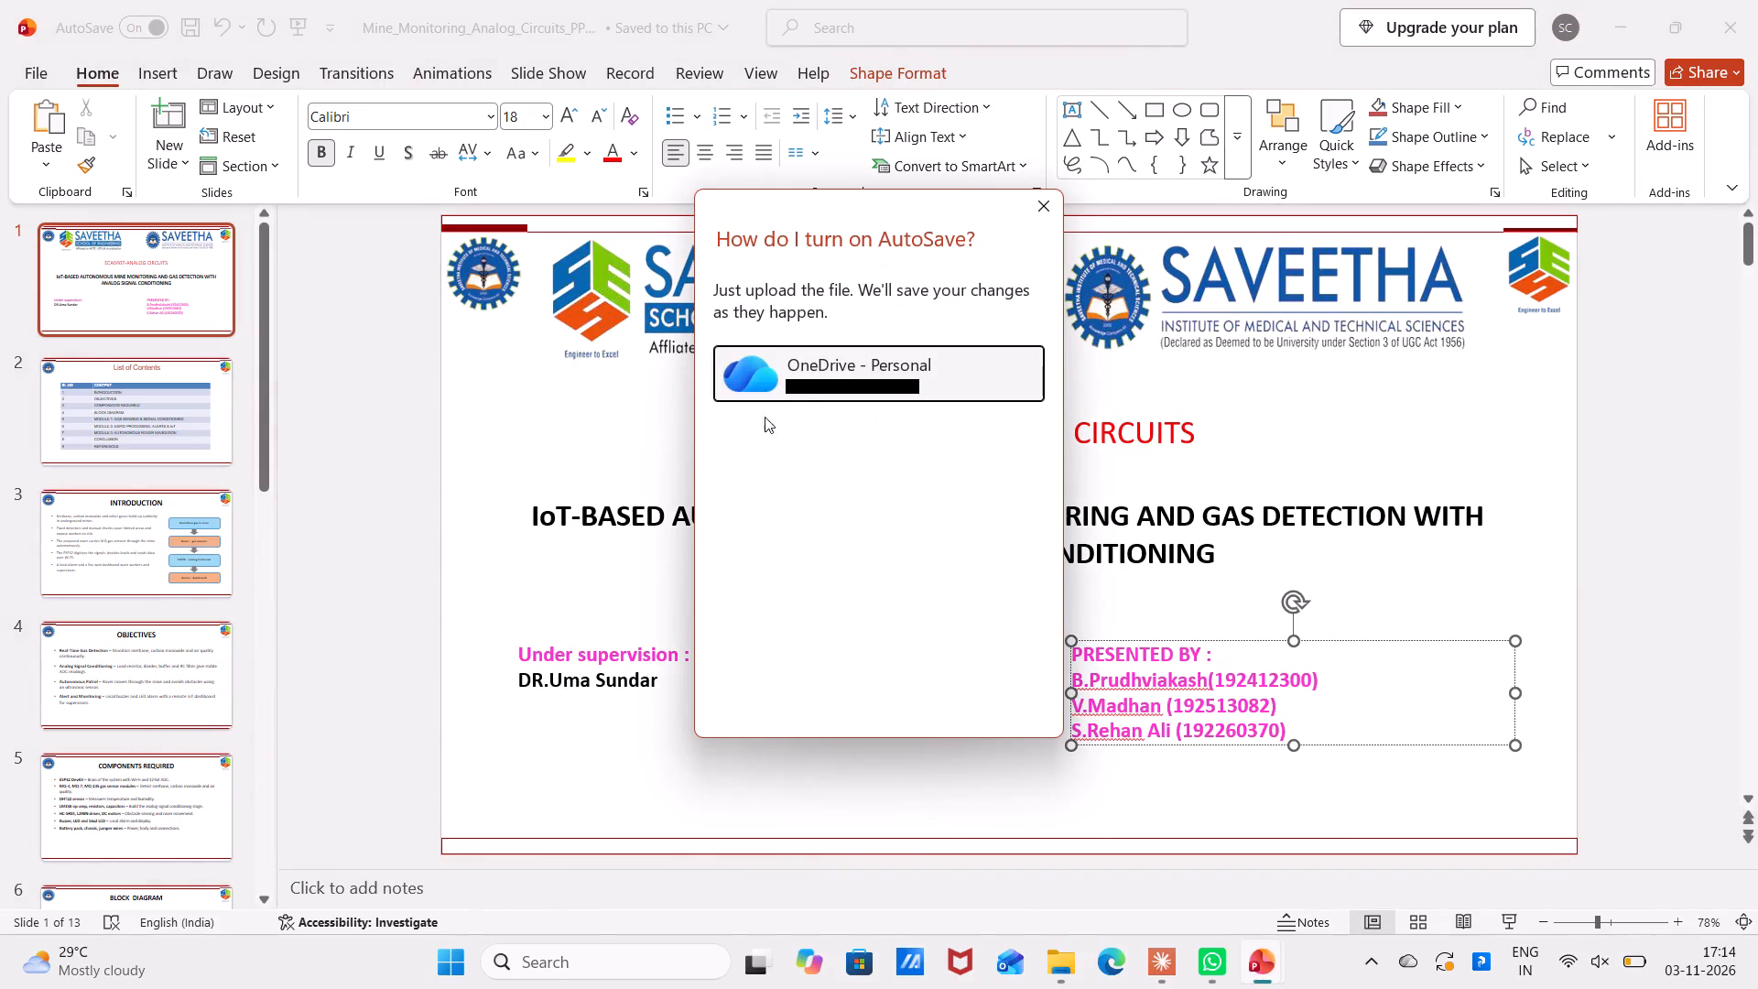
click(795, 386)
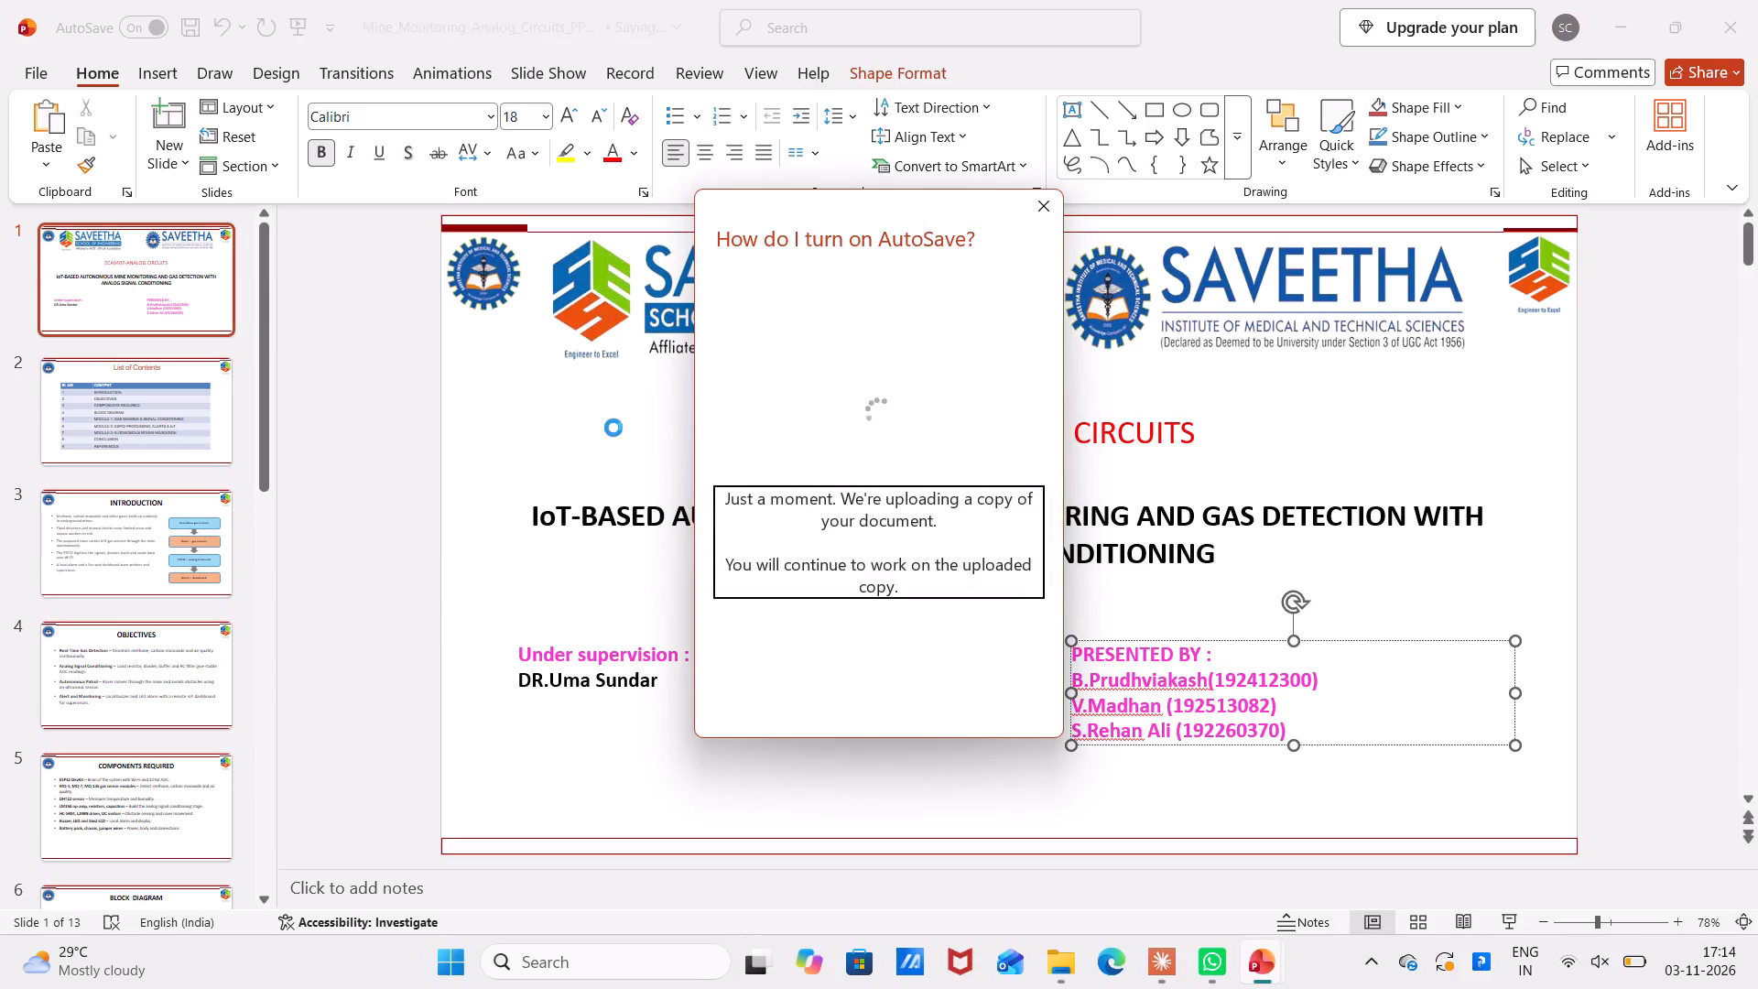
click(121, 473)
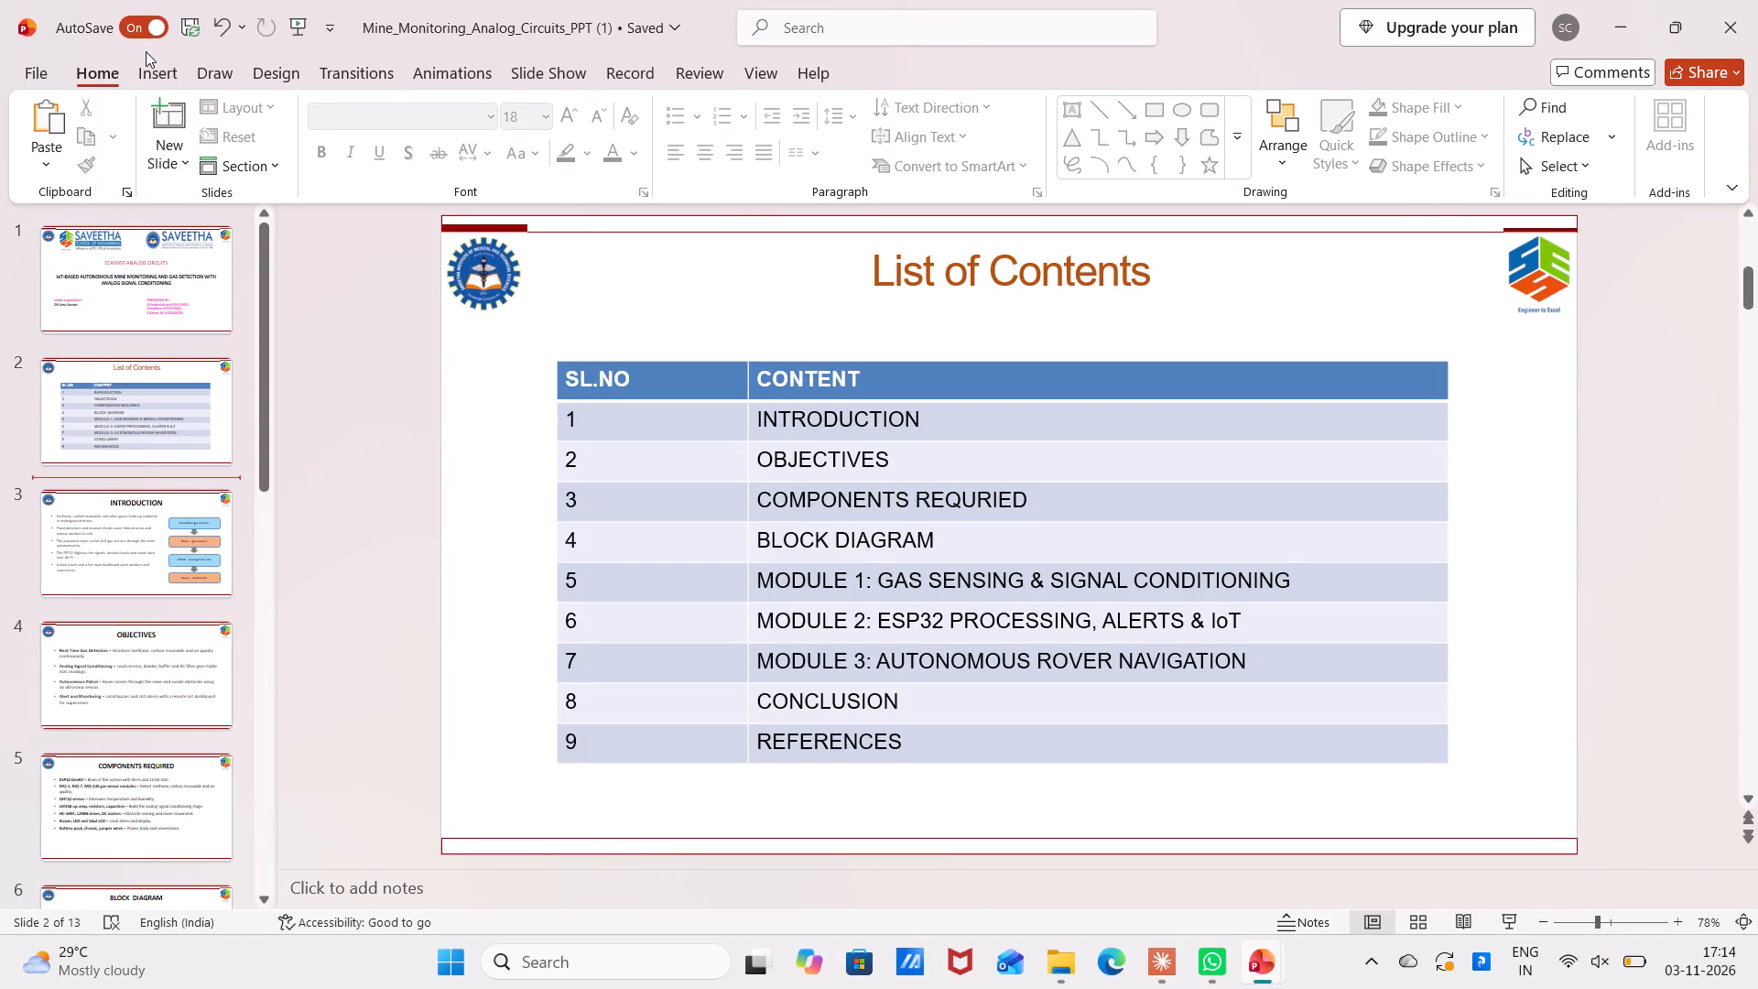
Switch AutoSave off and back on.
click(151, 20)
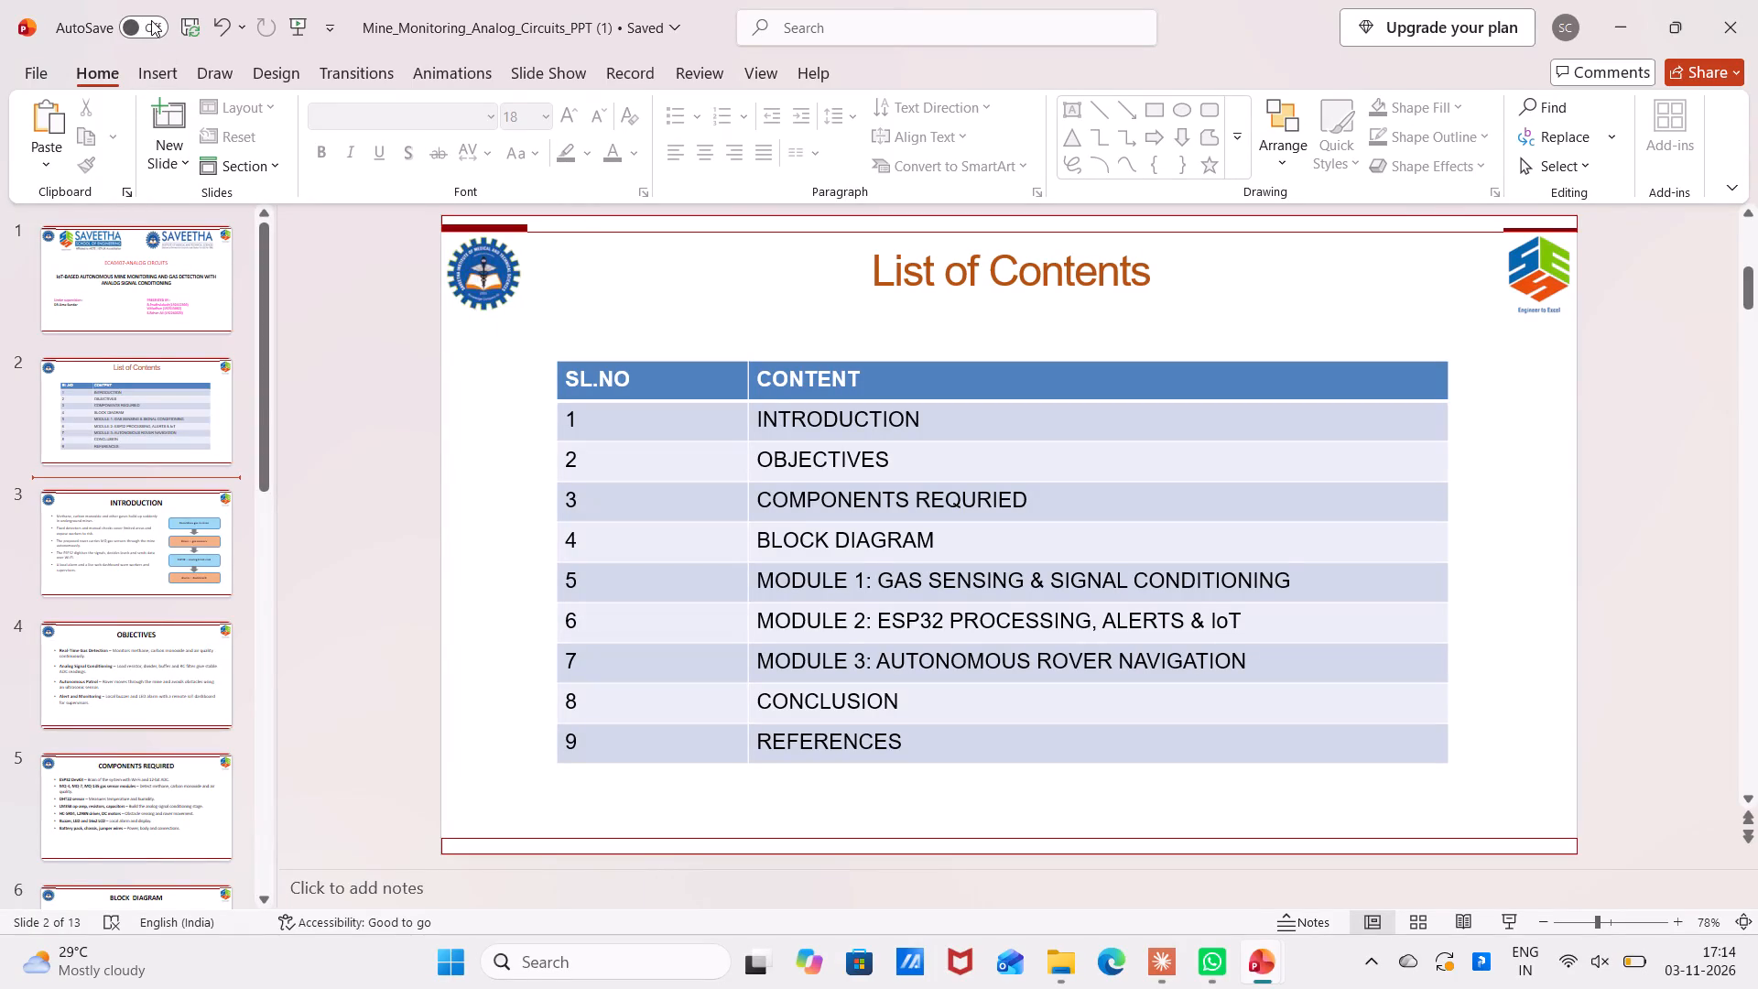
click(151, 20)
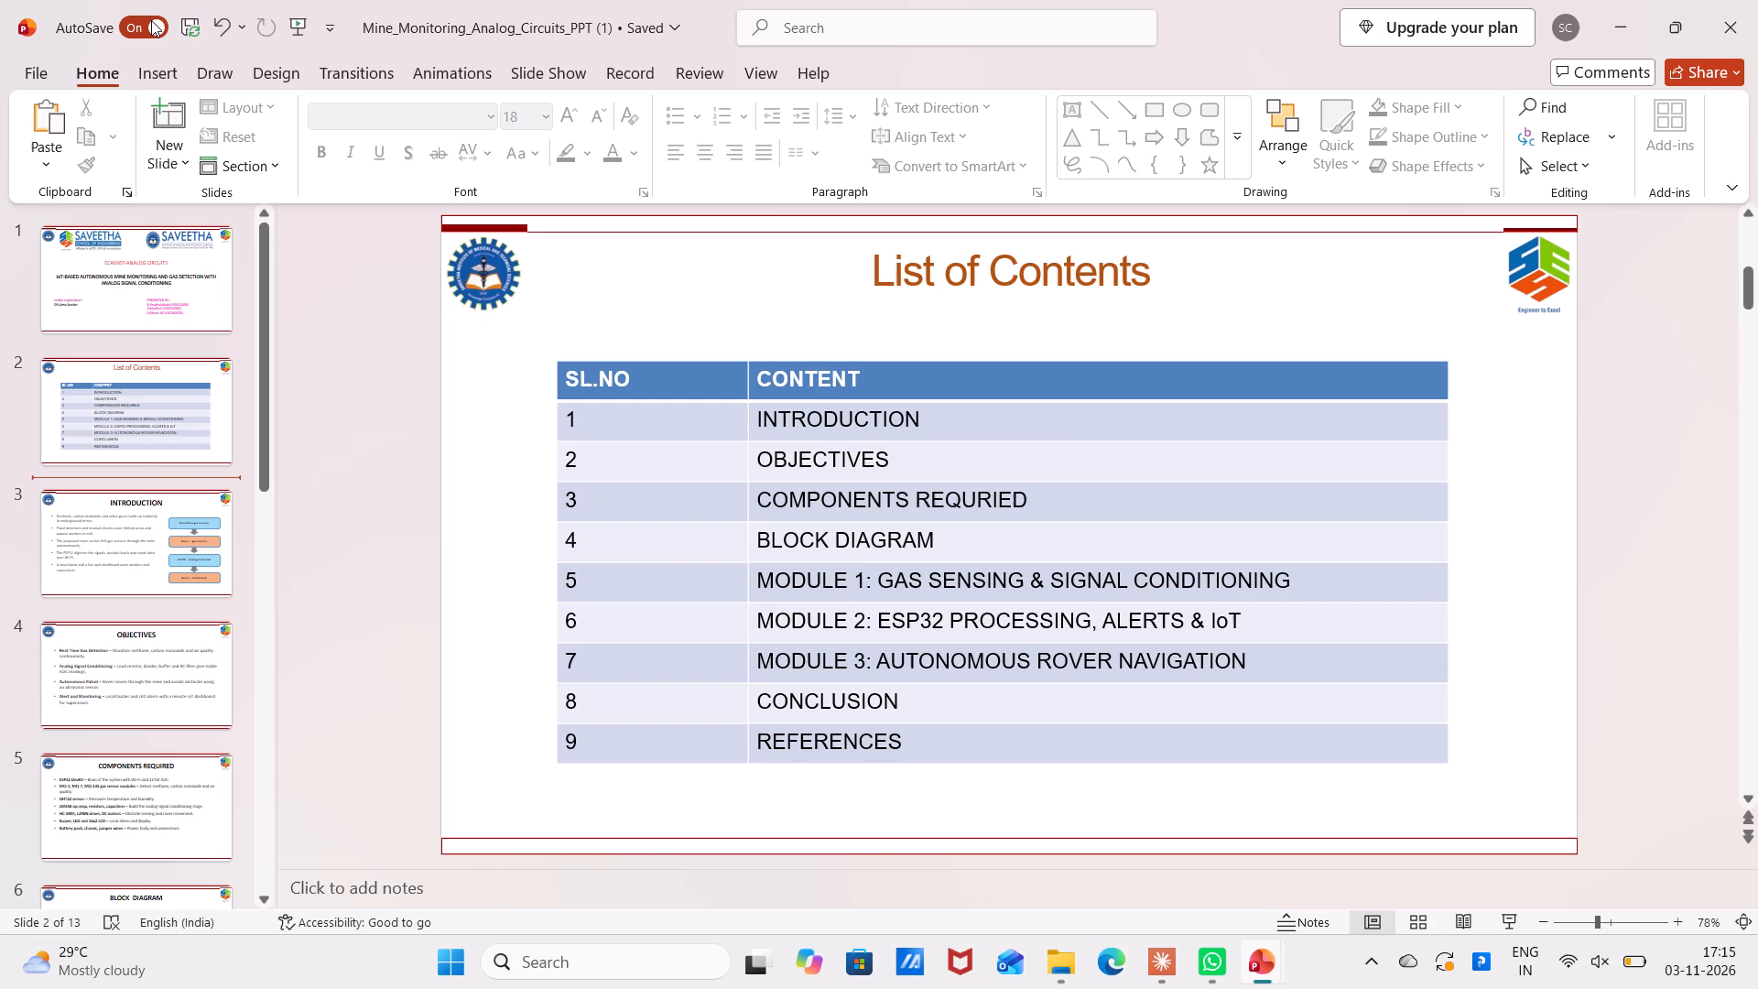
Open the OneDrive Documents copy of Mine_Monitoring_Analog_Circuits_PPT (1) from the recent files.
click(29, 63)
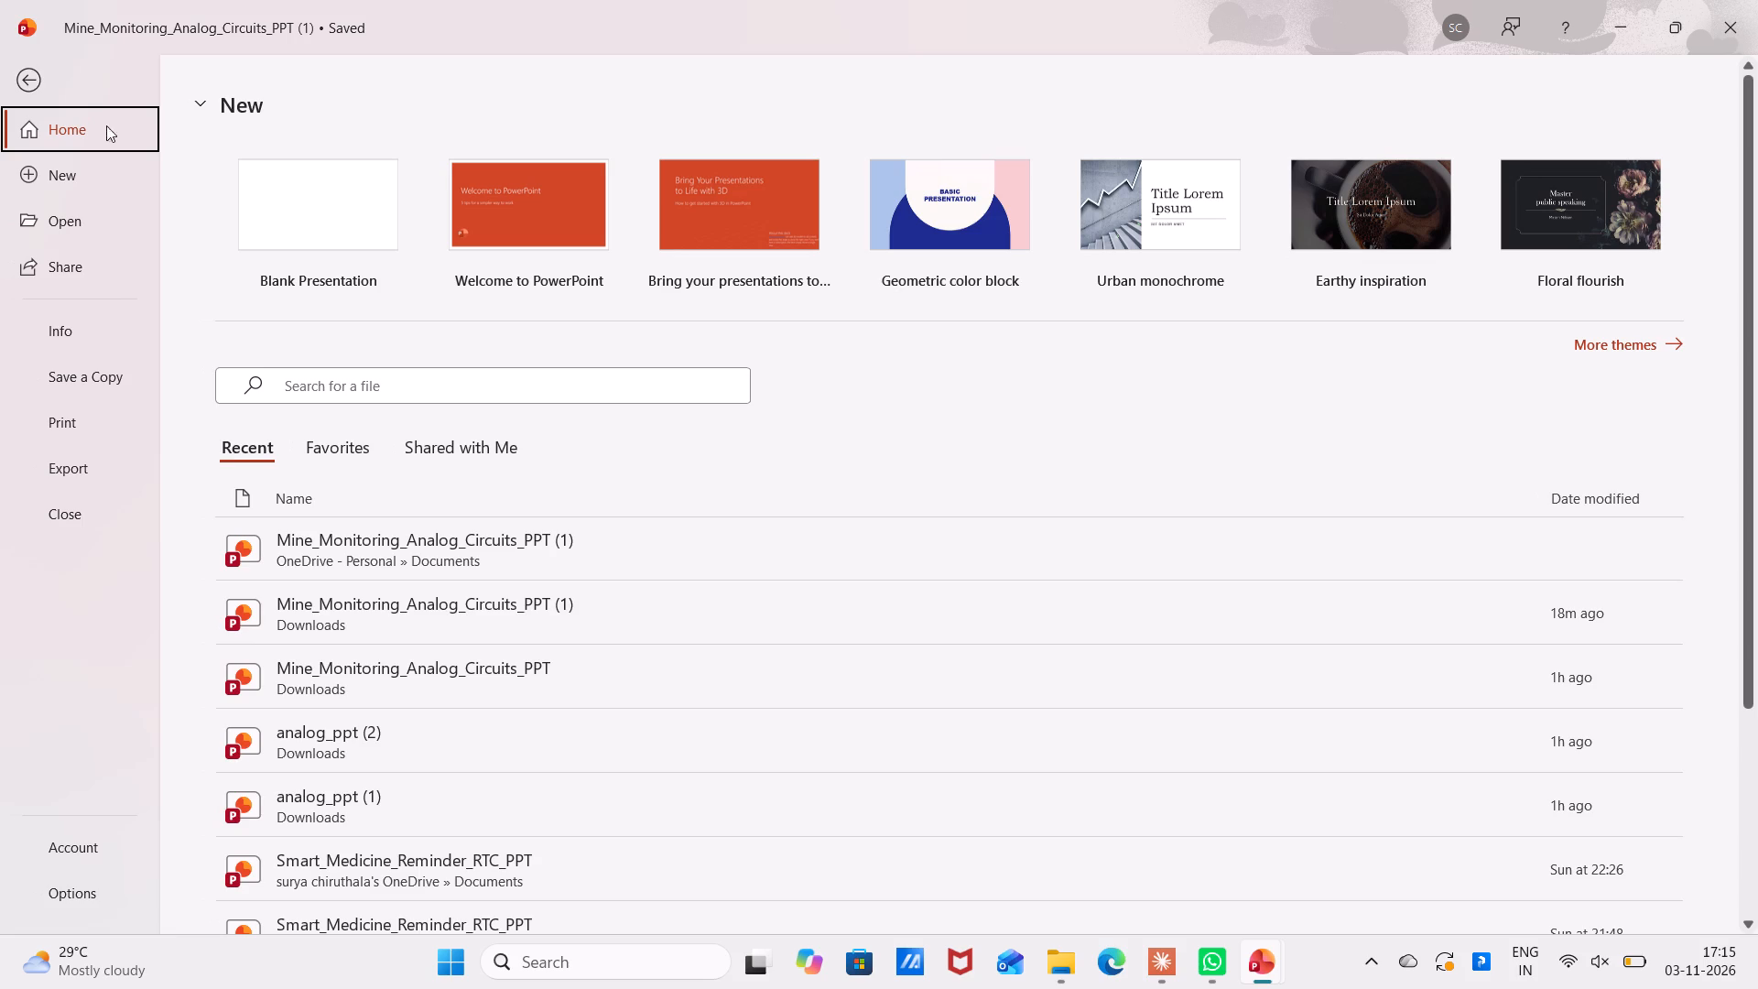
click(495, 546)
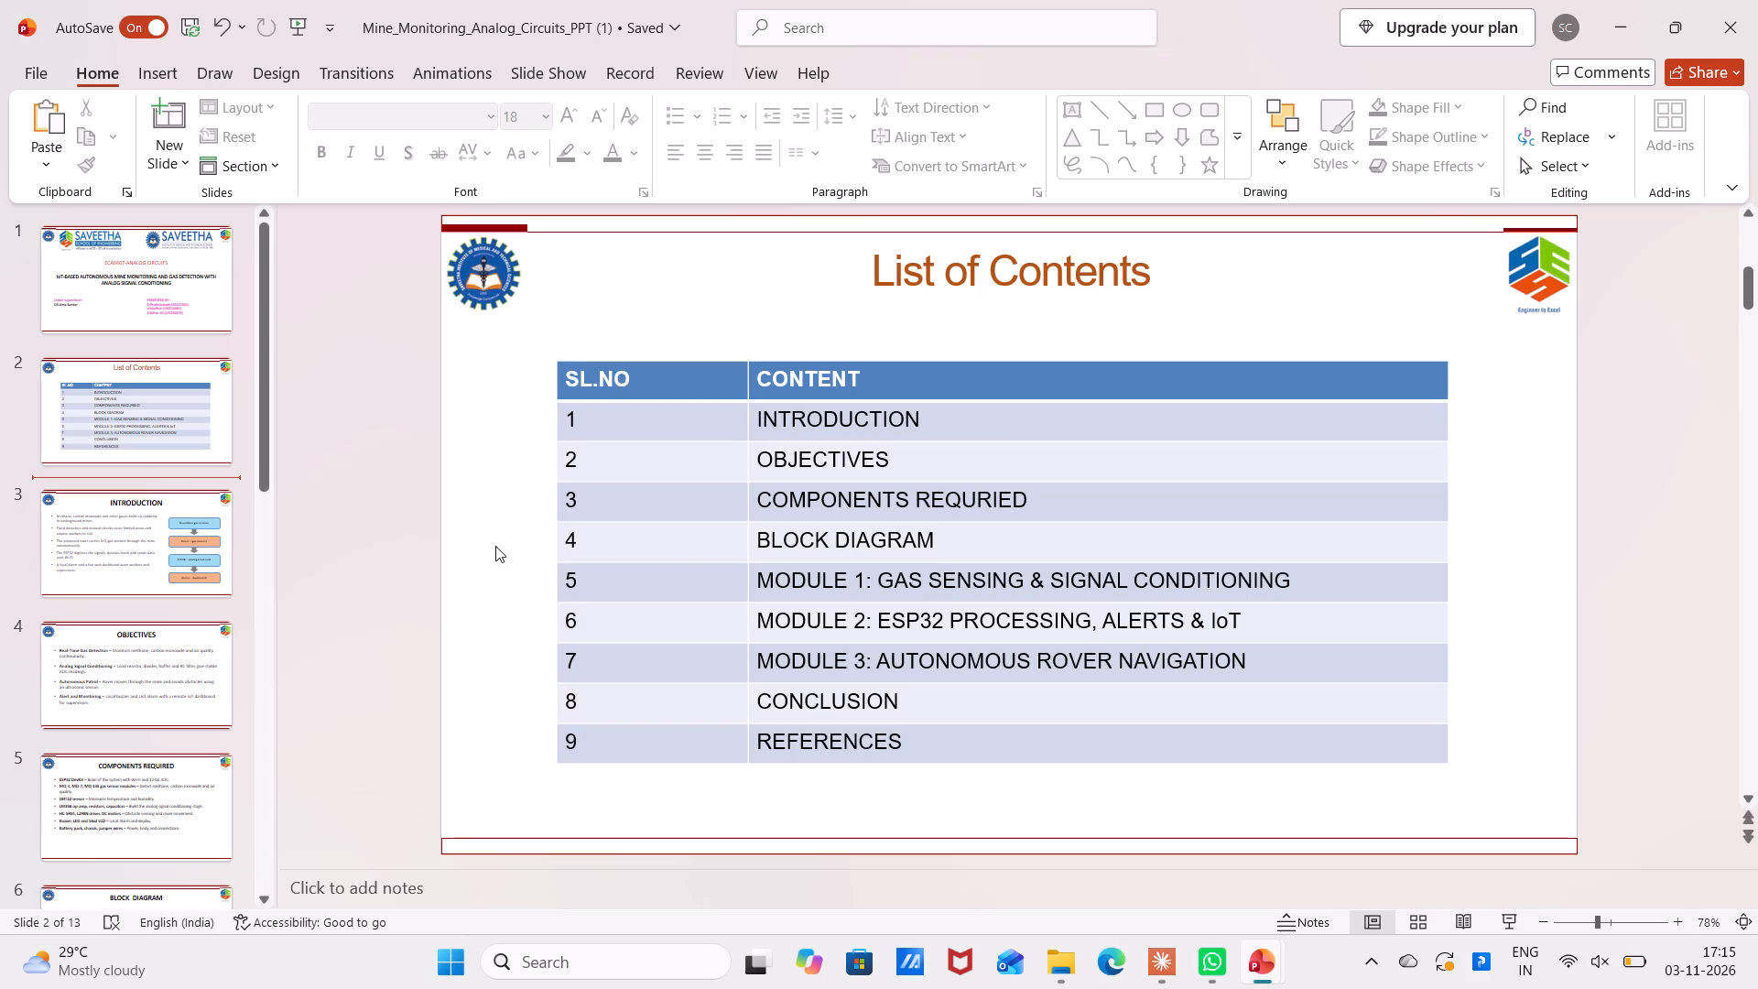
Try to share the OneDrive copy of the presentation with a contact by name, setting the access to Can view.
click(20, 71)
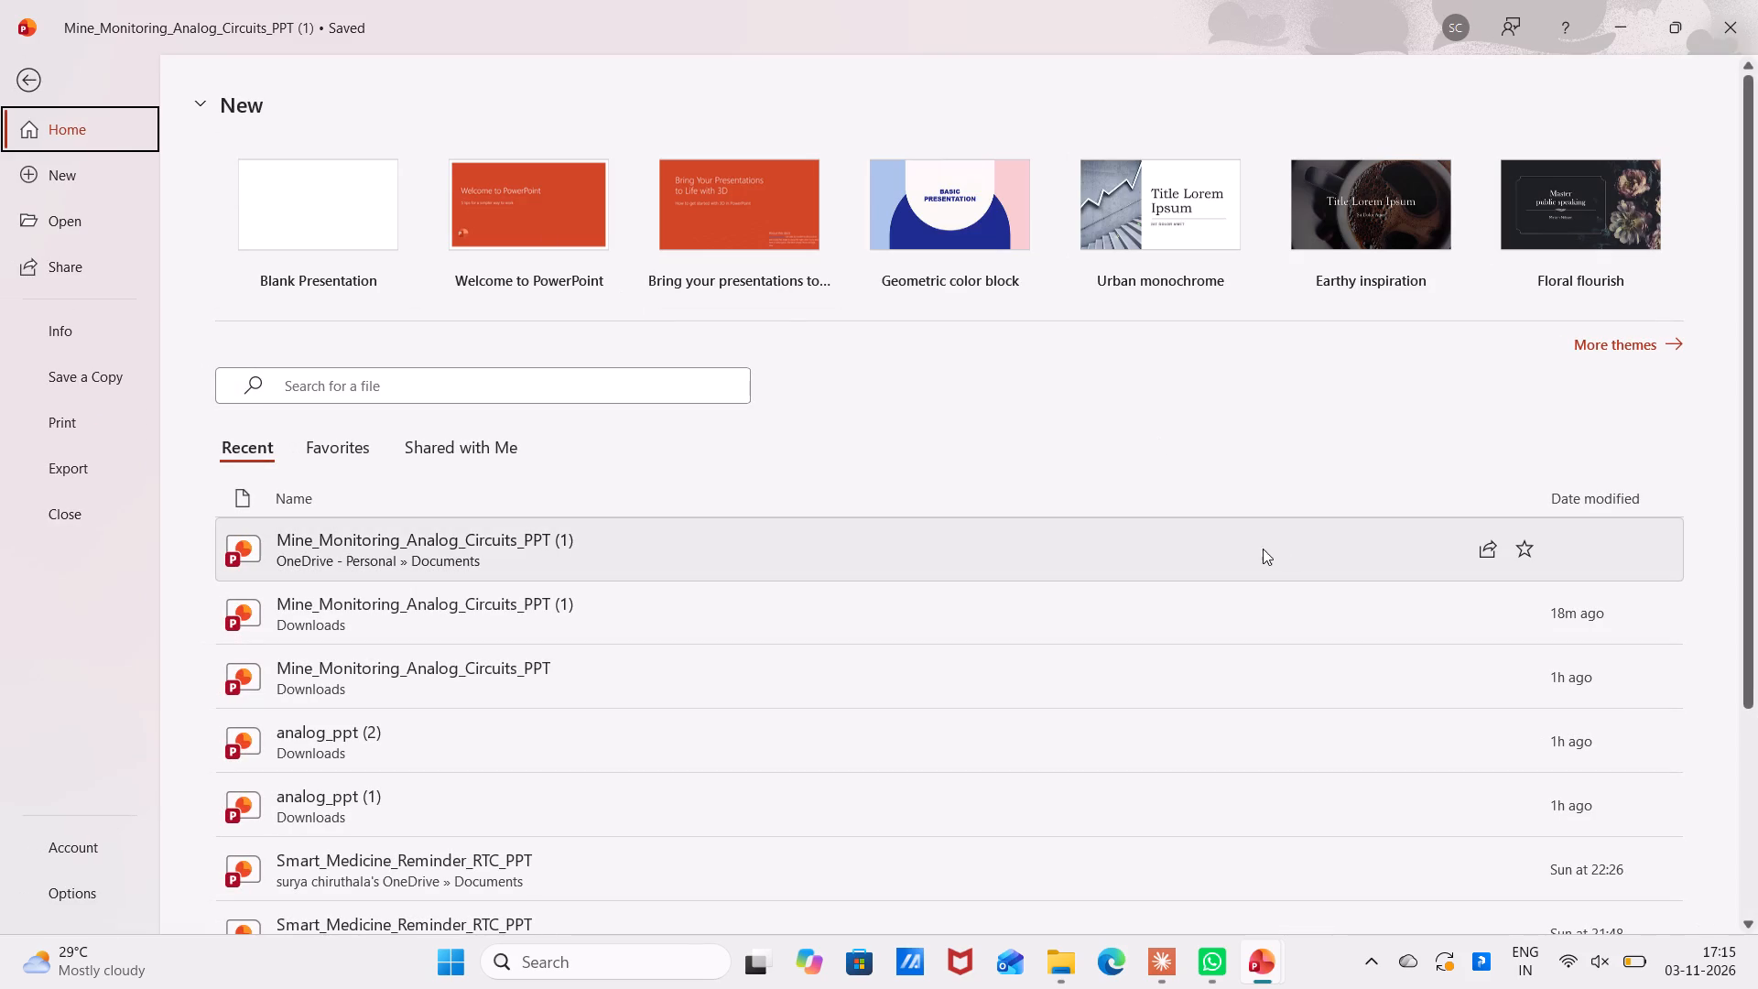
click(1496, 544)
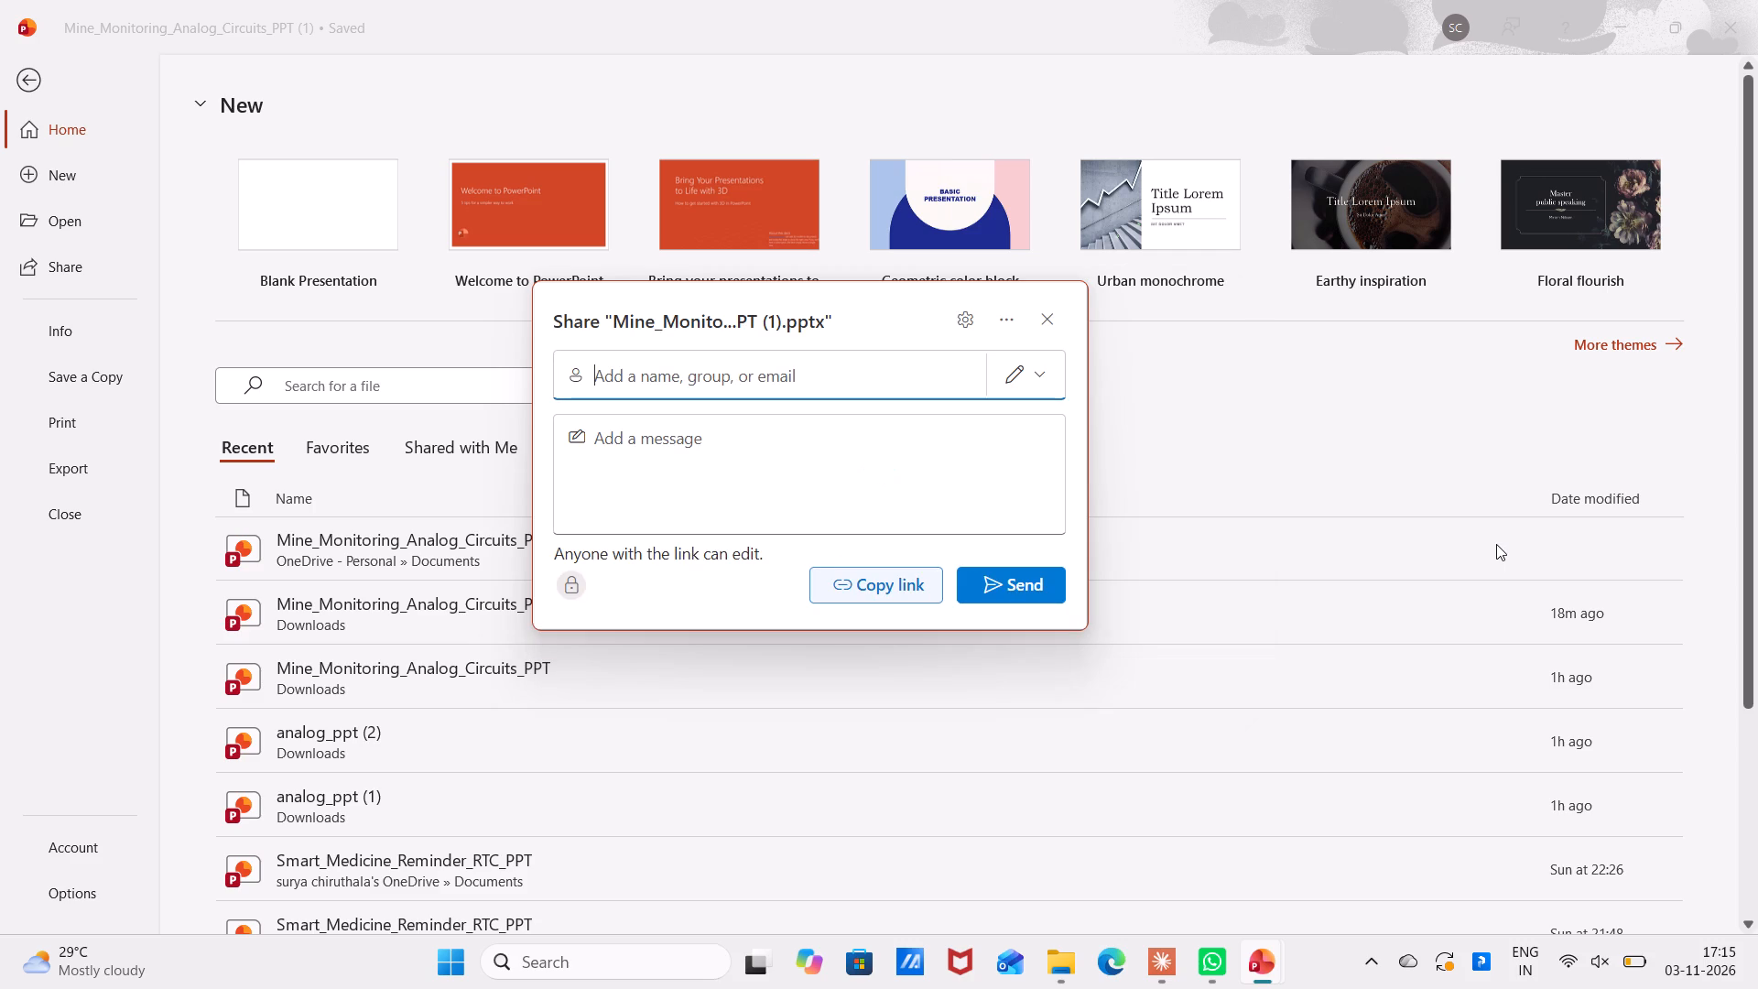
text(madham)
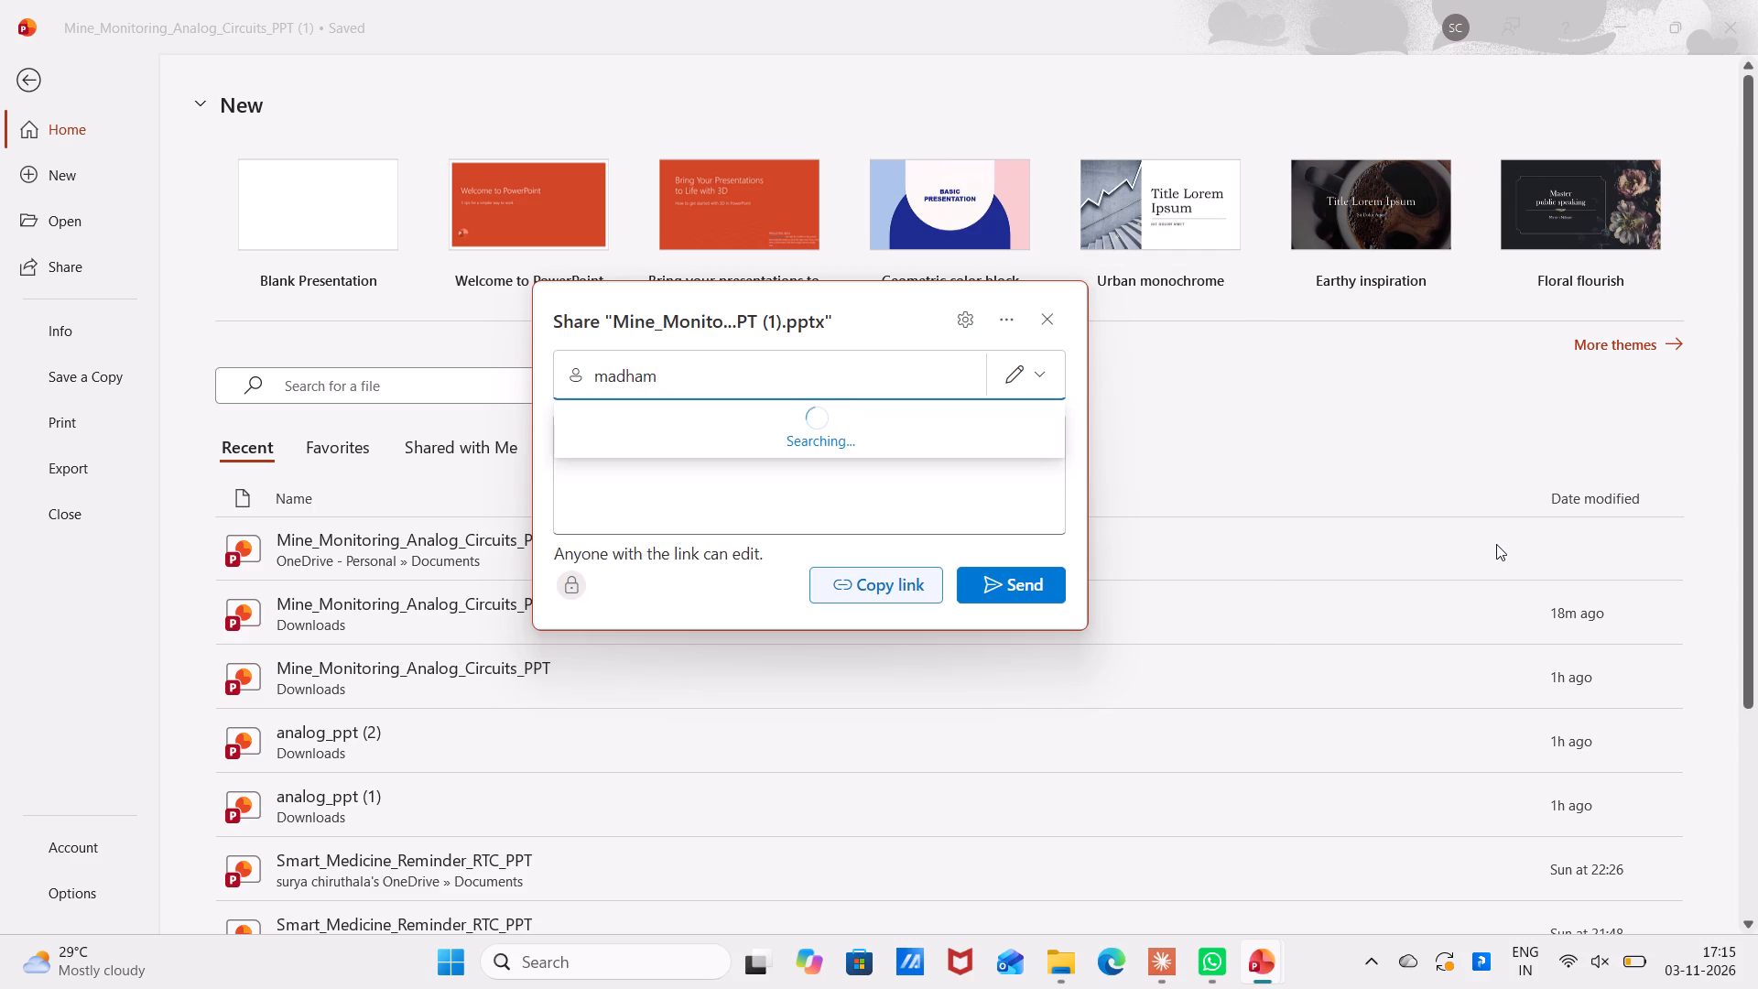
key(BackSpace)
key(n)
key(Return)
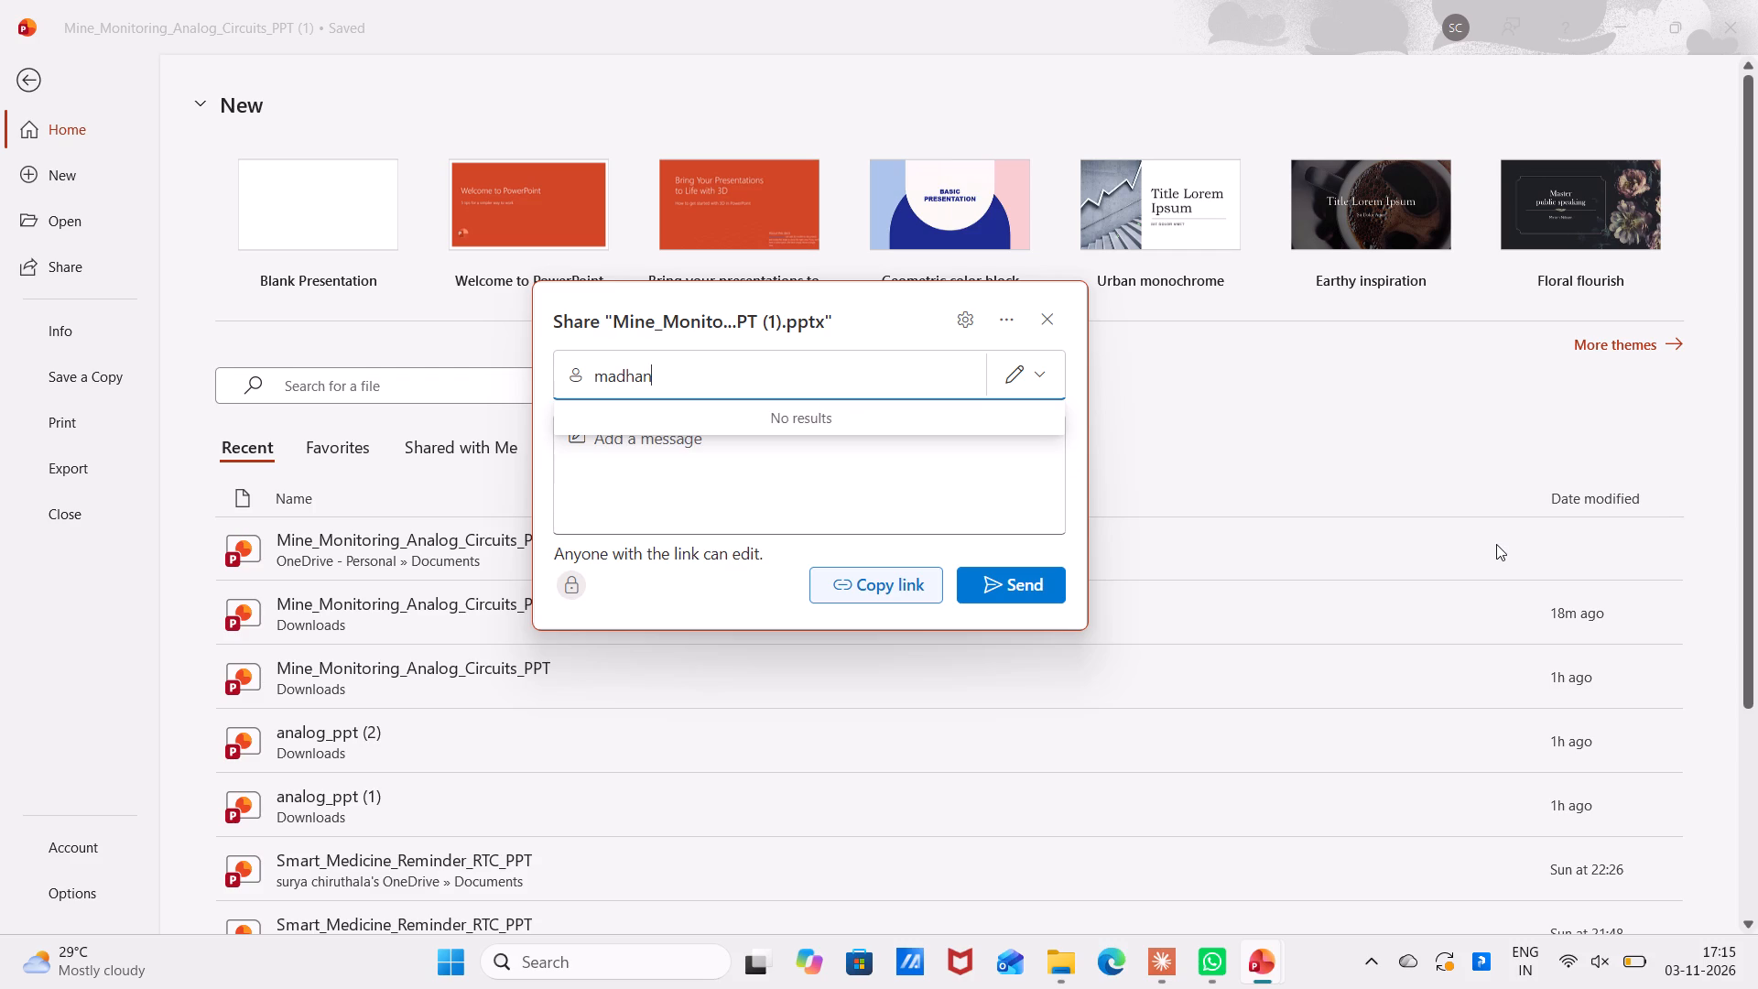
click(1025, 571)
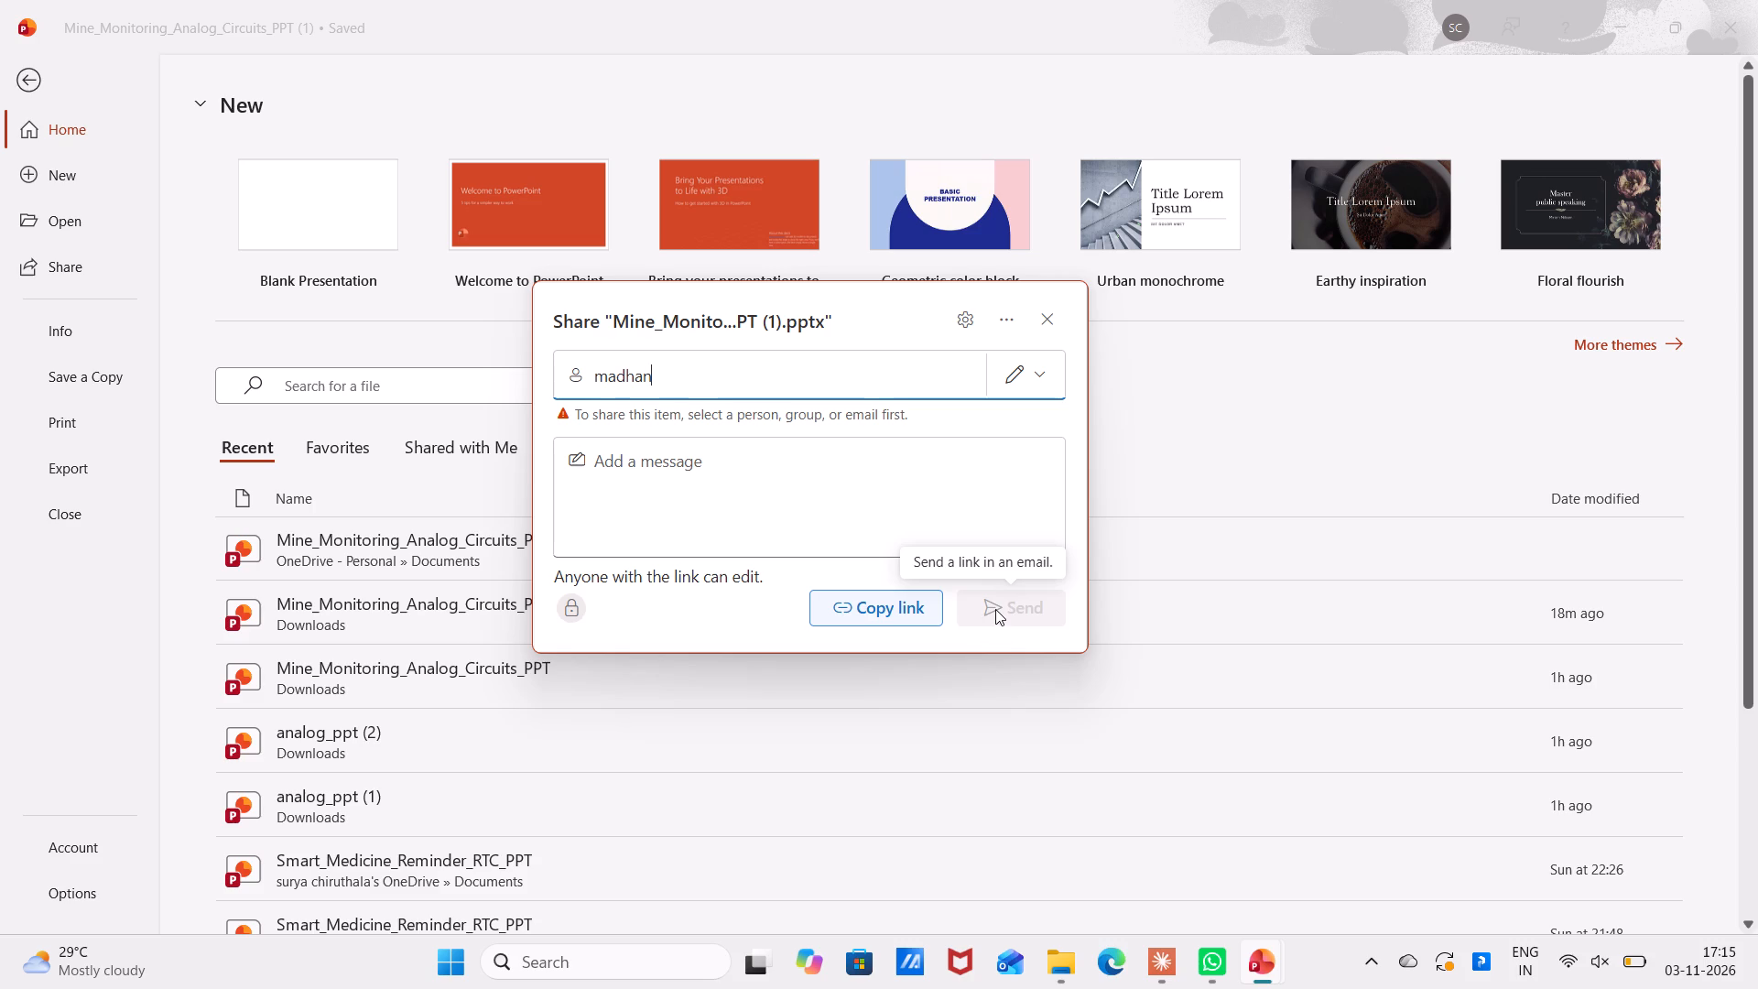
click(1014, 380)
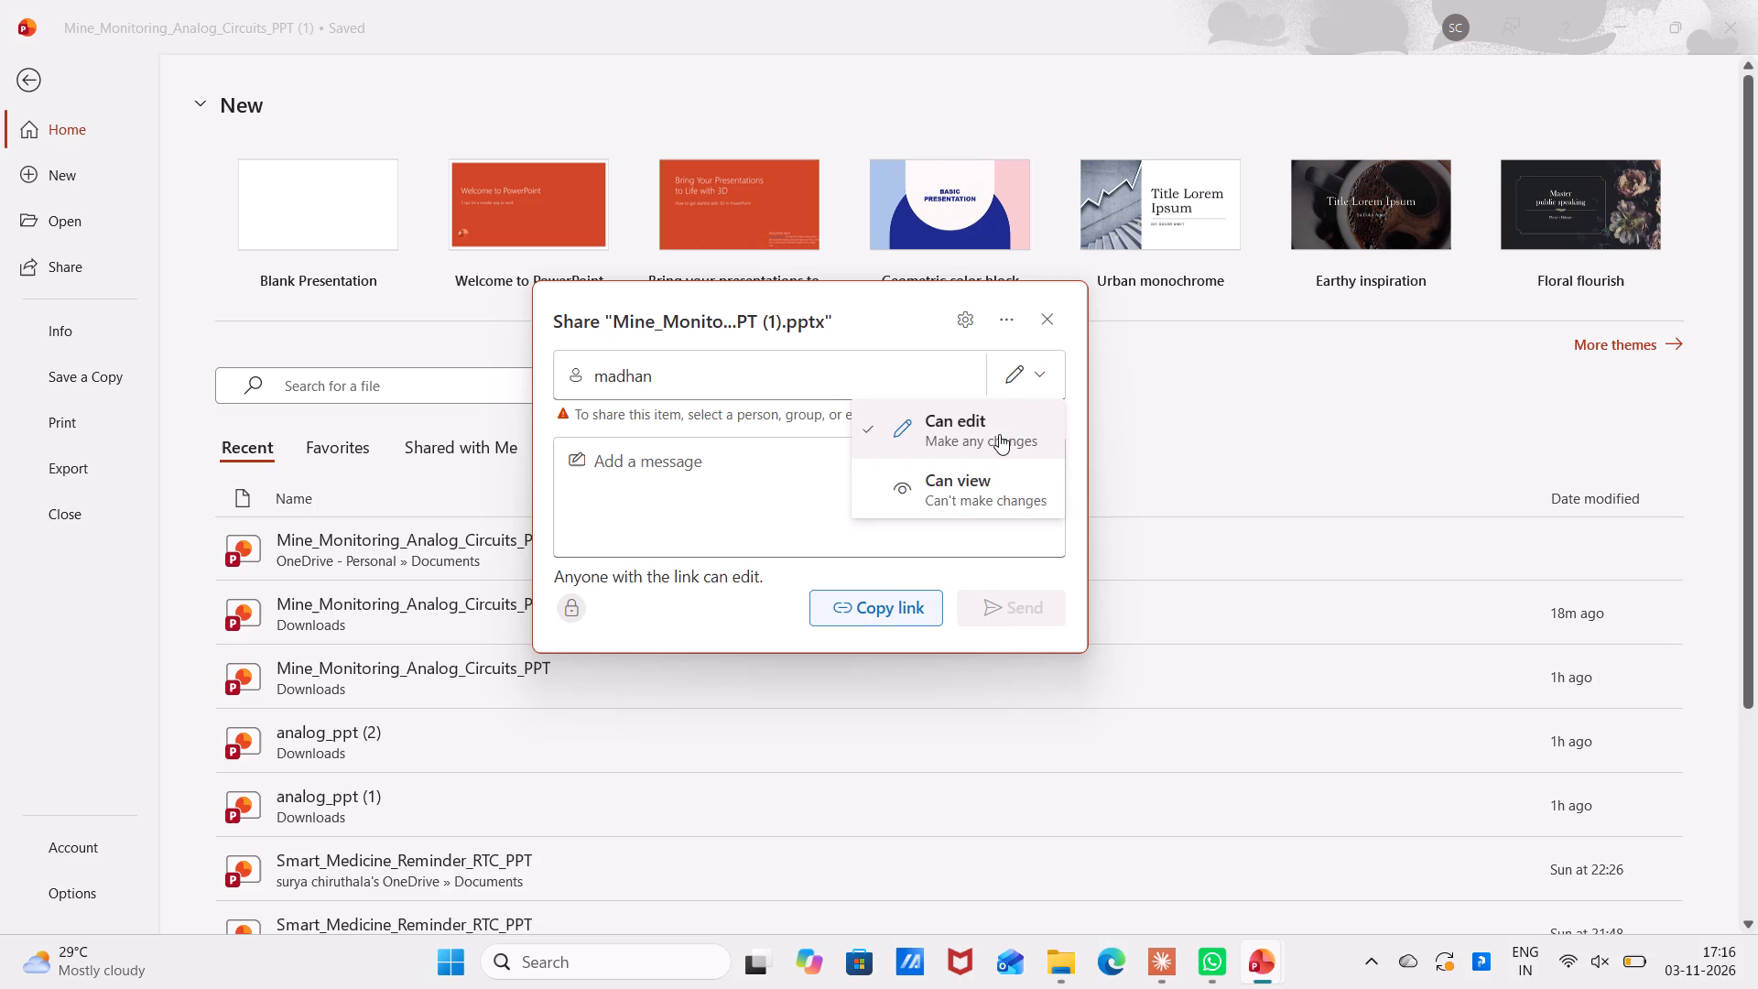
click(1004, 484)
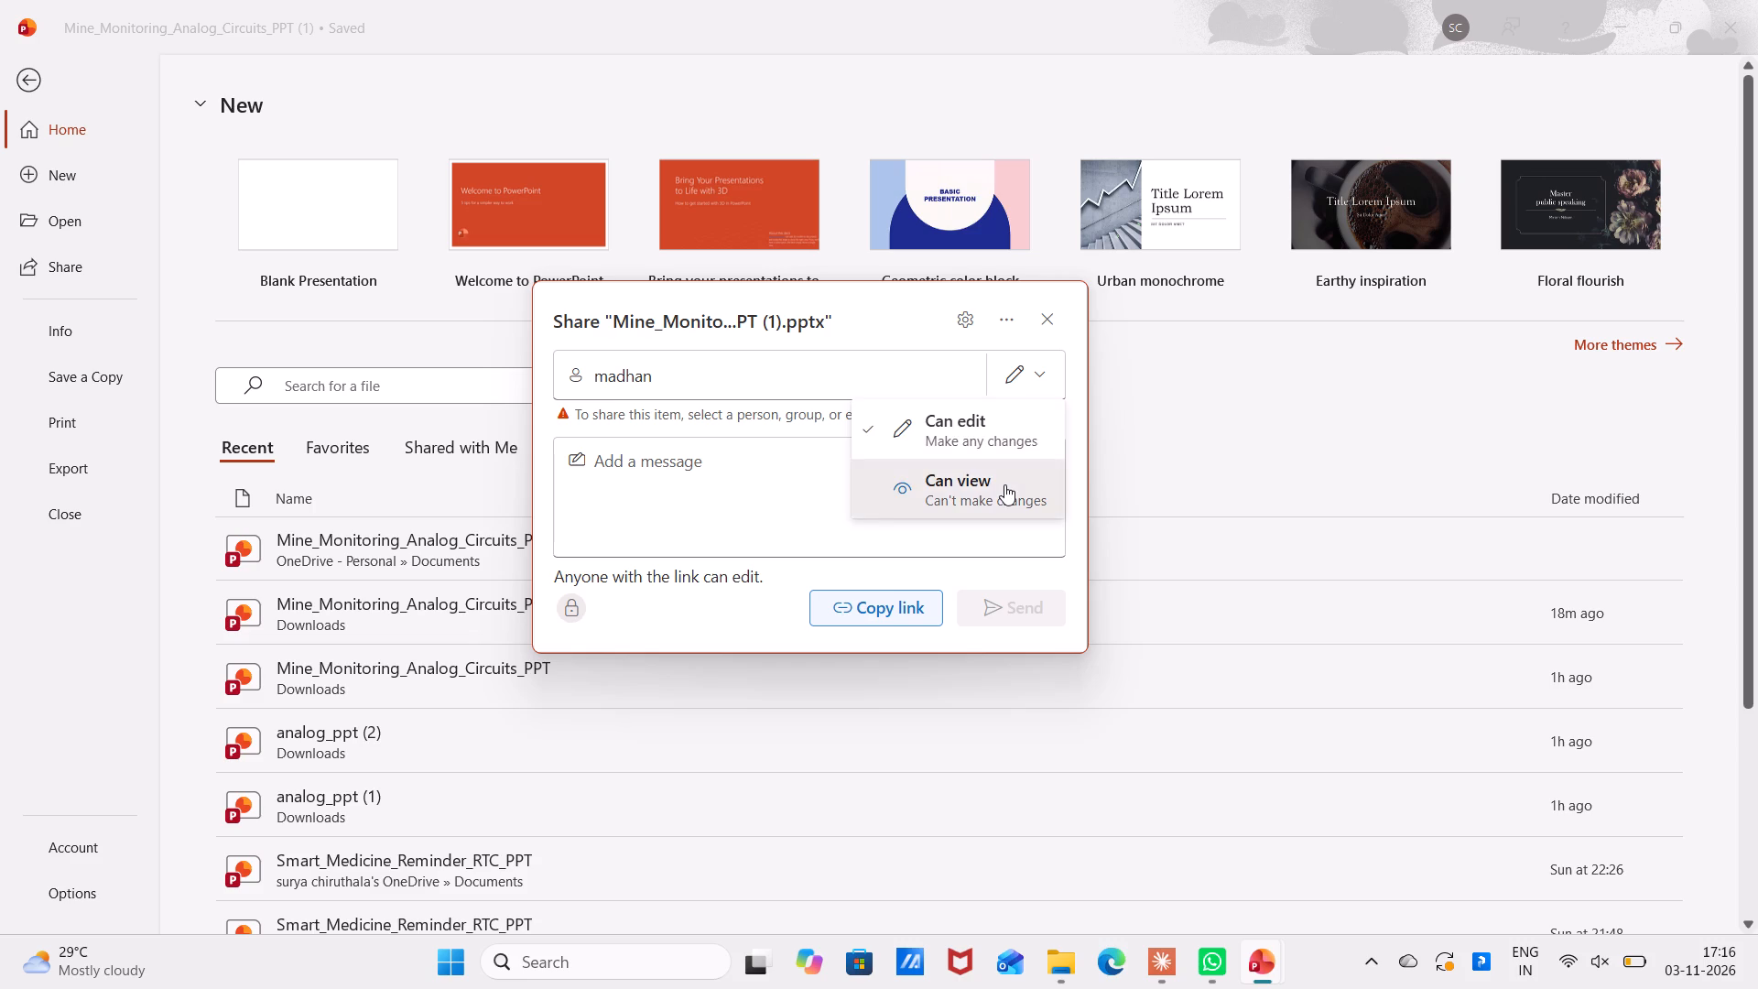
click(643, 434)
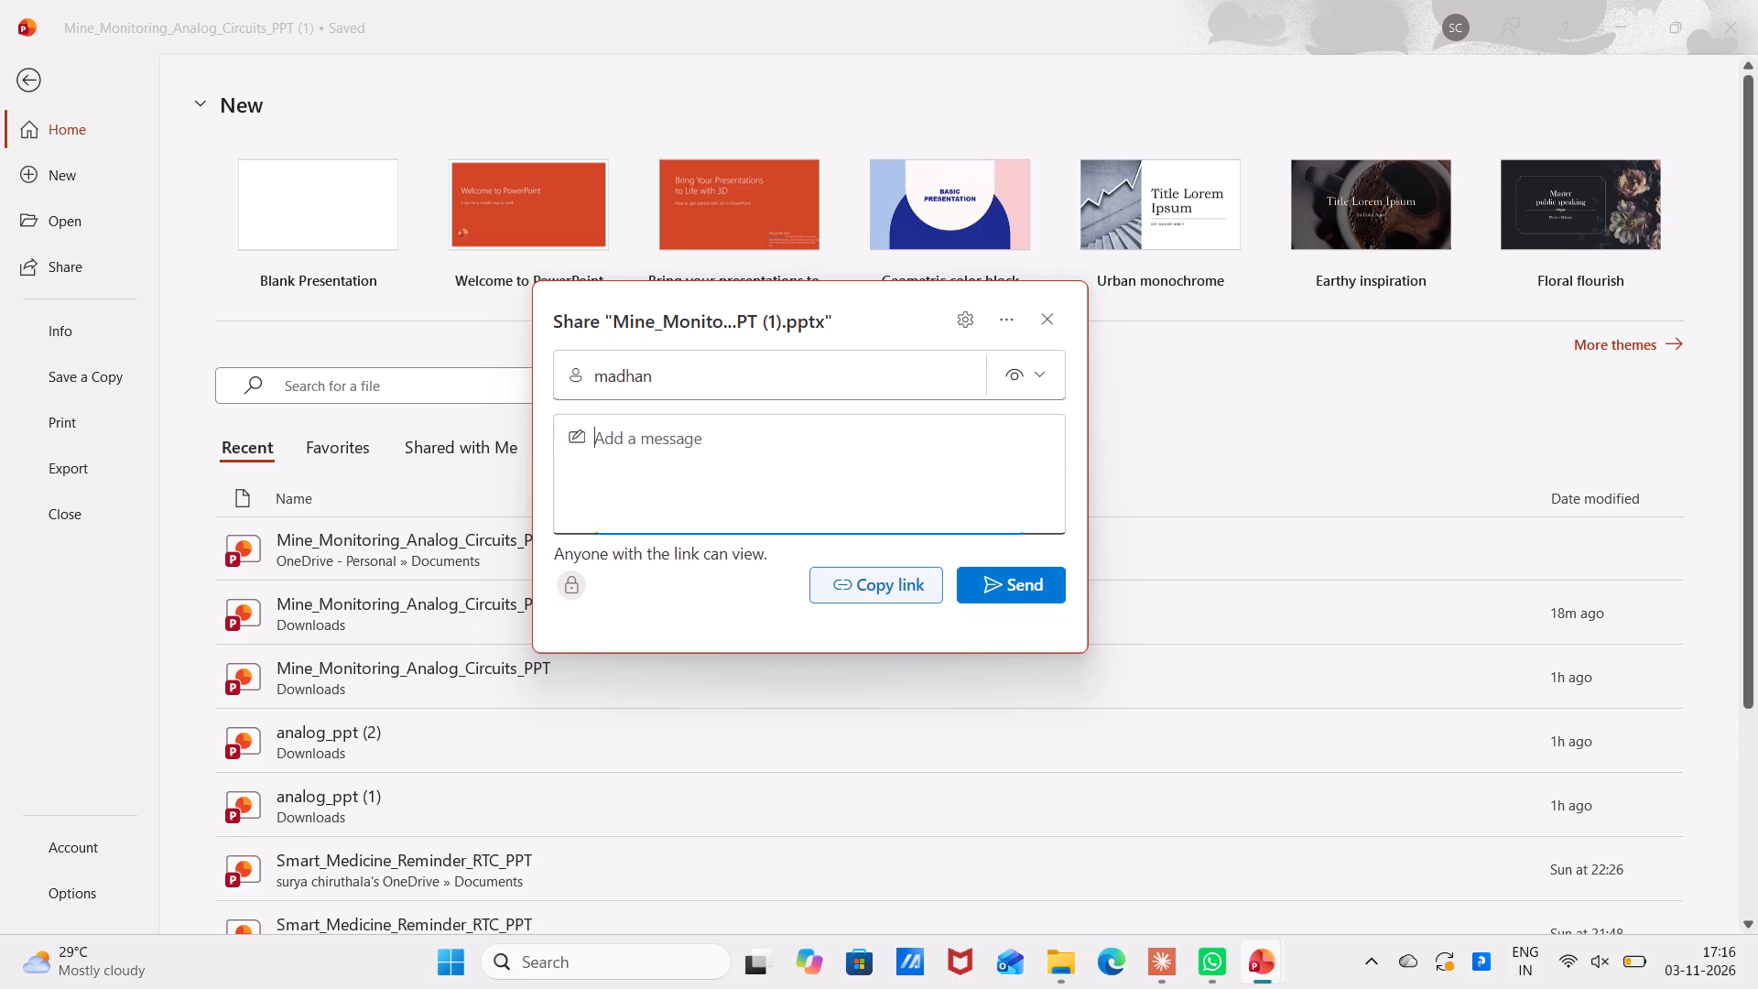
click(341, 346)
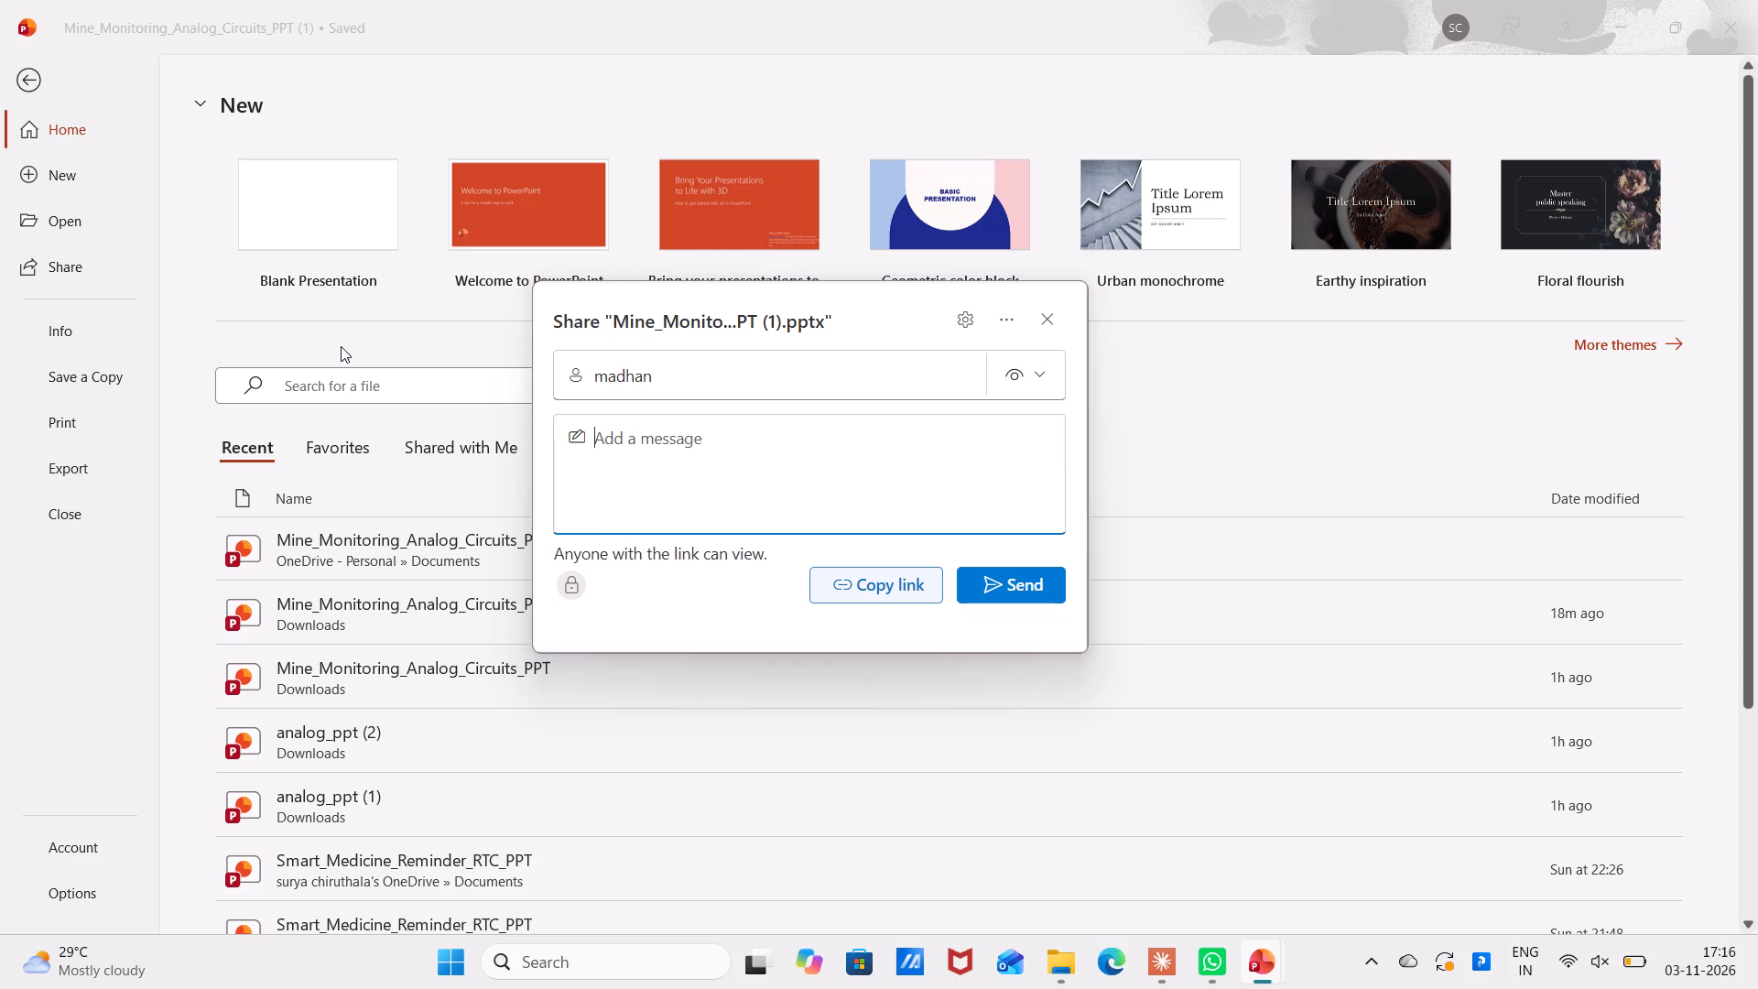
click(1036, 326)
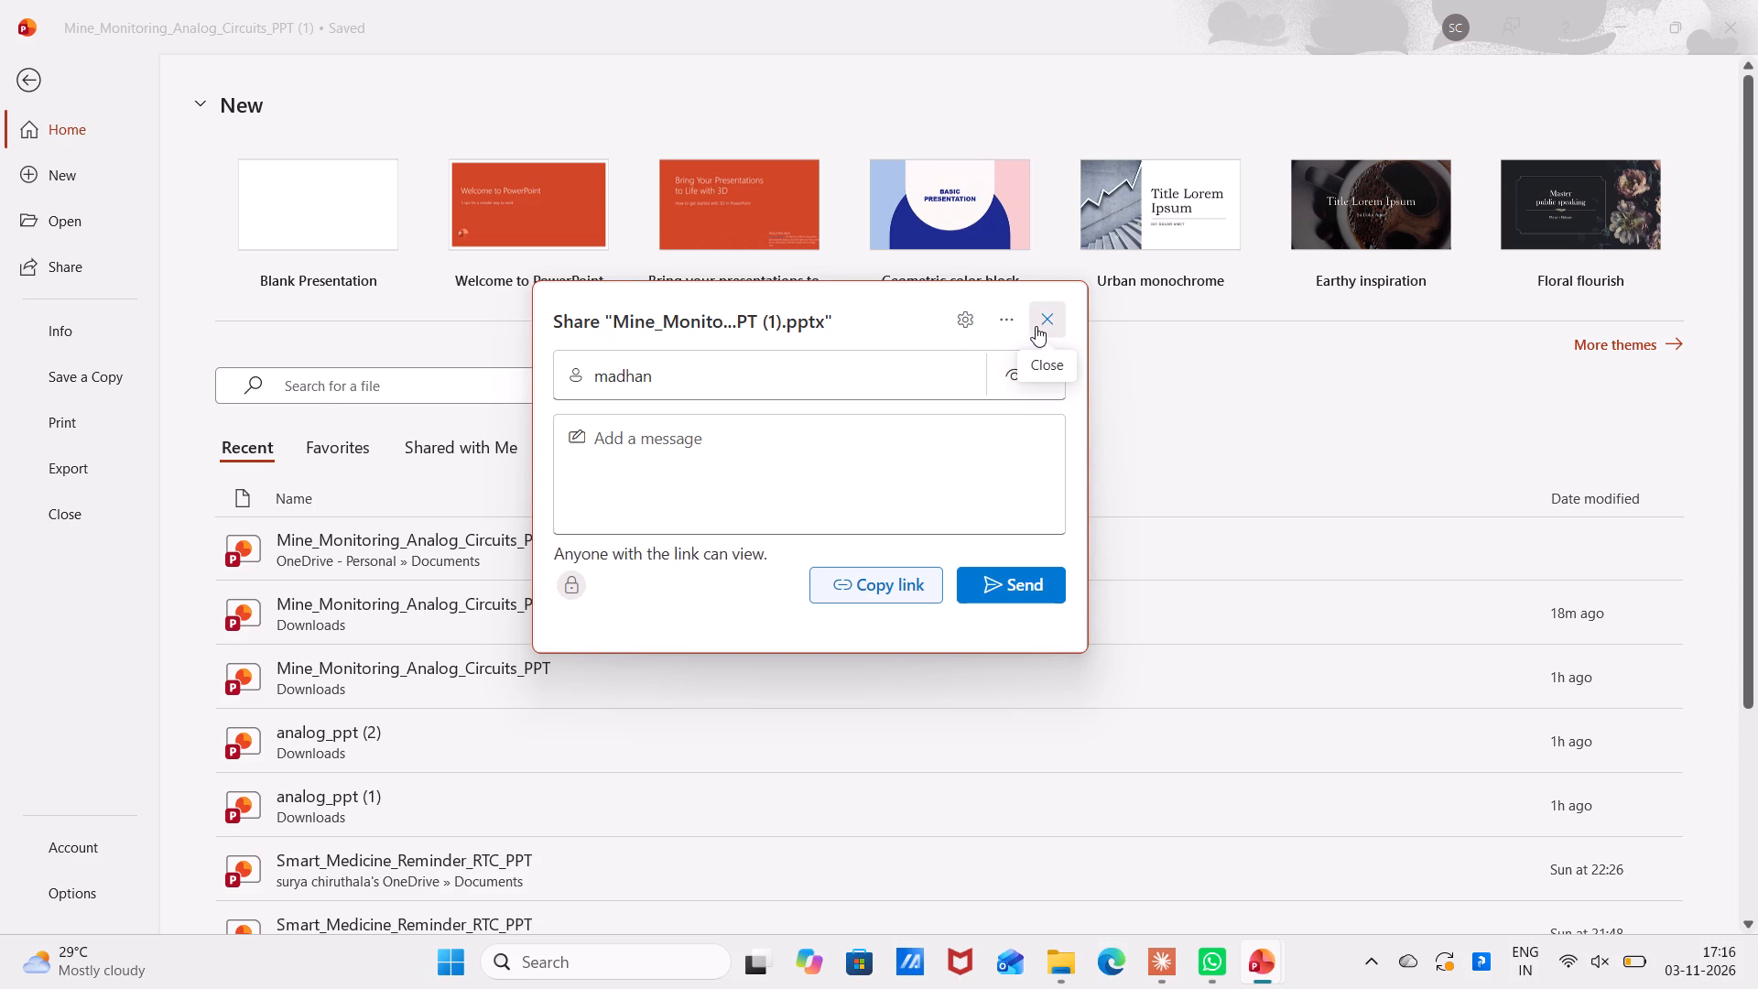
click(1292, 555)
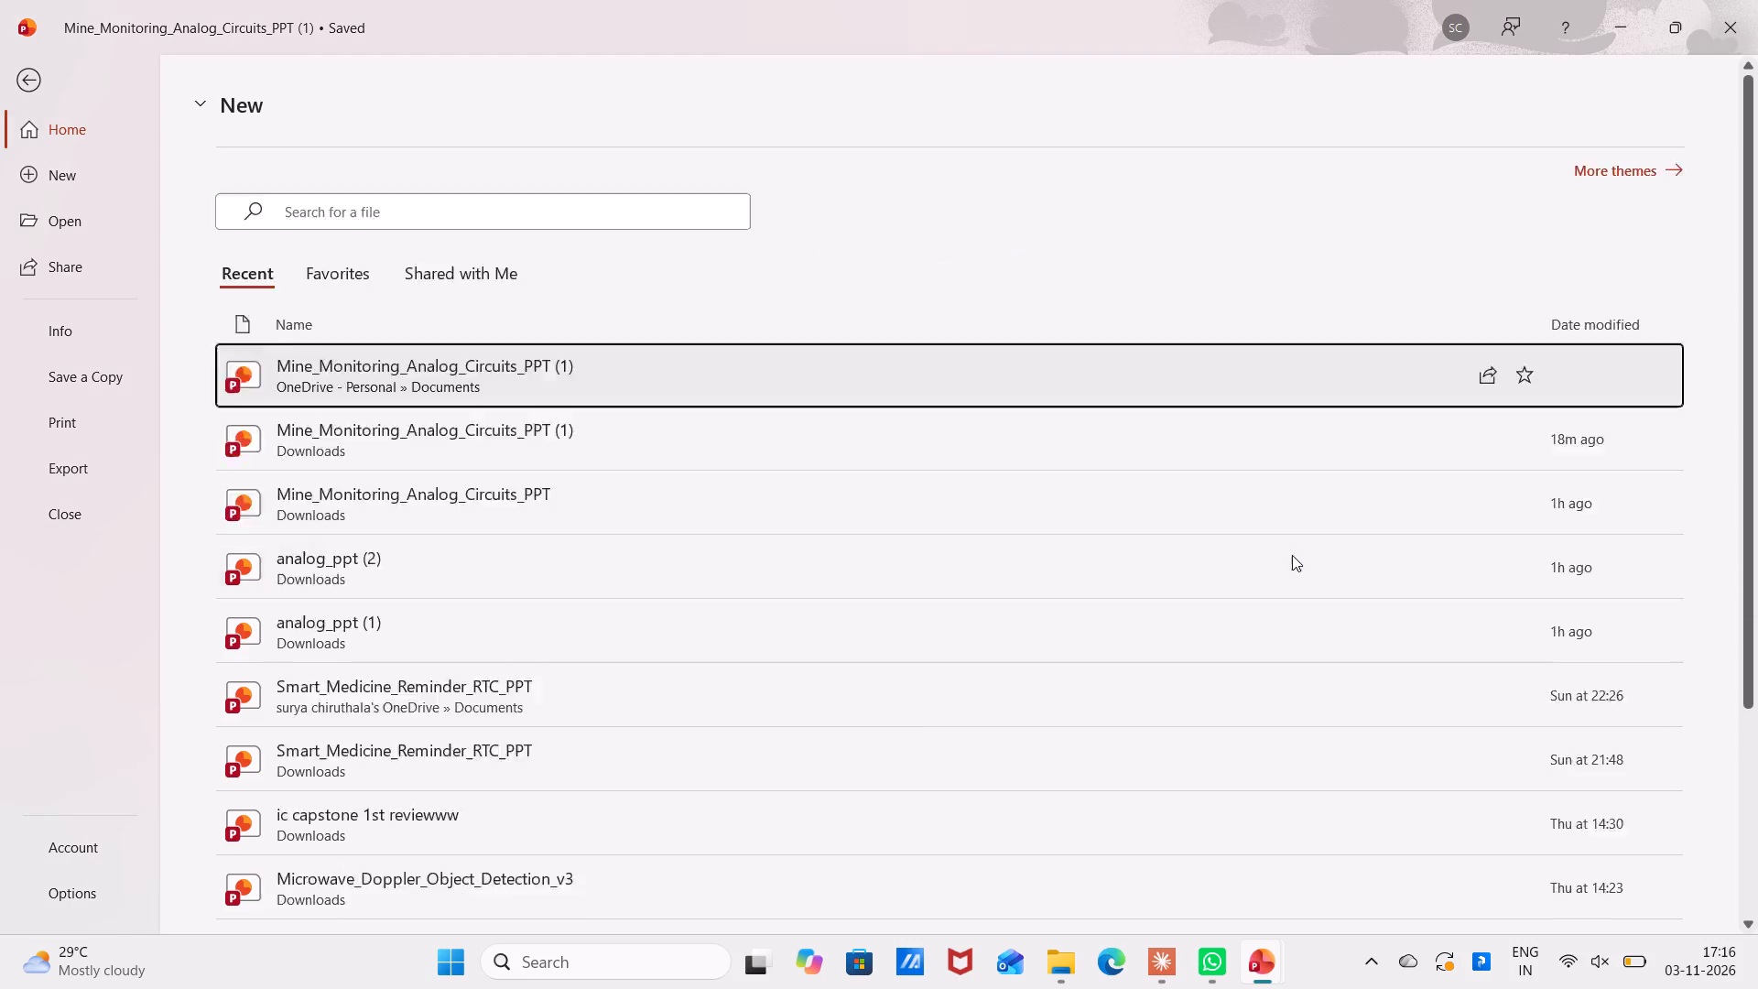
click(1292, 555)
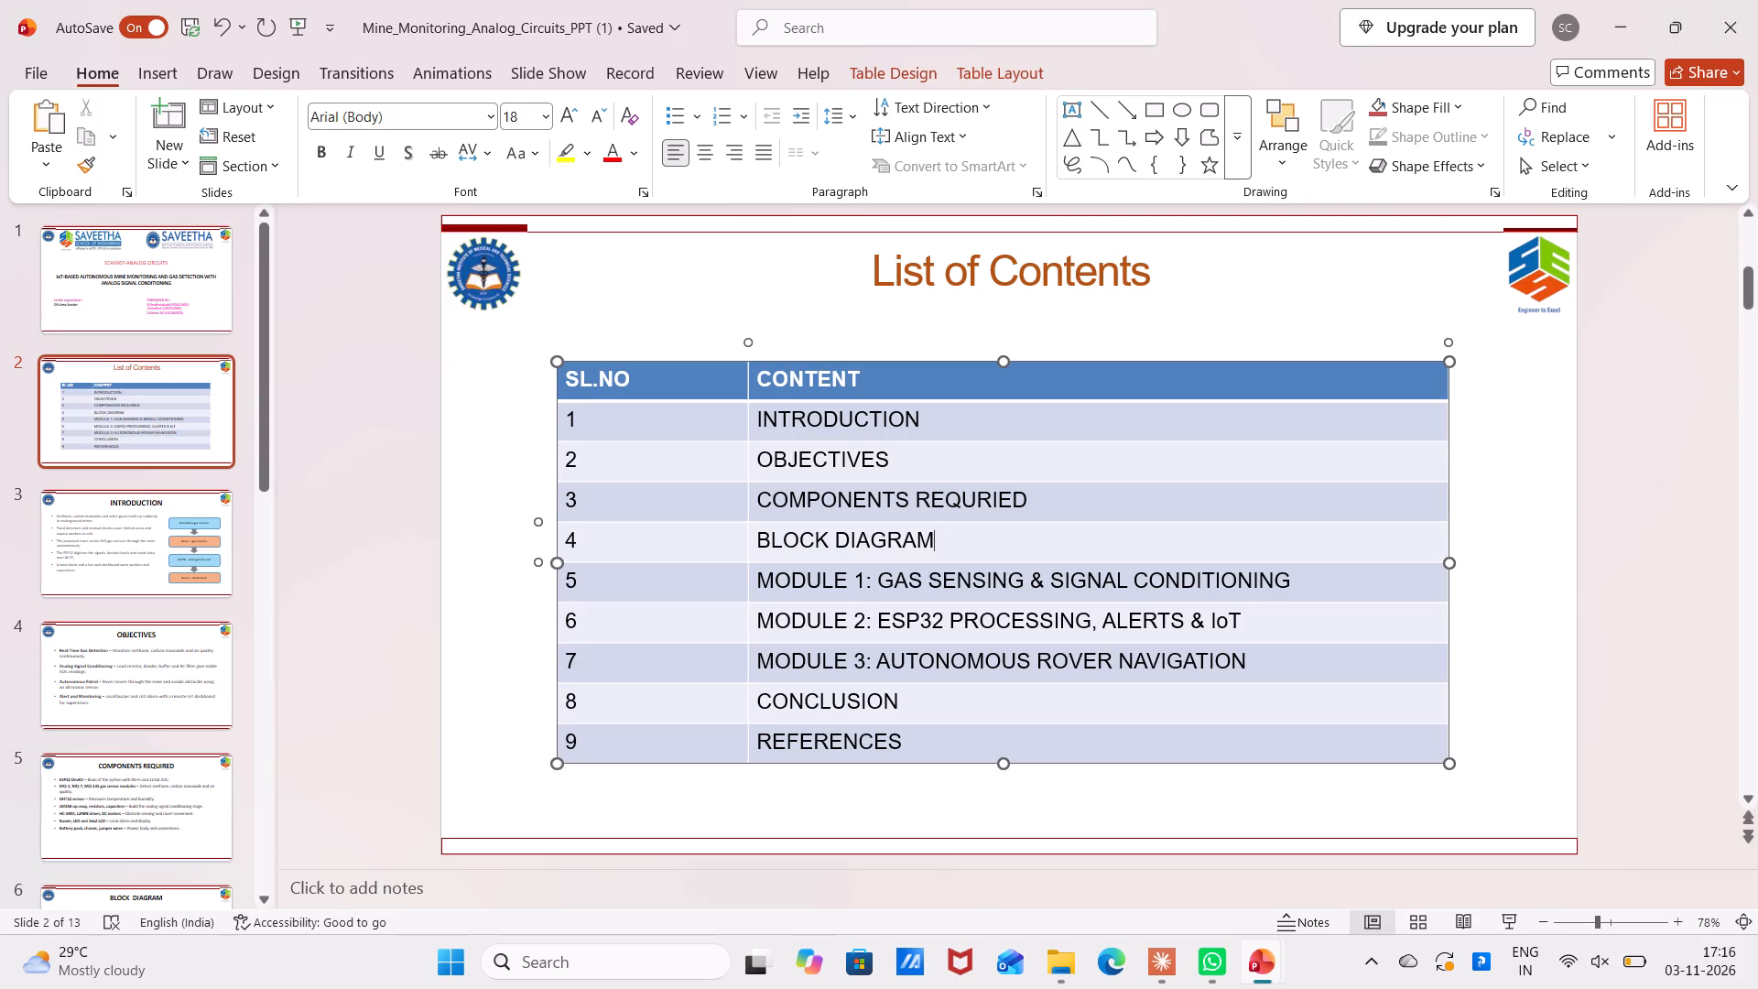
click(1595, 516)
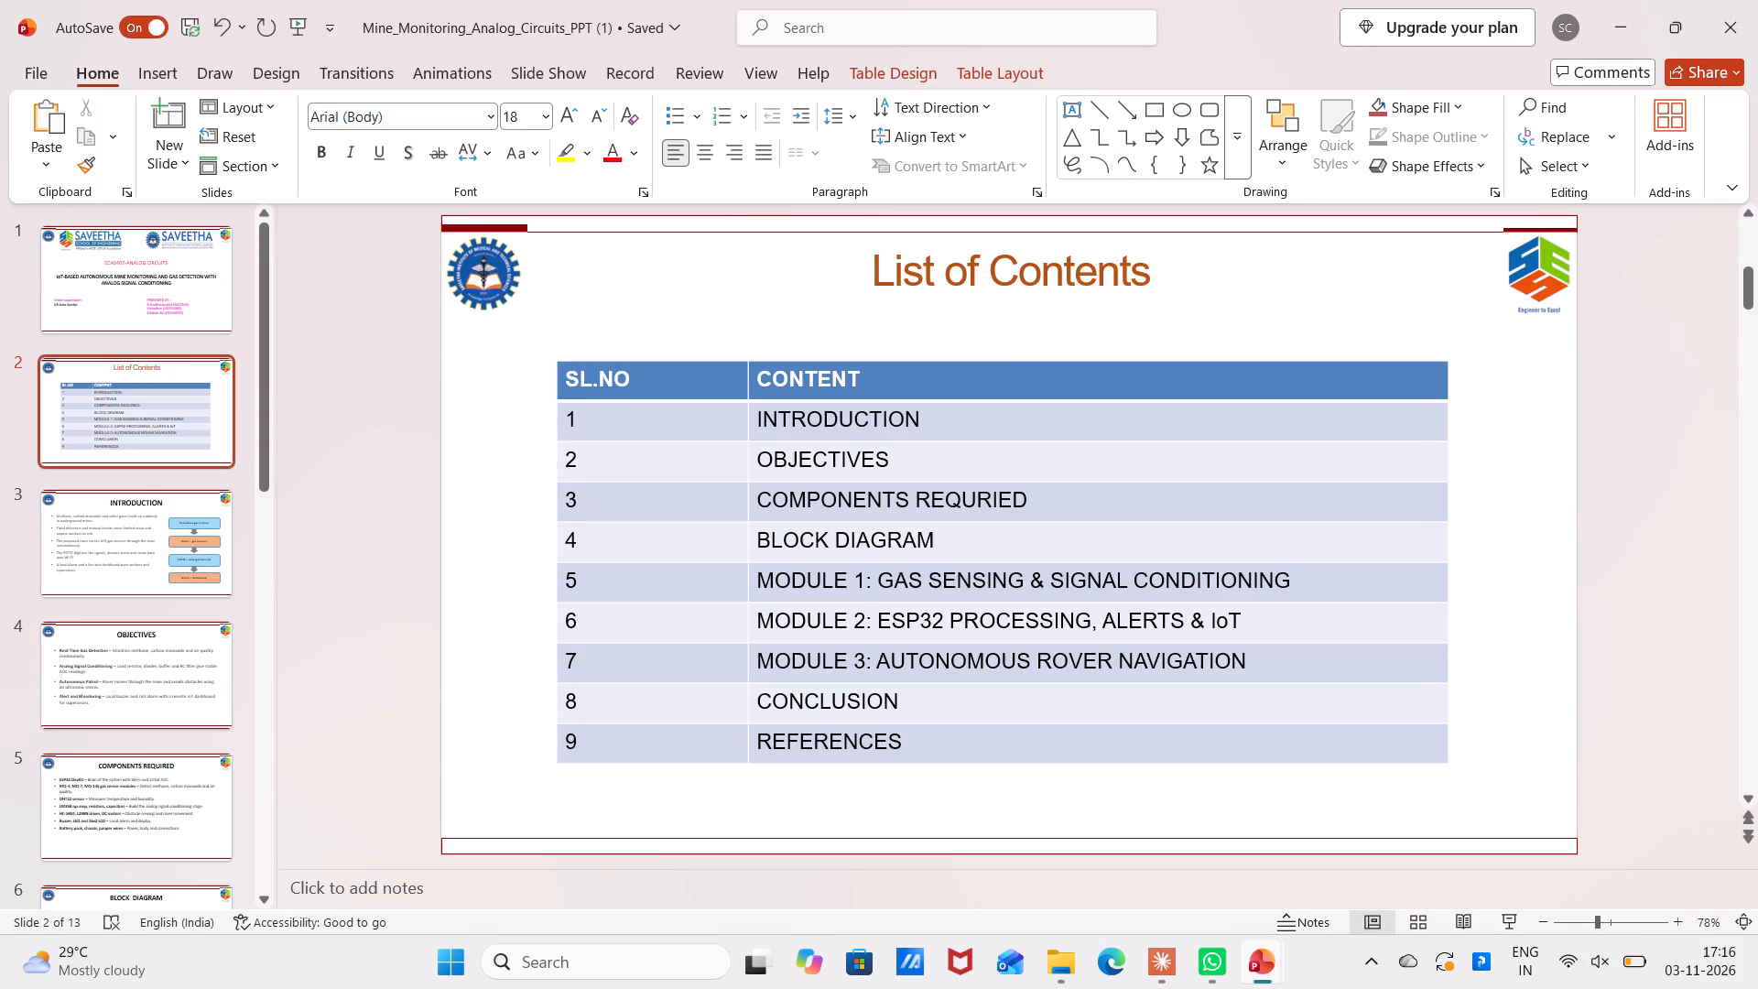
Draw a horizontal line about 33.16 cm long between the List of Contents heading and the table on slide 2.
click(177, 403)
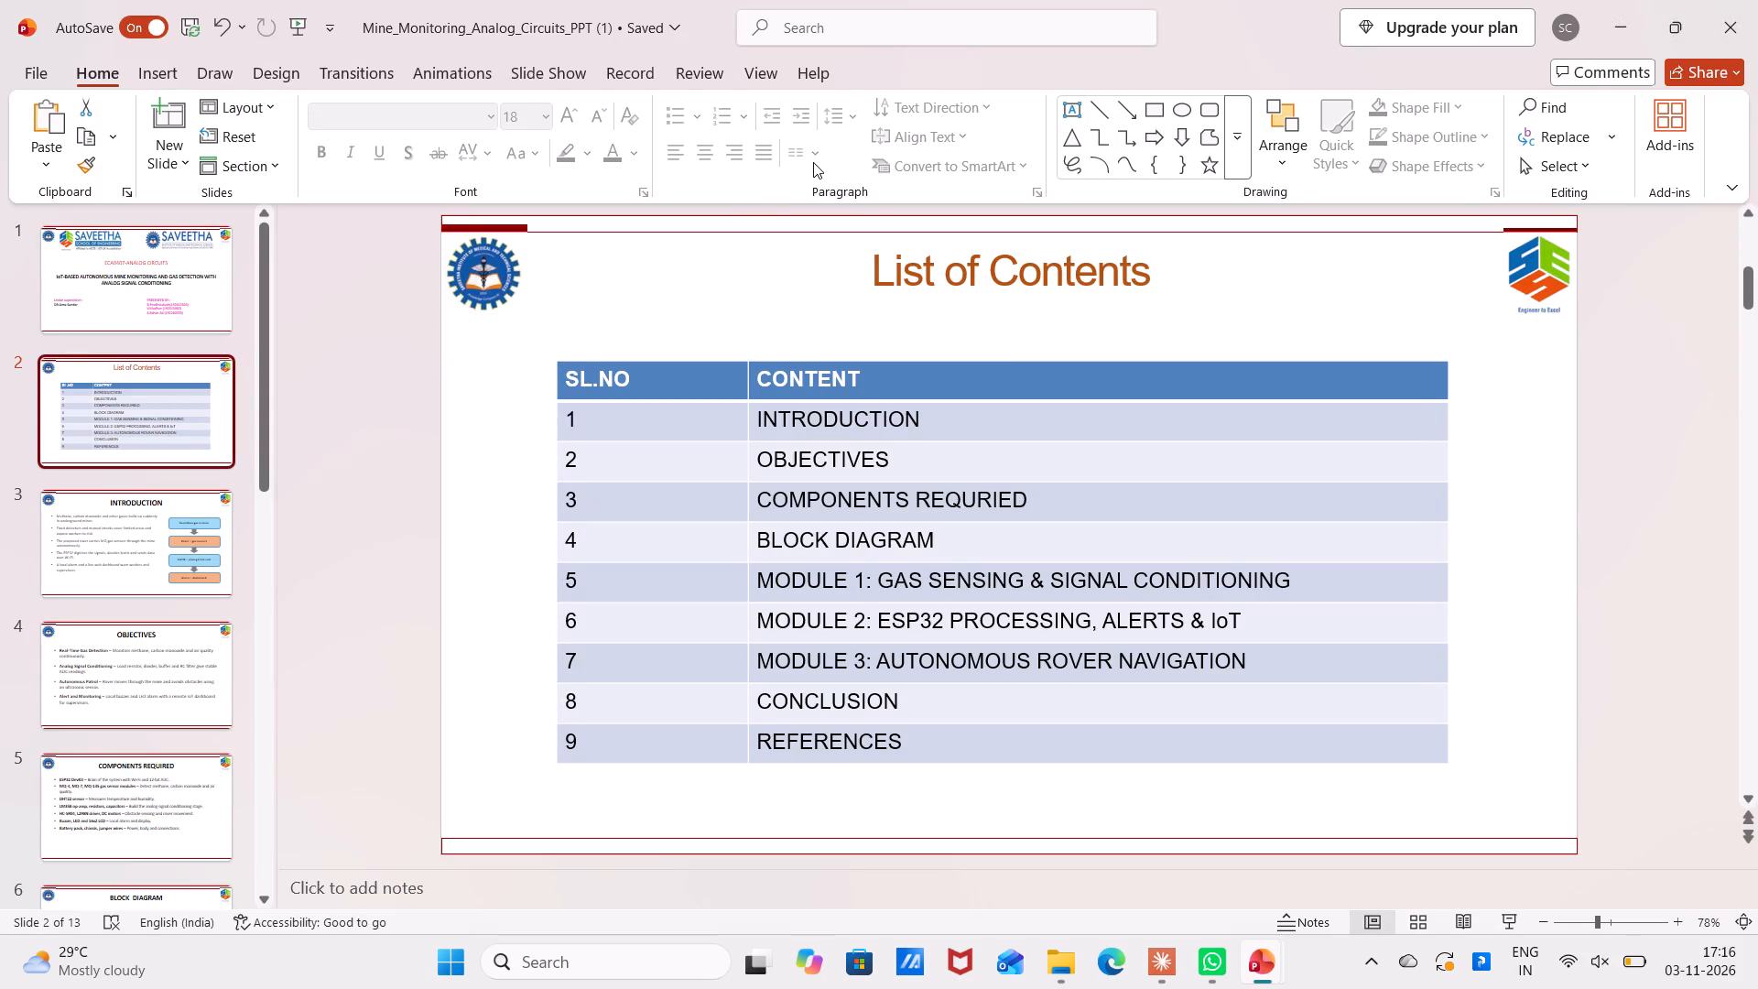
click(1095, 113)
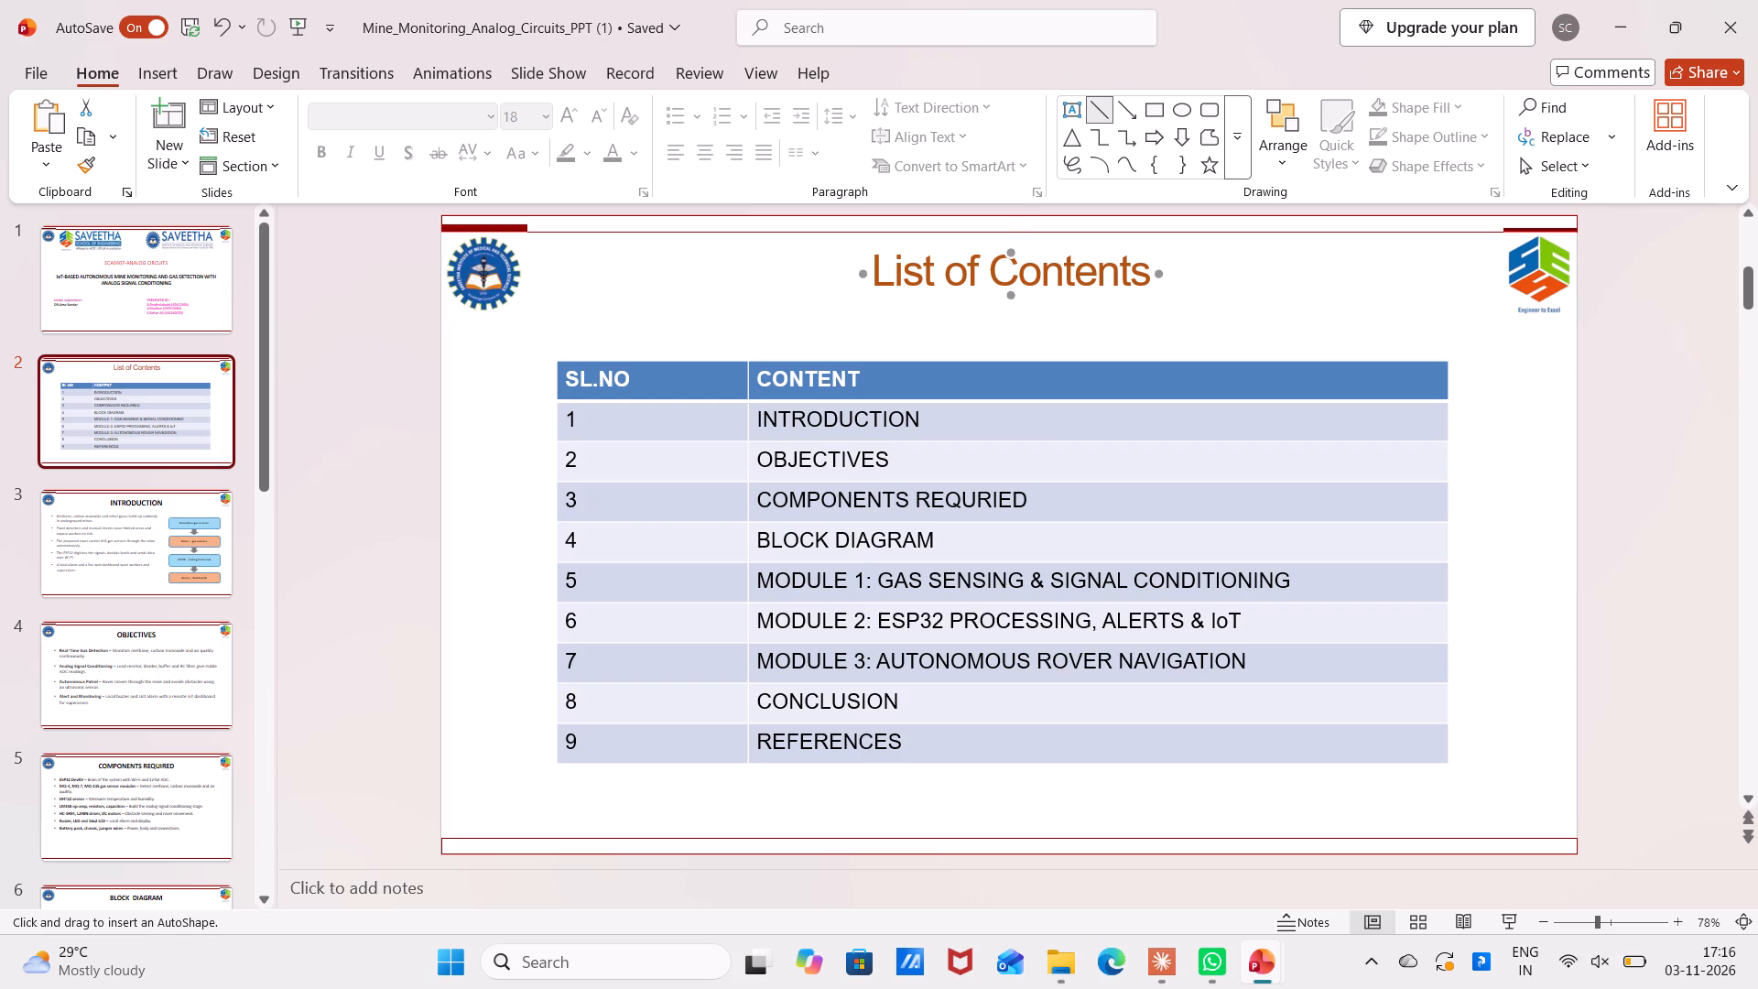
click(506, 328)
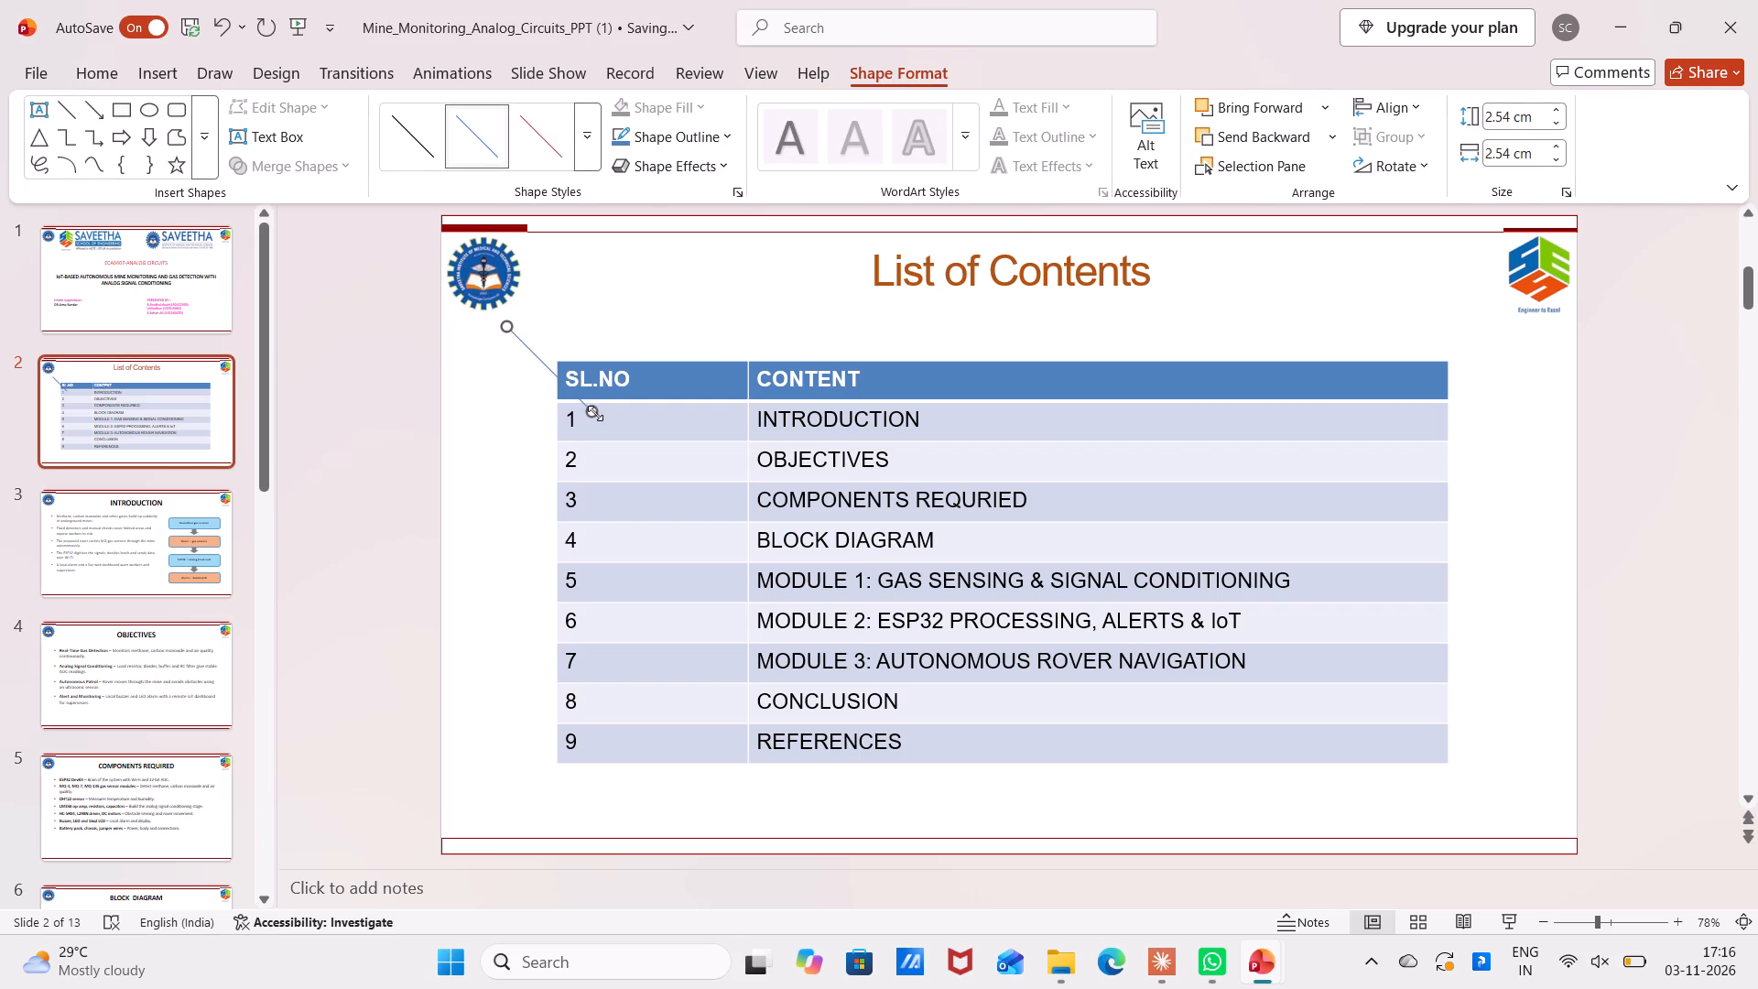
drag(595, 412, 1215, 338)
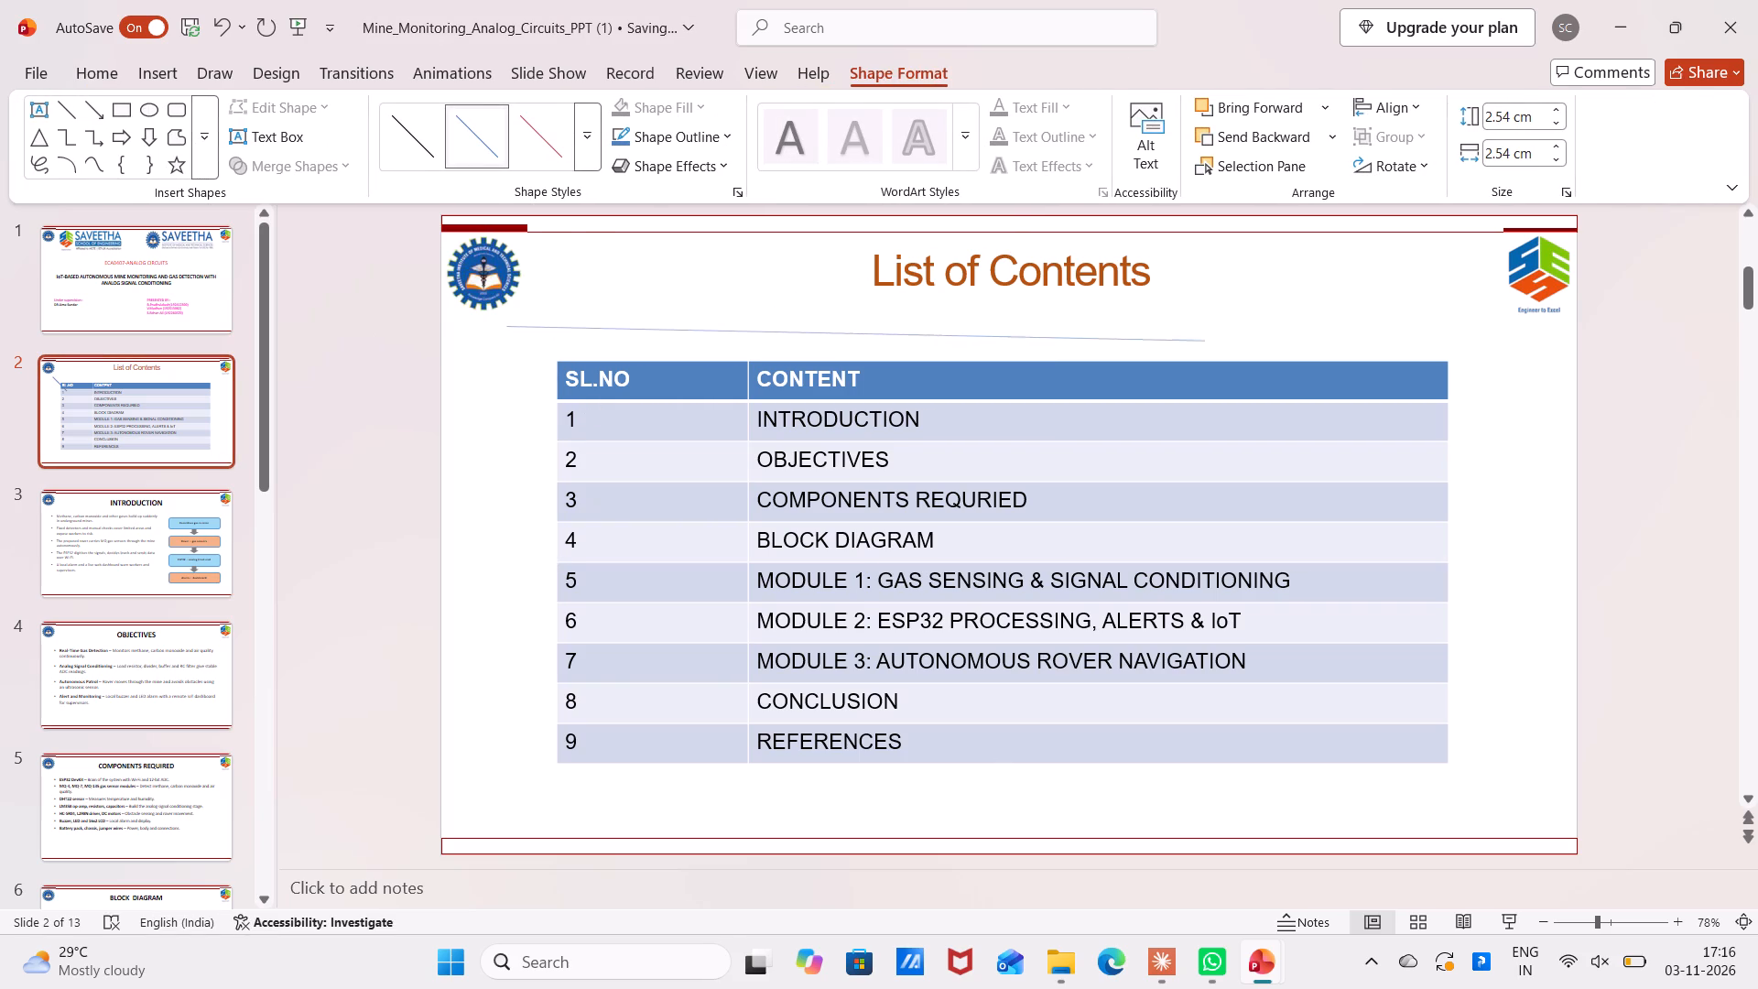
drag(1215, 338, 1570, 329)
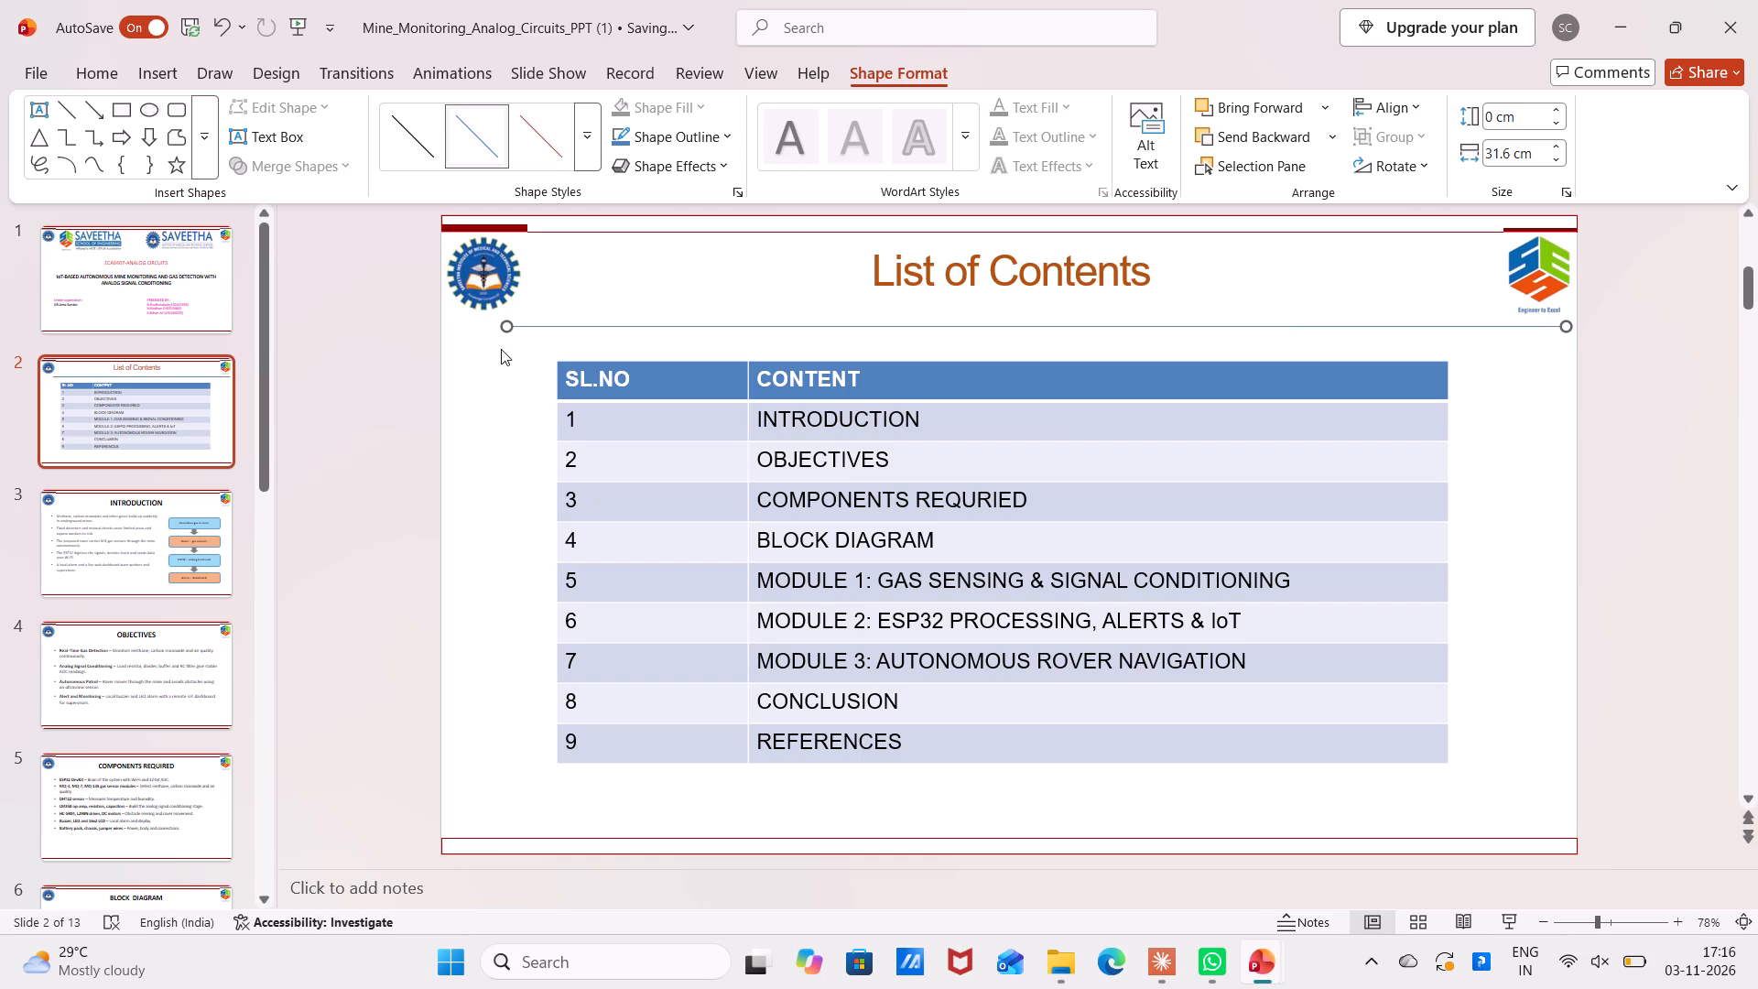
drag(503, 331, 455, 334)
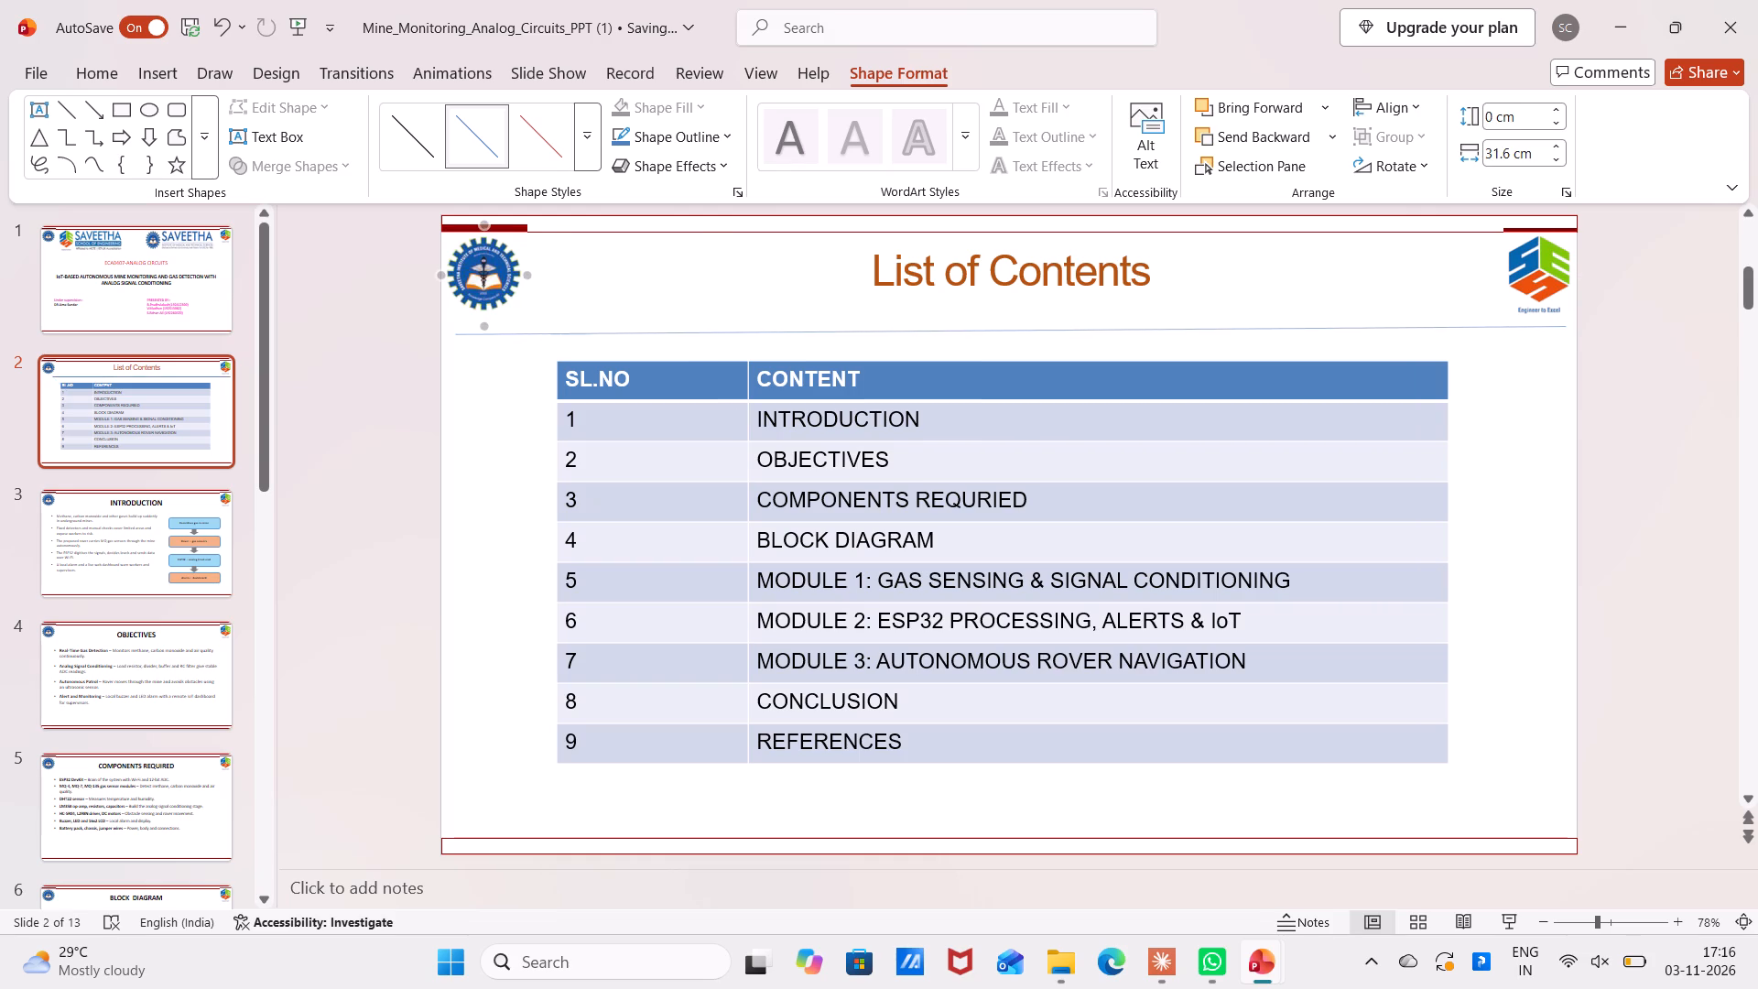
drag(455, 334, 454, 331)
Apply the thickest black theme line style to the line beneath the List of Contents heading.
click(407, 161)
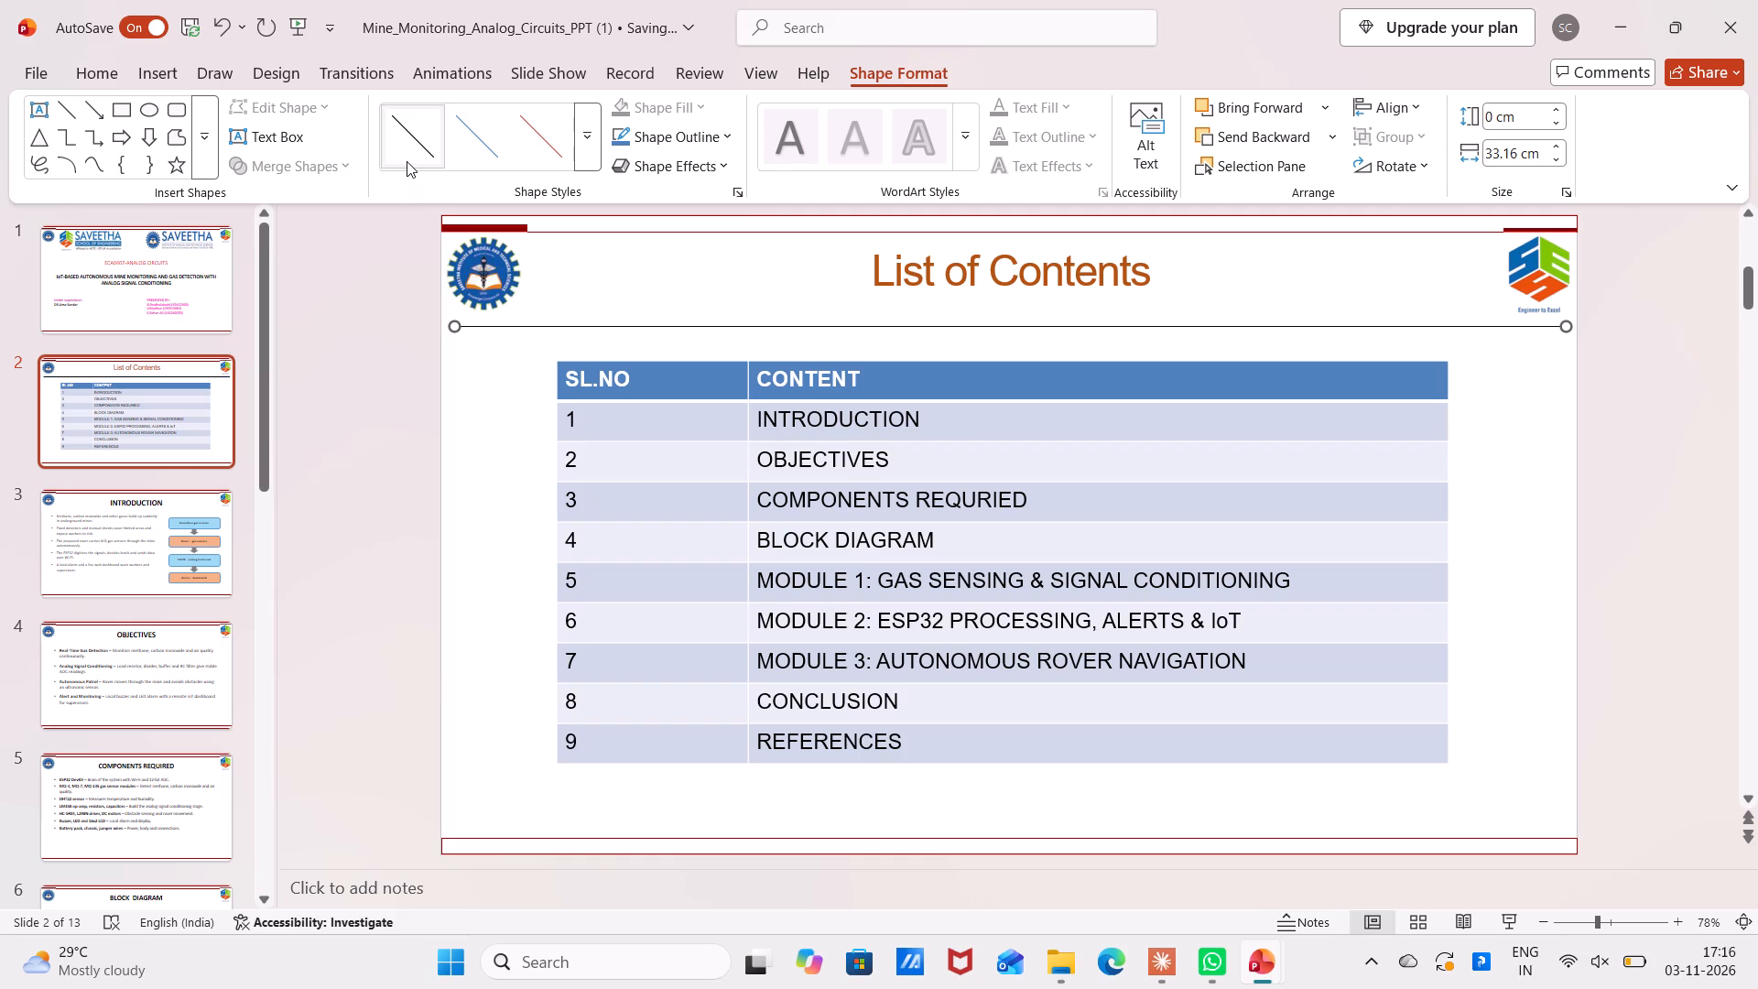
click(407, 161)
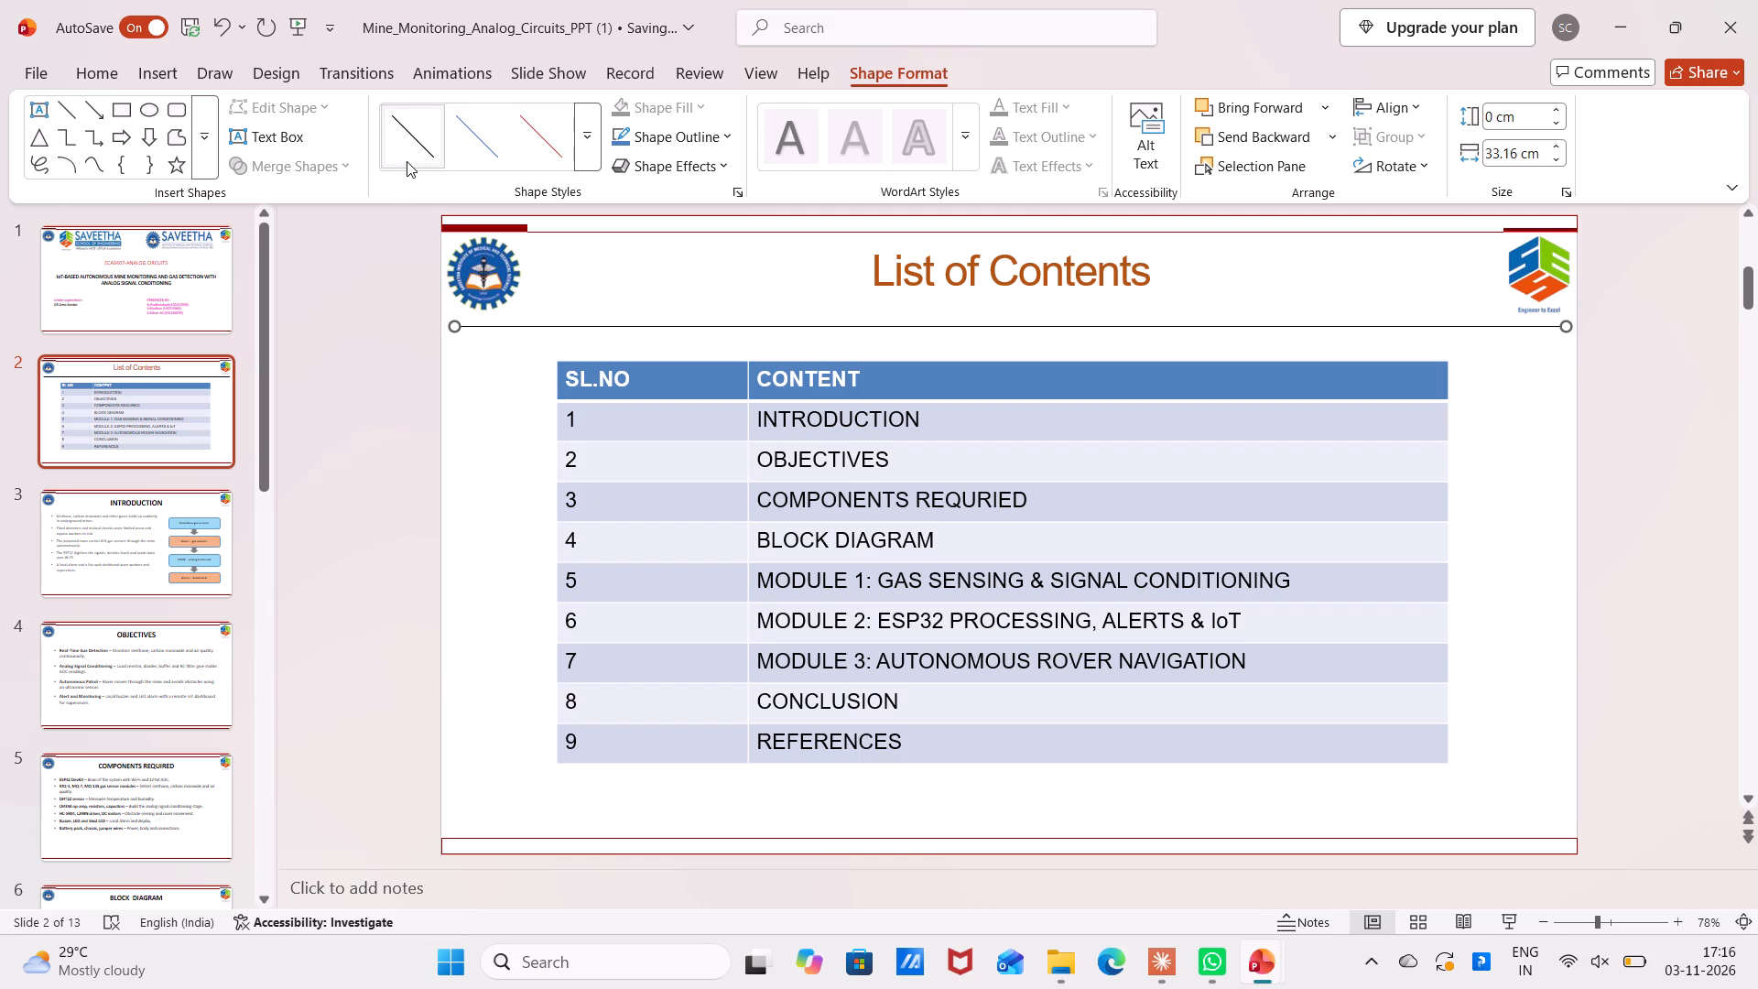
click(413, 168)
click(585, 137)
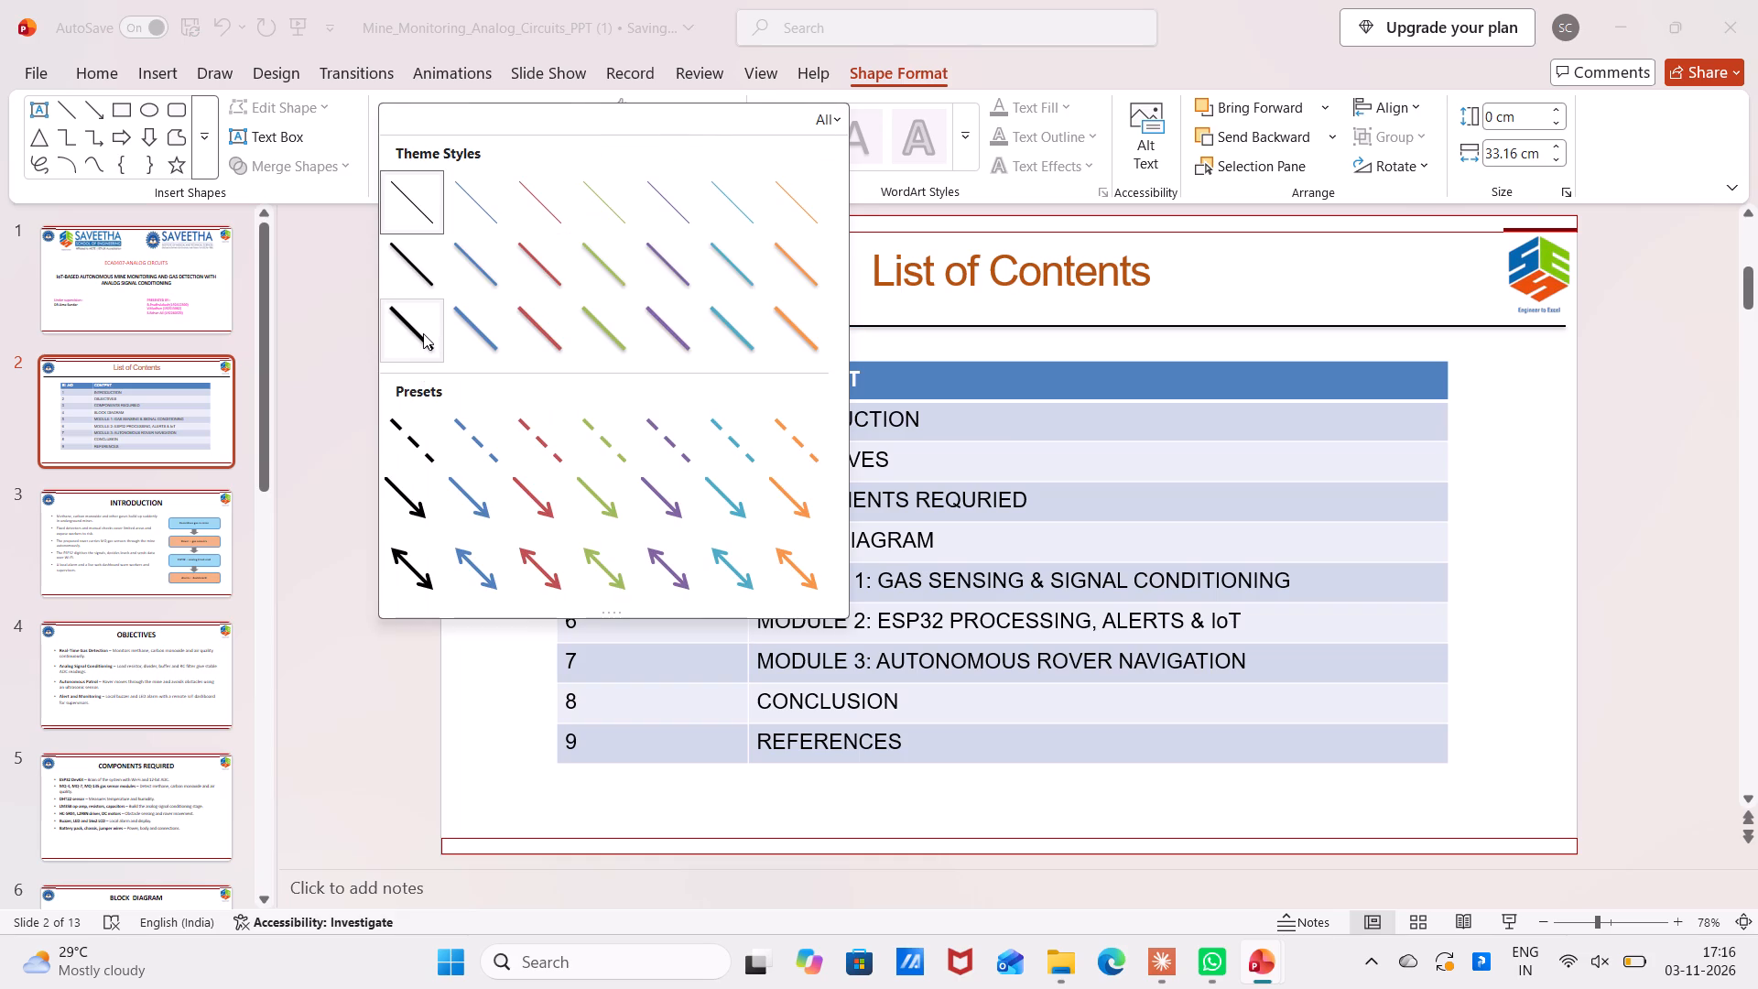
click(423, 333)
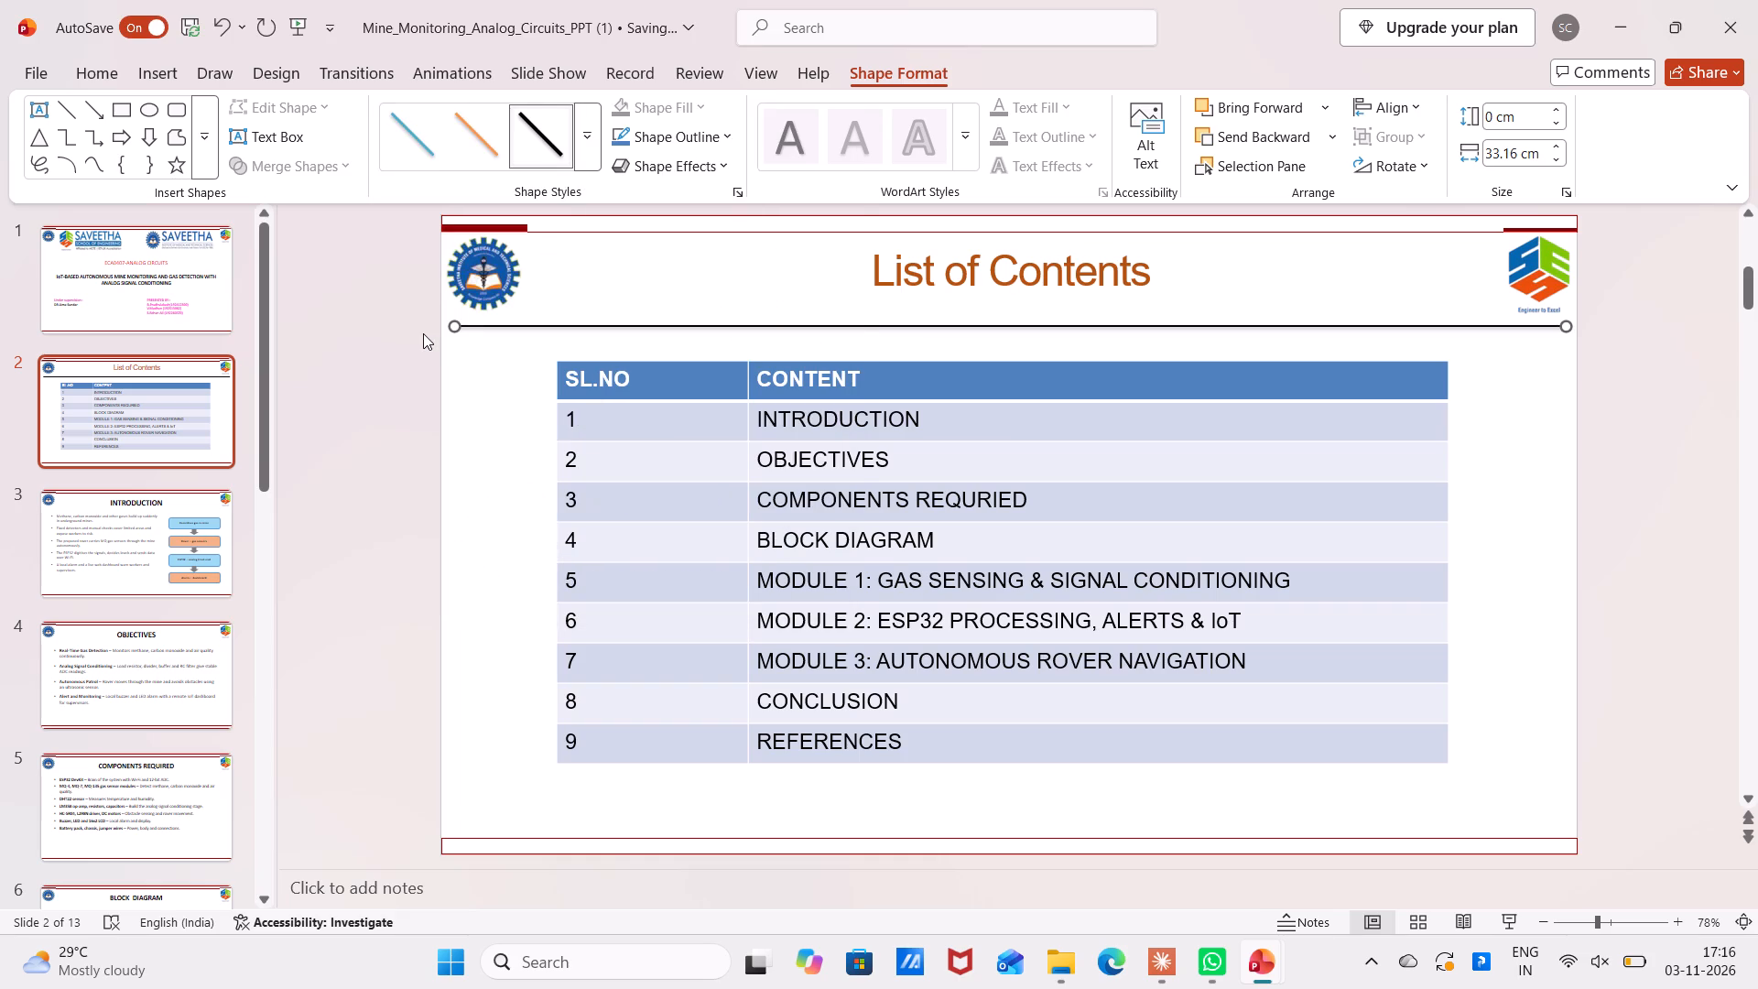
click(423, 333)
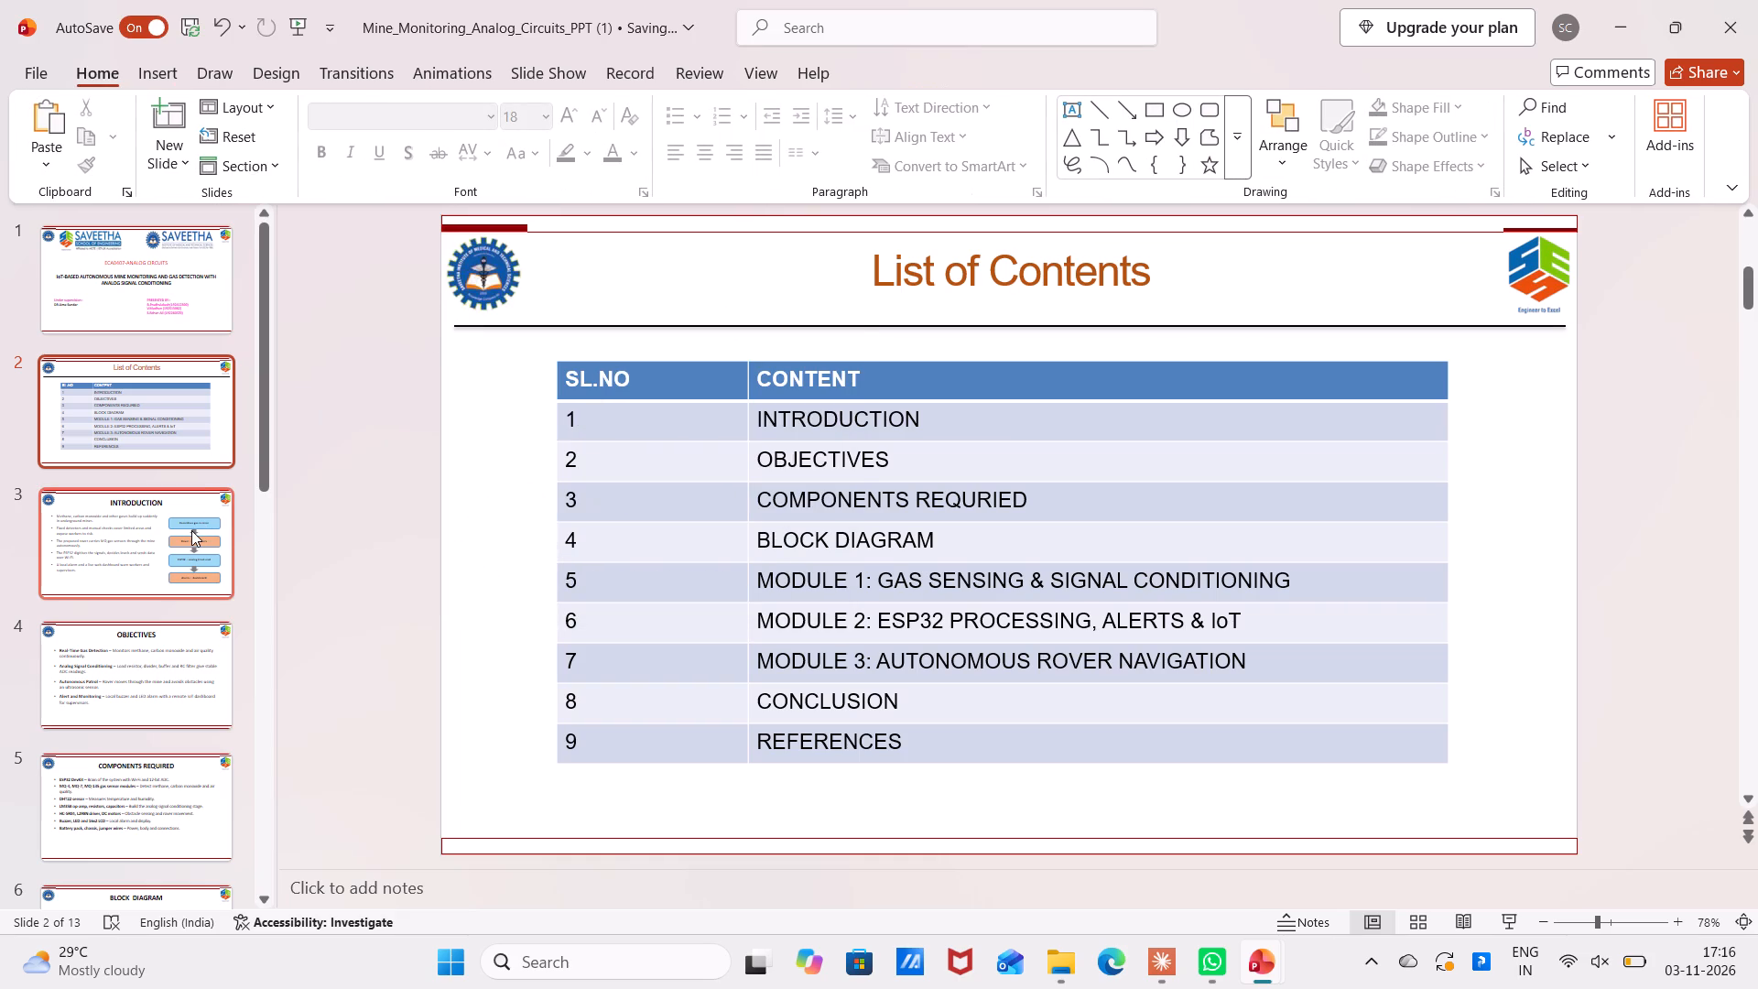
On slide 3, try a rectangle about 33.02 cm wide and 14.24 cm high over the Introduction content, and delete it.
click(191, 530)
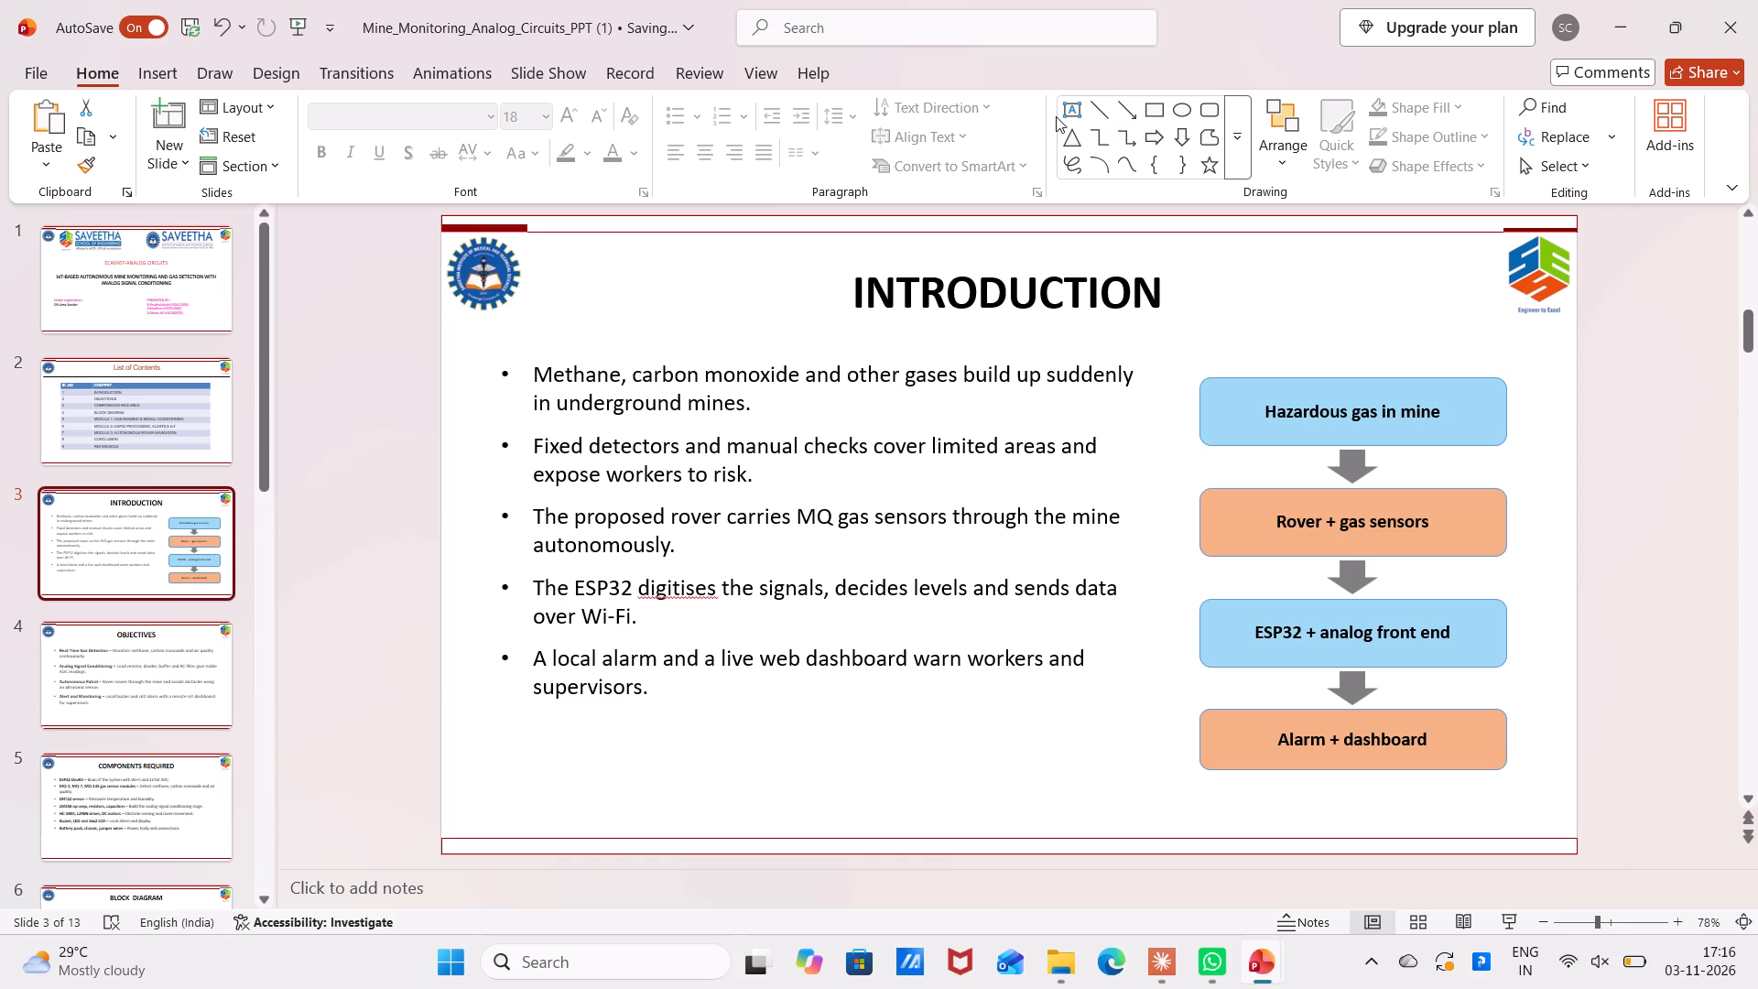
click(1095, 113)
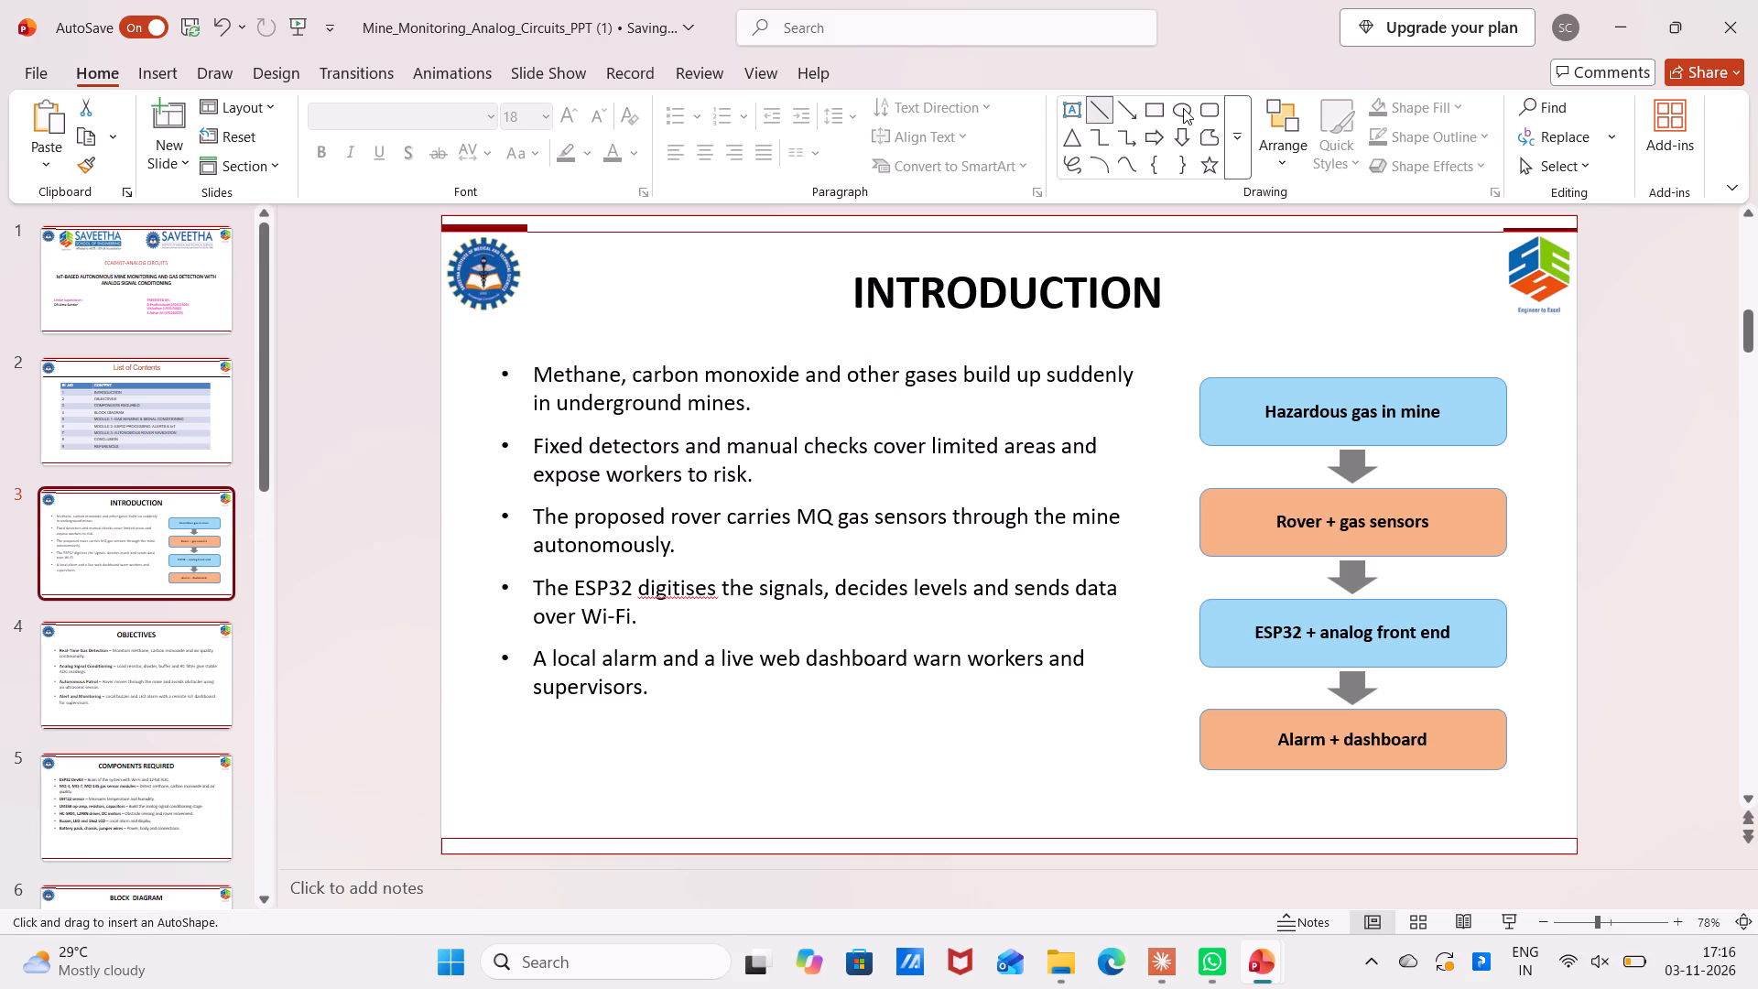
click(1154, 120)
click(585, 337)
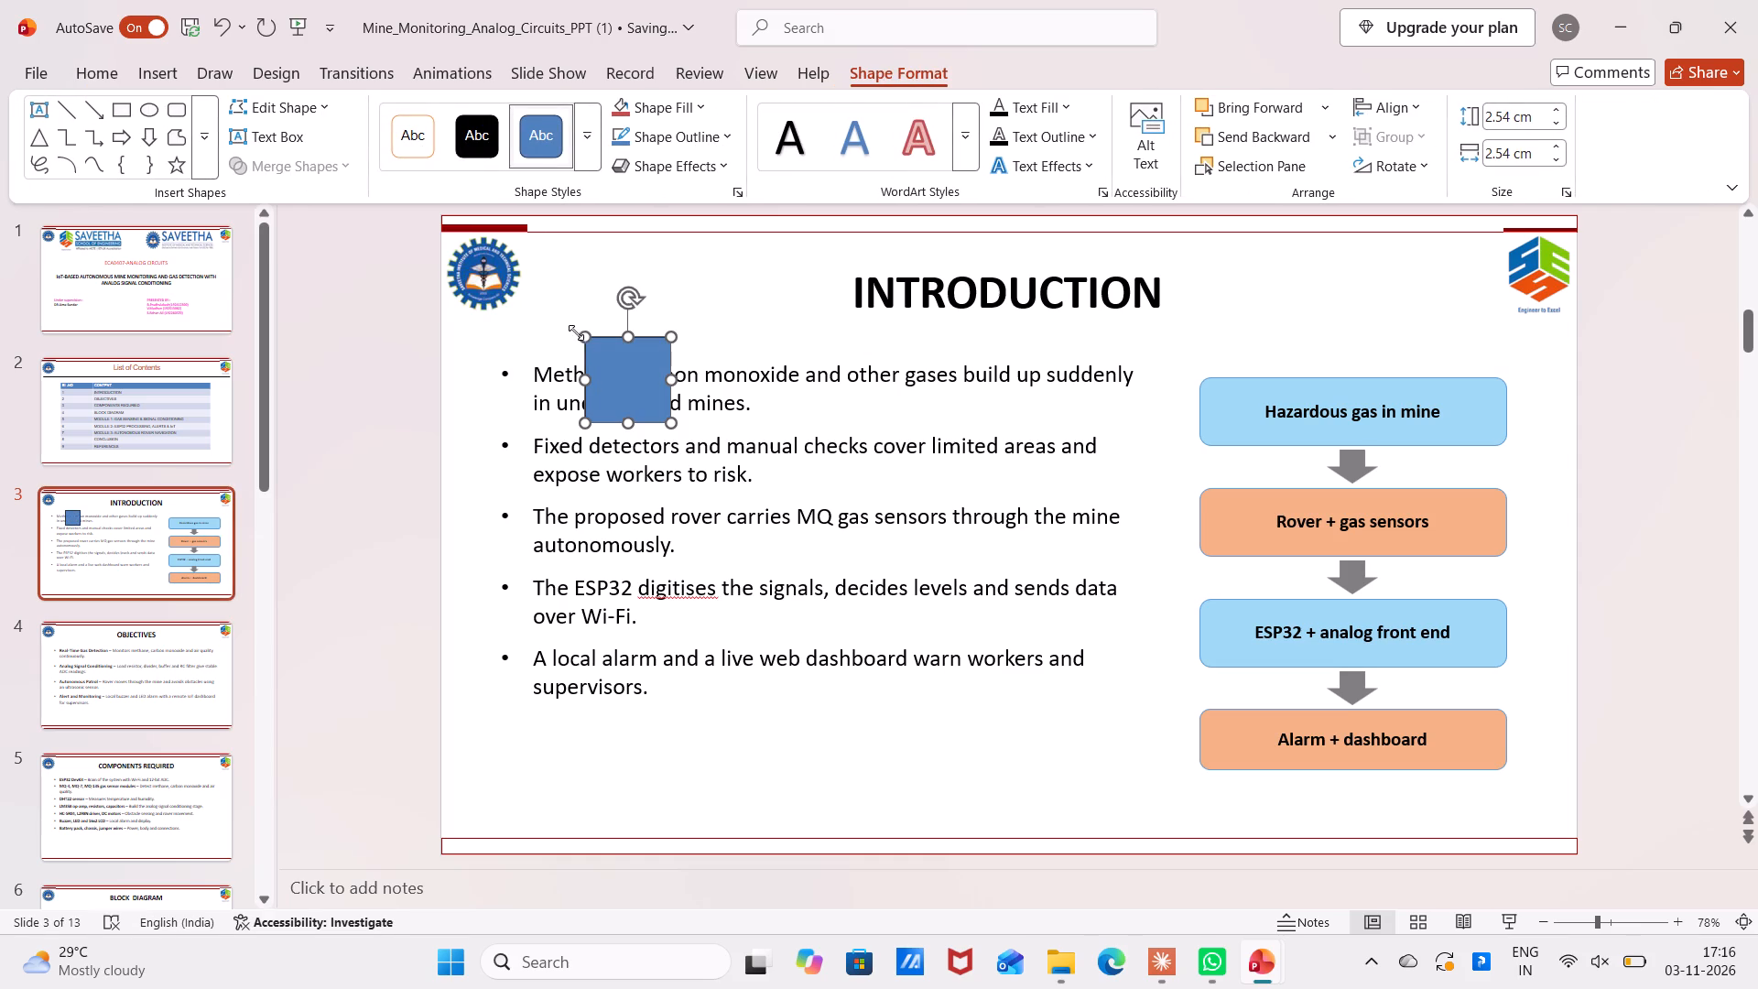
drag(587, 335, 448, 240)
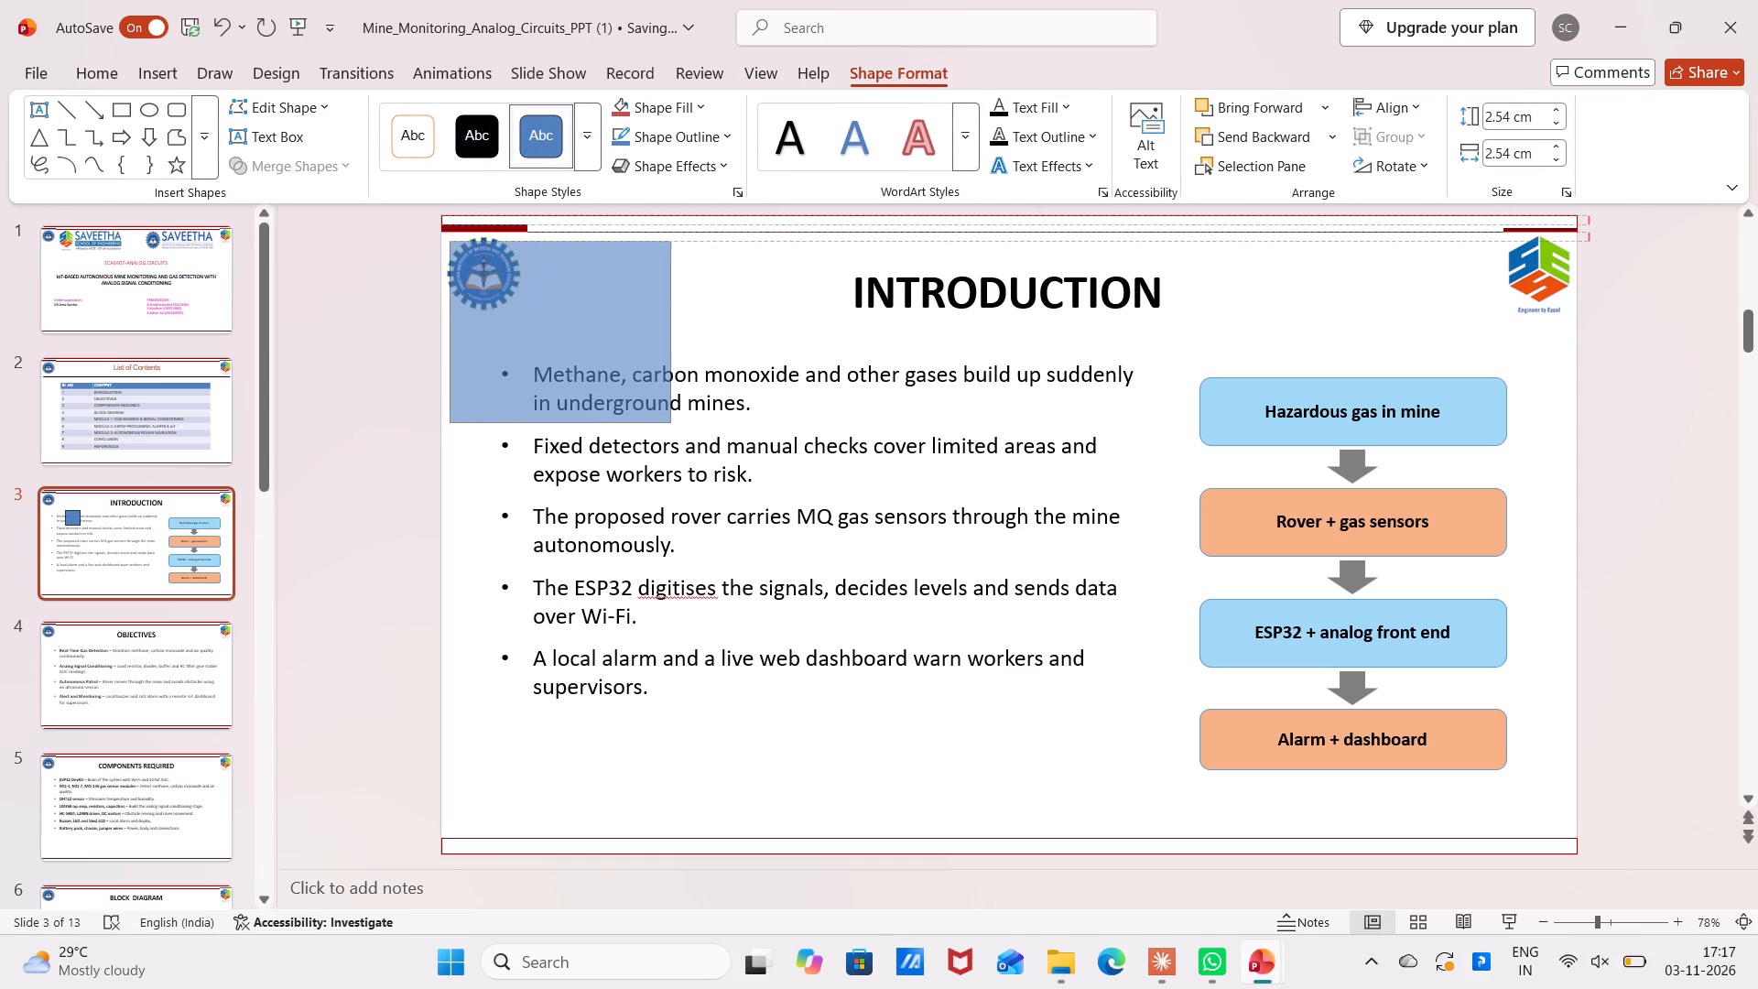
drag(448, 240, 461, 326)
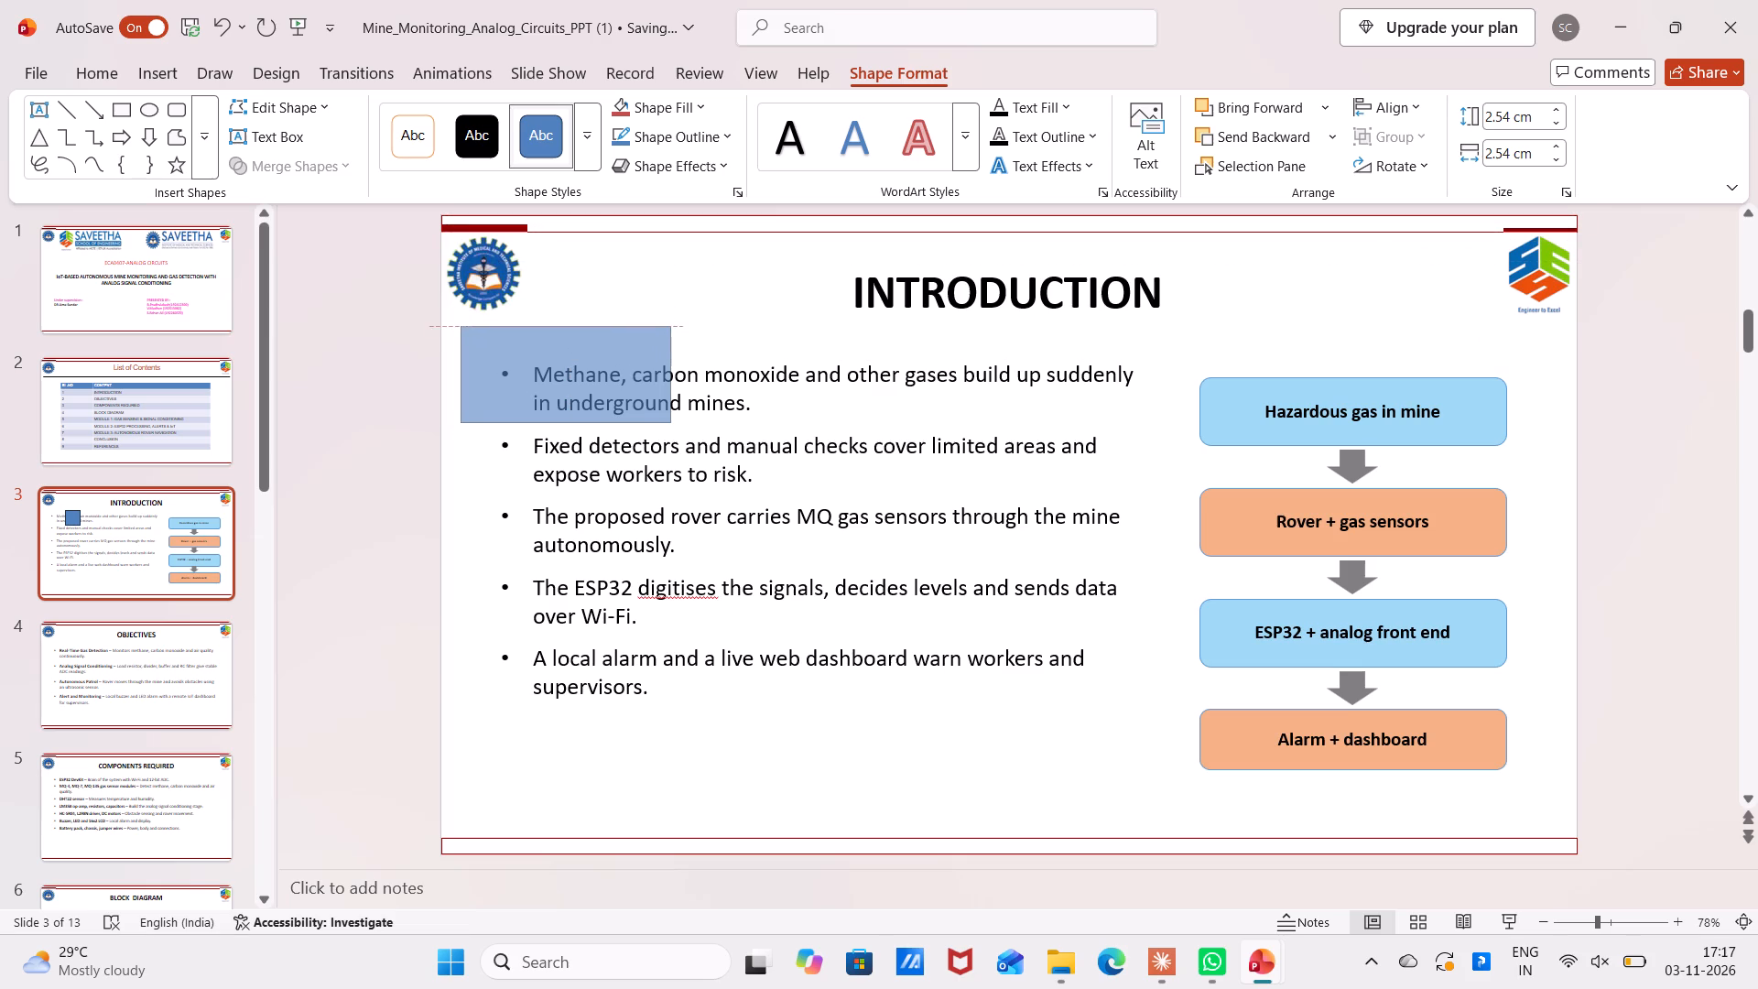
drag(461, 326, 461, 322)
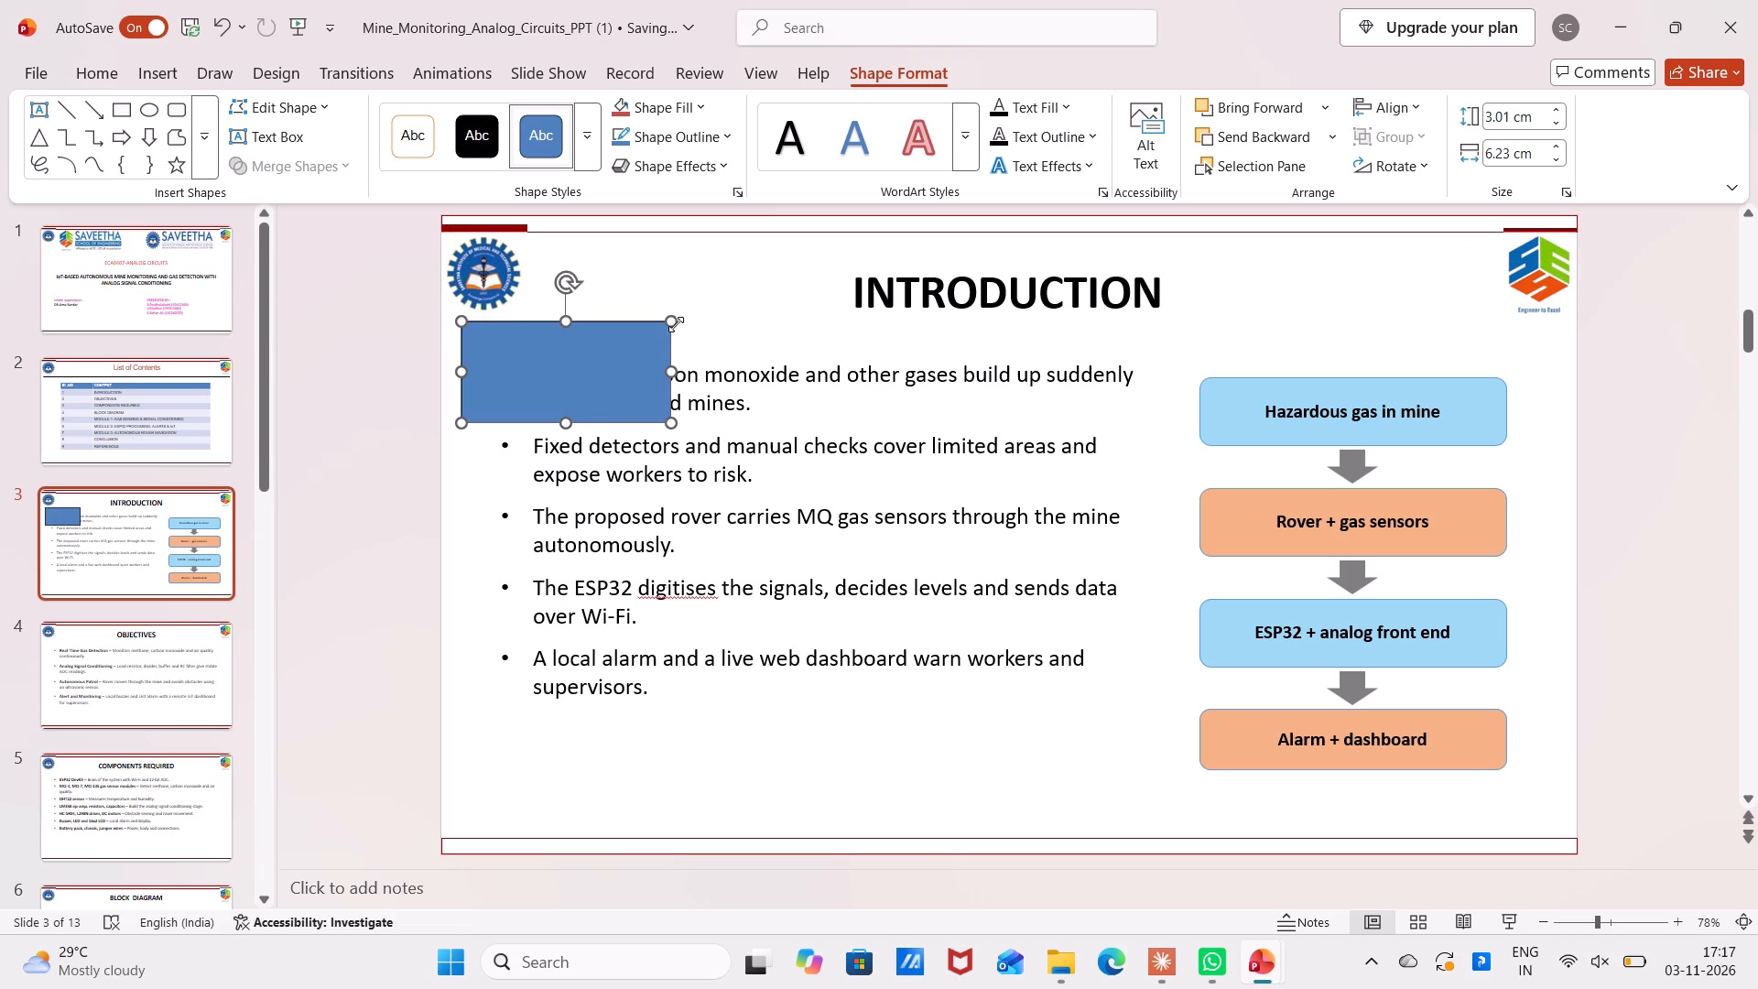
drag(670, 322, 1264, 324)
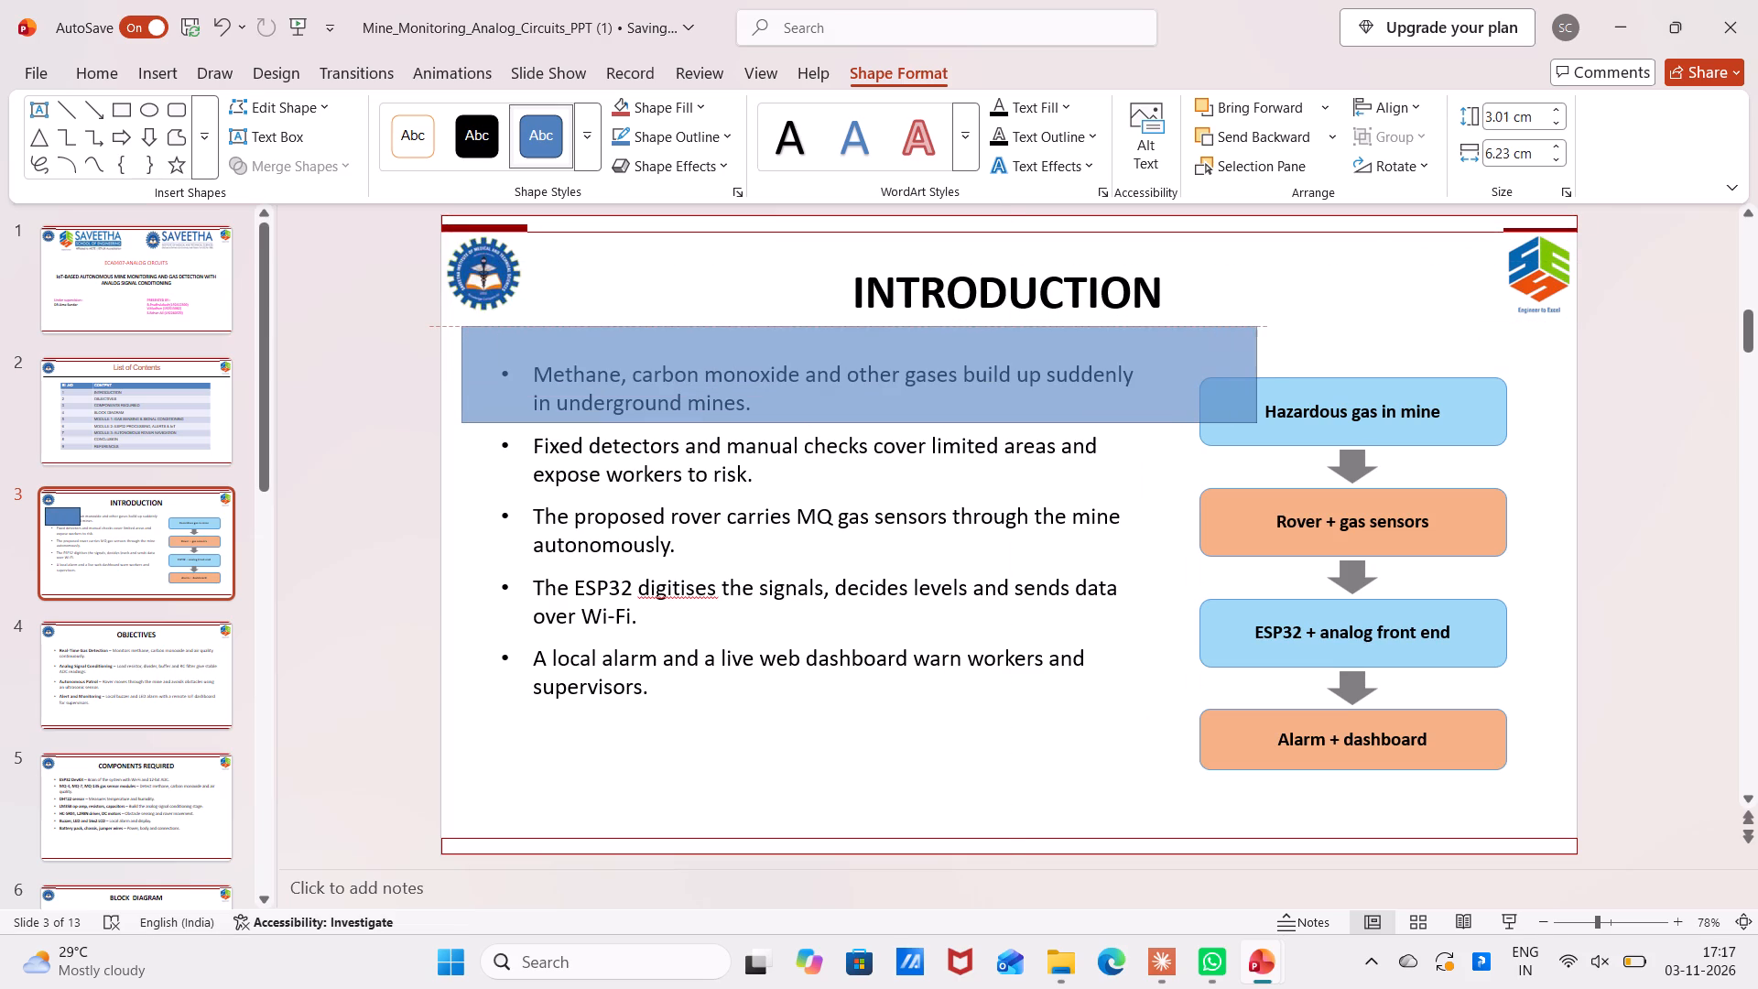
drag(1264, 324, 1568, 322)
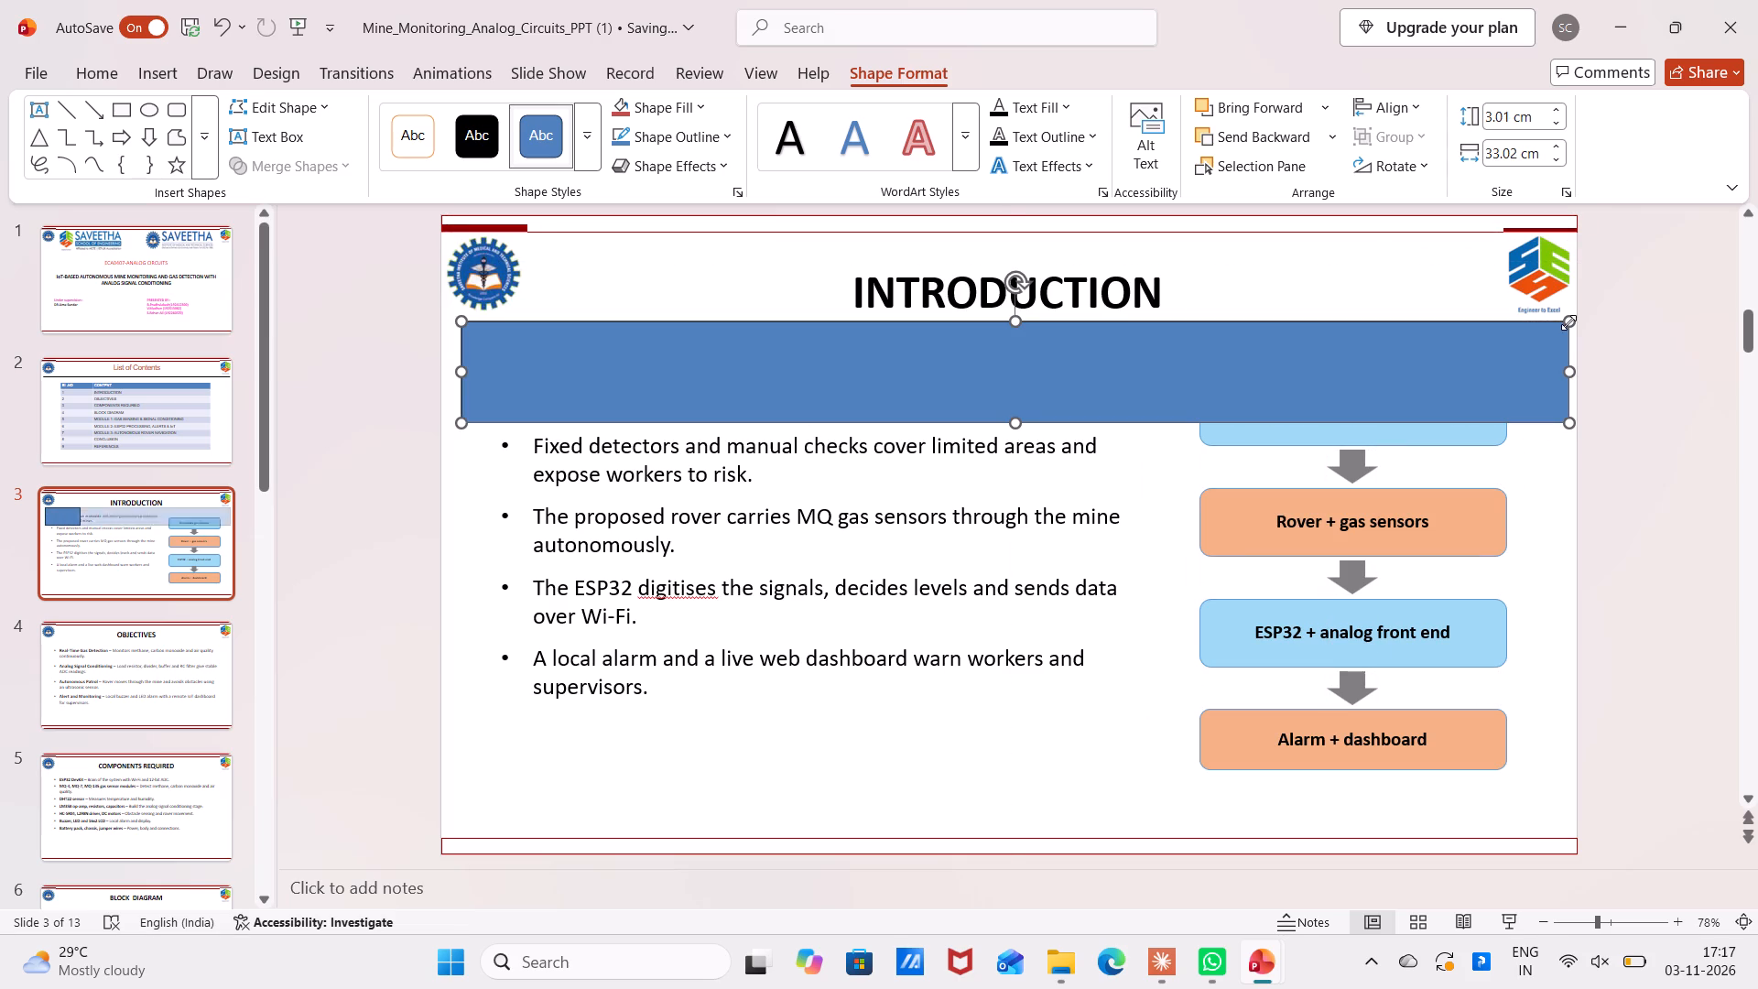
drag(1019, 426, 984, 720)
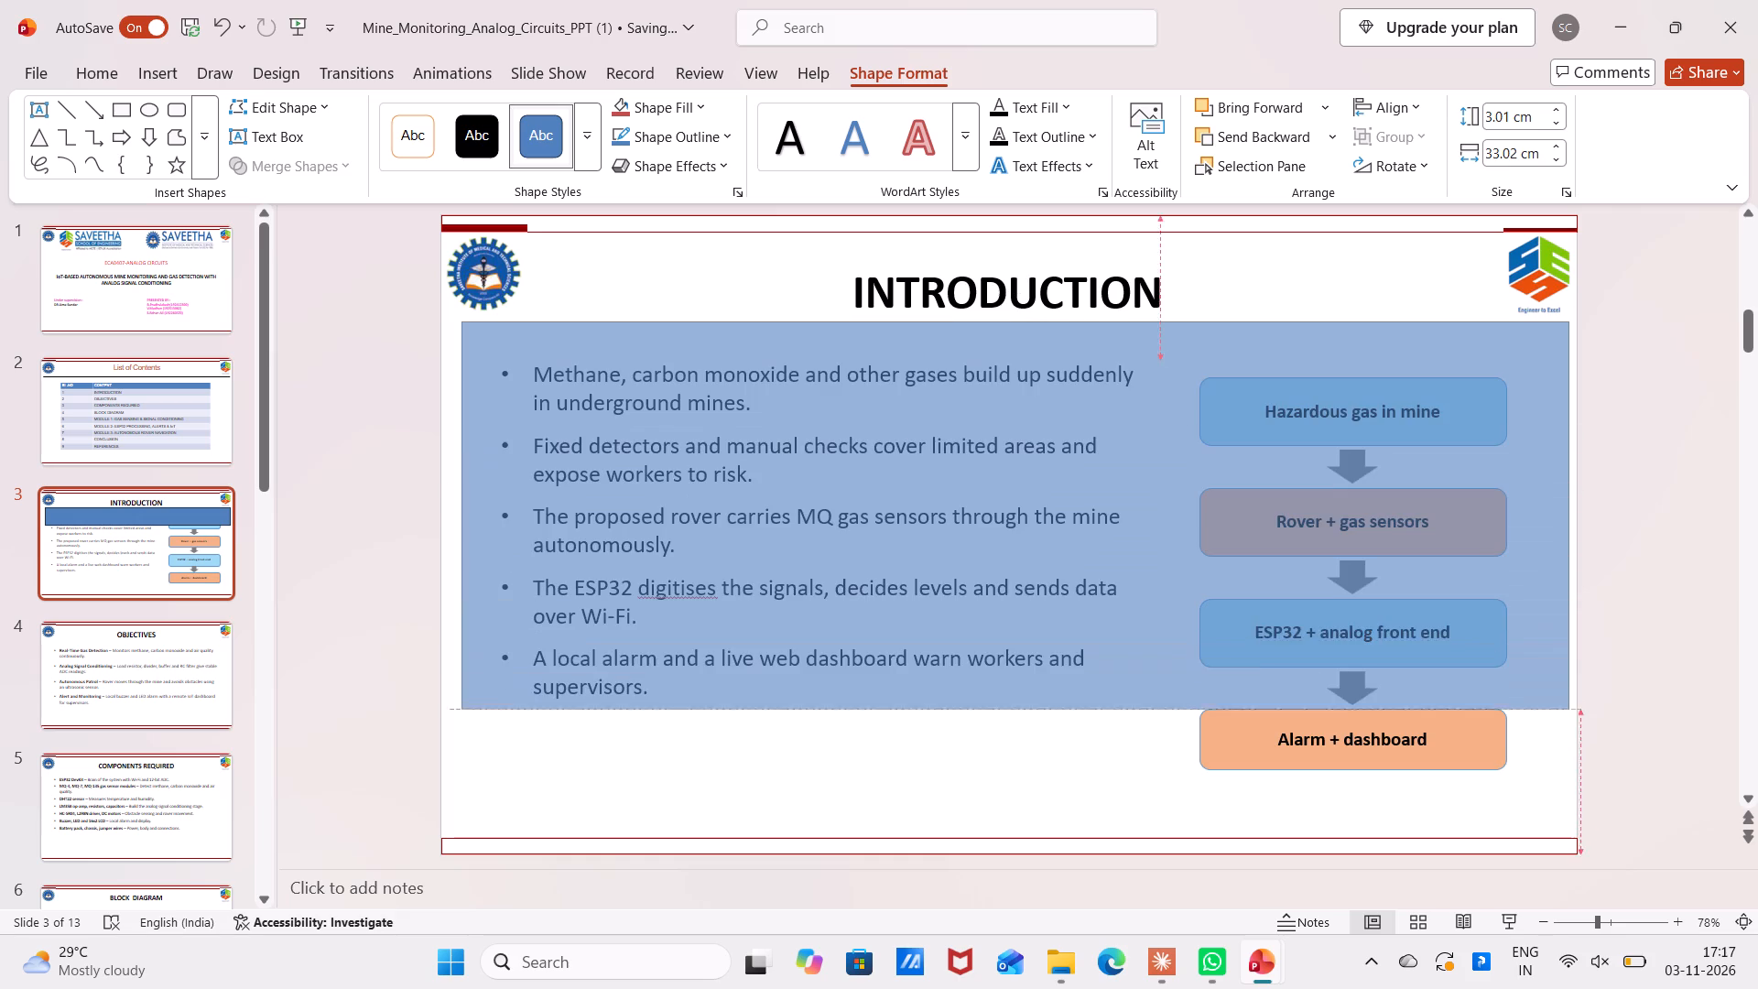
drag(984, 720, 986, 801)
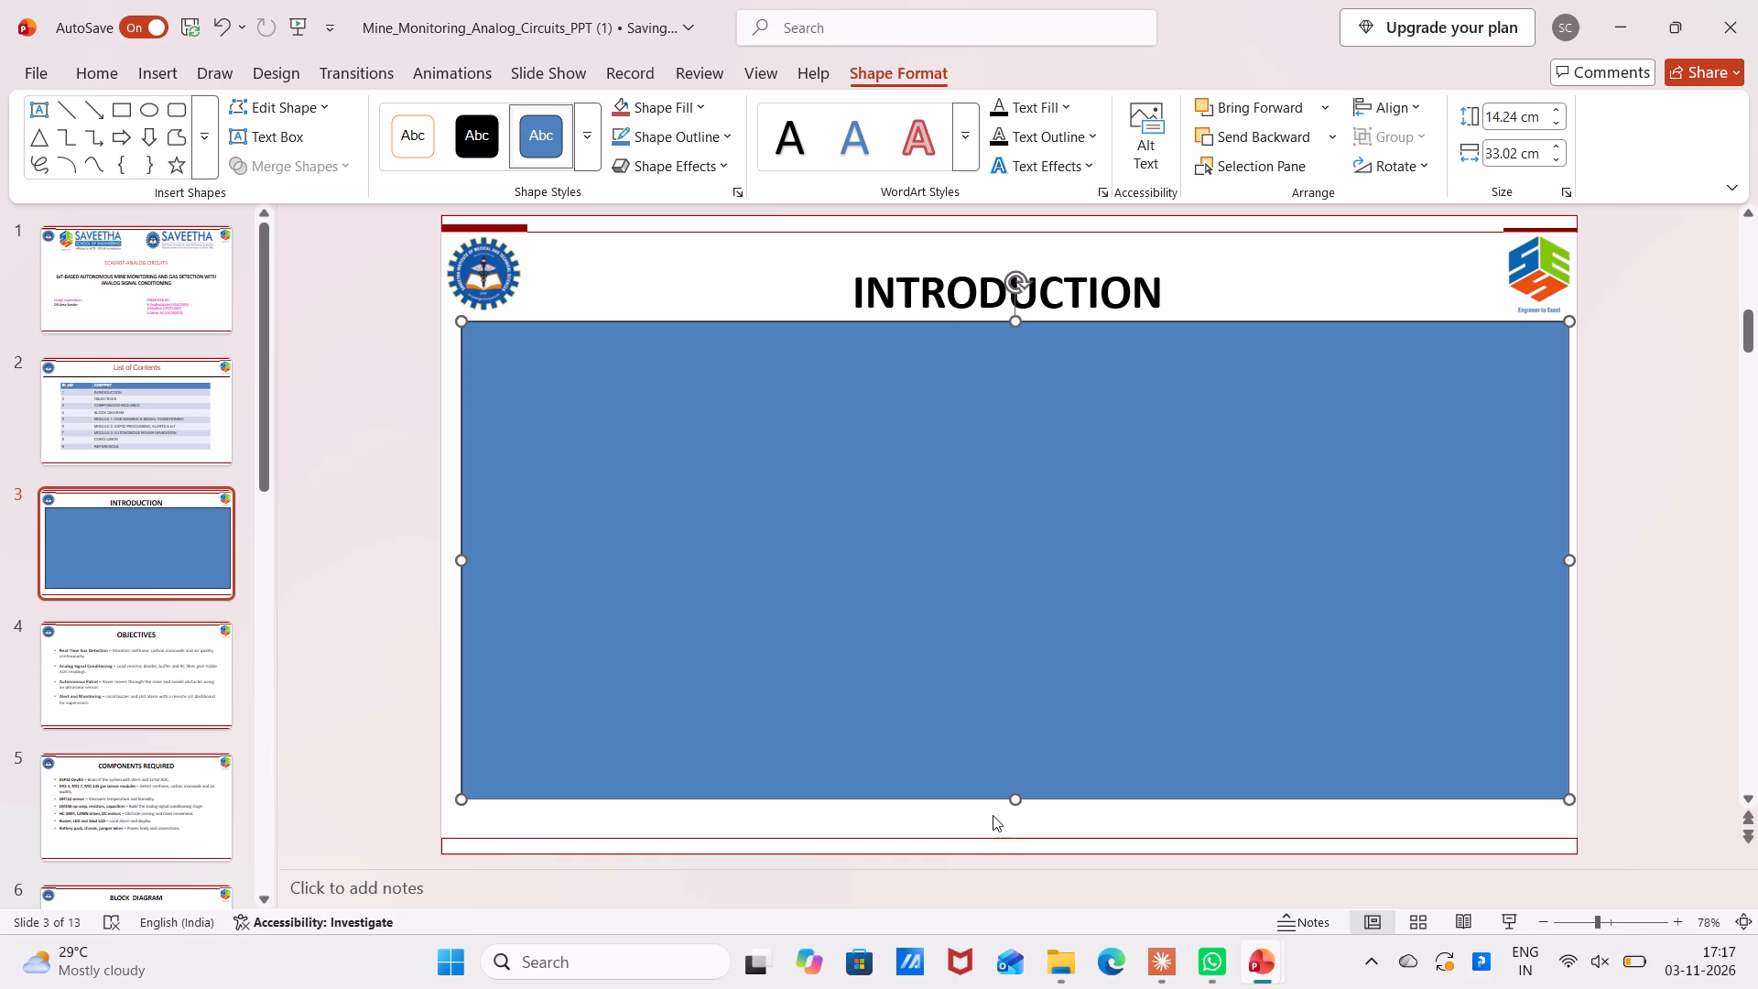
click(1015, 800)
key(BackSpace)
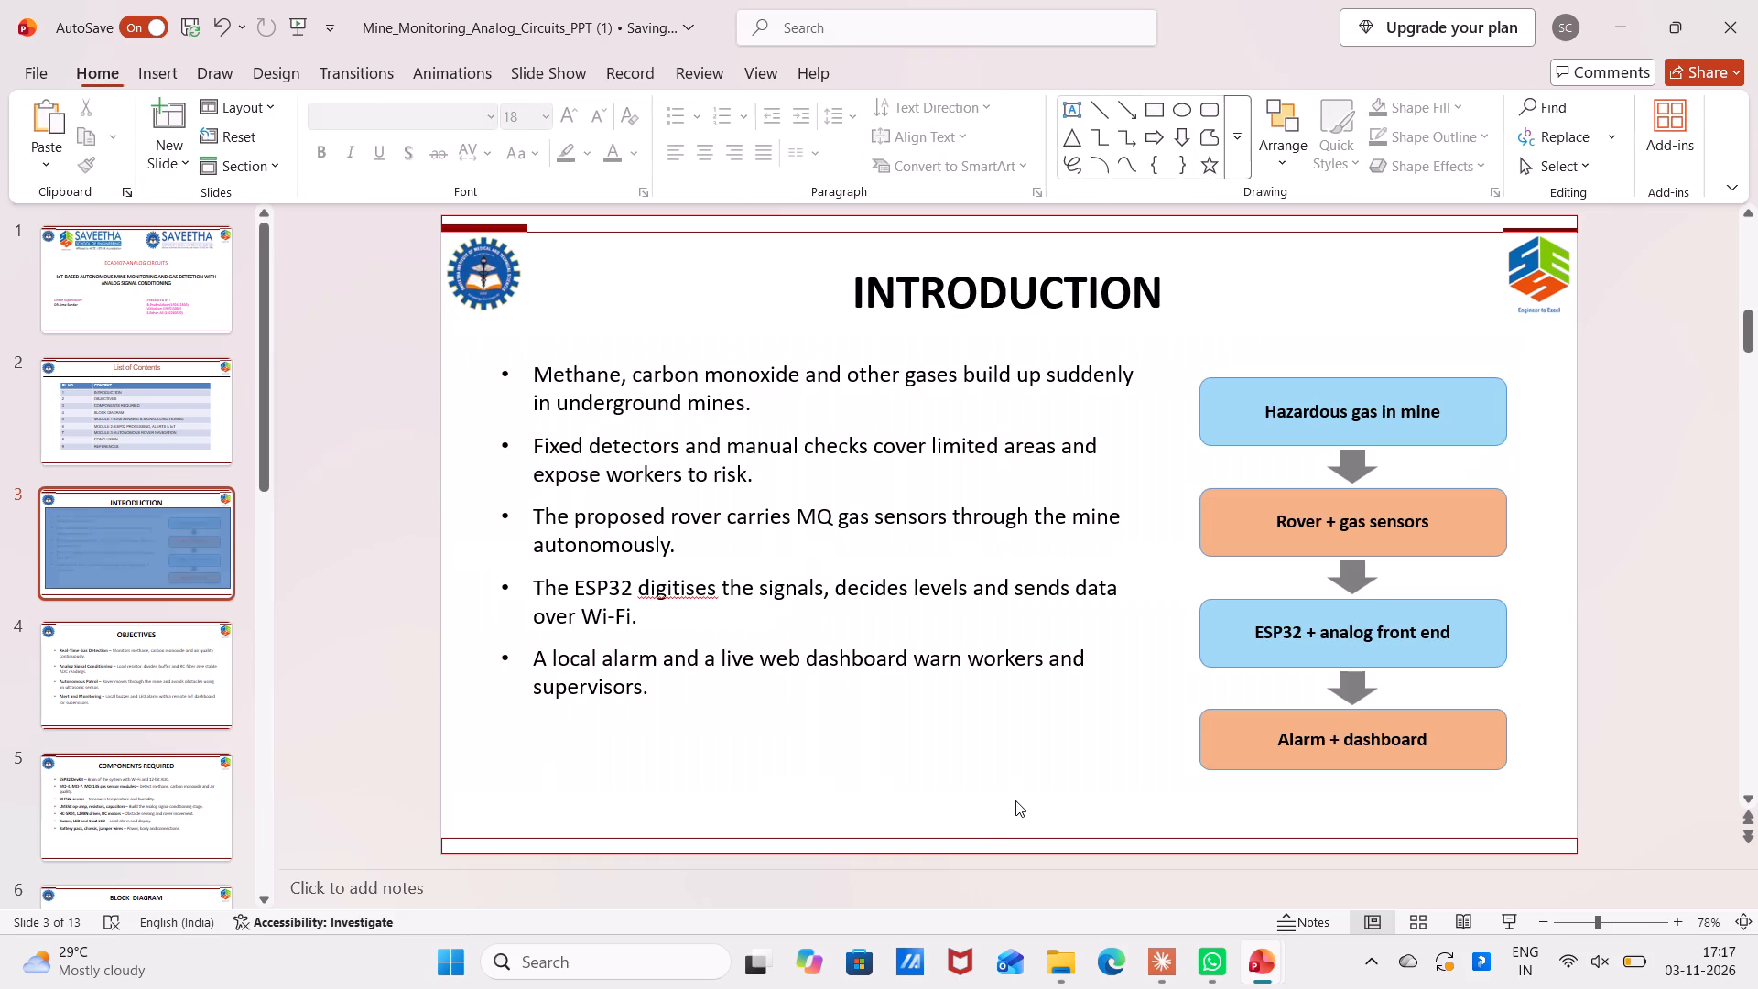
Draw a near-horizontal line about 33.43 cm long beneath the Introduction heading on slide 3, spanning nearly the full slide width.
click(1098, 115)
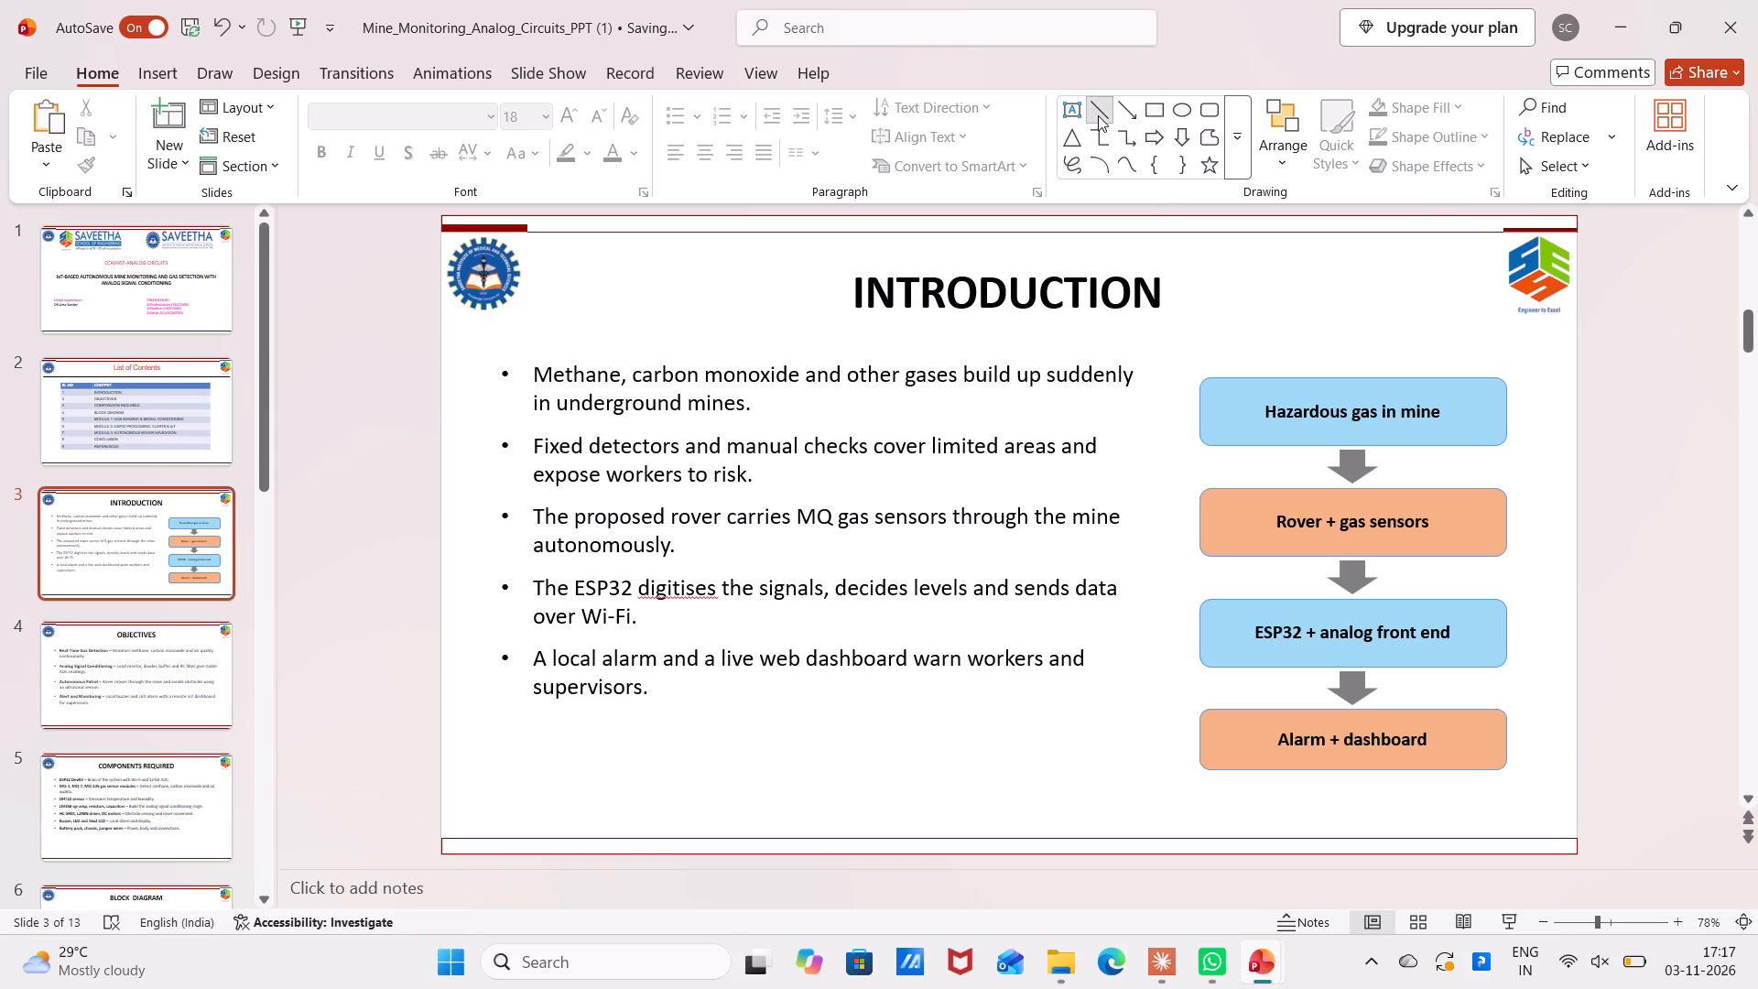
click(524, 328)
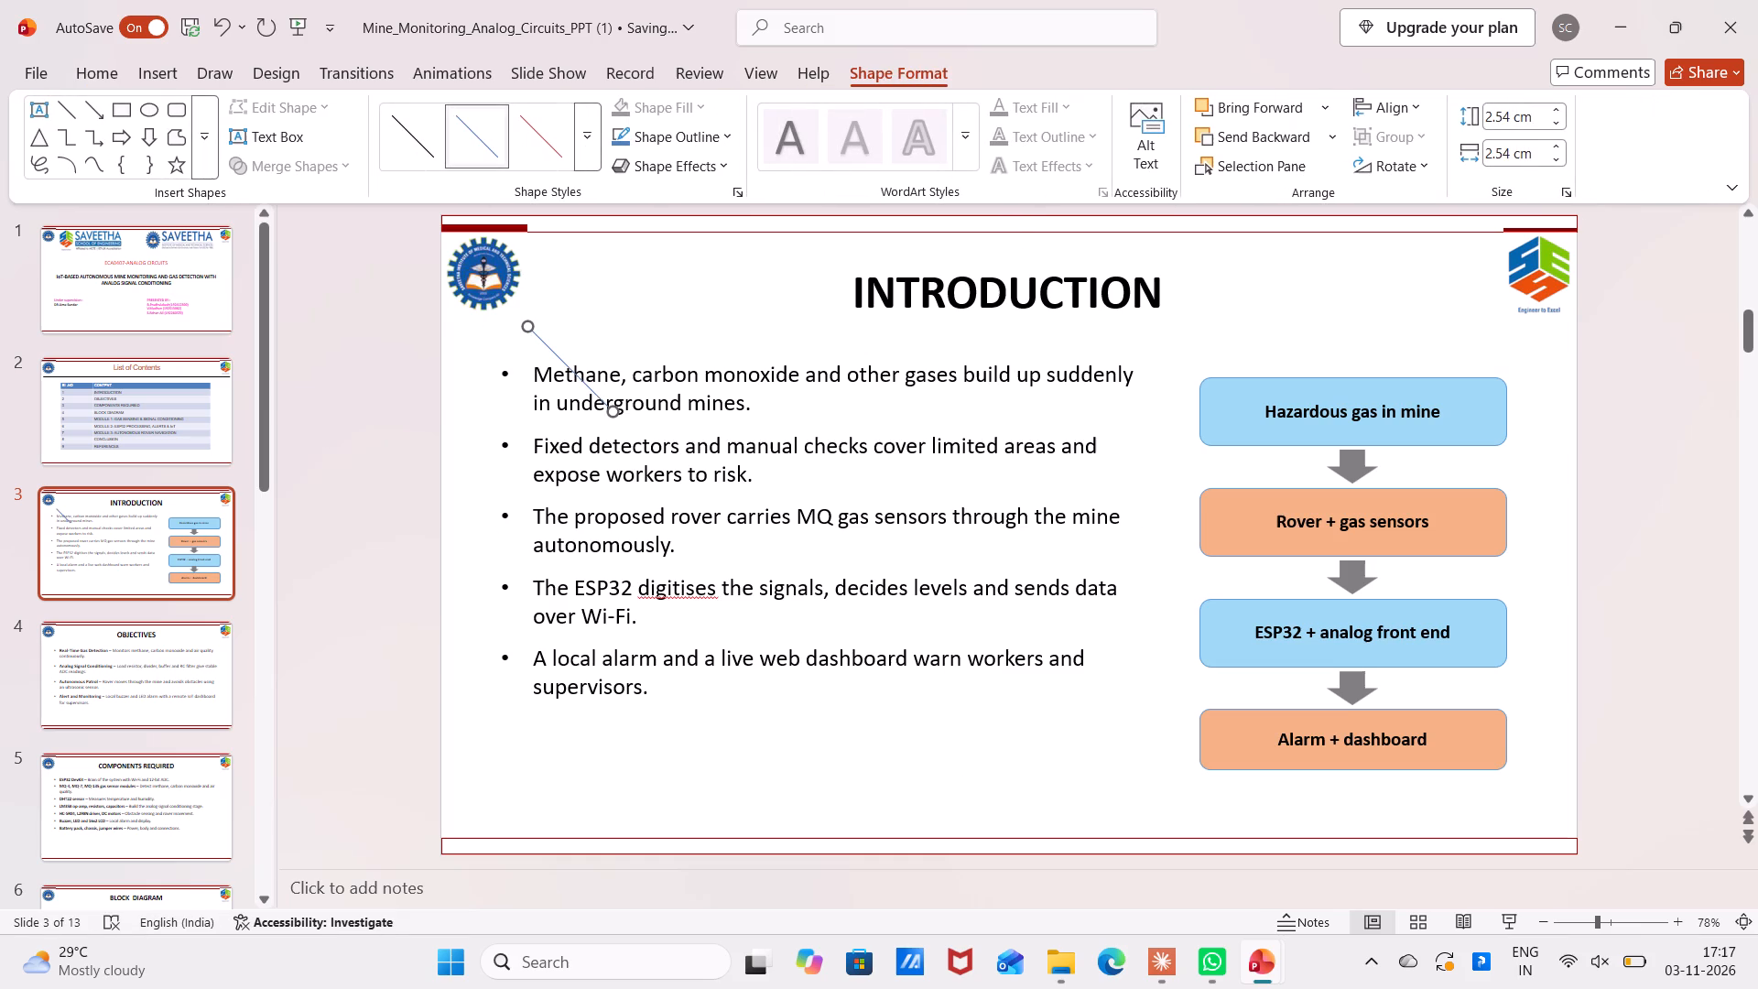
drag(613, 410, 1022, 321)
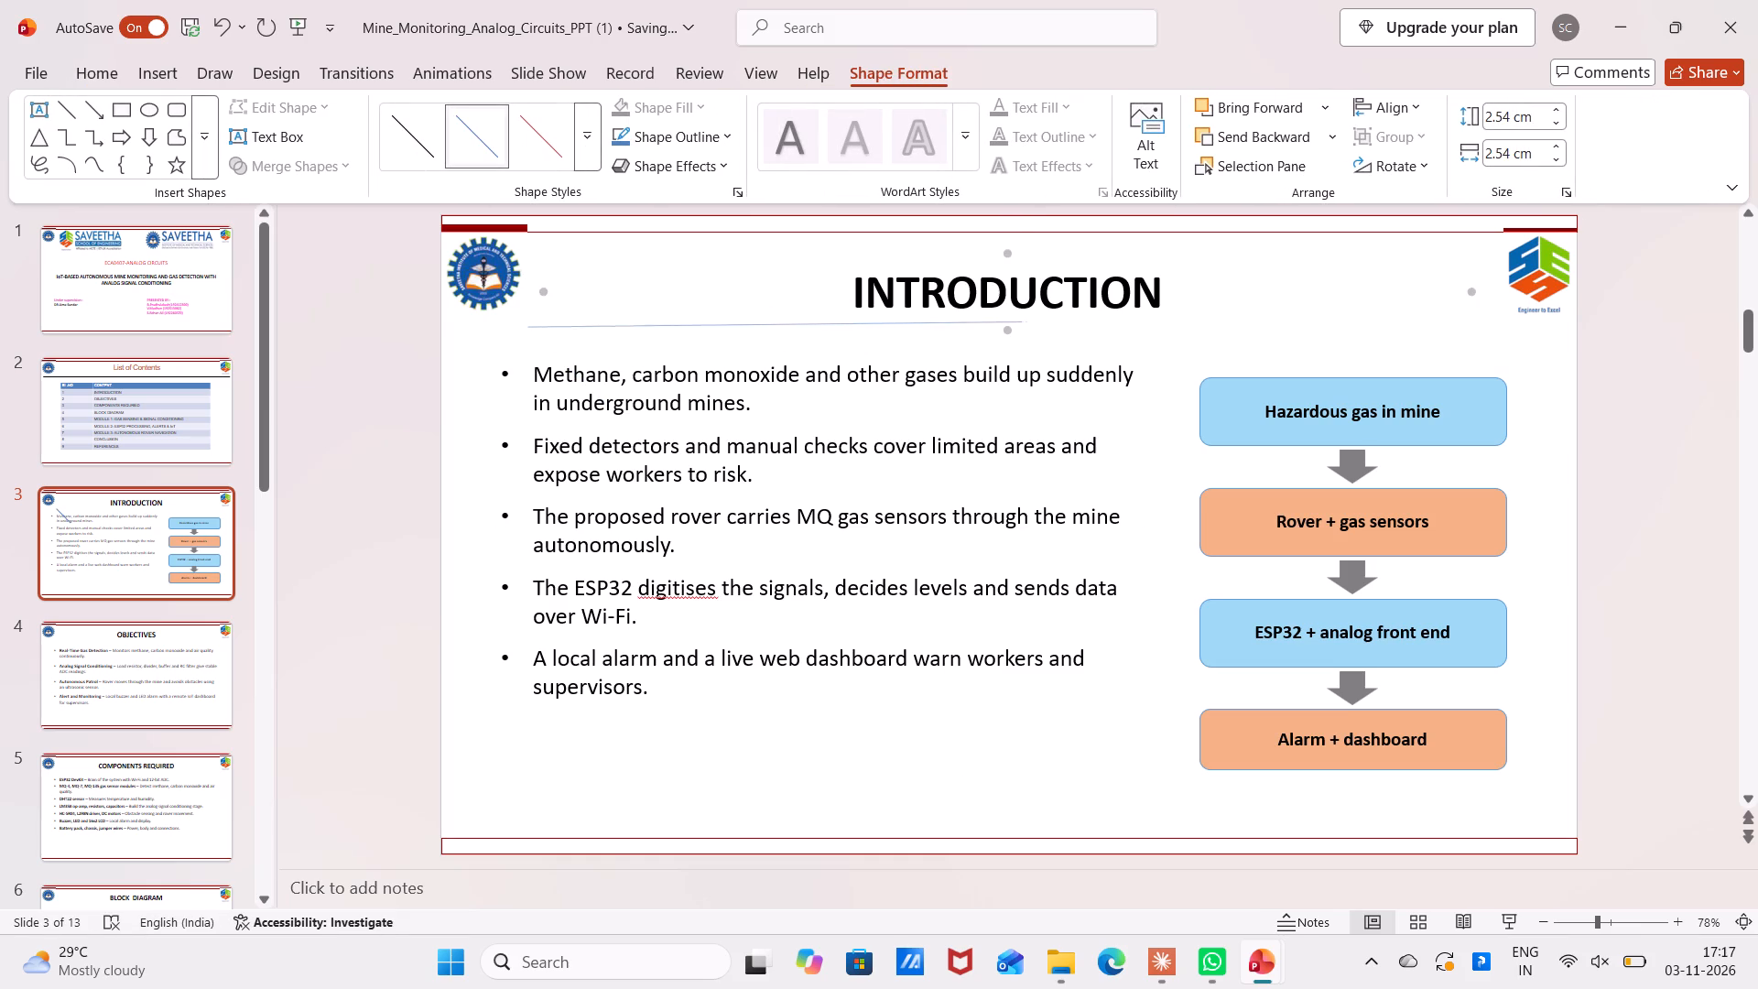
drag(1022, 321, 1409, 331)
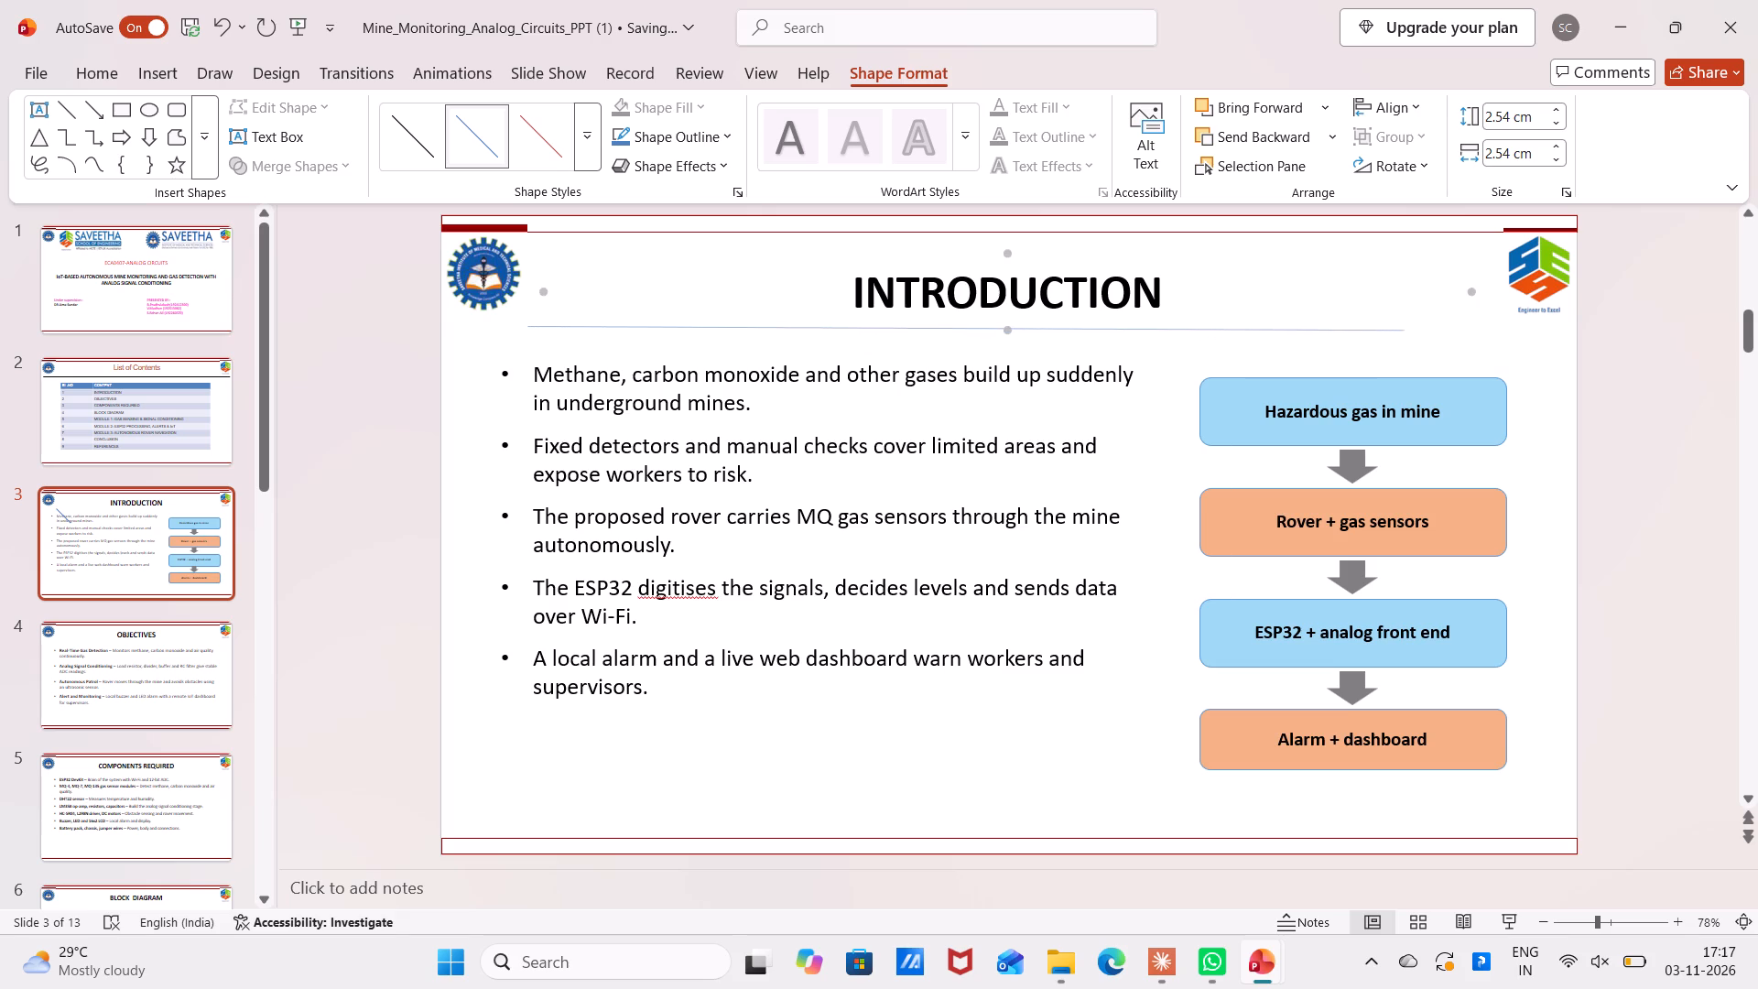
drag(1409, 331, 1552, 330)
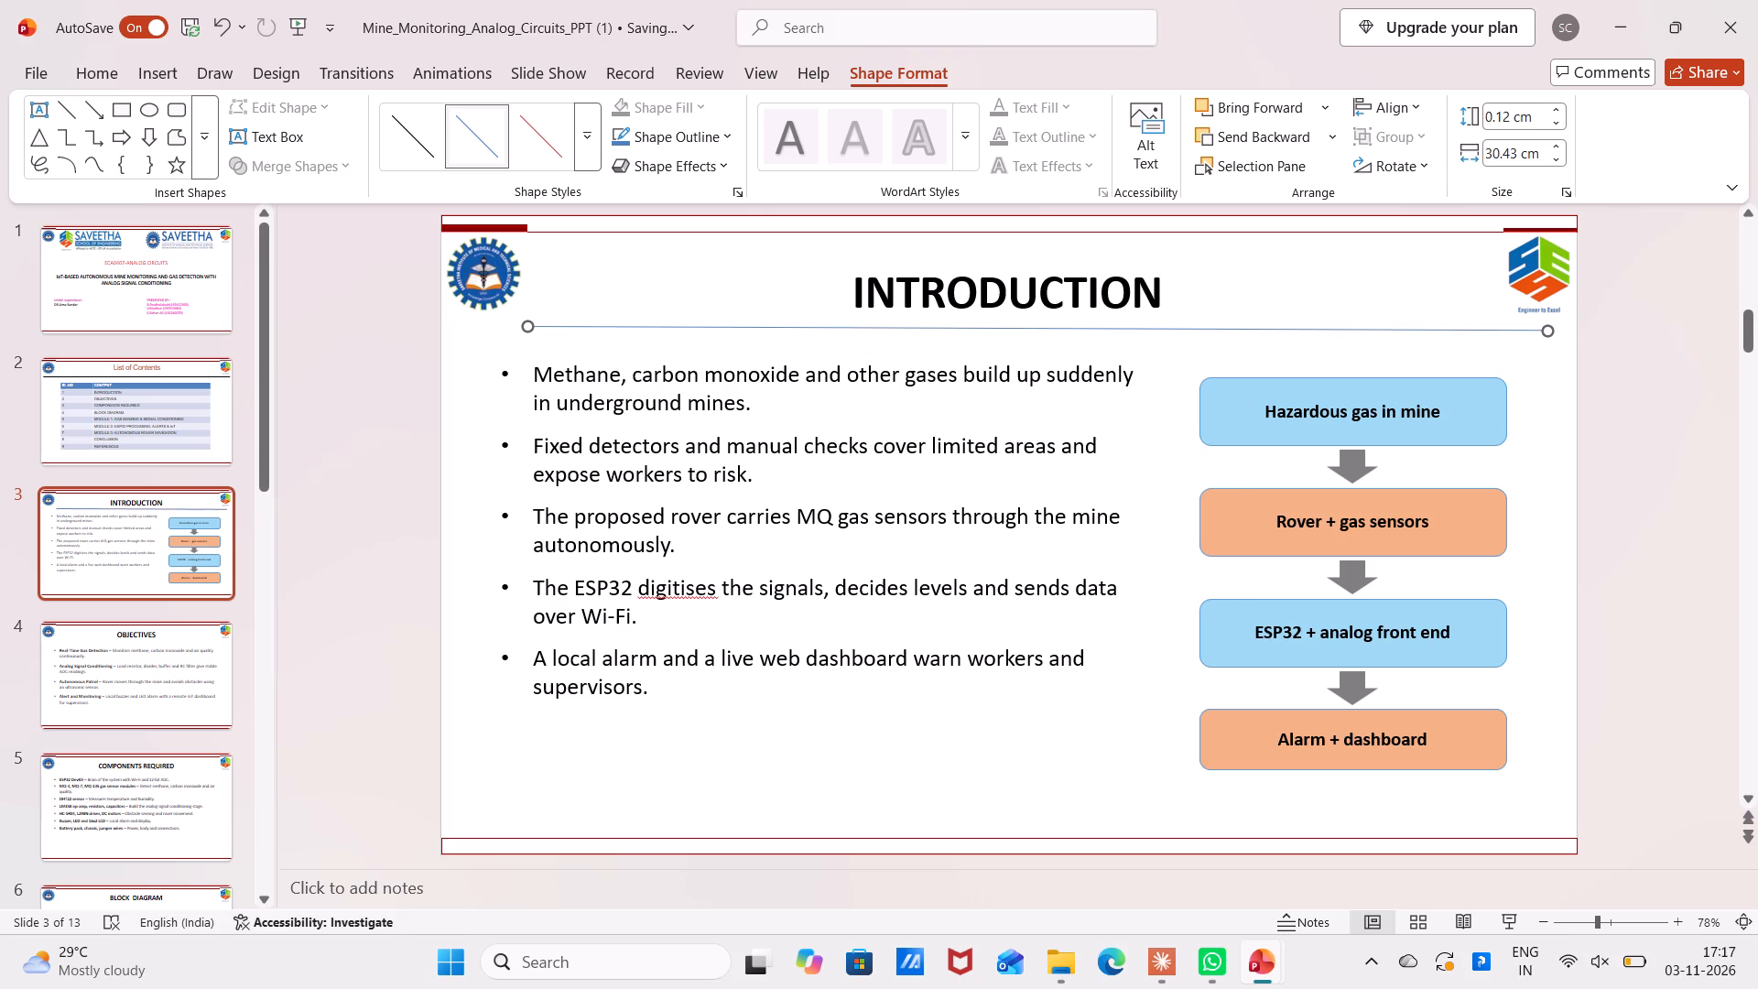
drag(1543, 330, 1568, 326)
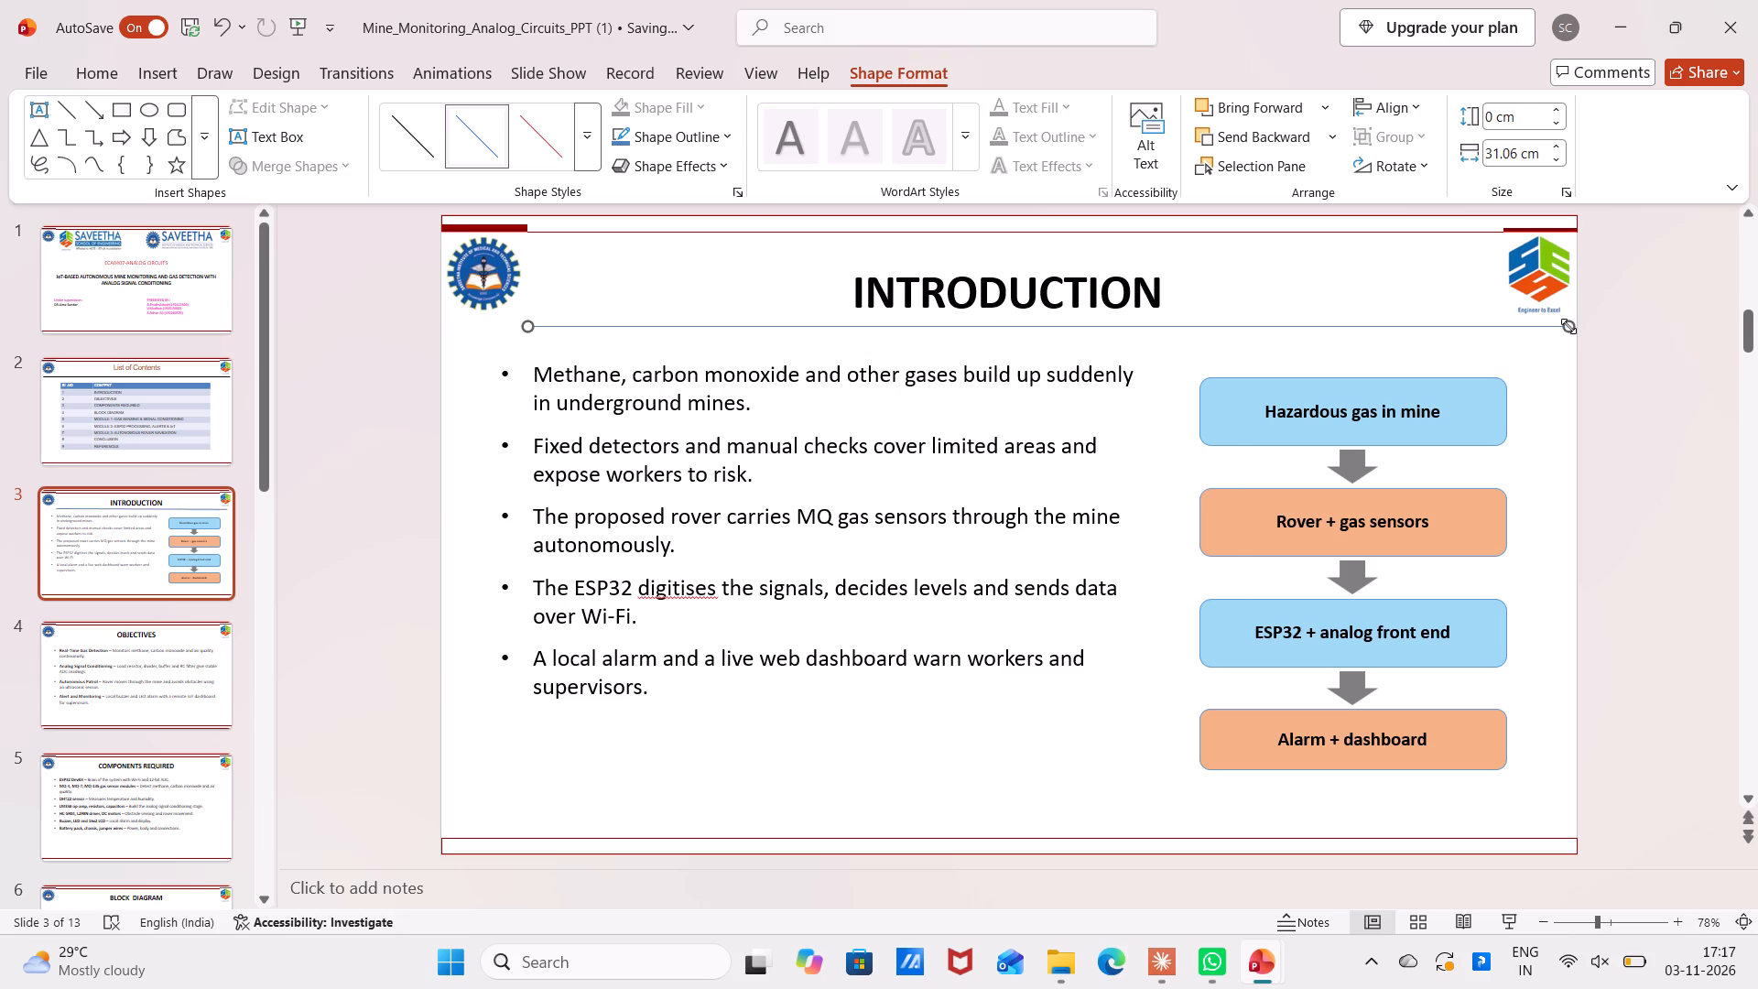
drag(532, 325, 448, 321)
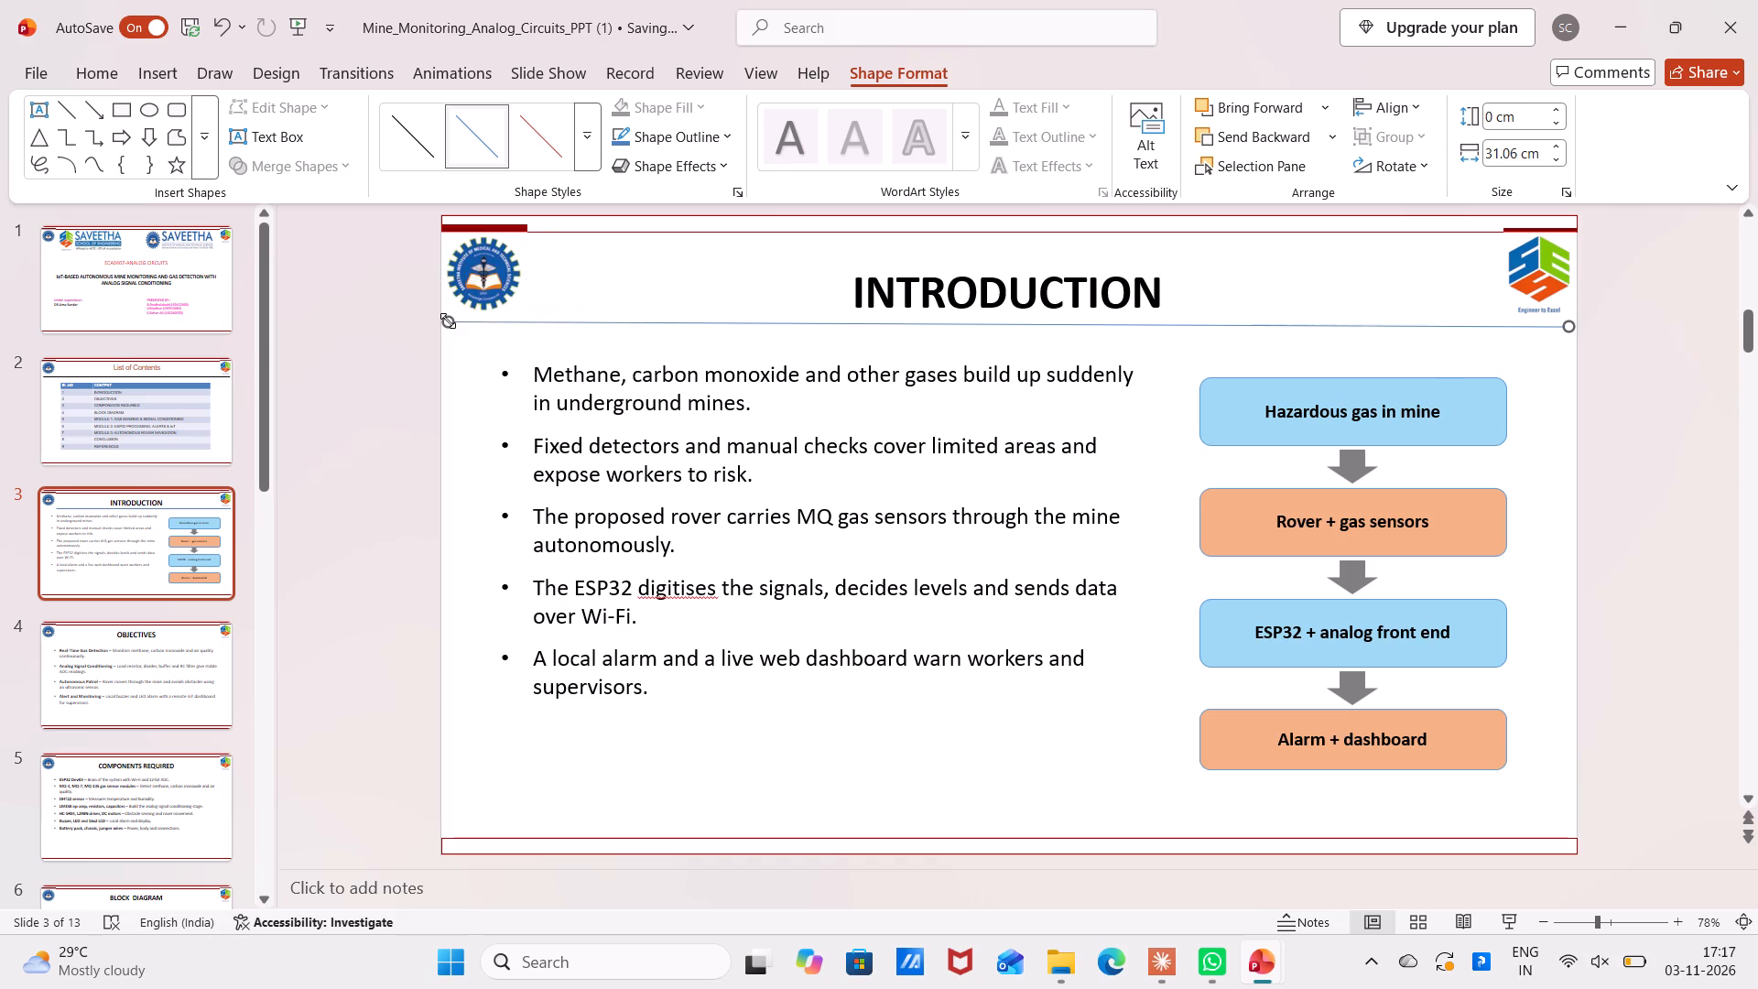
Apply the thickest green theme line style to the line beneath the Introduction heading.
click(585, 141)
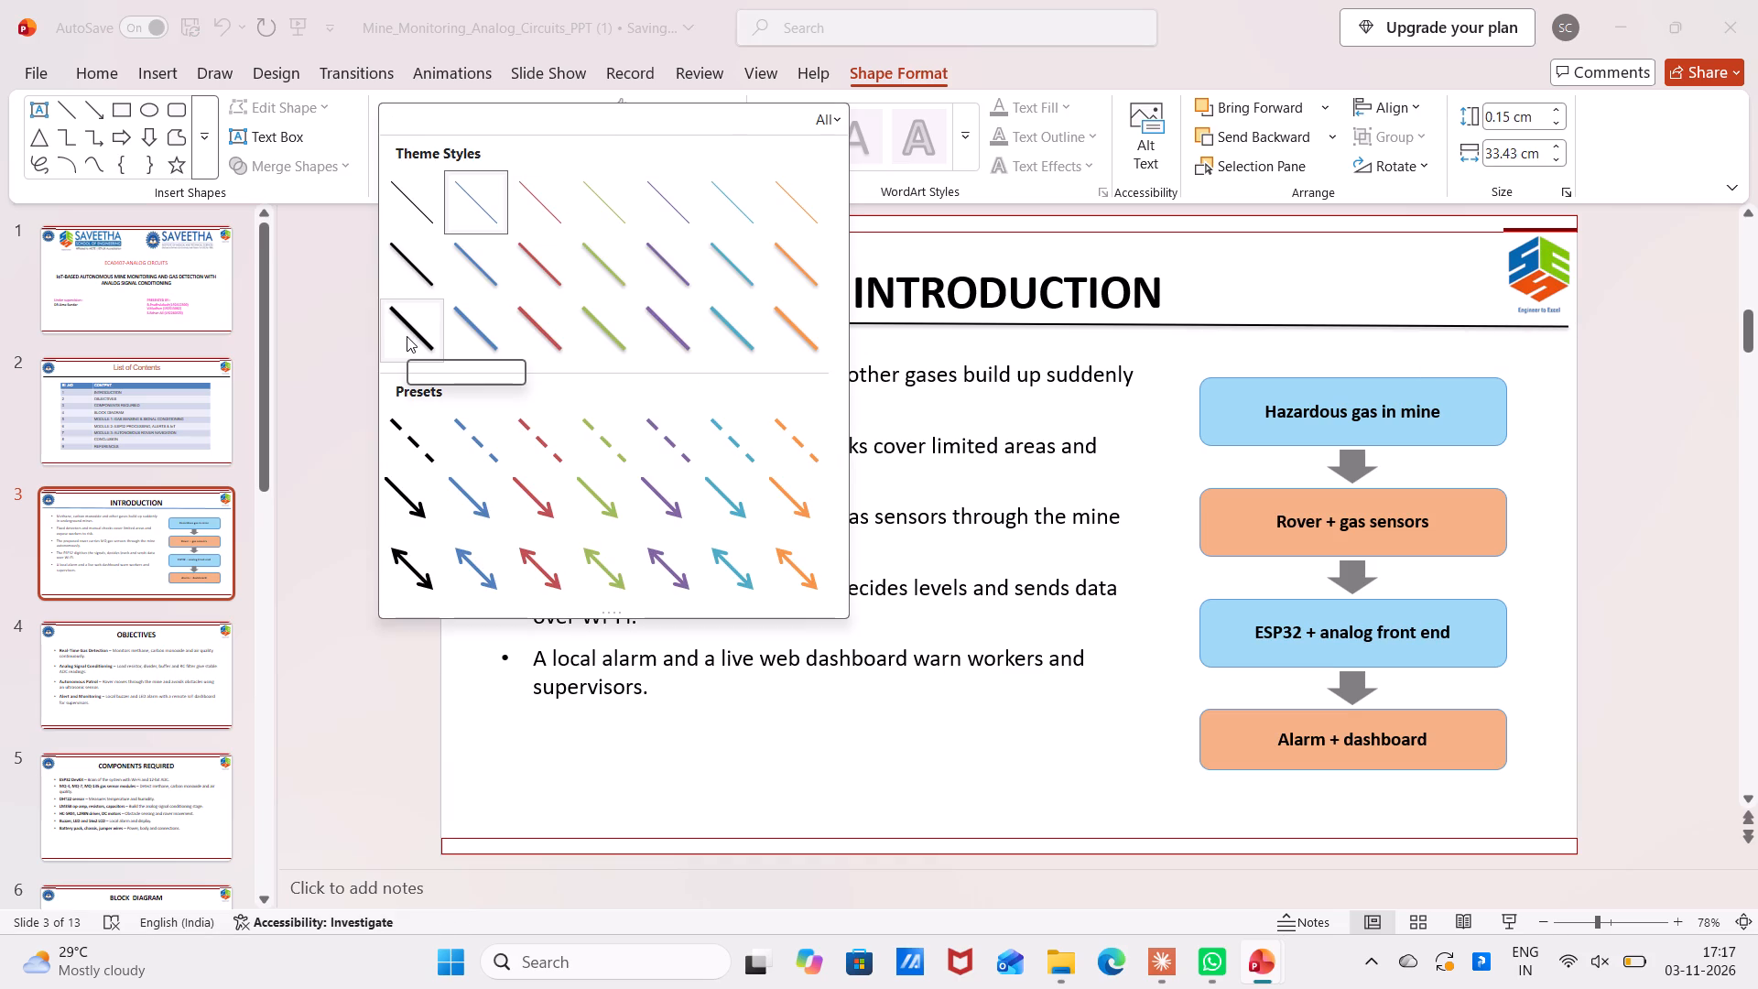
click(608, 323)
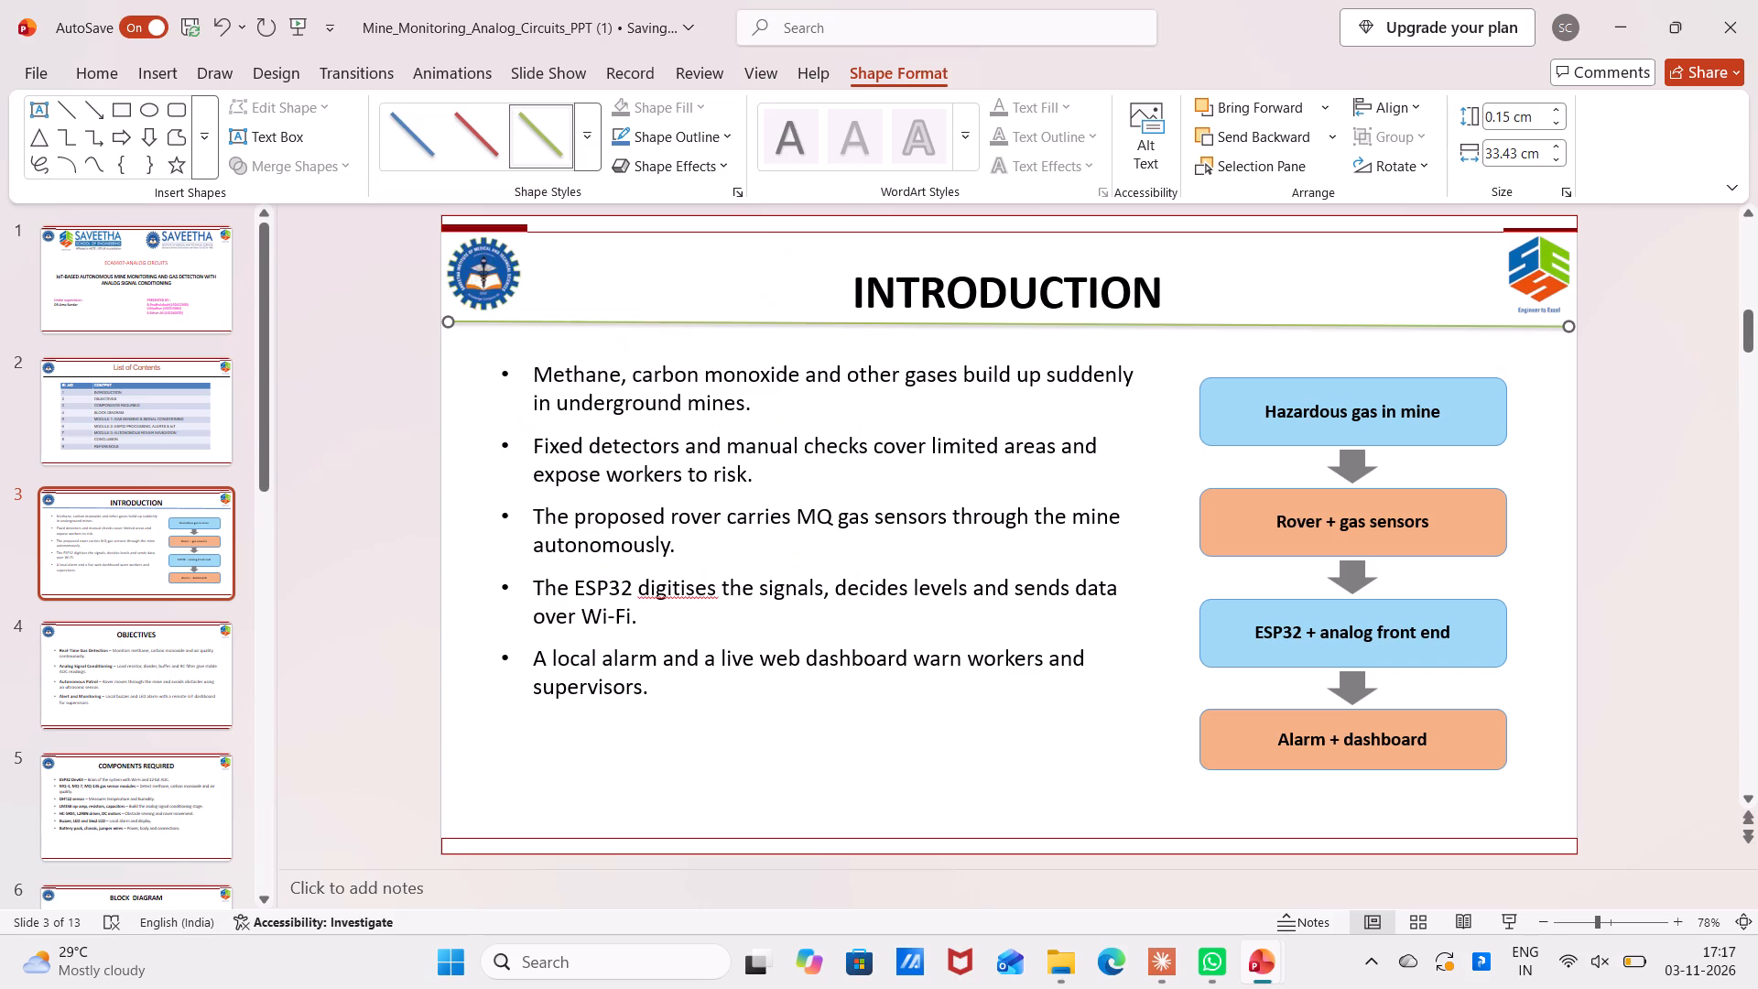
Lower the left end of the Introduction line slightly, making it about 33.38 cm long, and apply the thickest black theme line style.
click(451, 323)
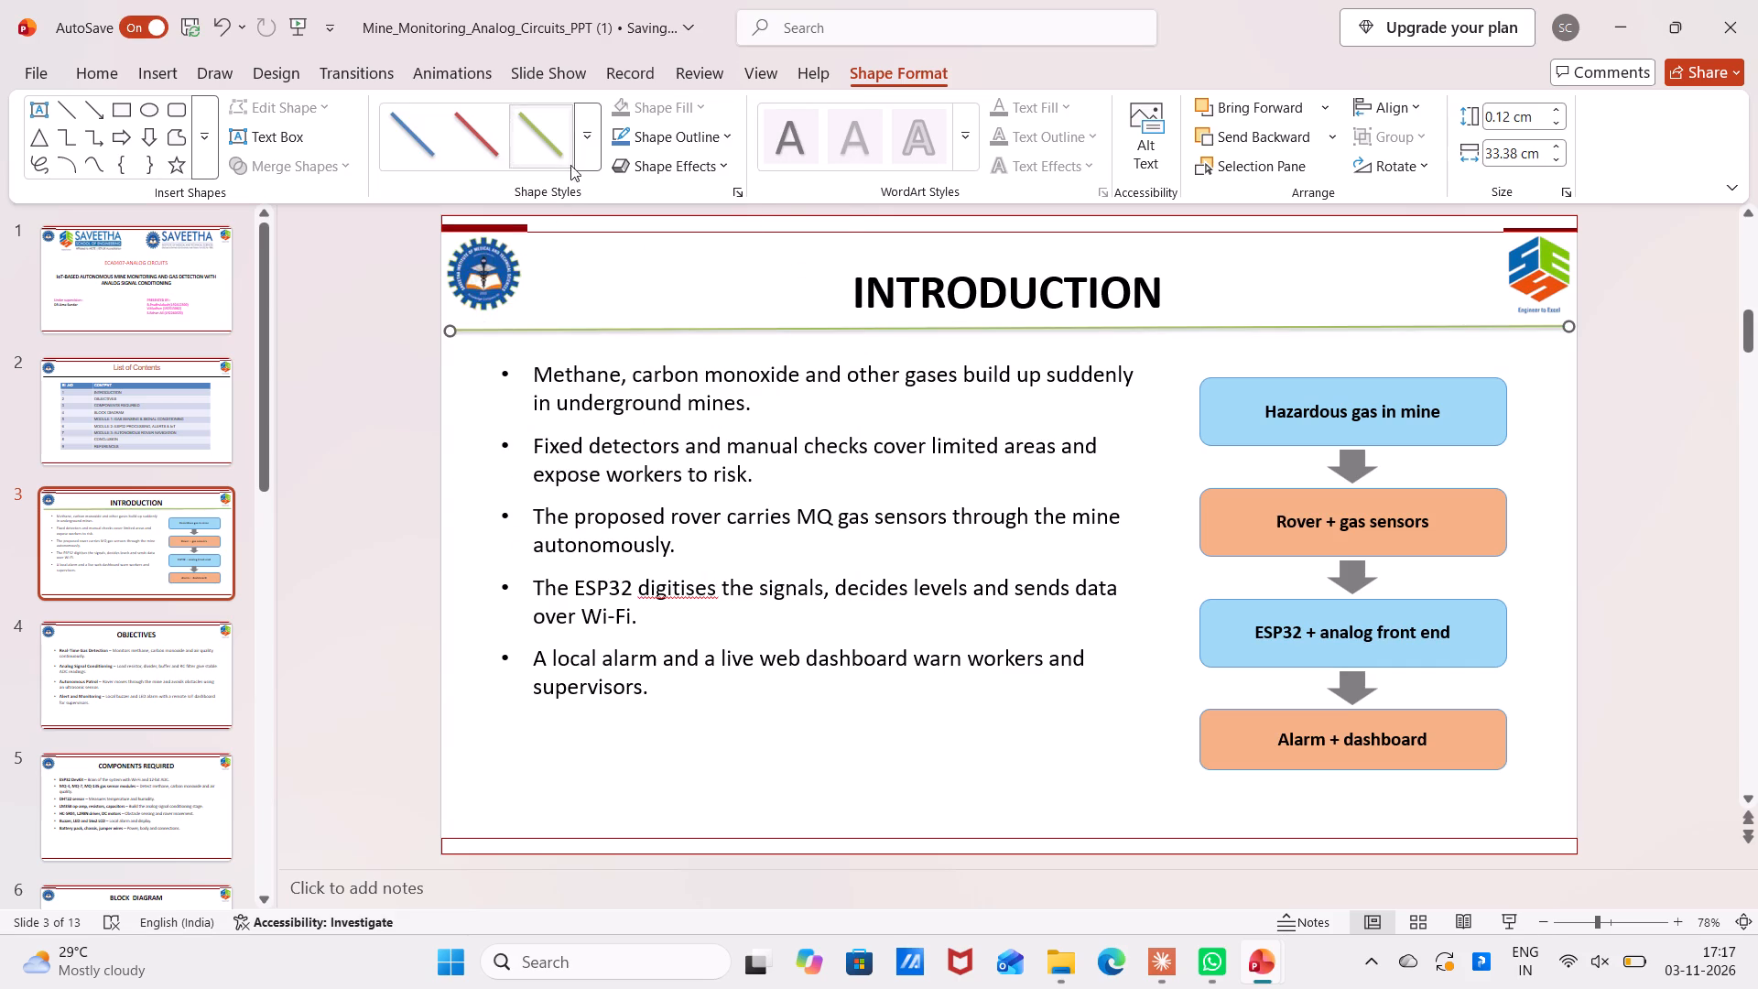
click(586, 153)
click(414, 333)
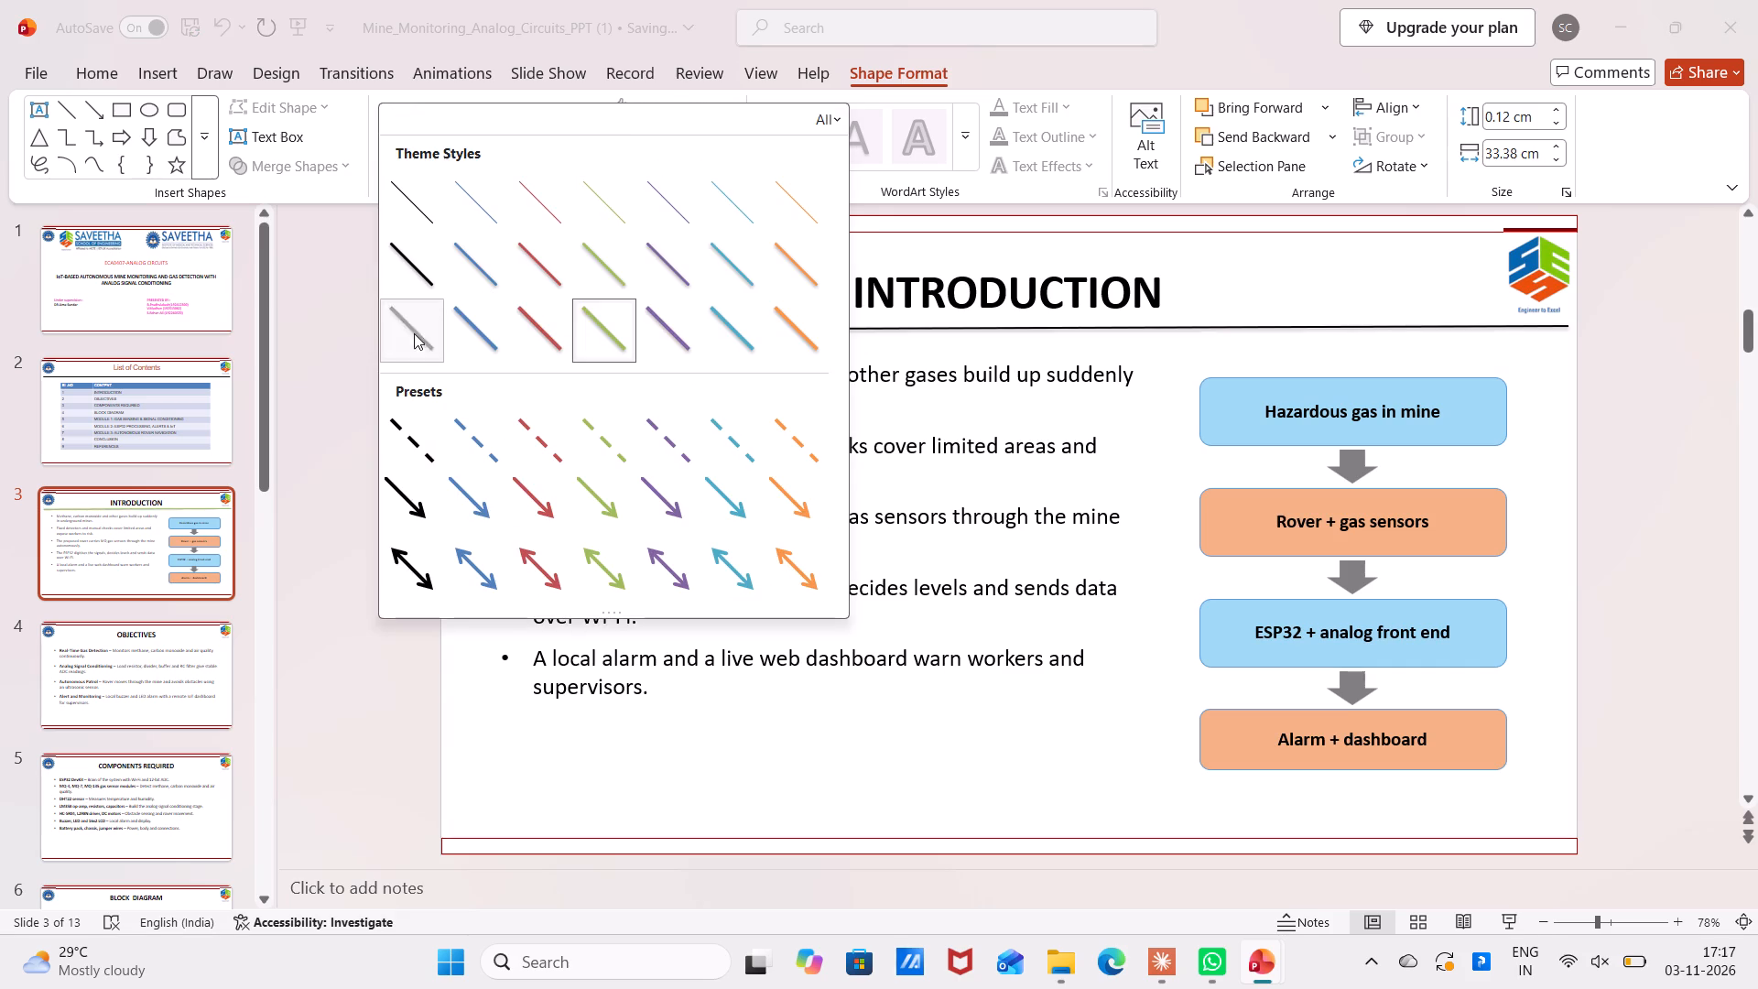
Draw a horizontal line about 33.46 cm long beneath the Objectives heading on slide 4, spanning nearly the full slide width.
click(143, 638)
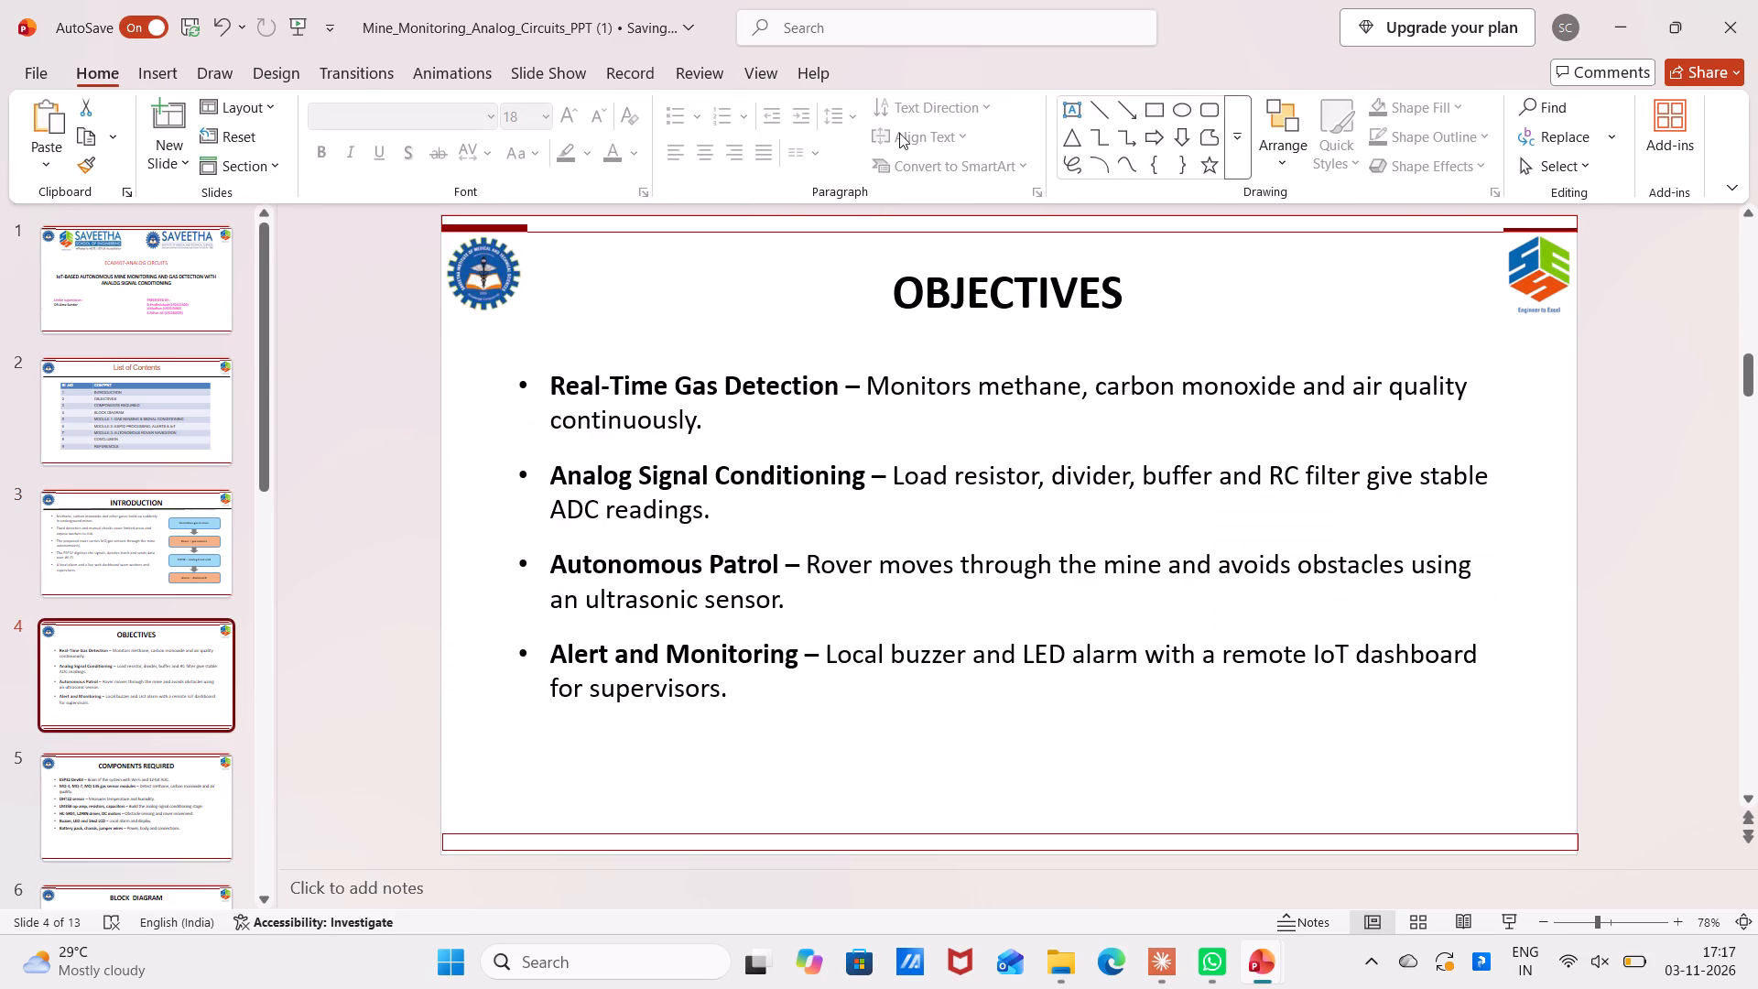
click(1100, 108)
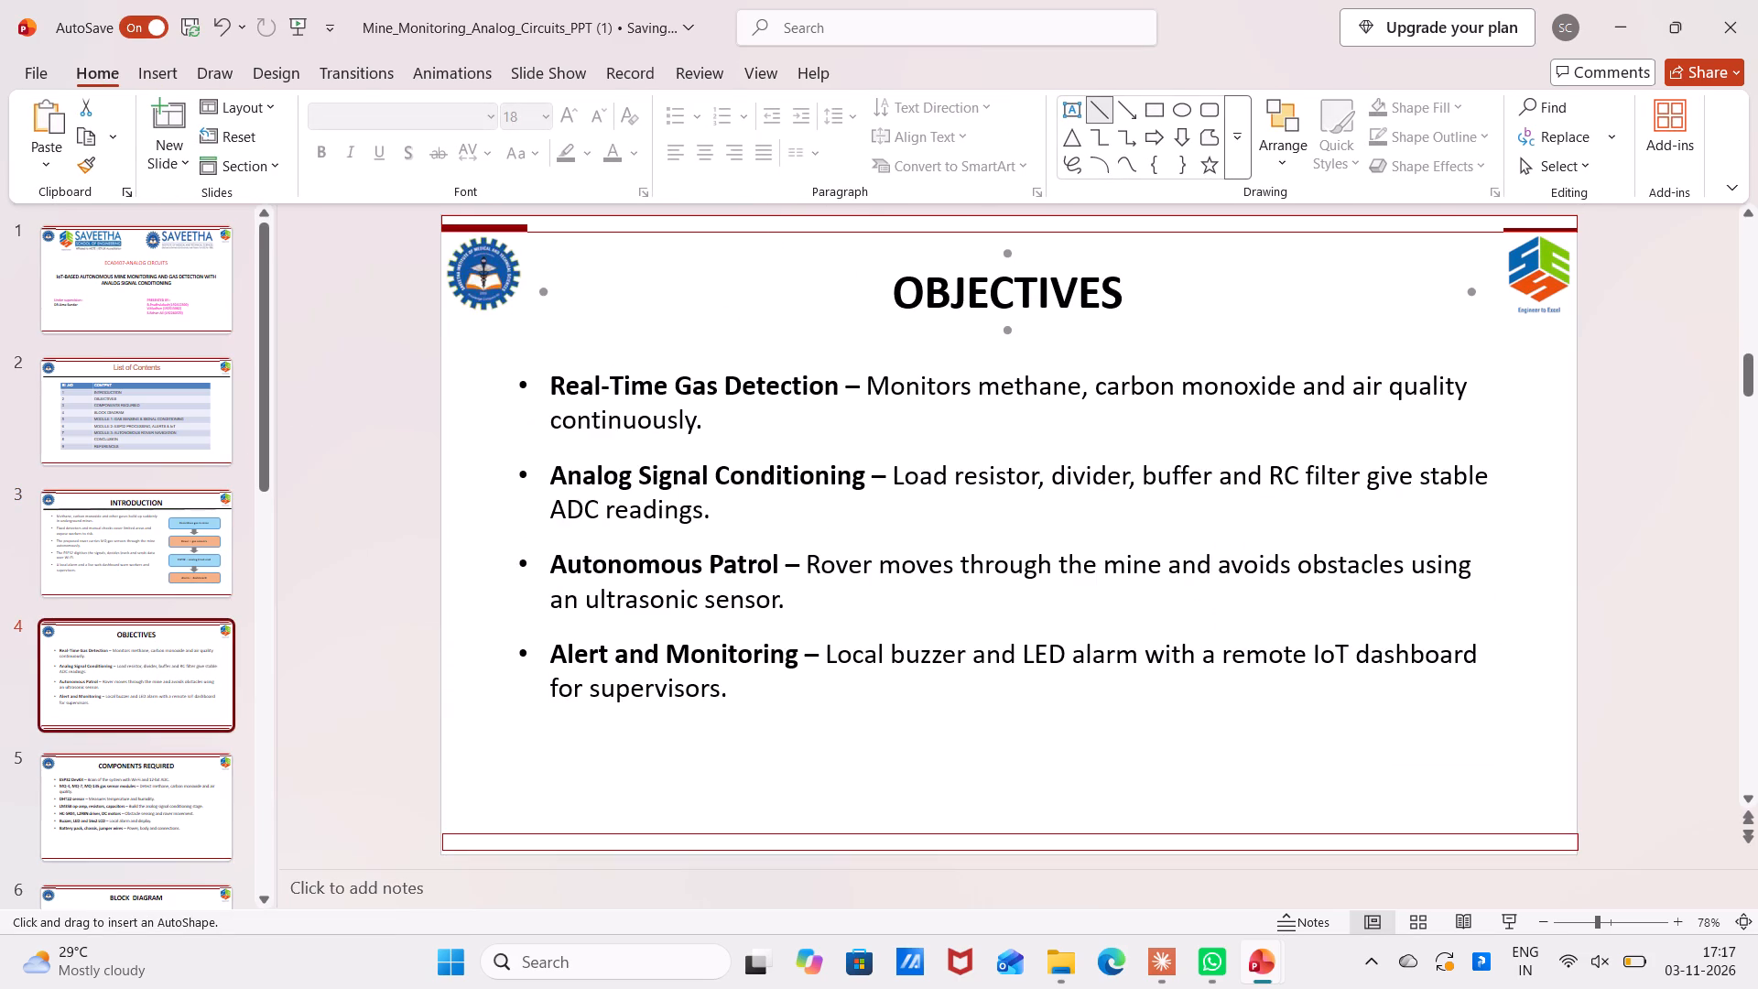
click(510, 342)
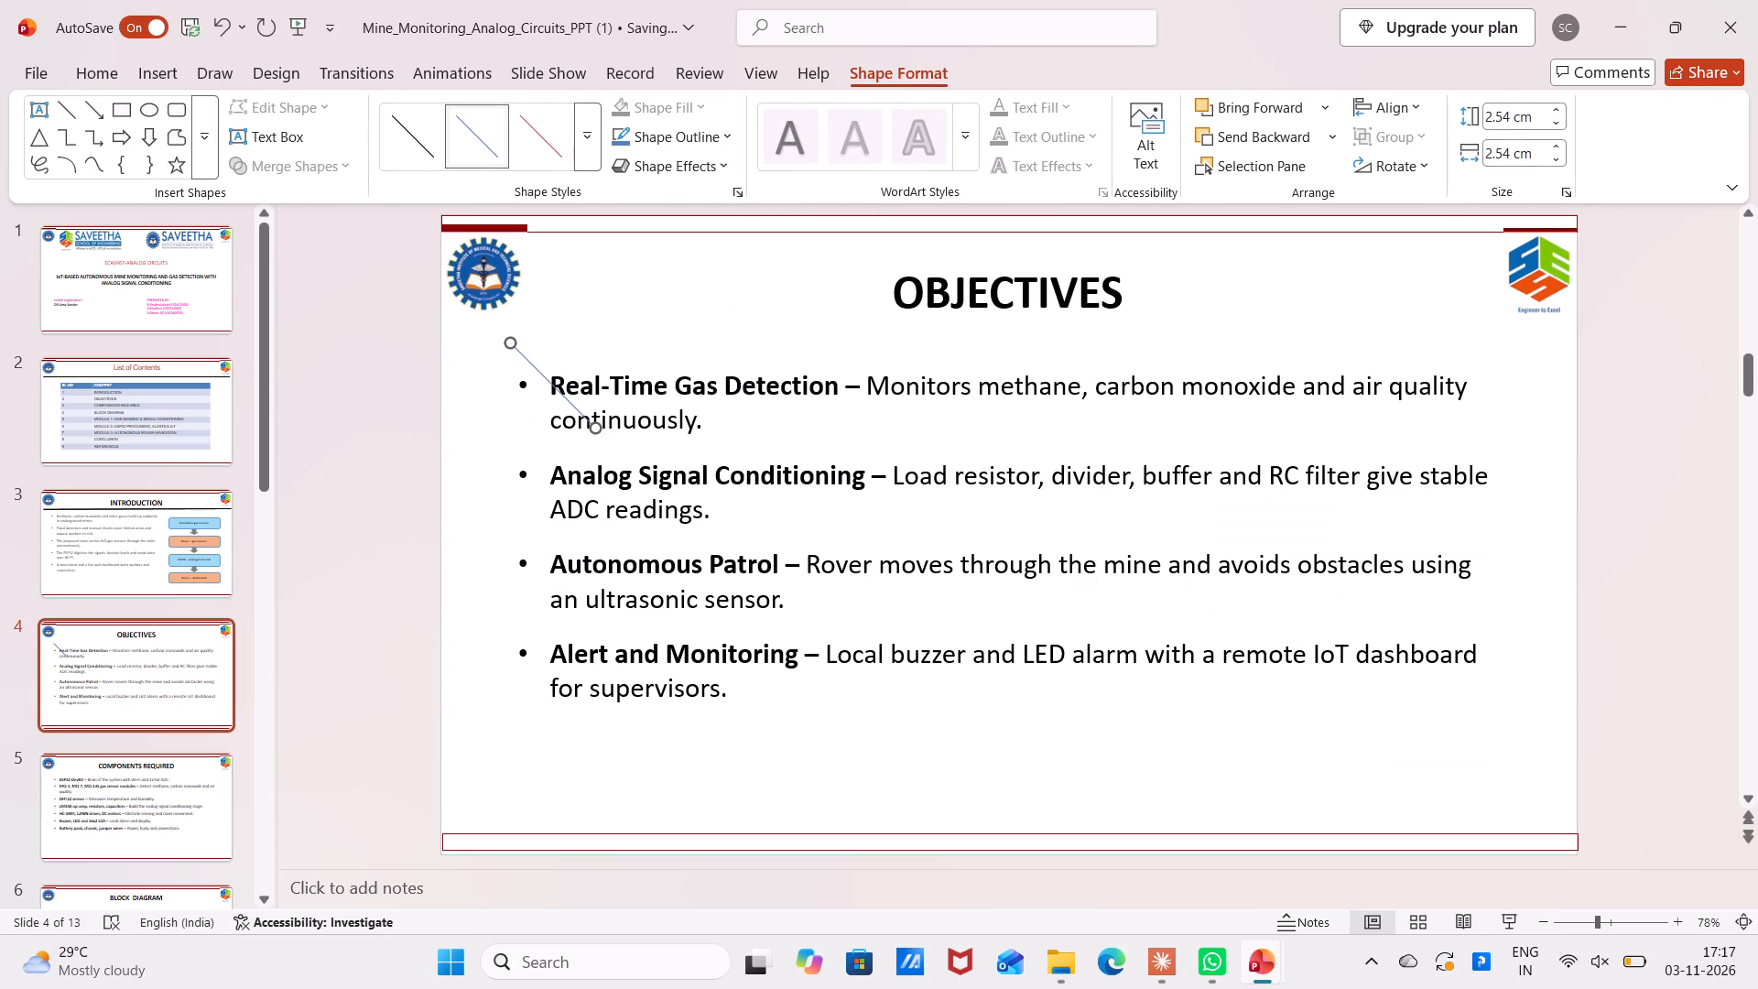
drag(590, 421, 828, 351)
drag(828, 351, 572, 401)
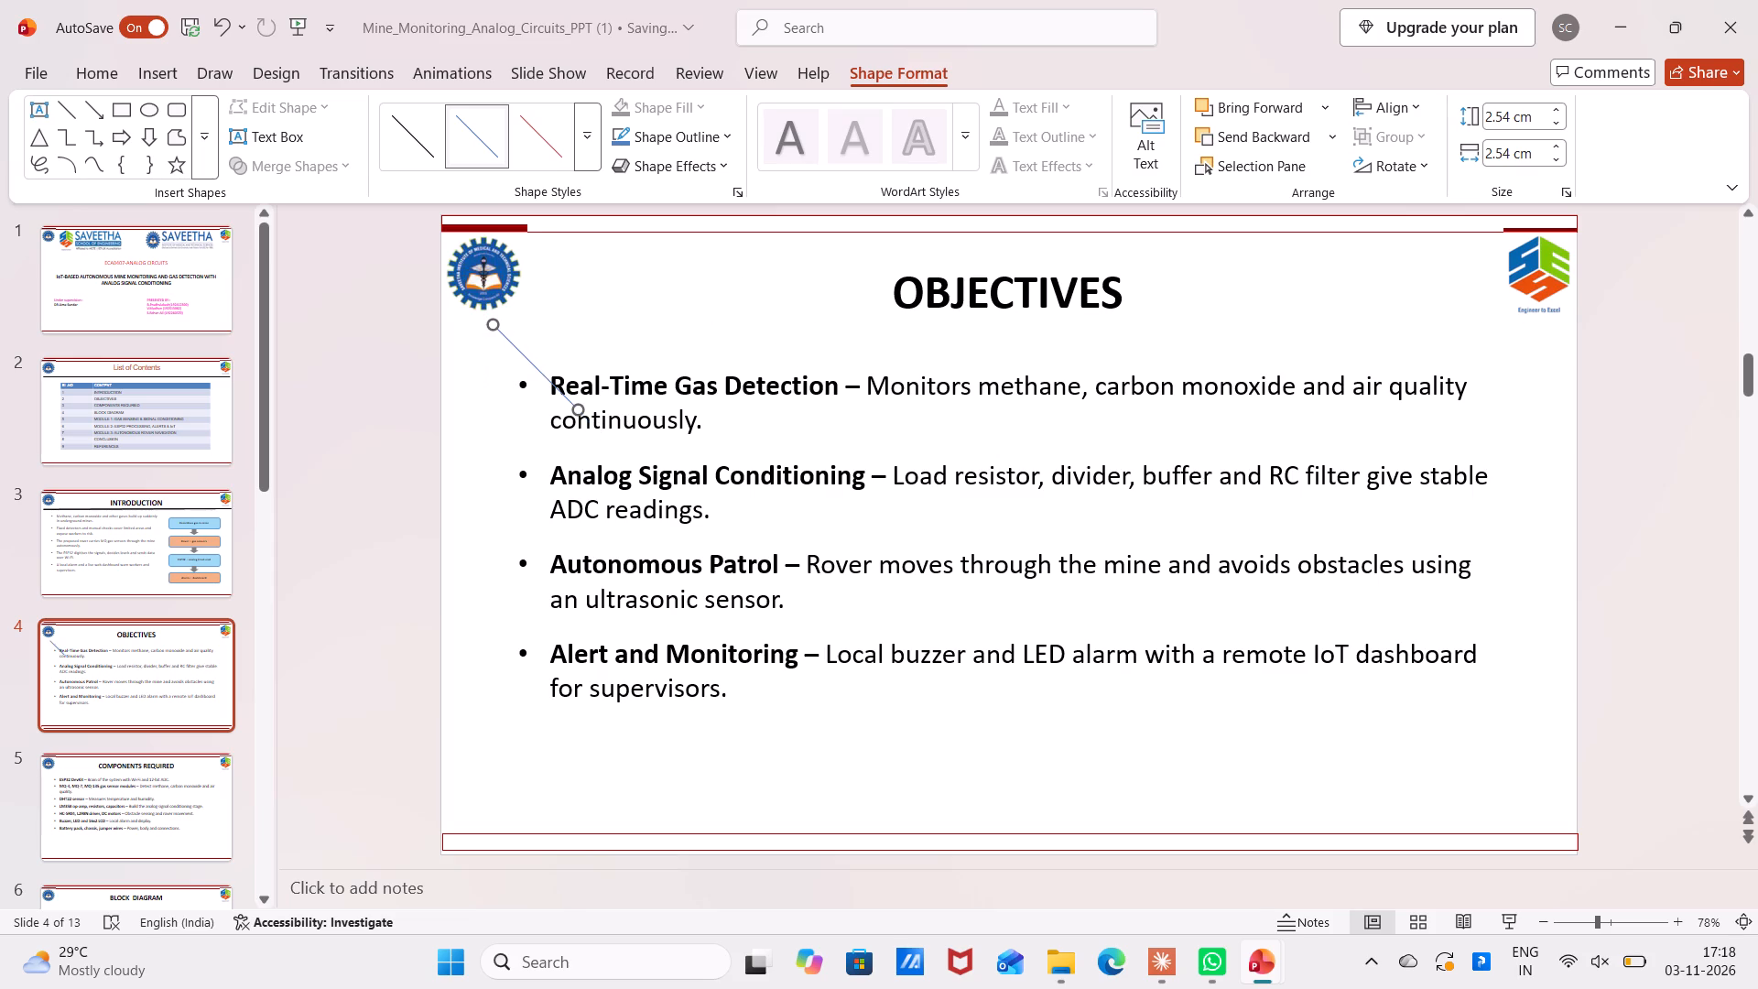
drag(580, 409, 1053, 323)
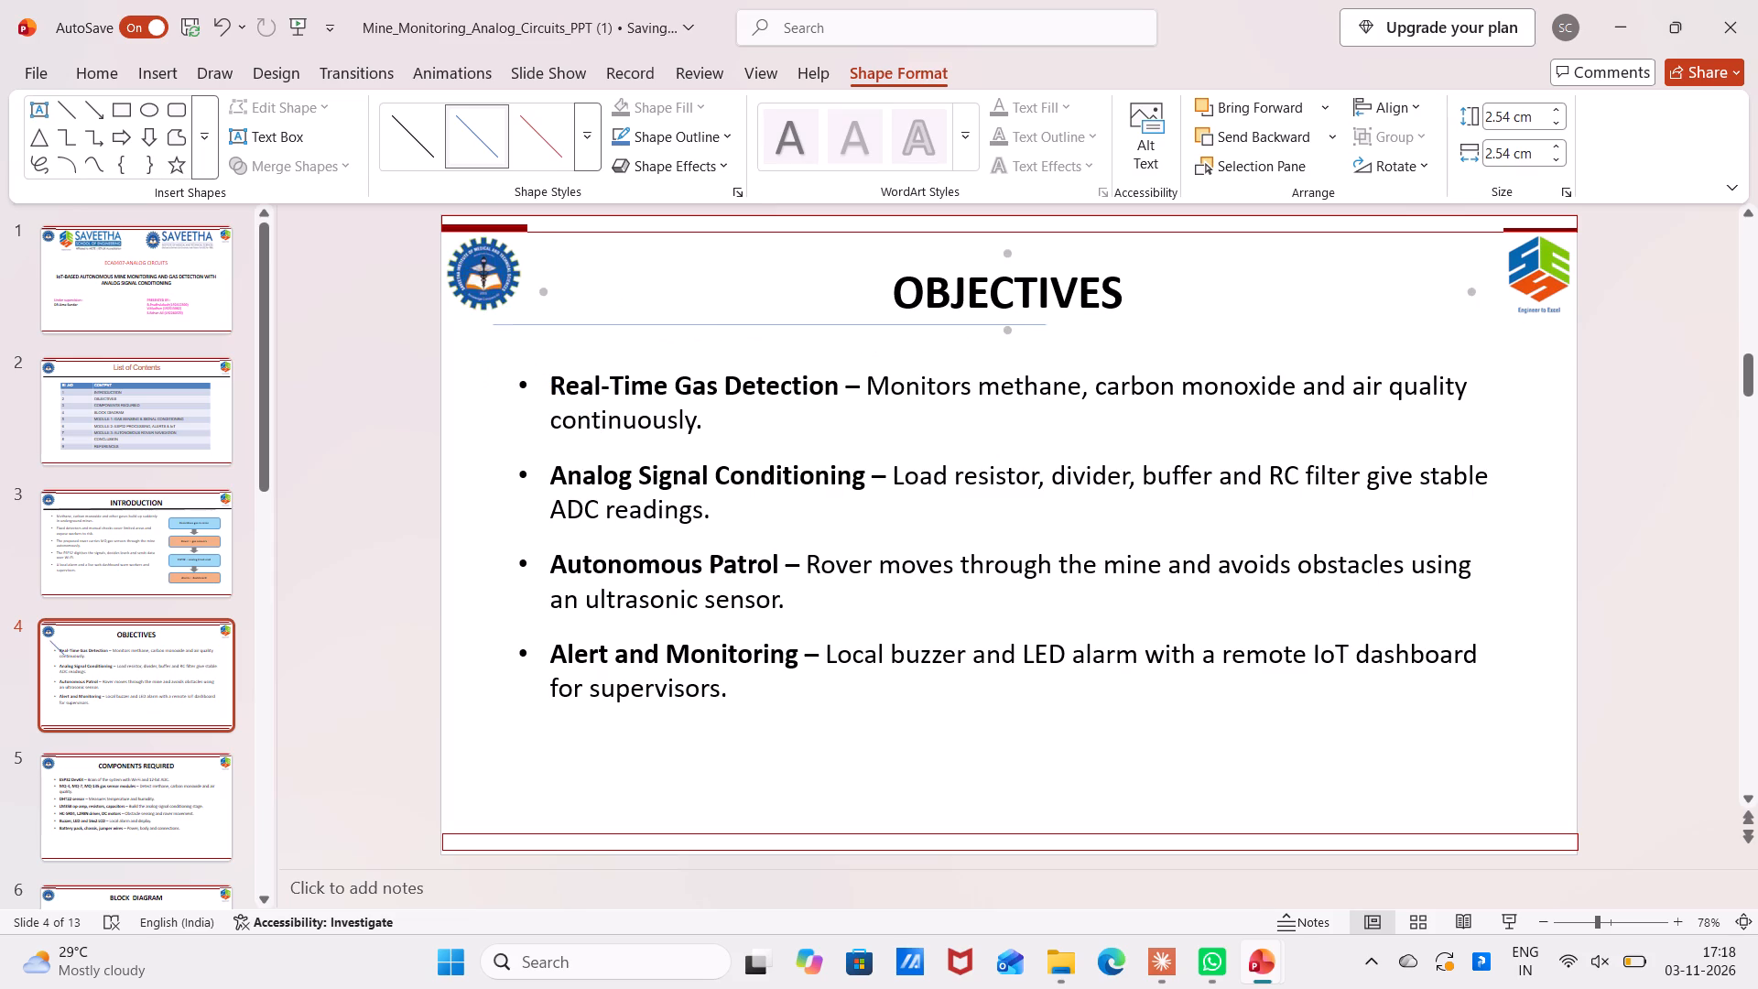
drag(1053, 323, 1454, 321)
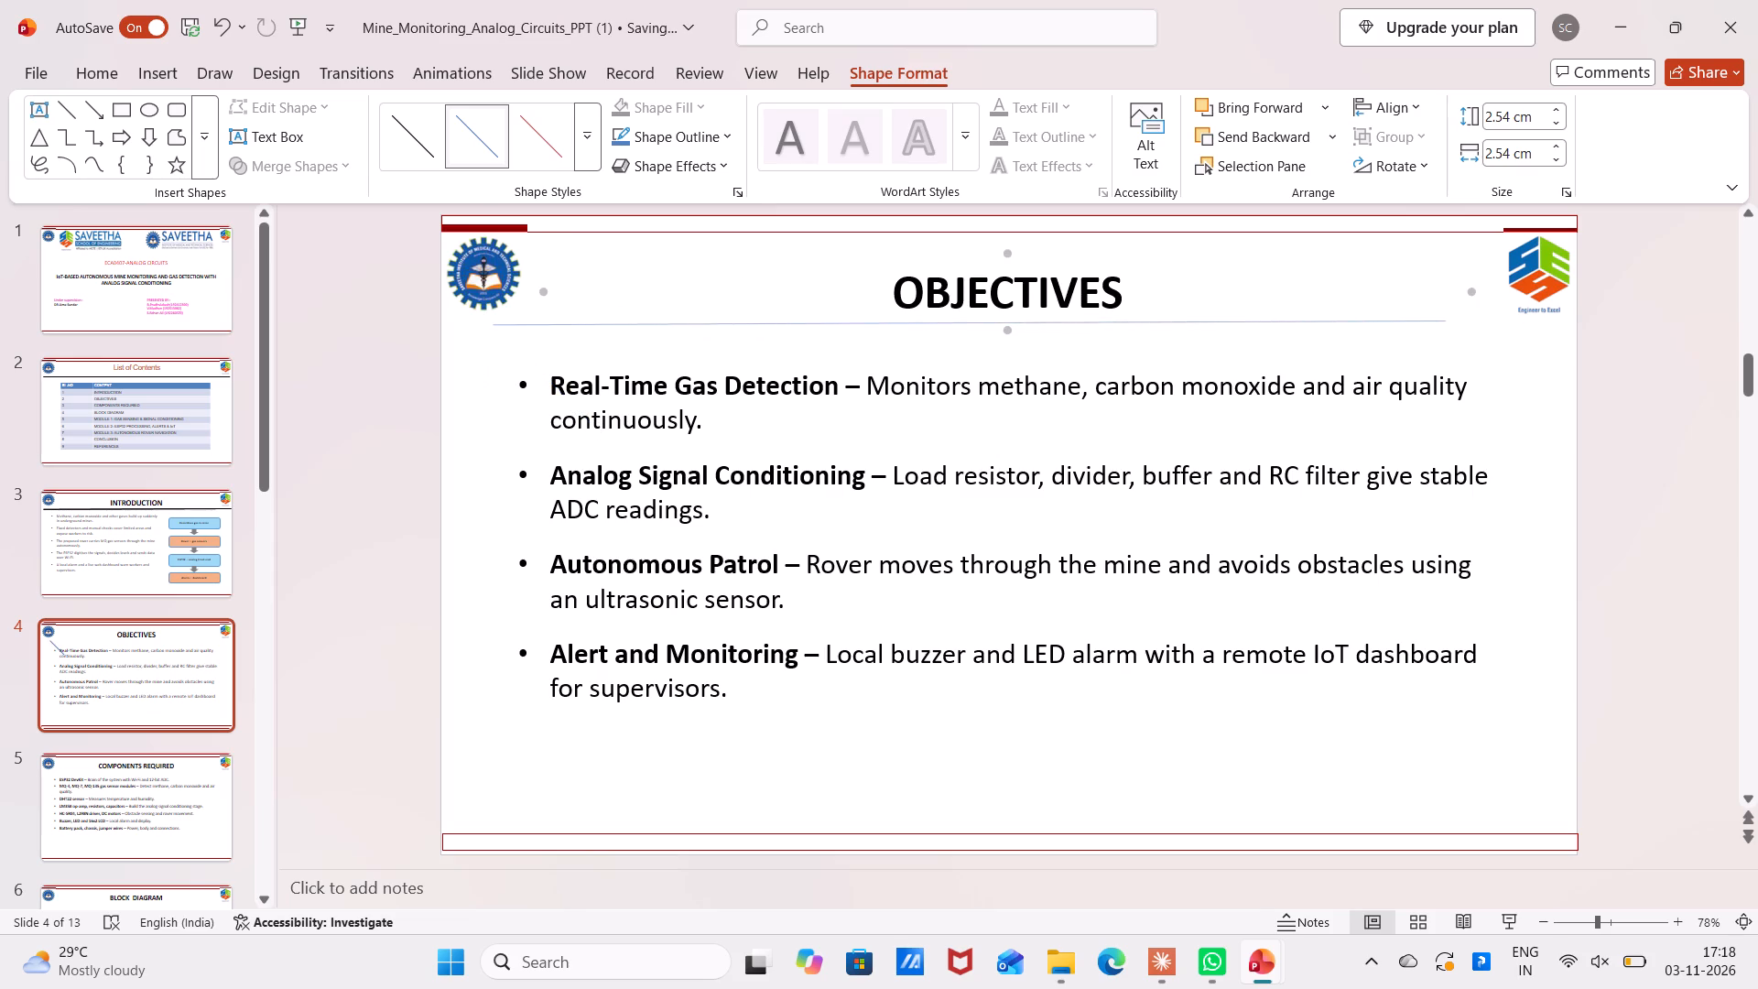
drag(1454, 321, 1568, 347)
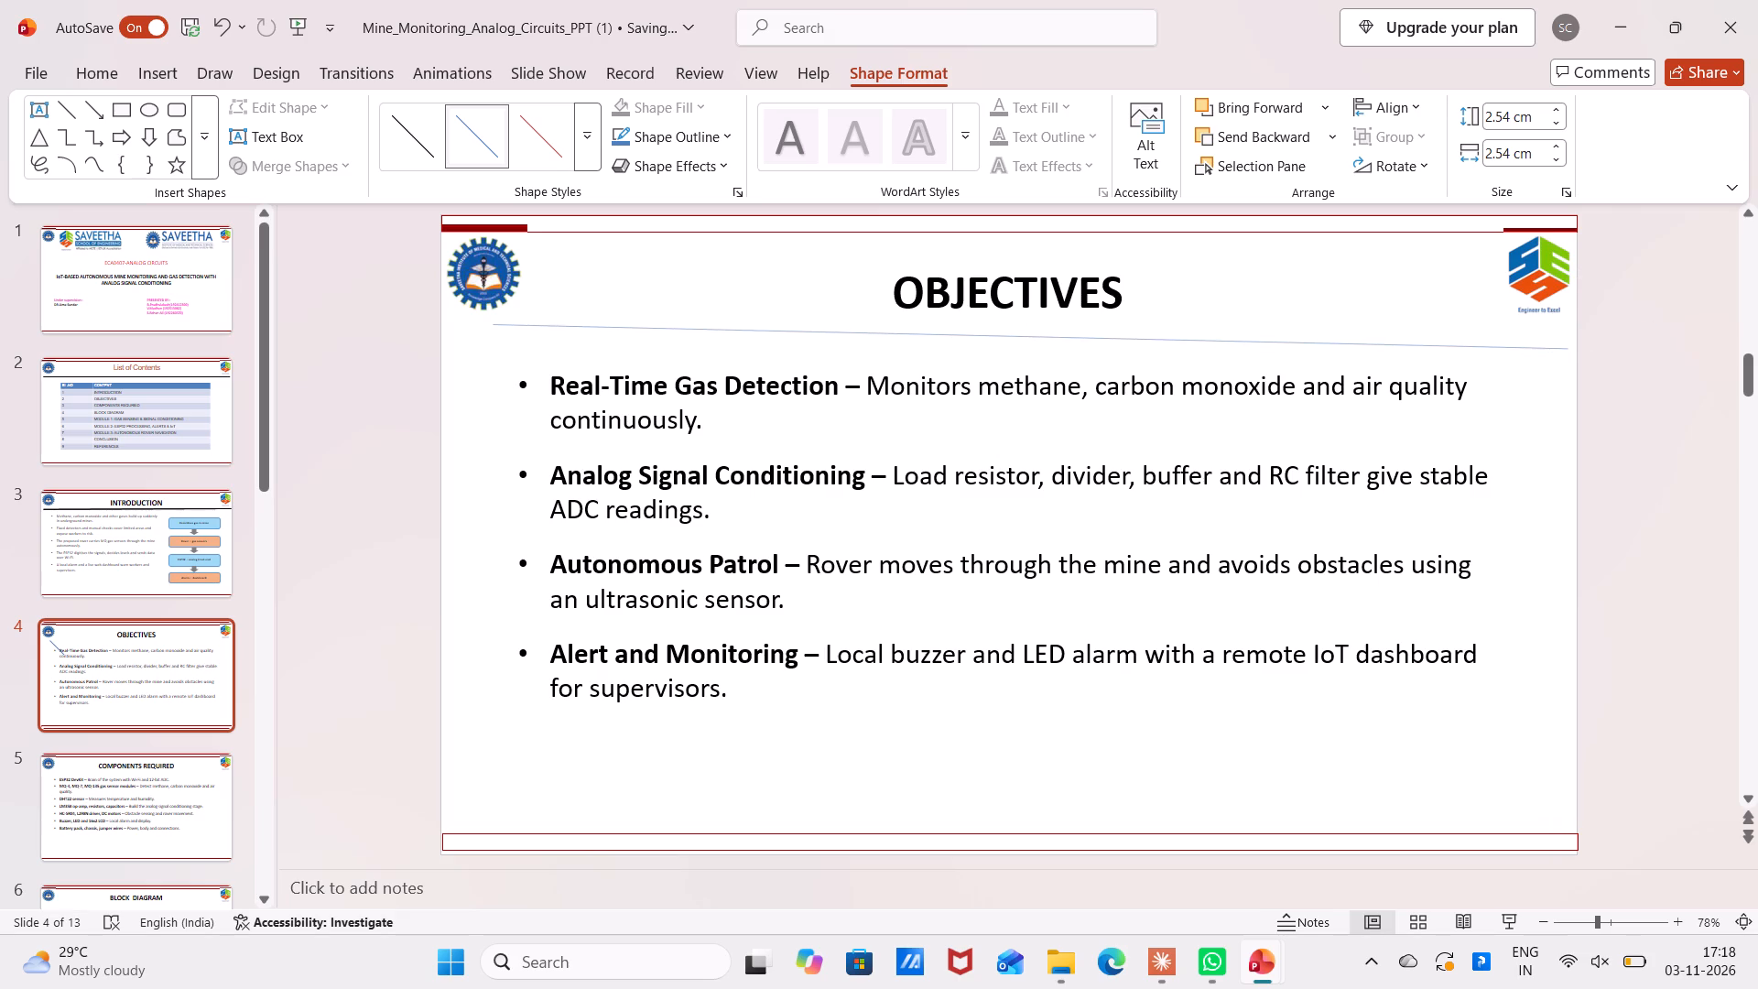
drag(1568, 347, 1564, 338)
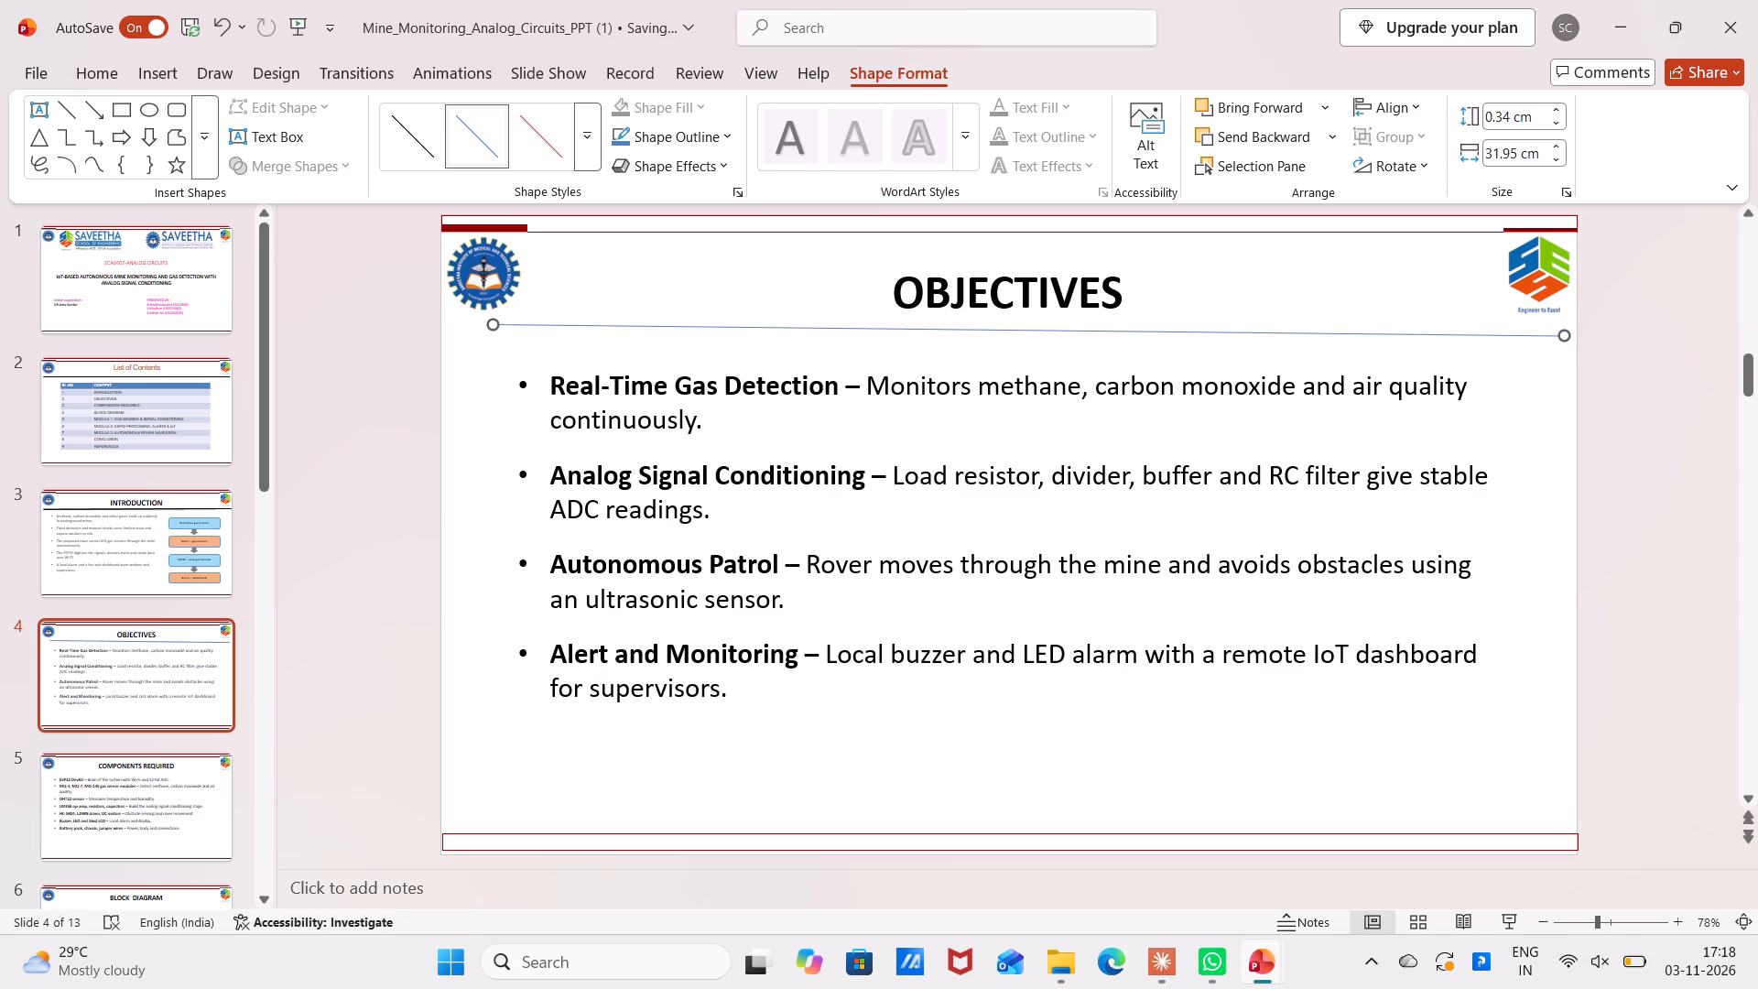
drag(494, 327, 459, 339)
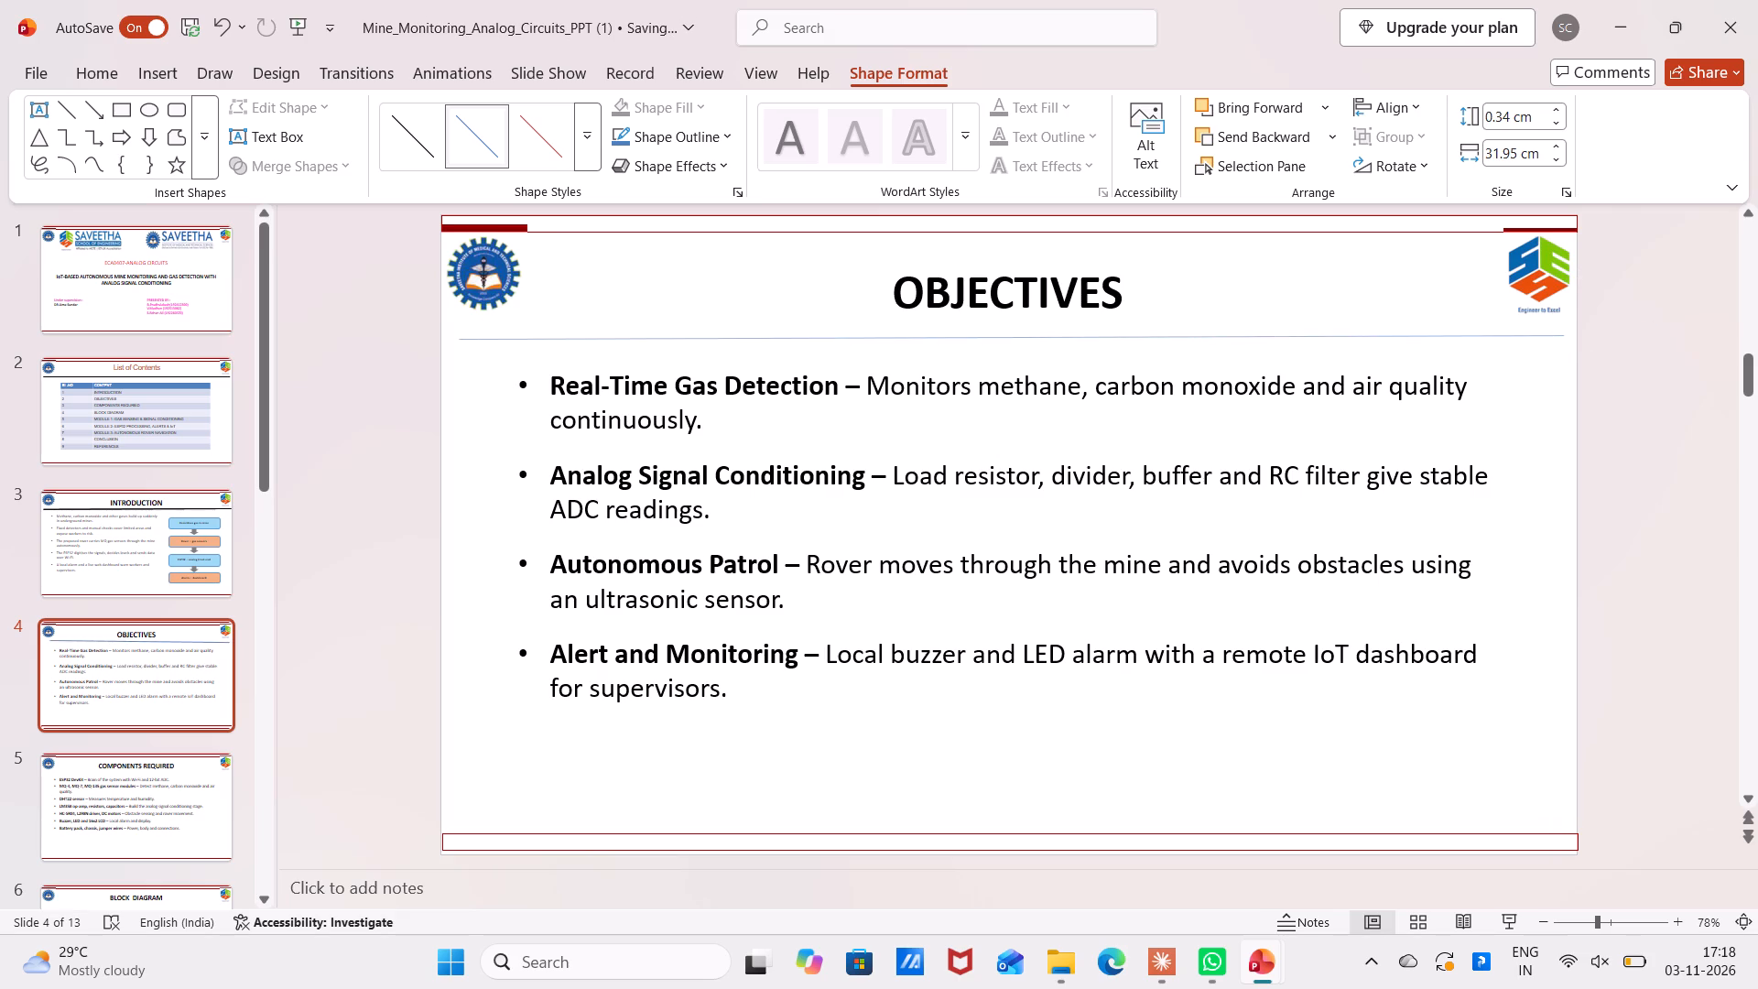
drag(459, 339, 450, 342)
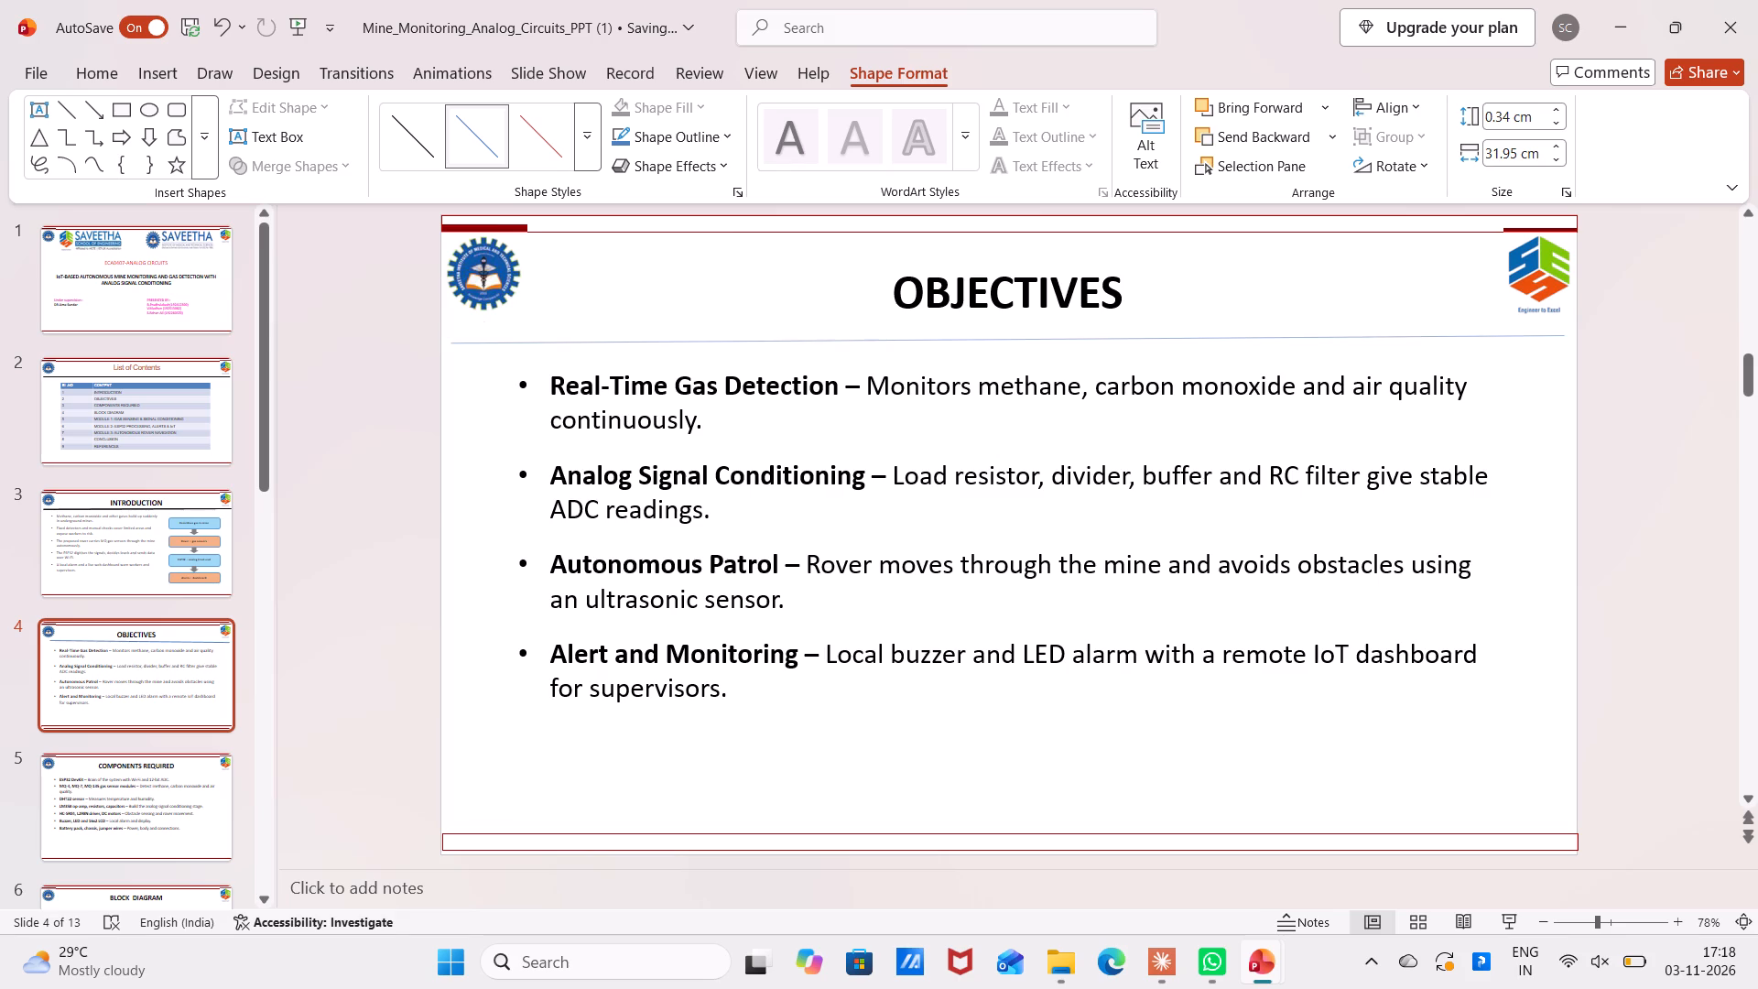
drag(450, 342, 447, 338)
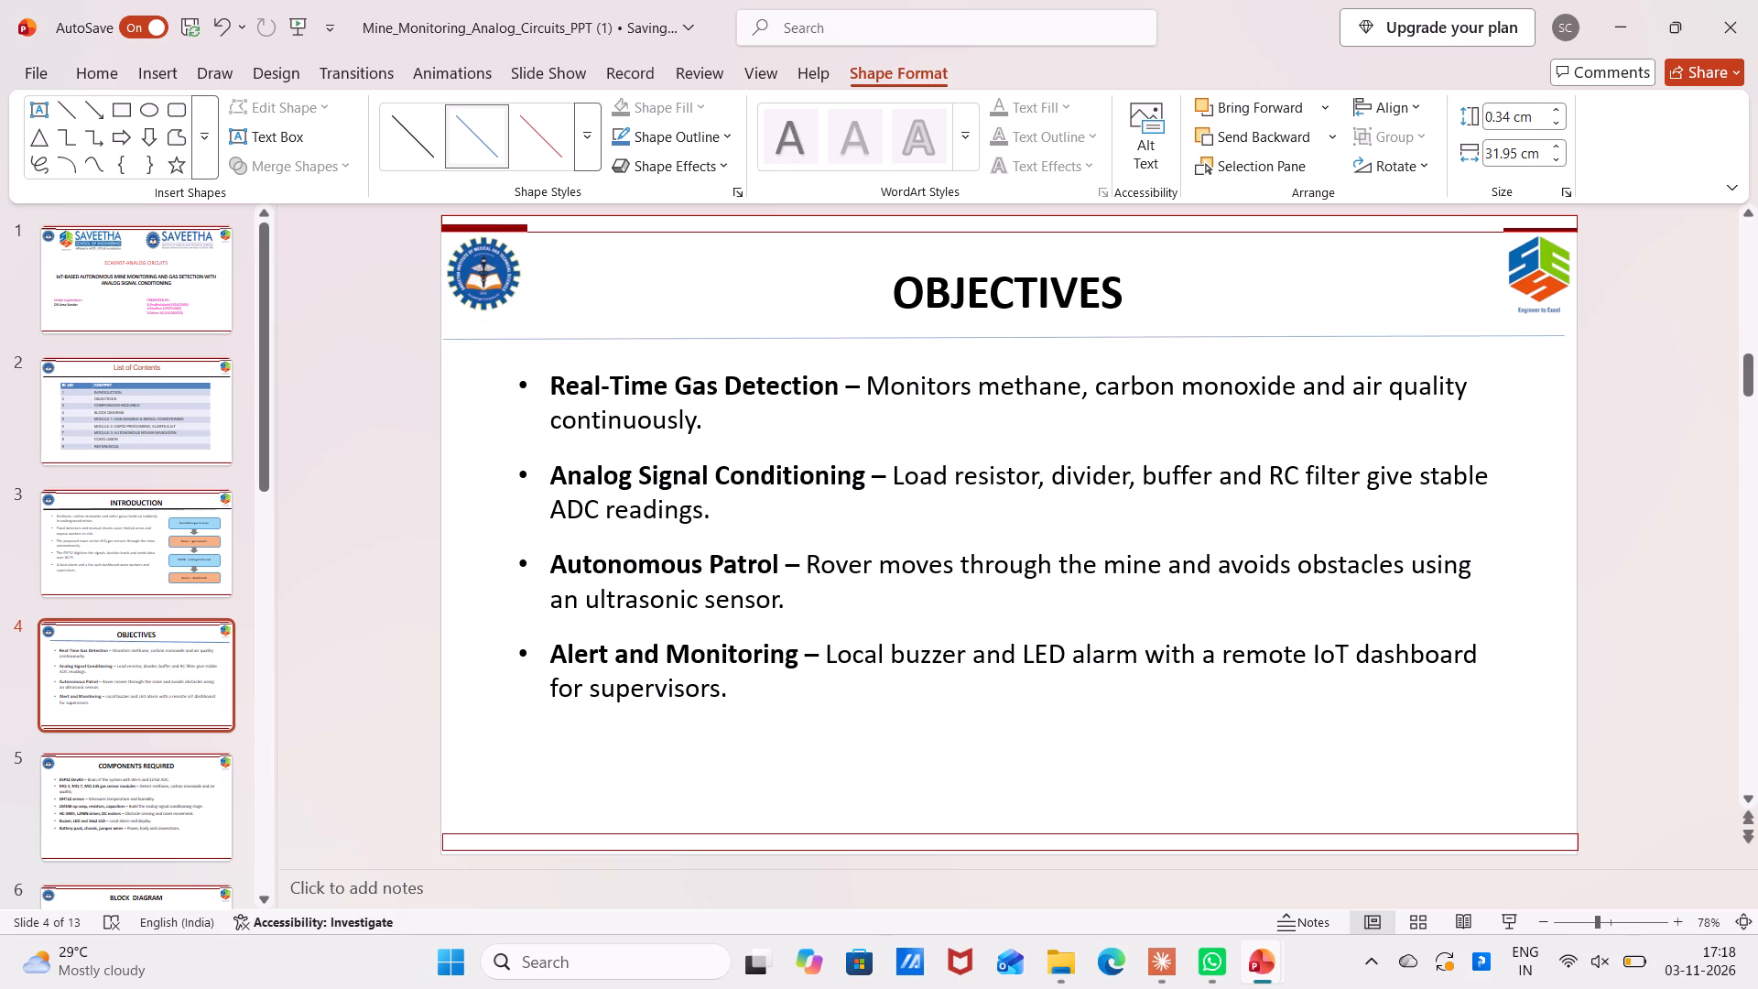
drag(447, 338, 447, 337)
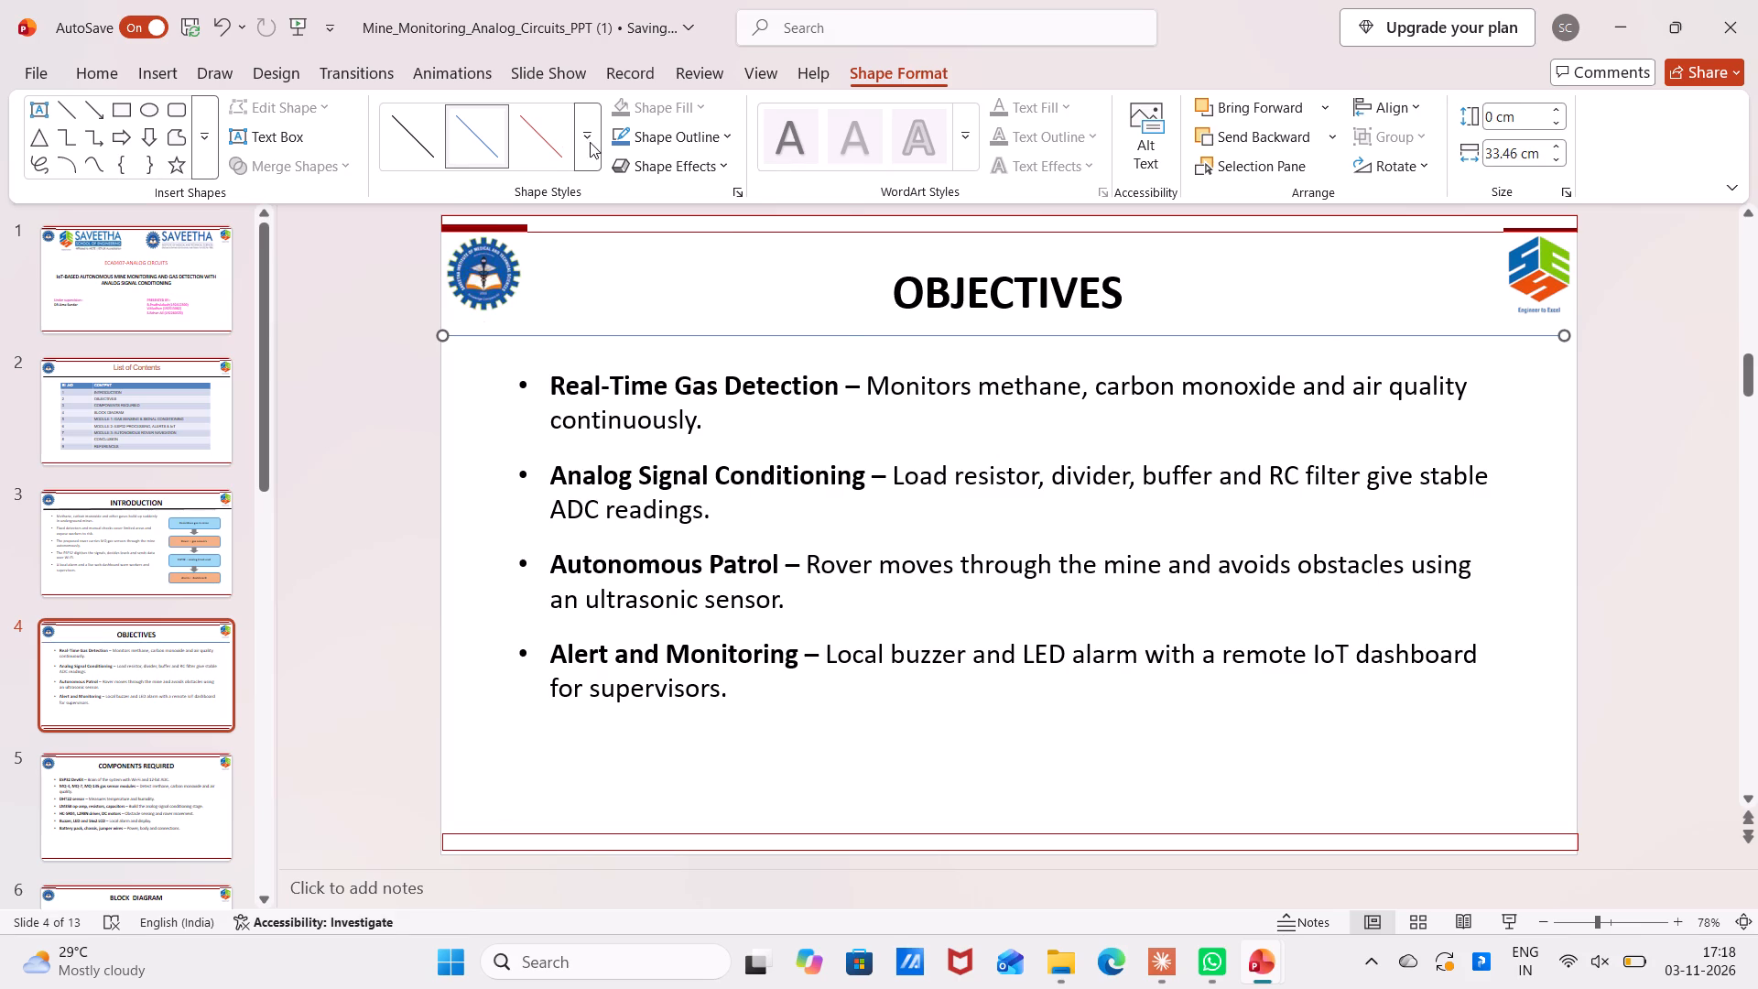
Apply the thickest black theme line style to the Objectives line and extend its right end to about 33.54 cm long, keeping it level.
click(591, 144)
click(407, 331)
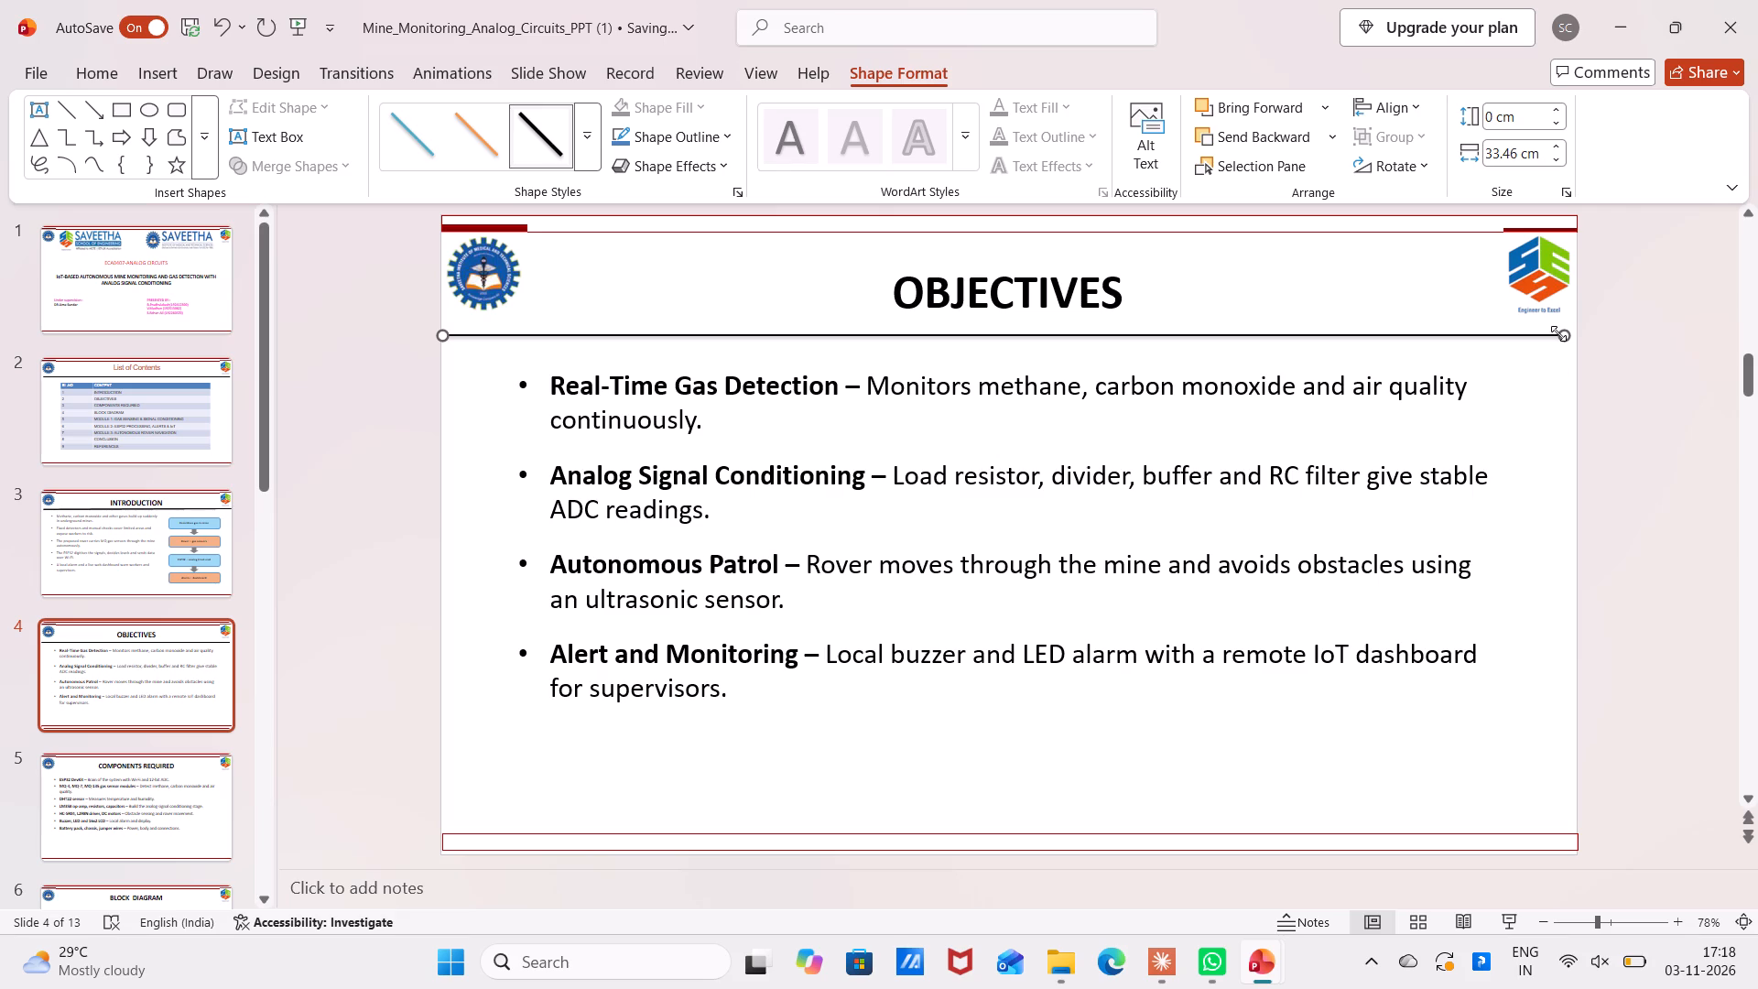
drag(1563, 331, 1567, 324)
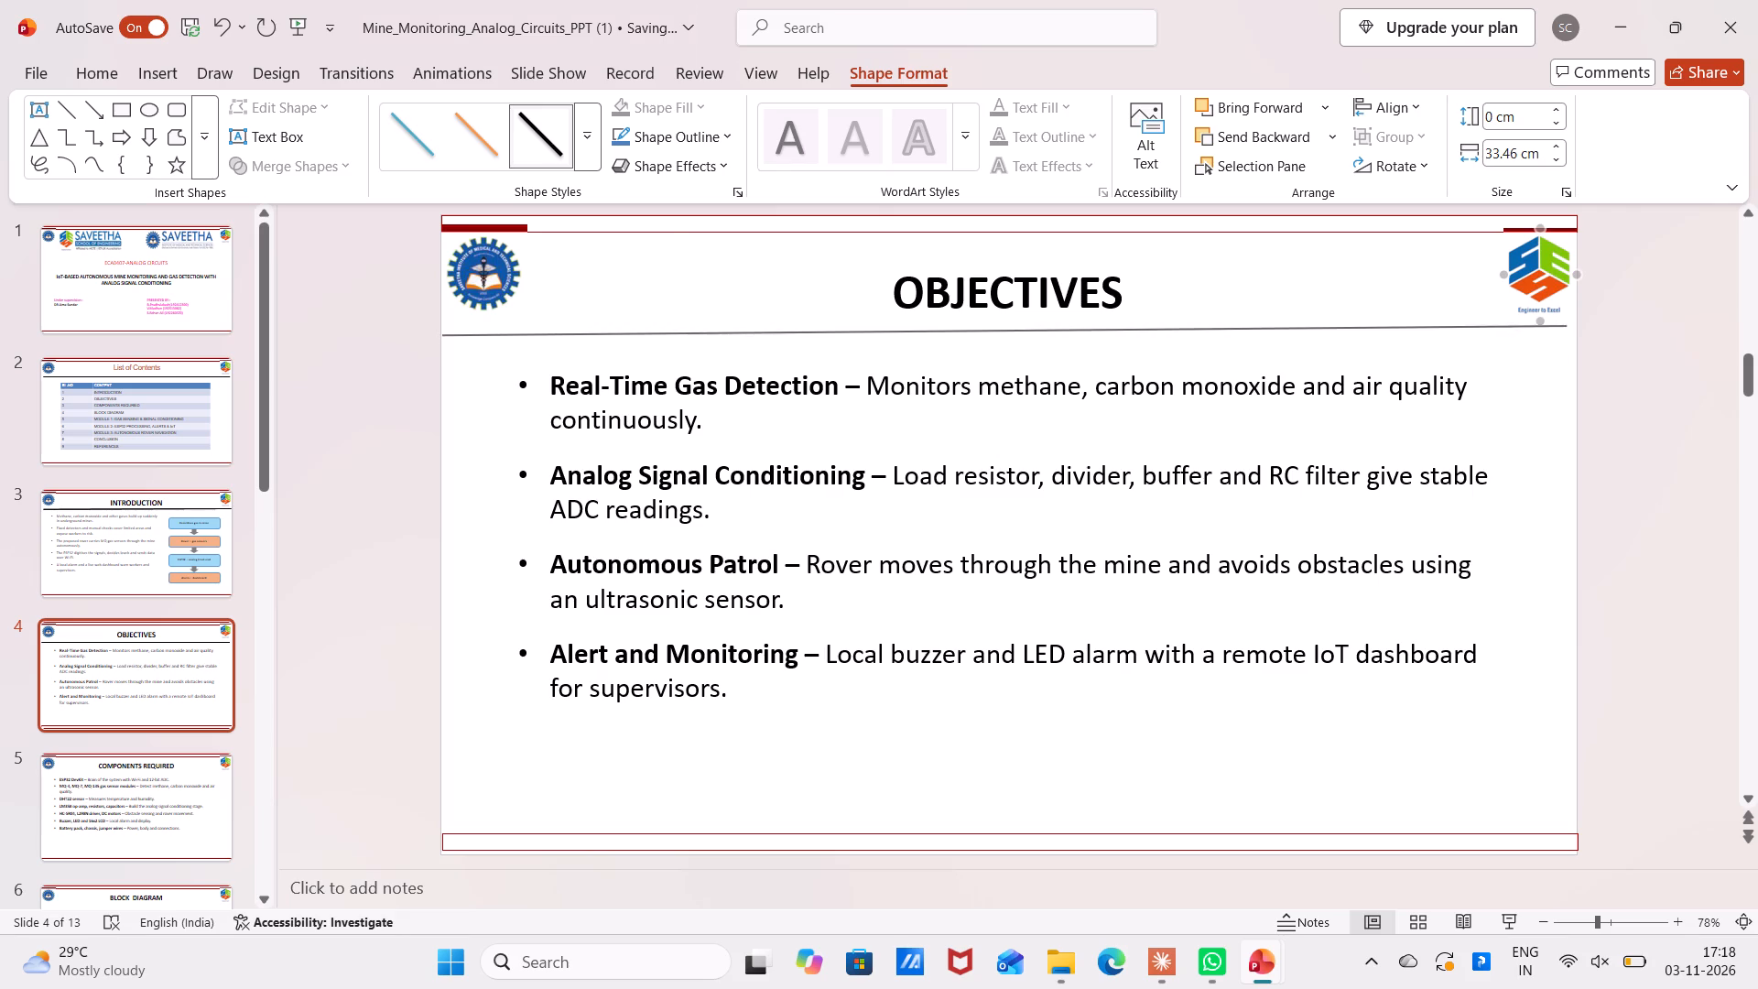
drag(1567, 324, 1572, 340)
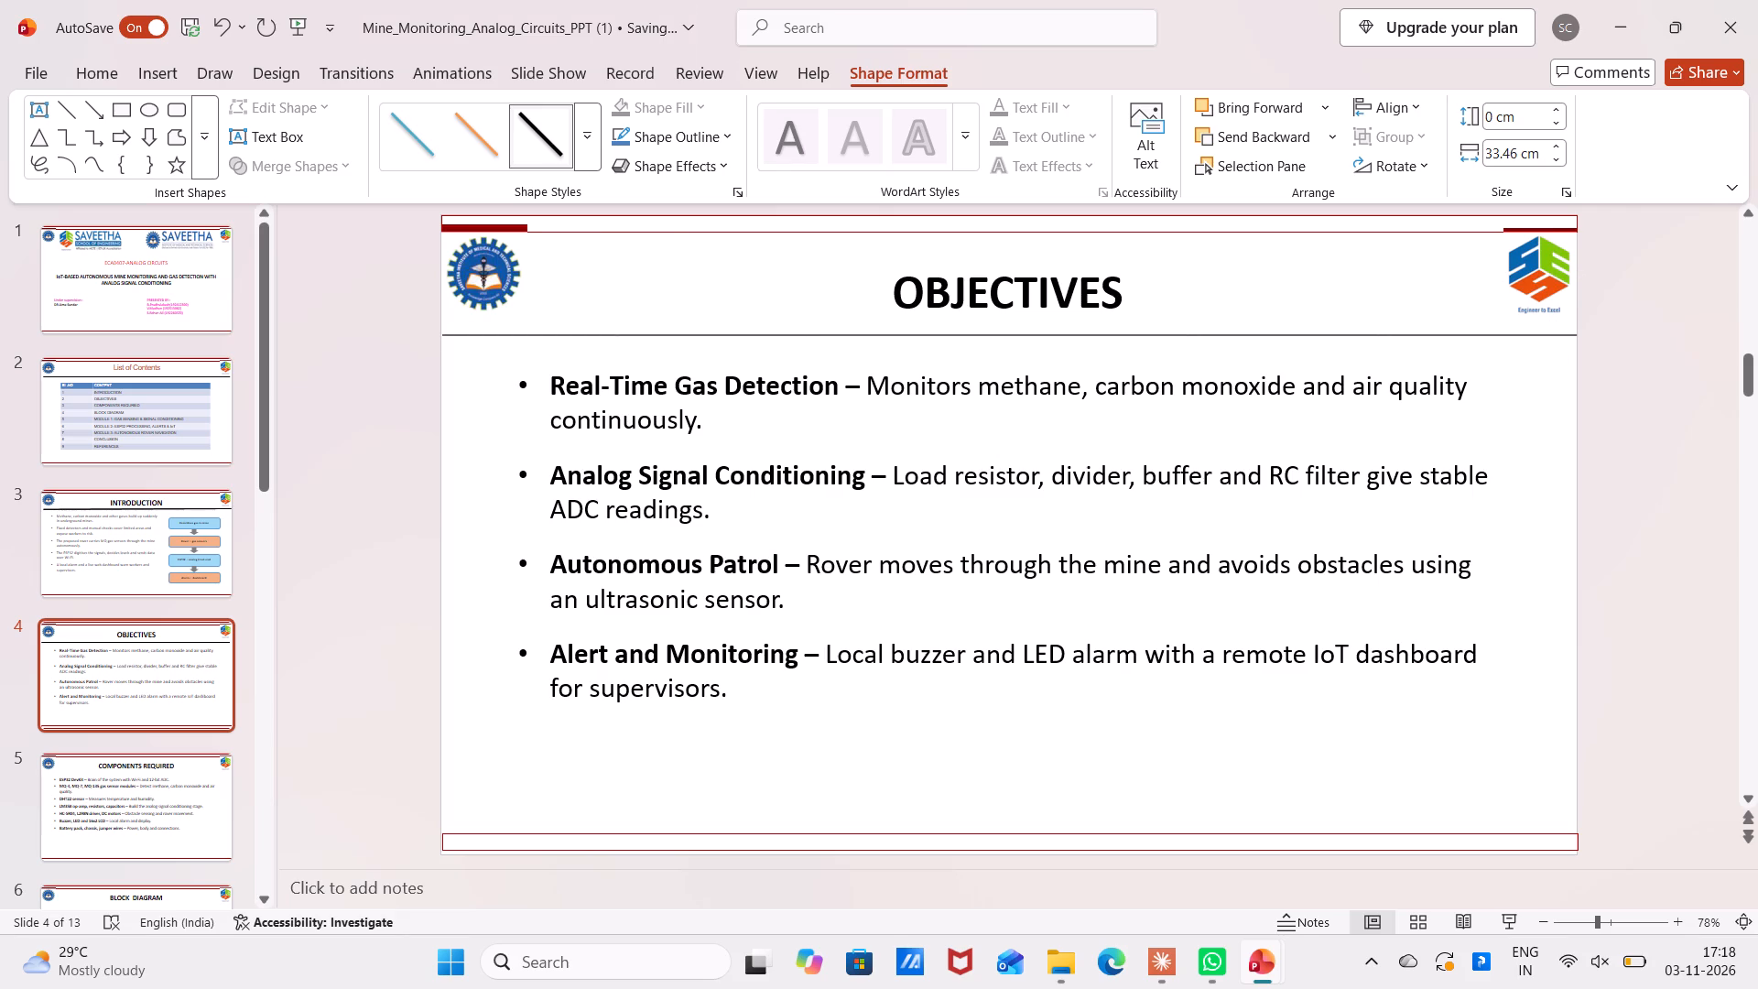
drag(1572, 340, 1567, 342)
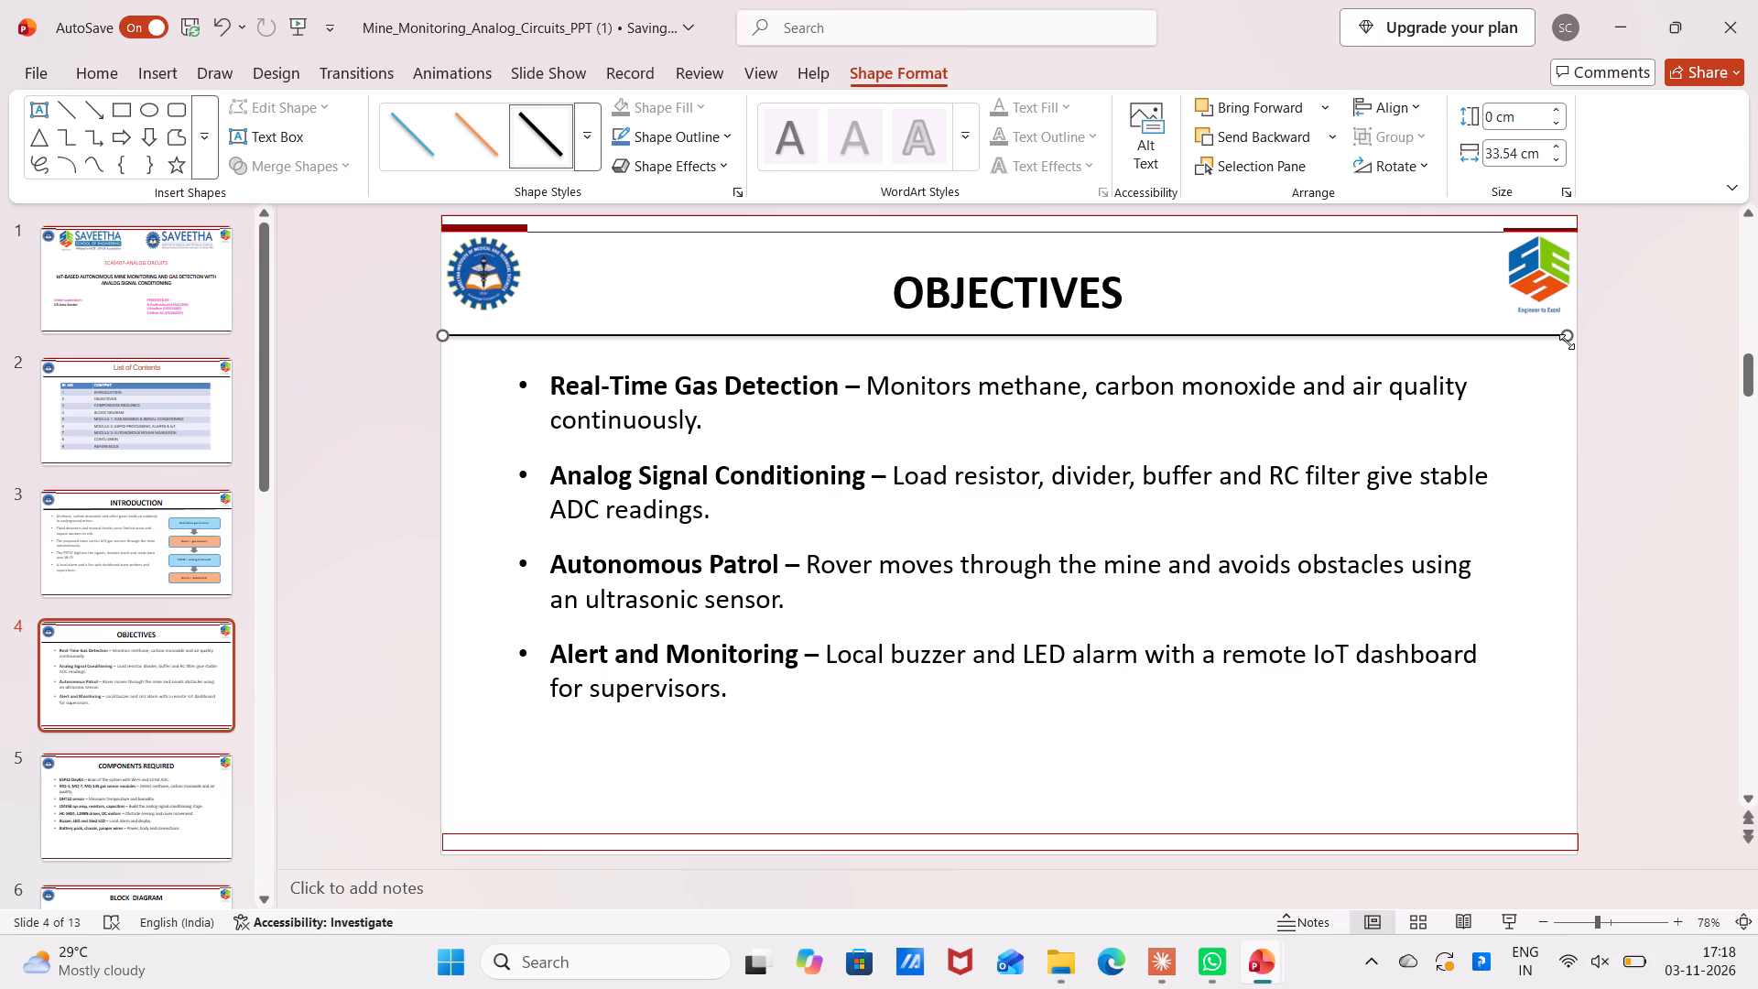
Draw a near-horizontal line about 33.59 cm long beneath the Components Required heading on slide 5, spanning nearly the full slide width.
click(117, 772)
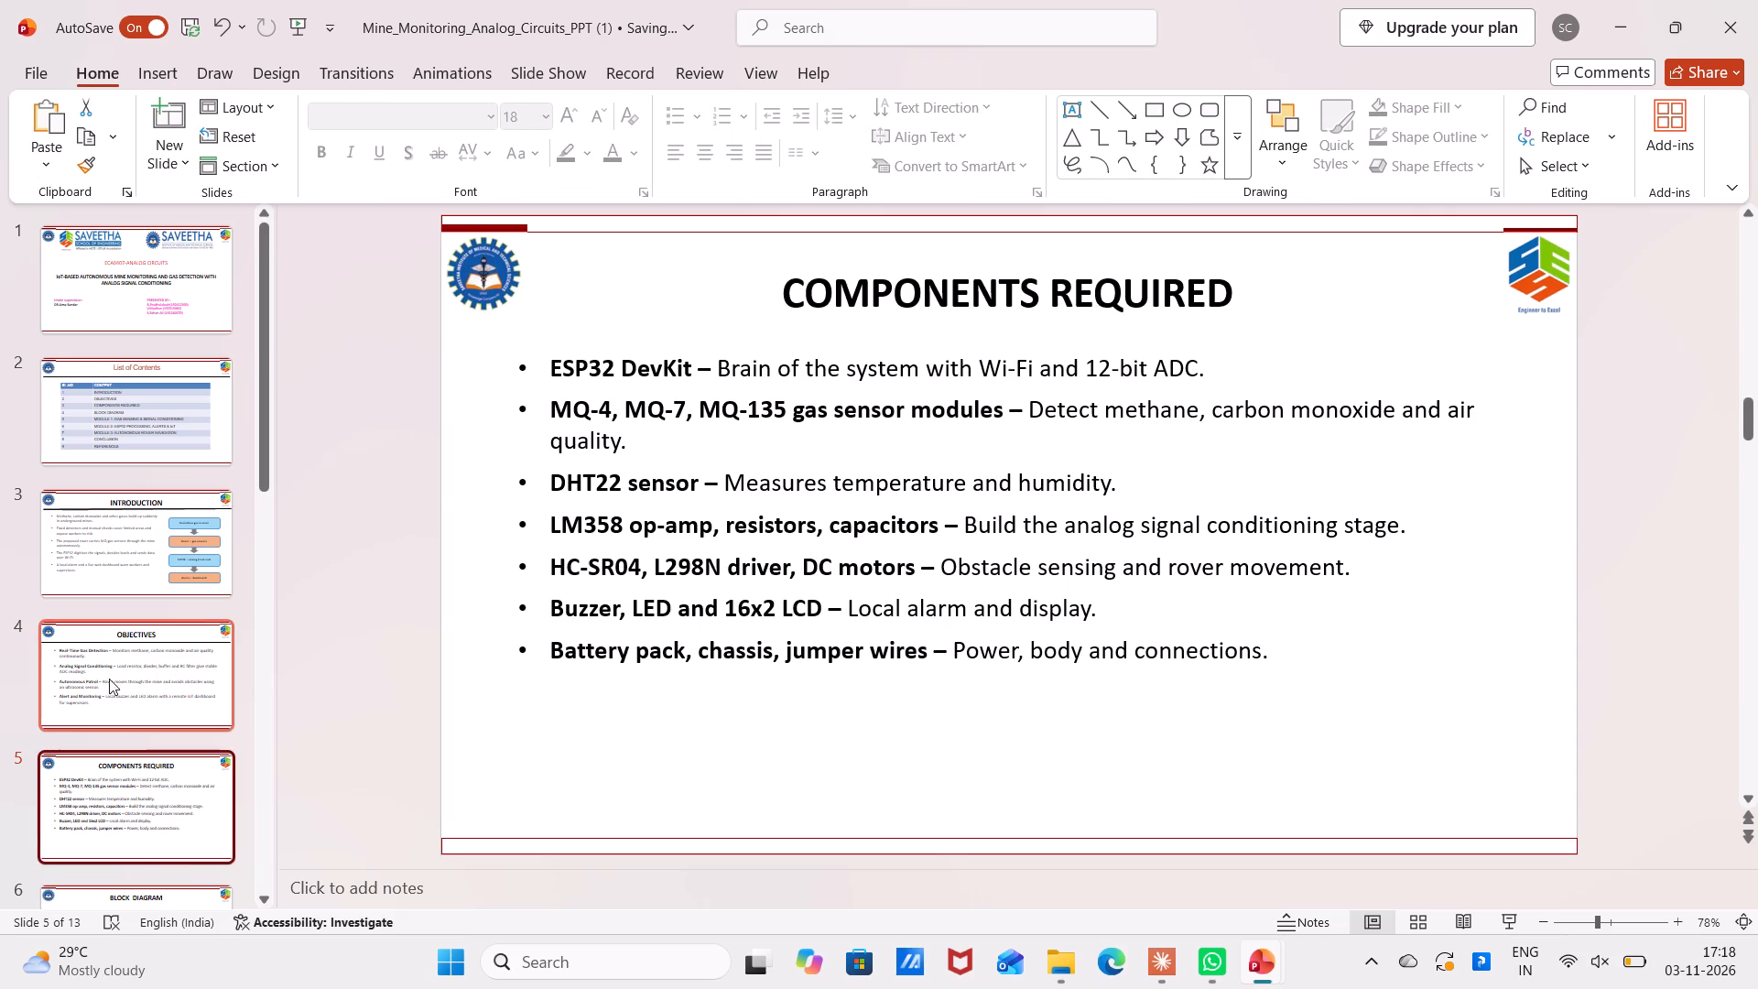
click(120, 660)
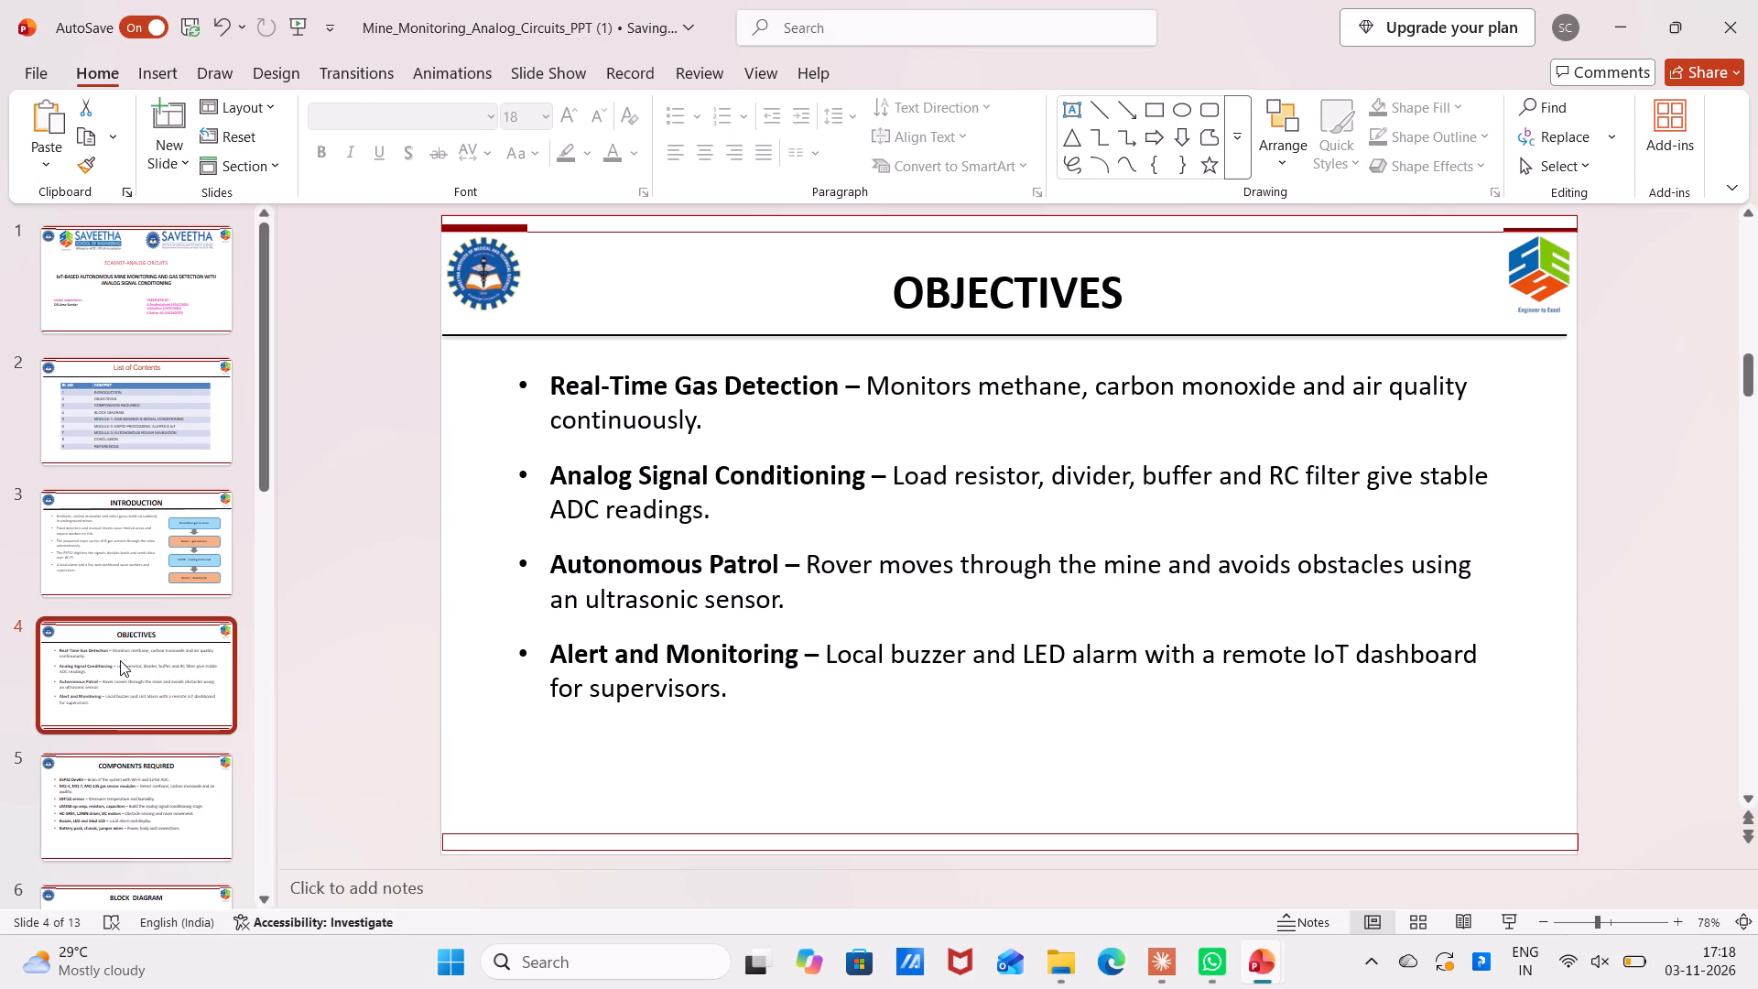
click(115, 842)
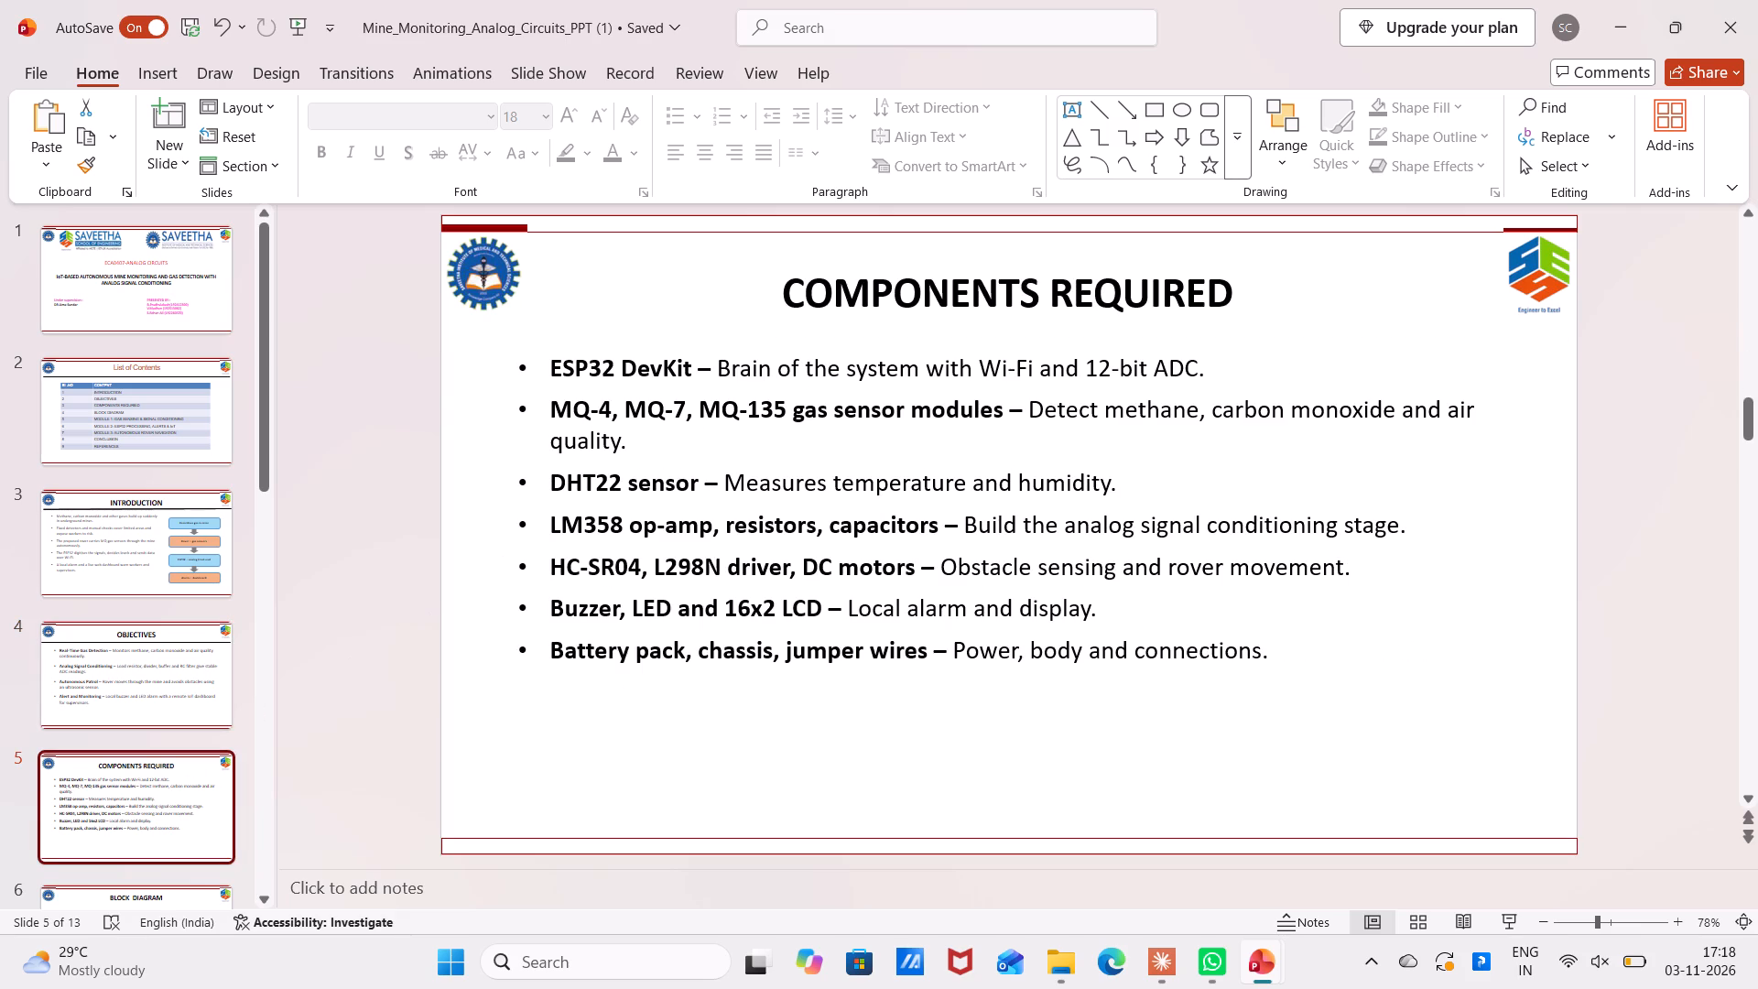
click(1096, 123)
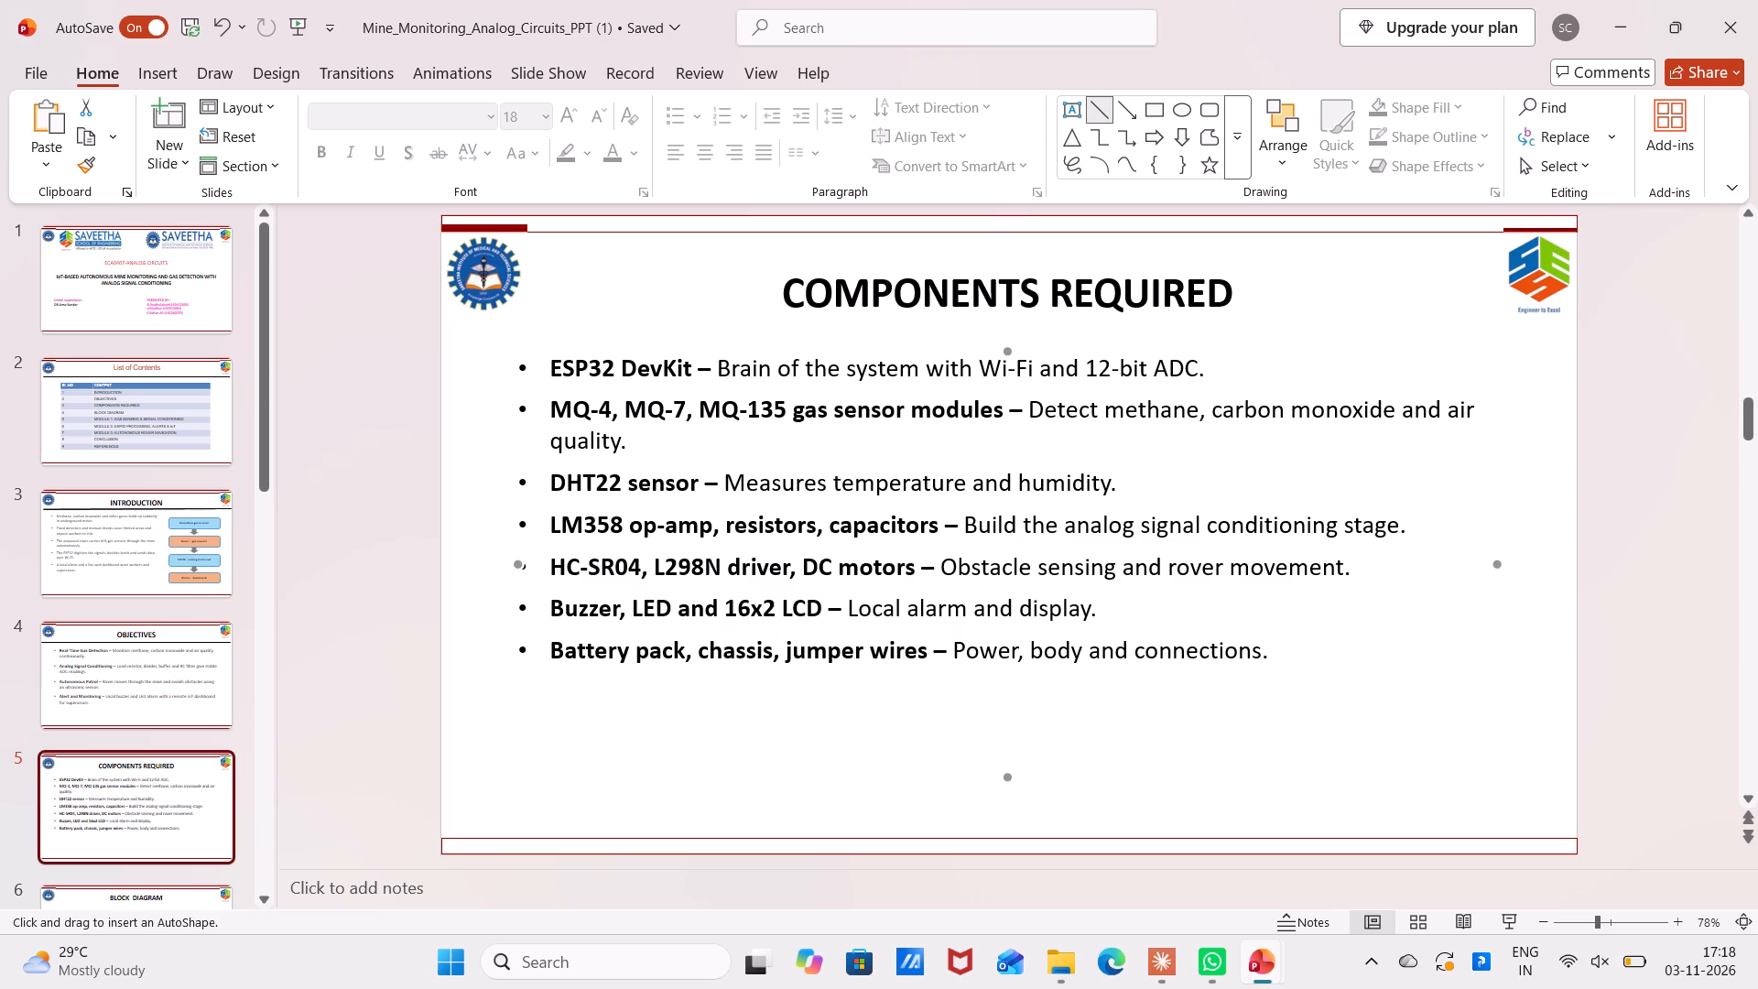
click(491, 359)
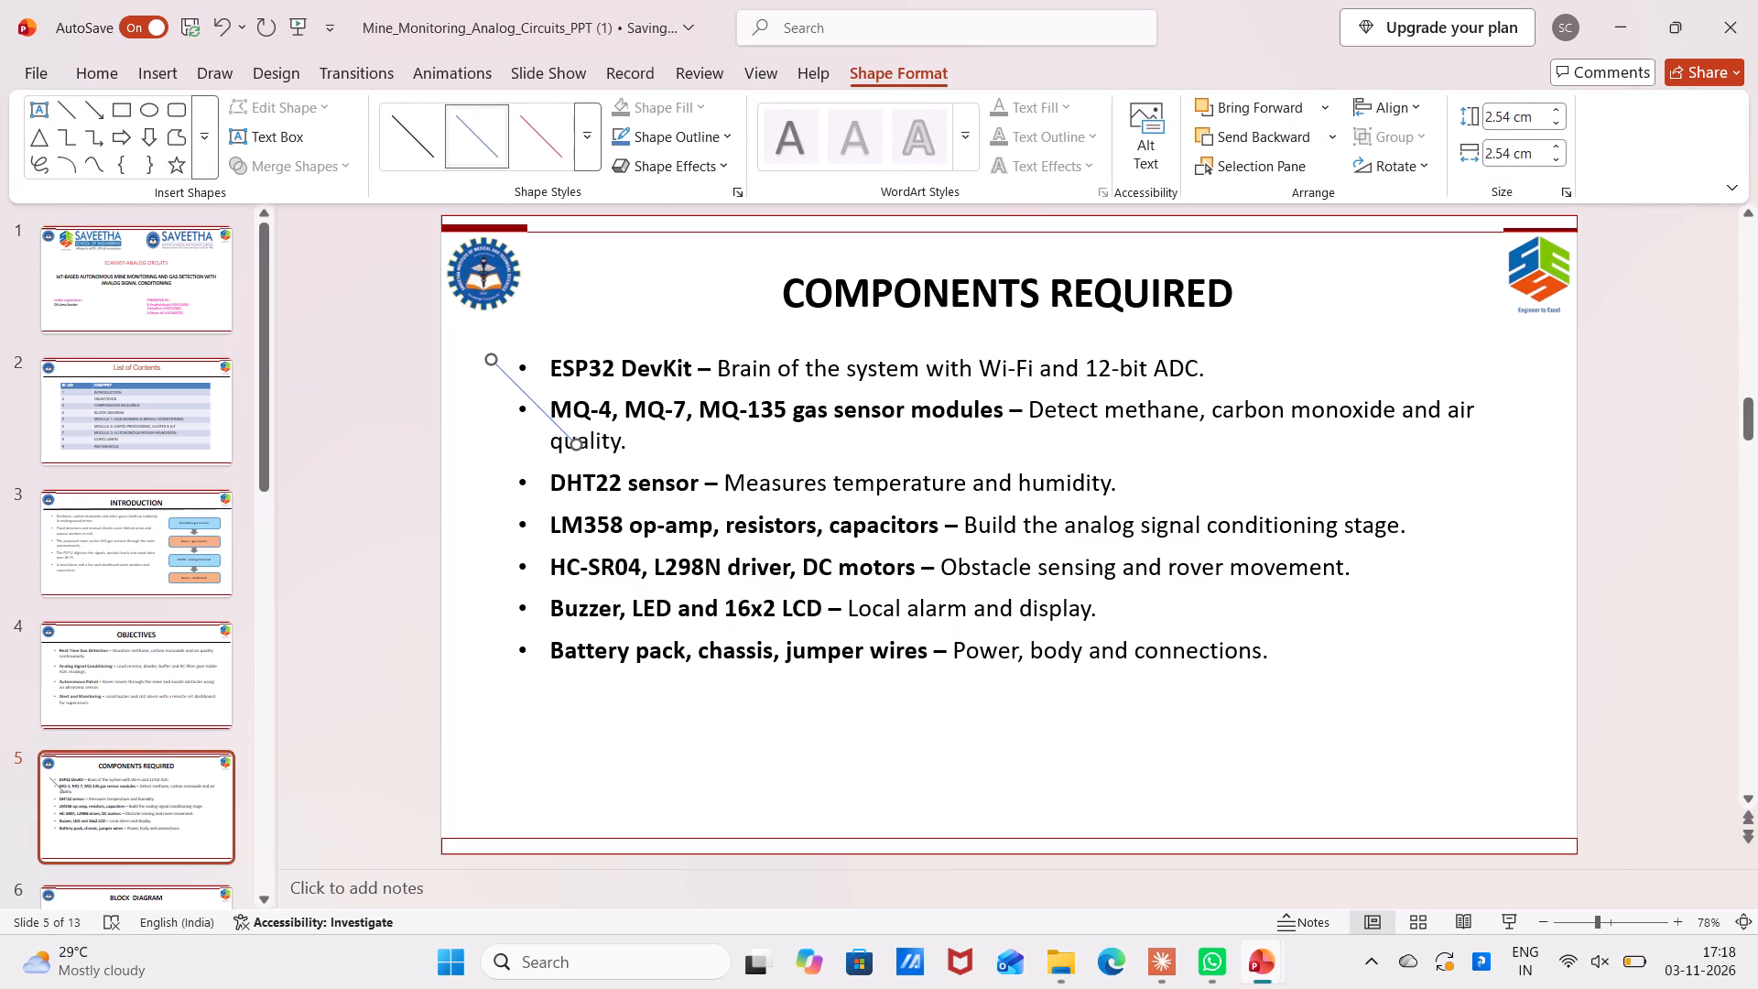
drag(575, 438, 1095, 332)
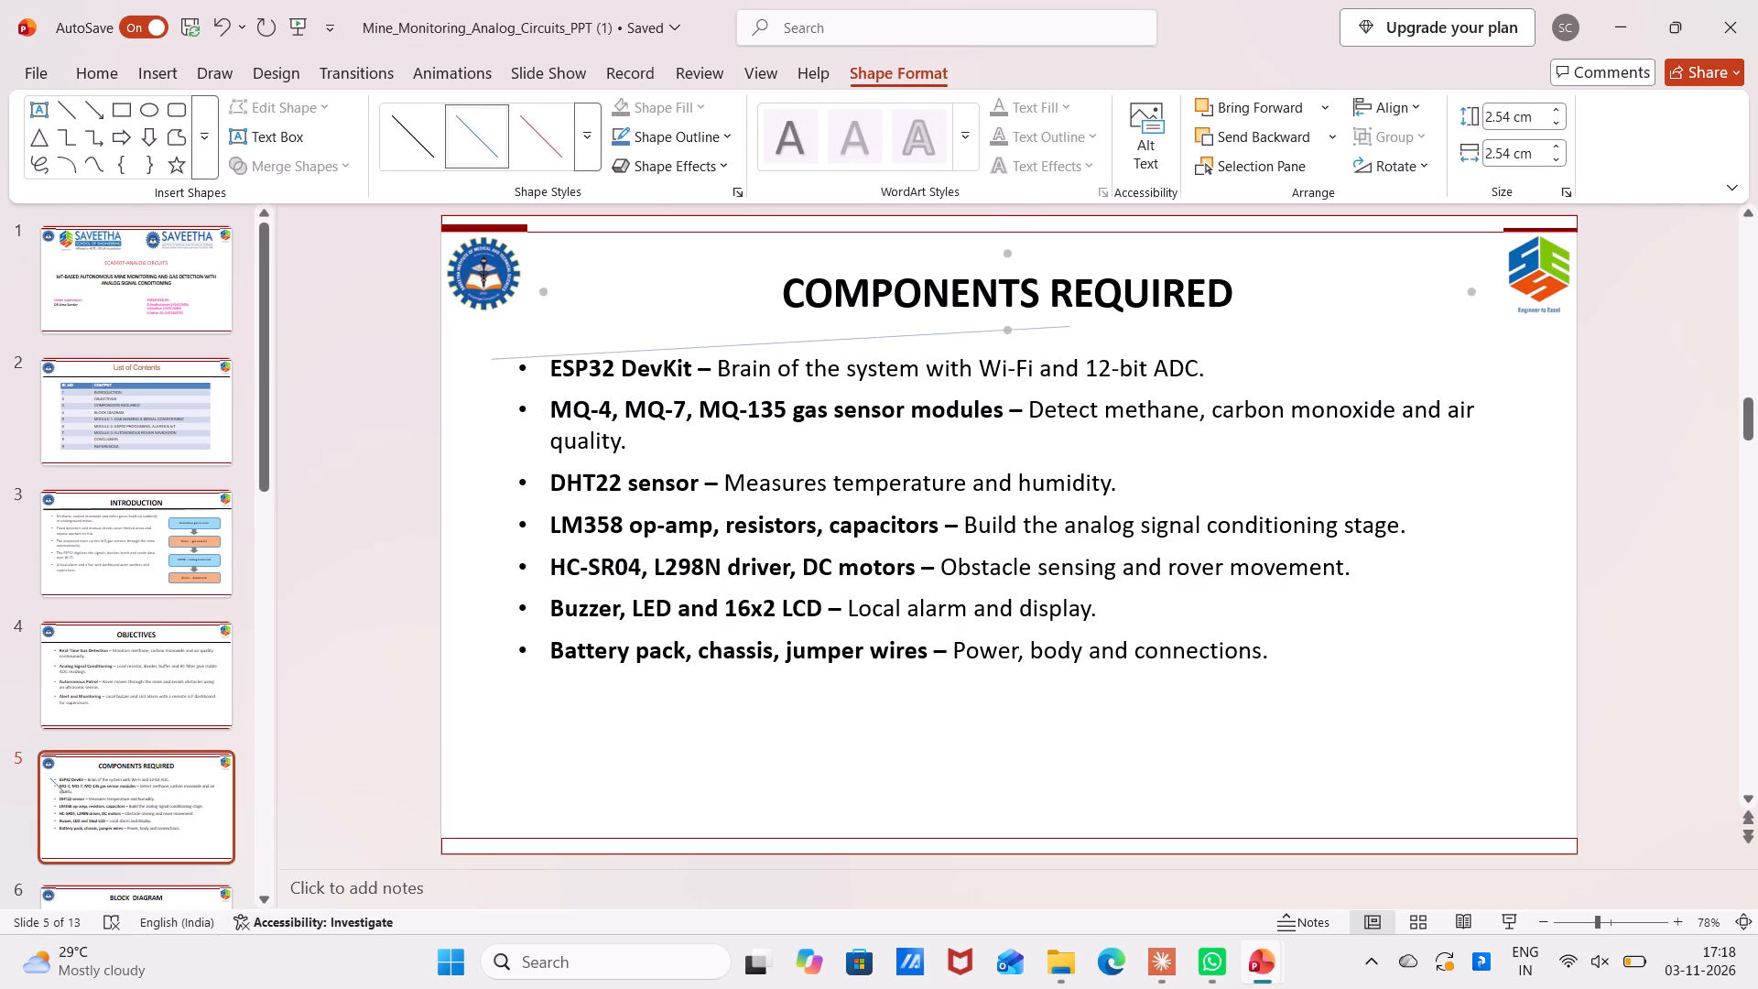
drag(1095, 332, 1462, 356)
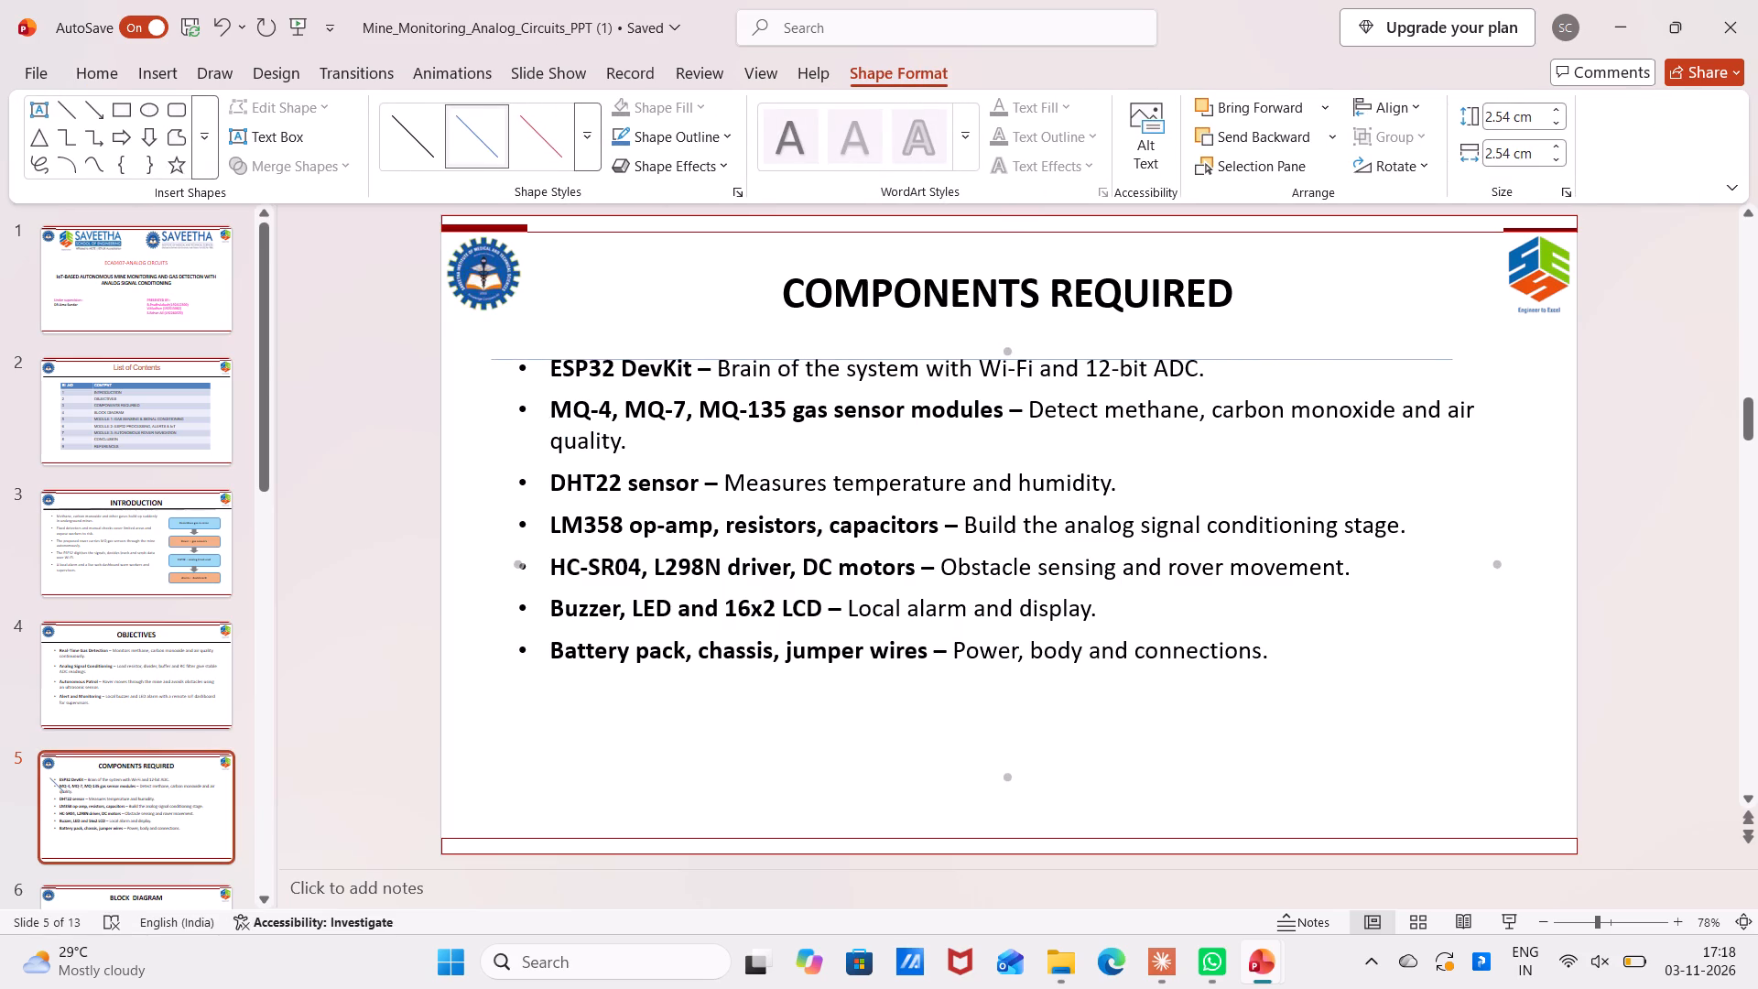
drag(1462, 356, 1576, 353)
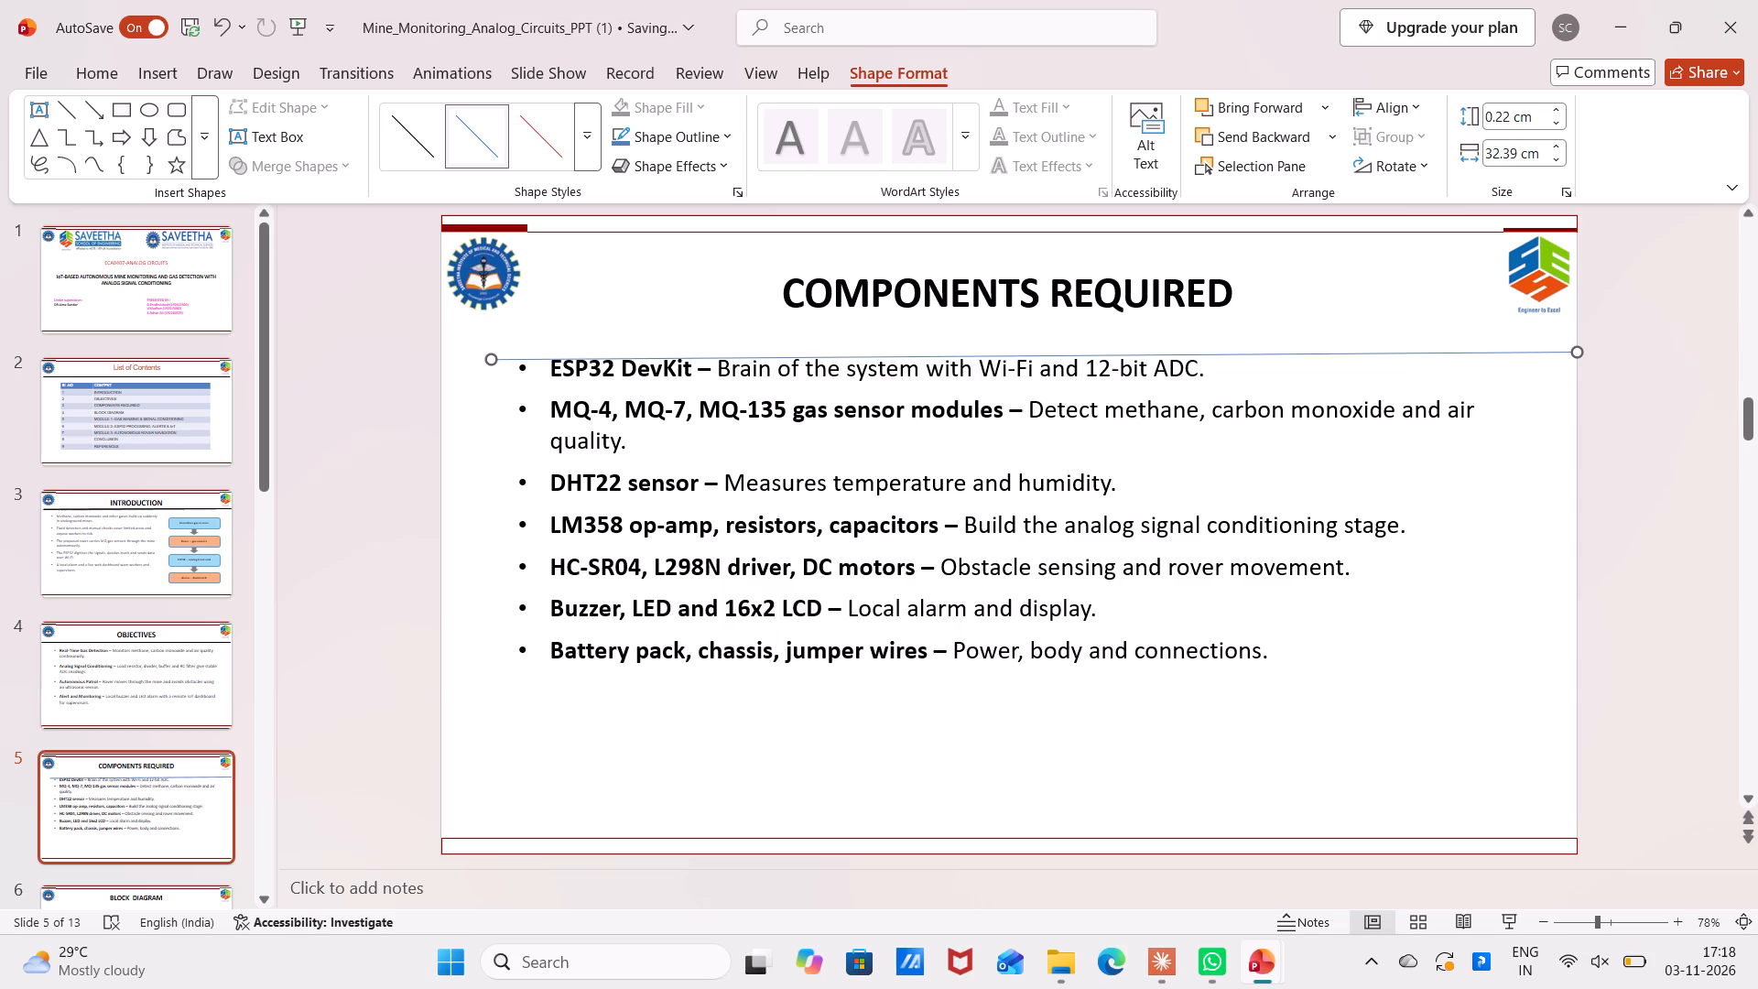
click(494, 363)
drag(484, 357, 462, 344)
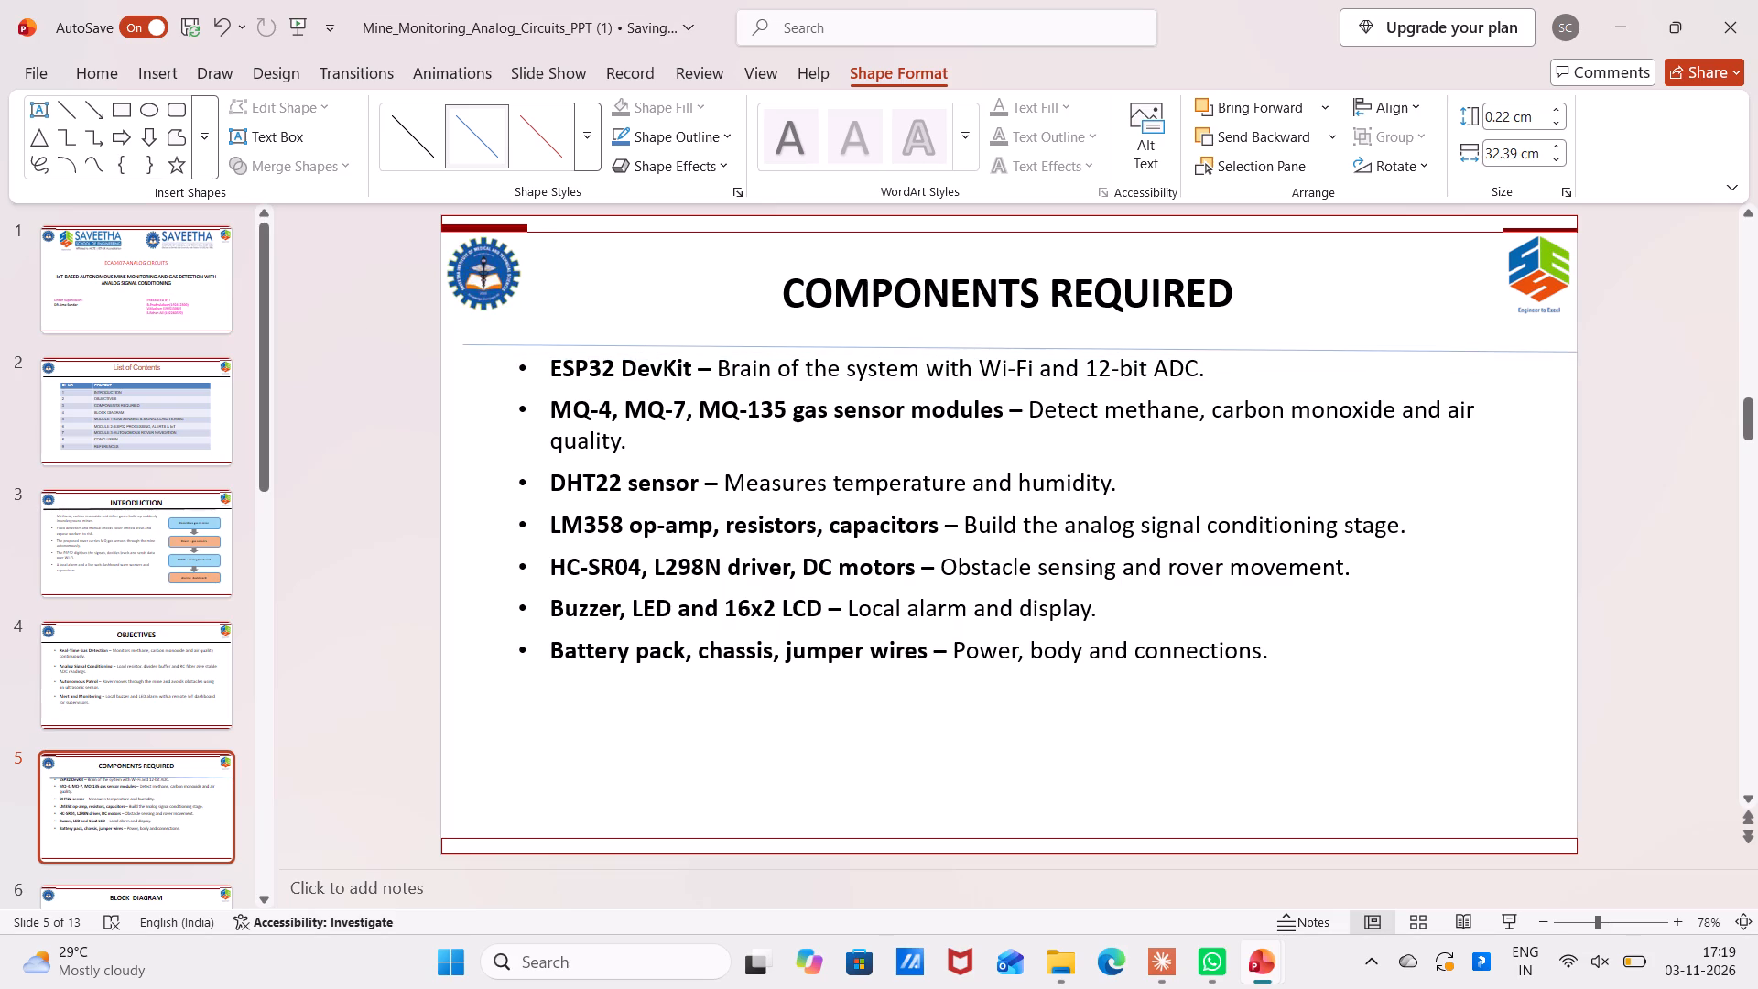
drag(462, 344, 450, 342)
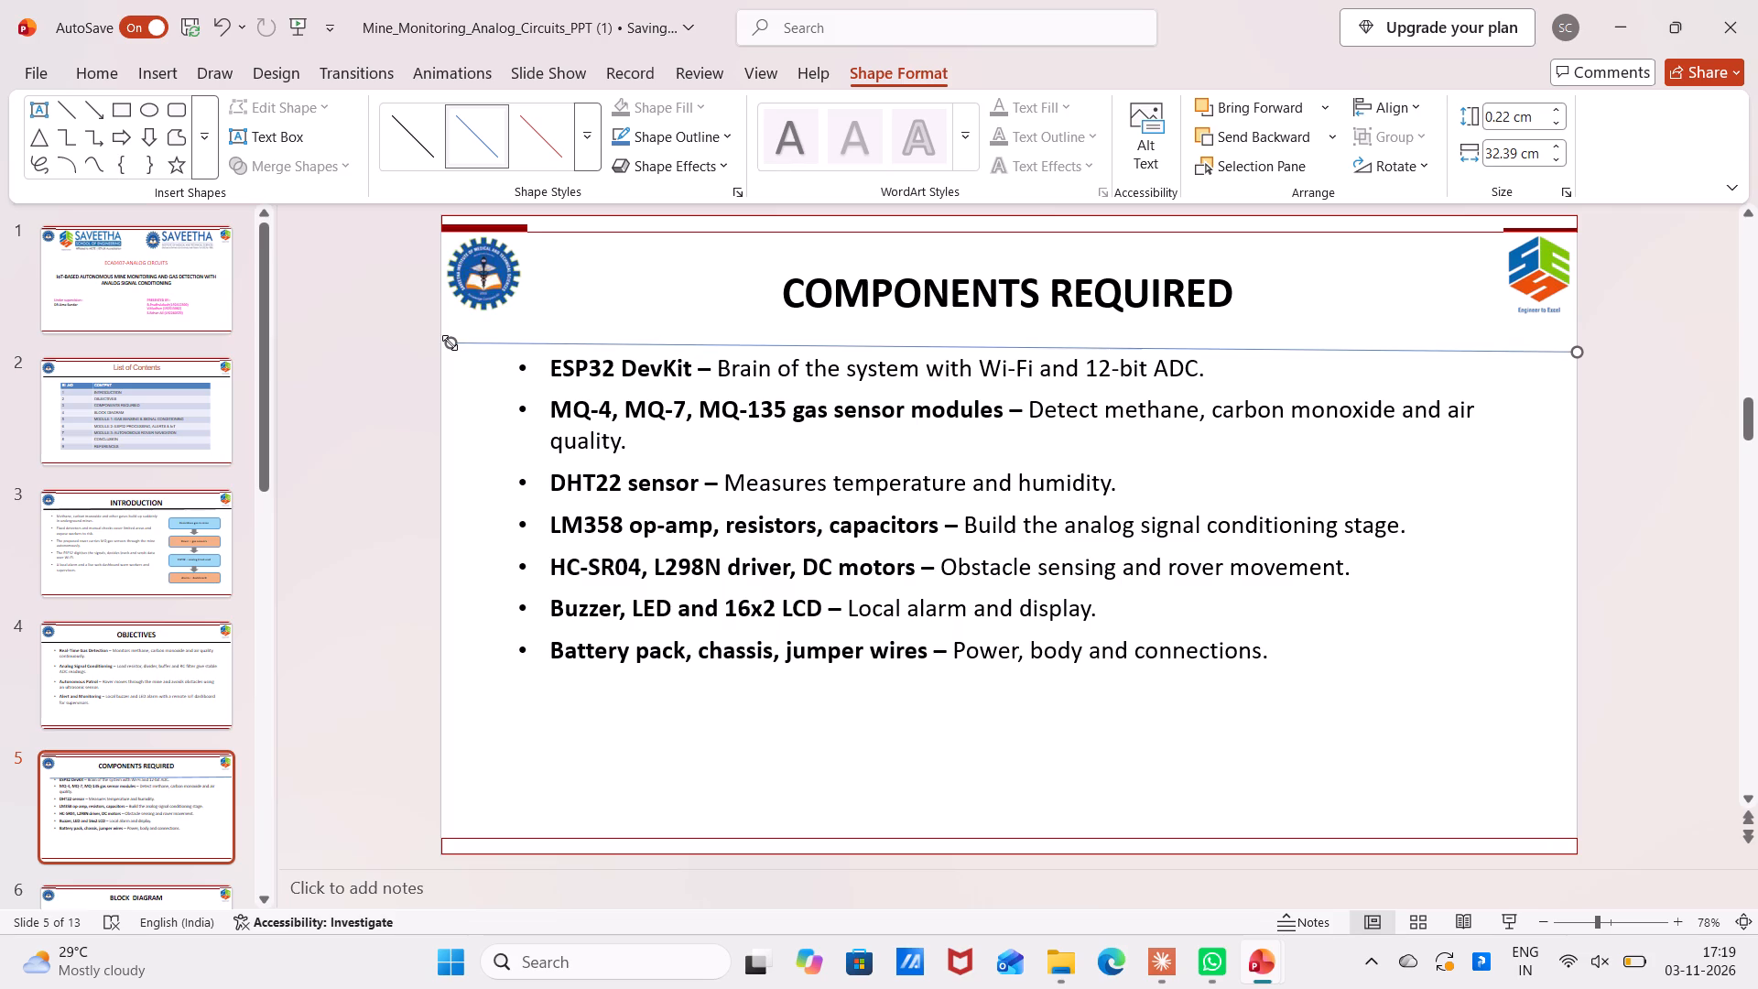
Apply the thickest black theme line style to the line beneath the Components Required heading.
click(589, 150)
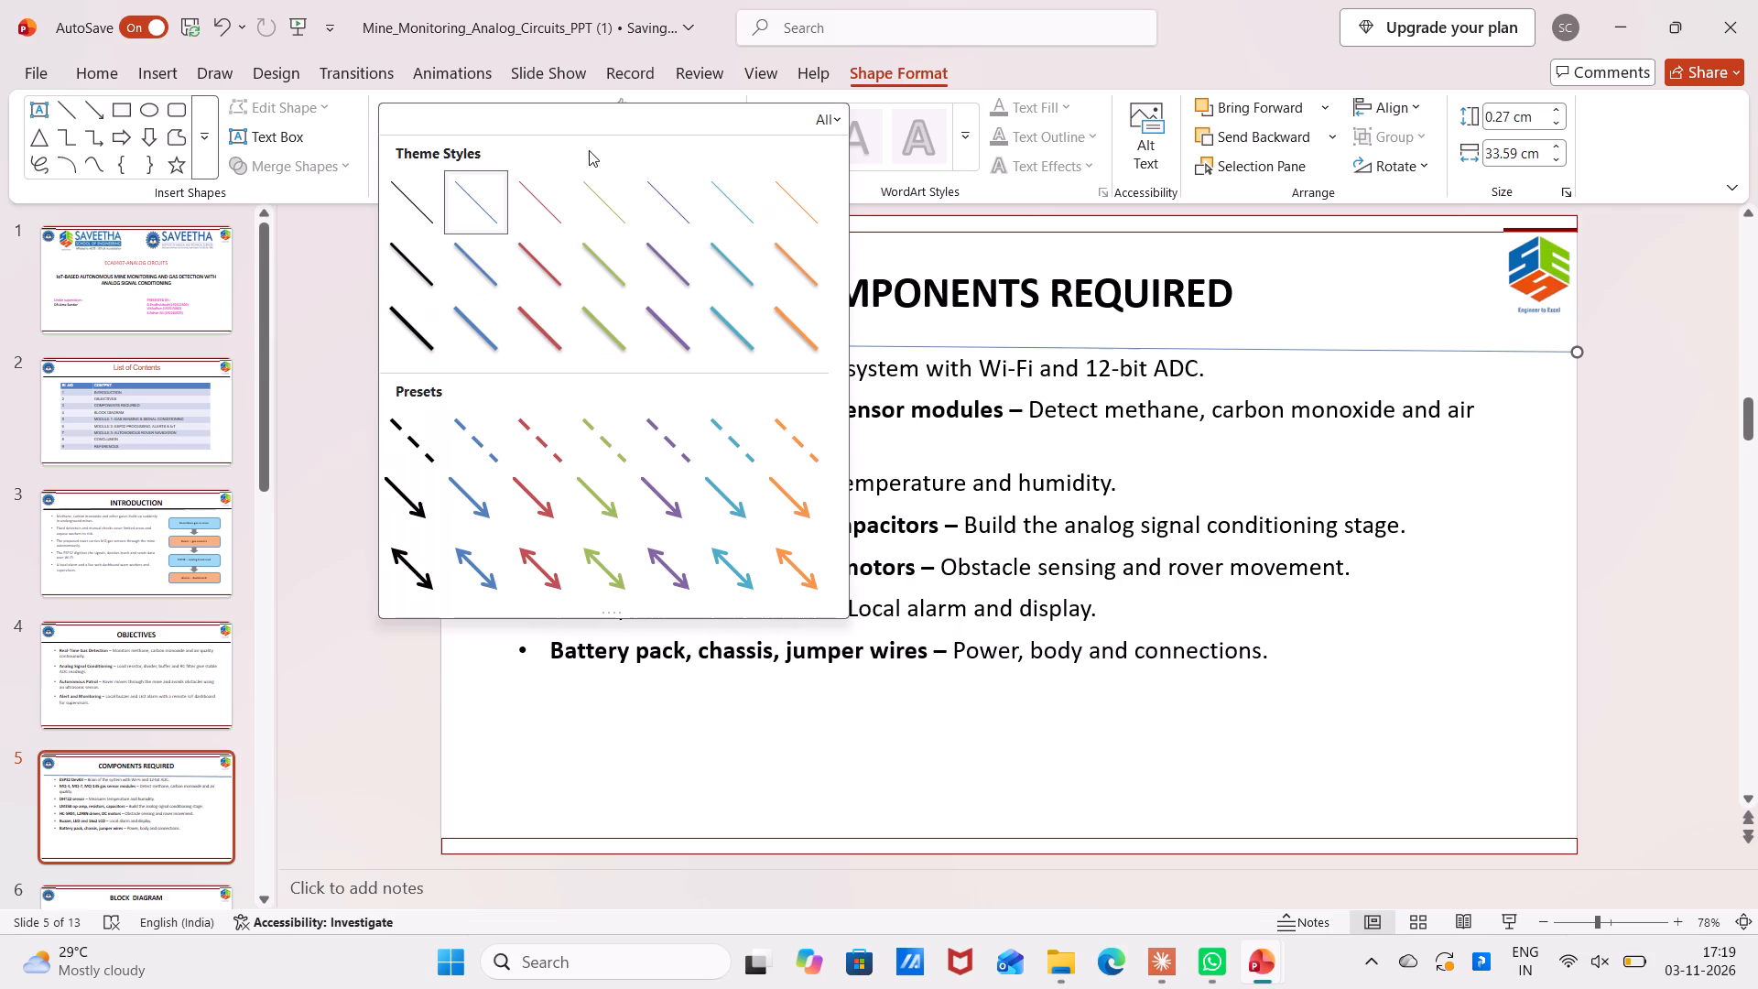
click(408, 342)
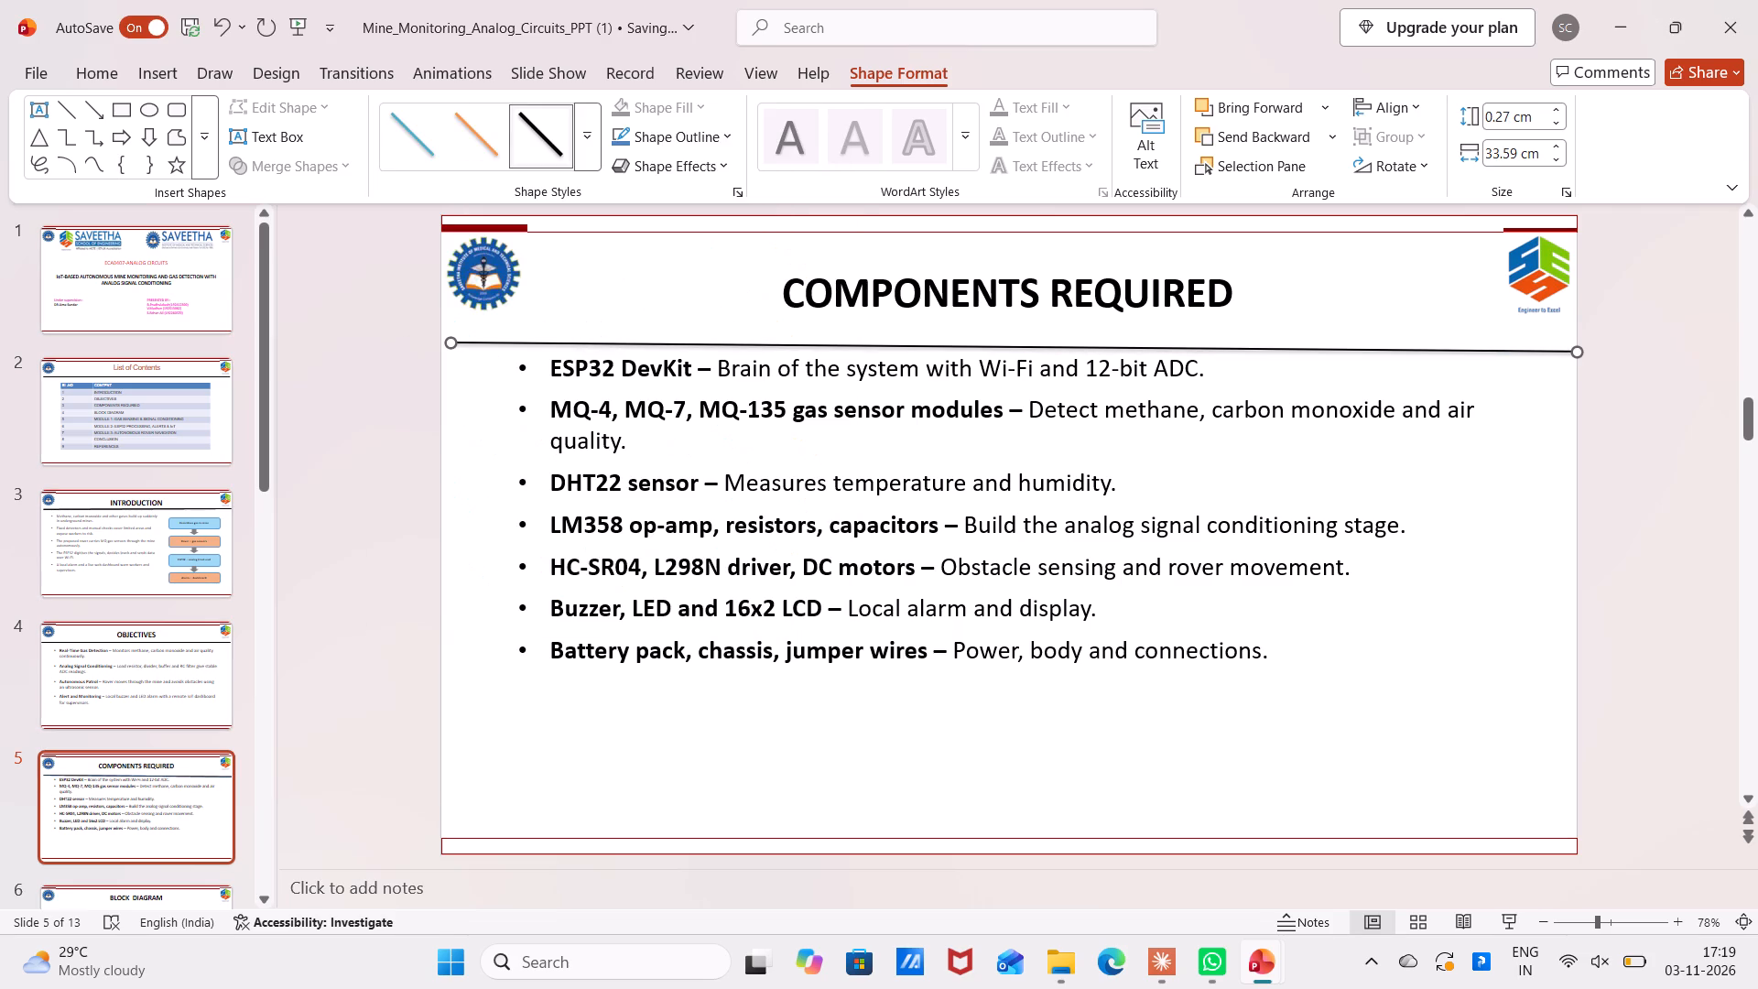
Move the bulleted components text box on slide 5 slightly down, leaving a gap beneath the divider line.
click(626, 505)
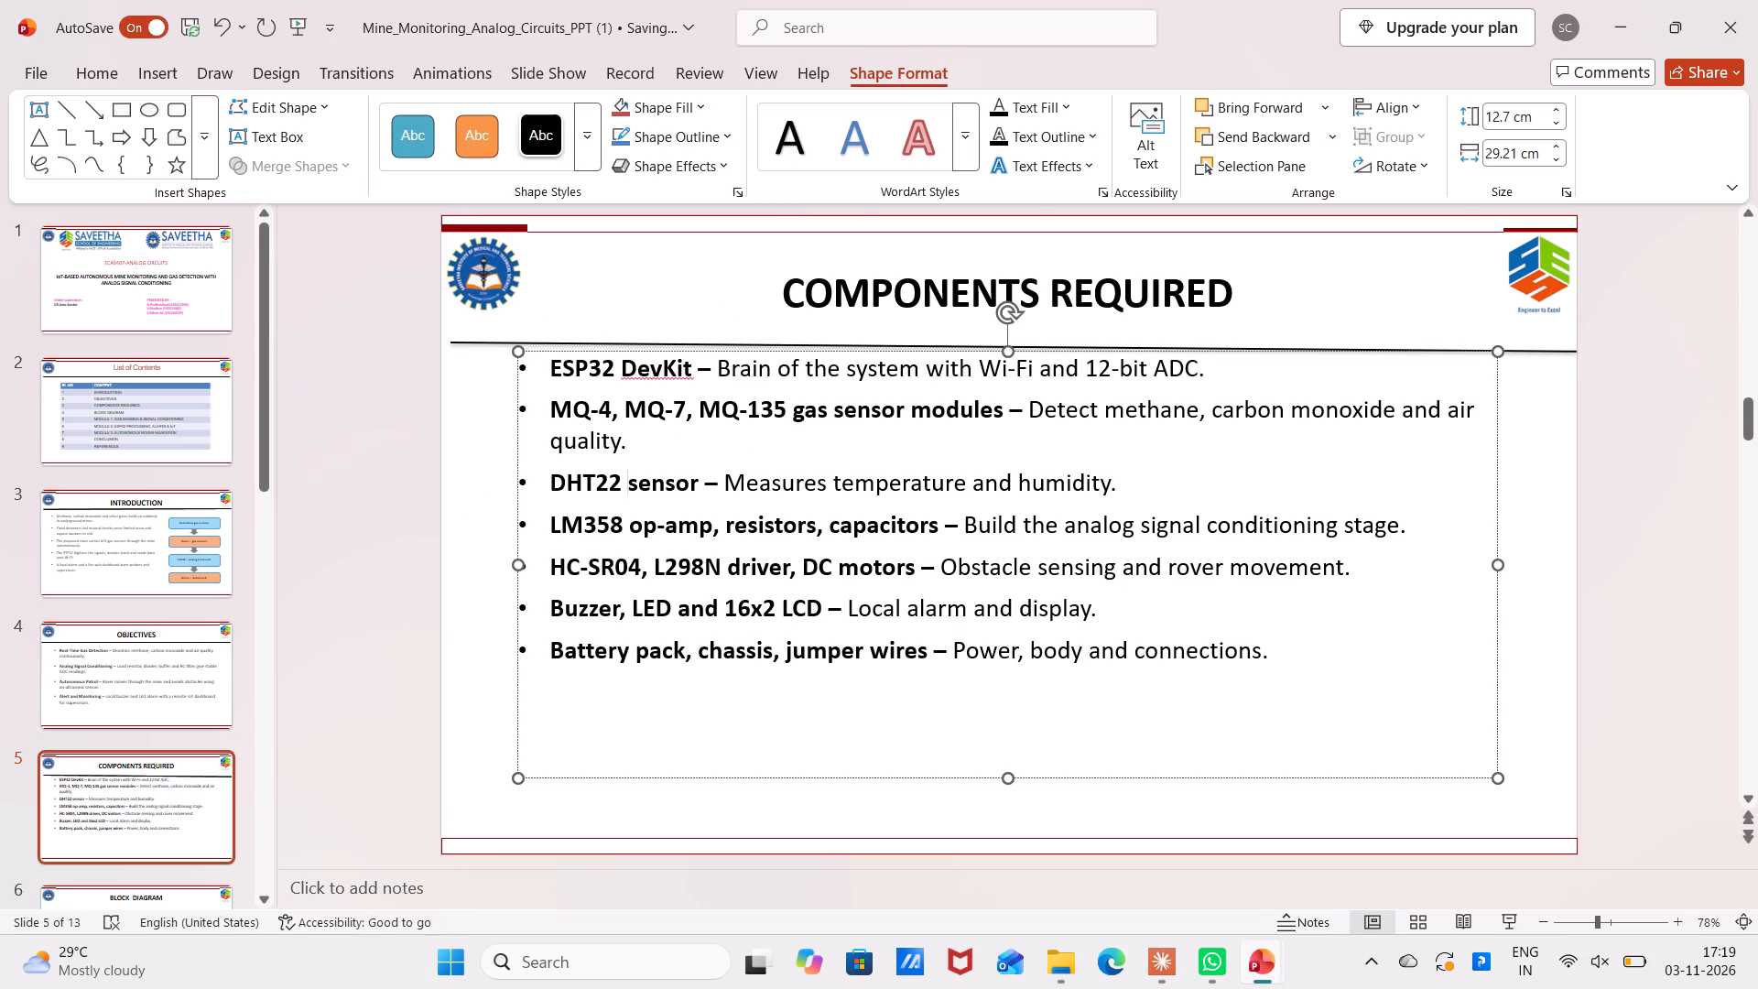
drag(1030, 428, 1028, 724)
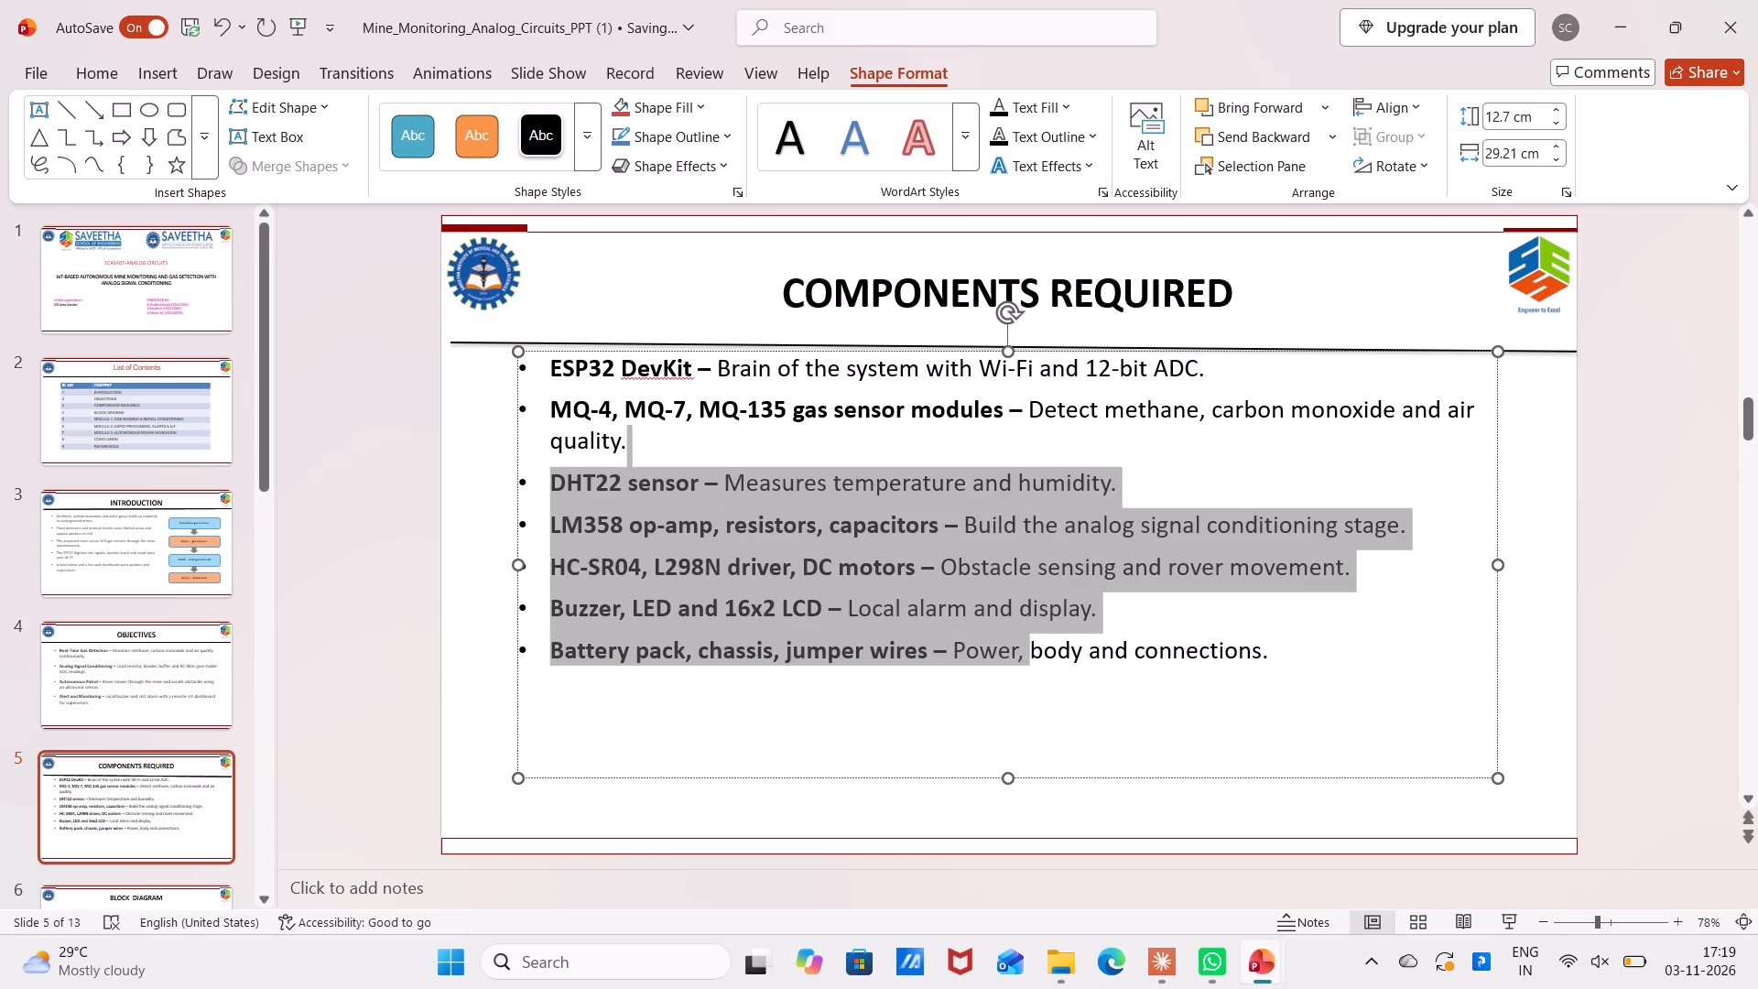
drag(1028, 724, 1040, 719)
click(1047, 721)
drag(1002, 786, 996, 820)
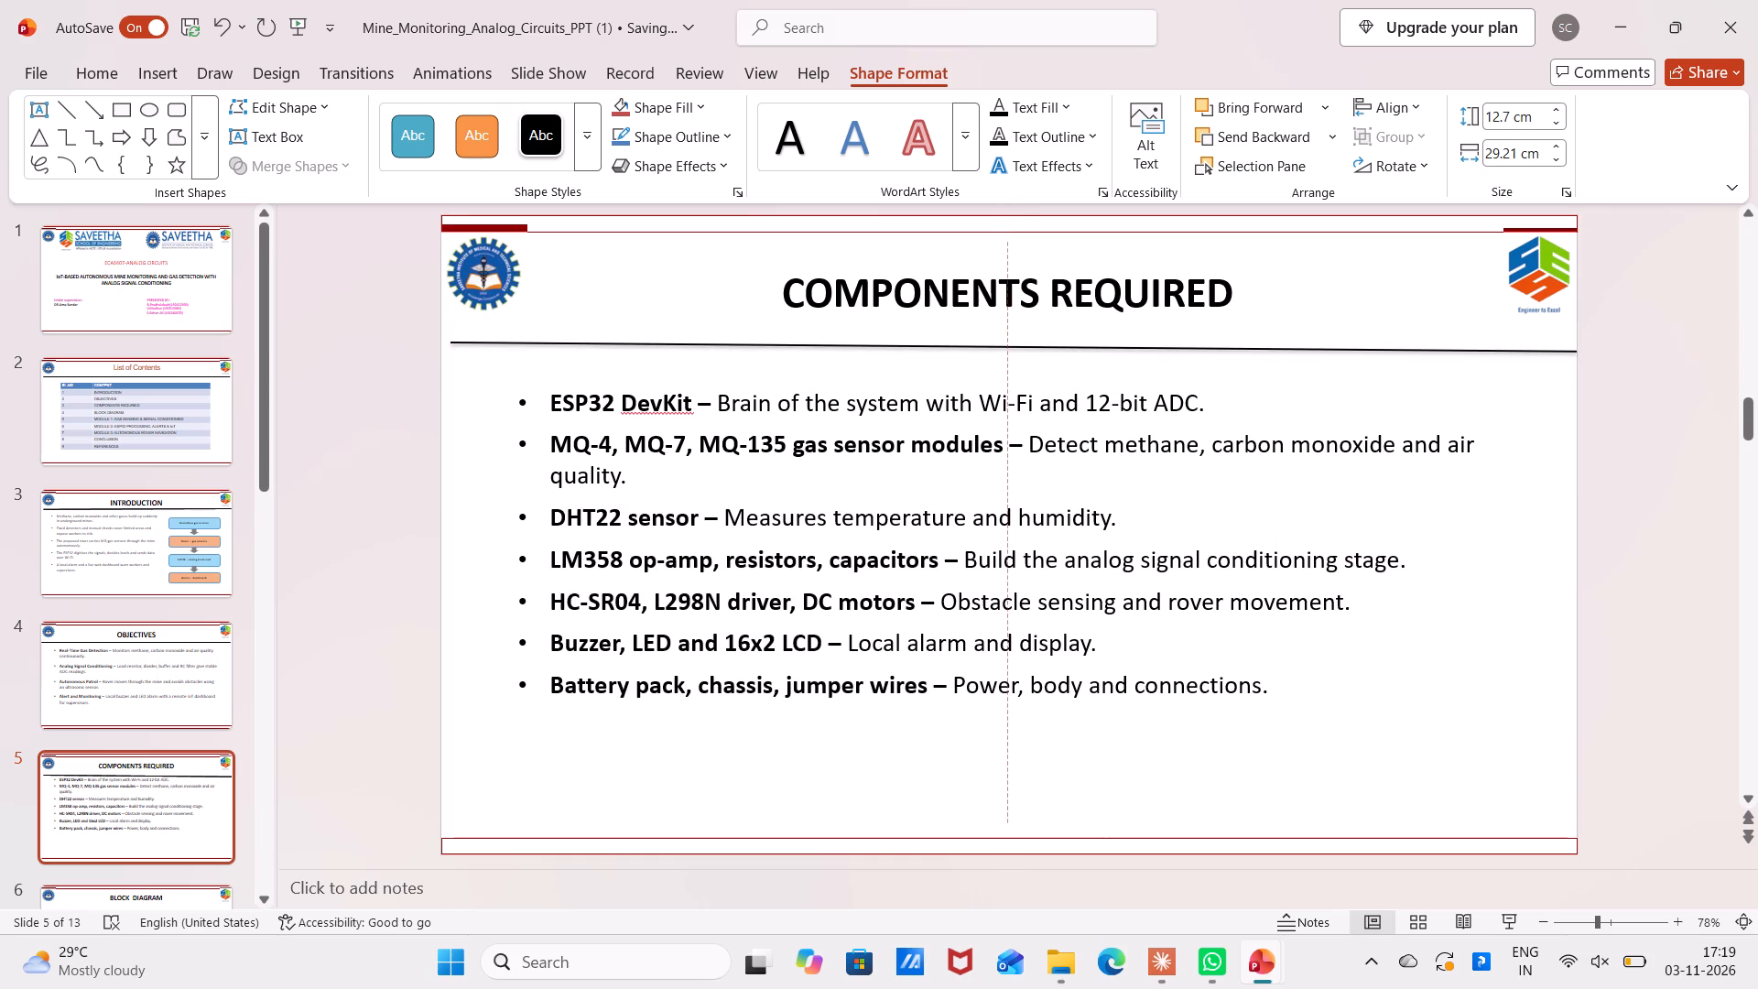
drag(996, 820, 996, 819)
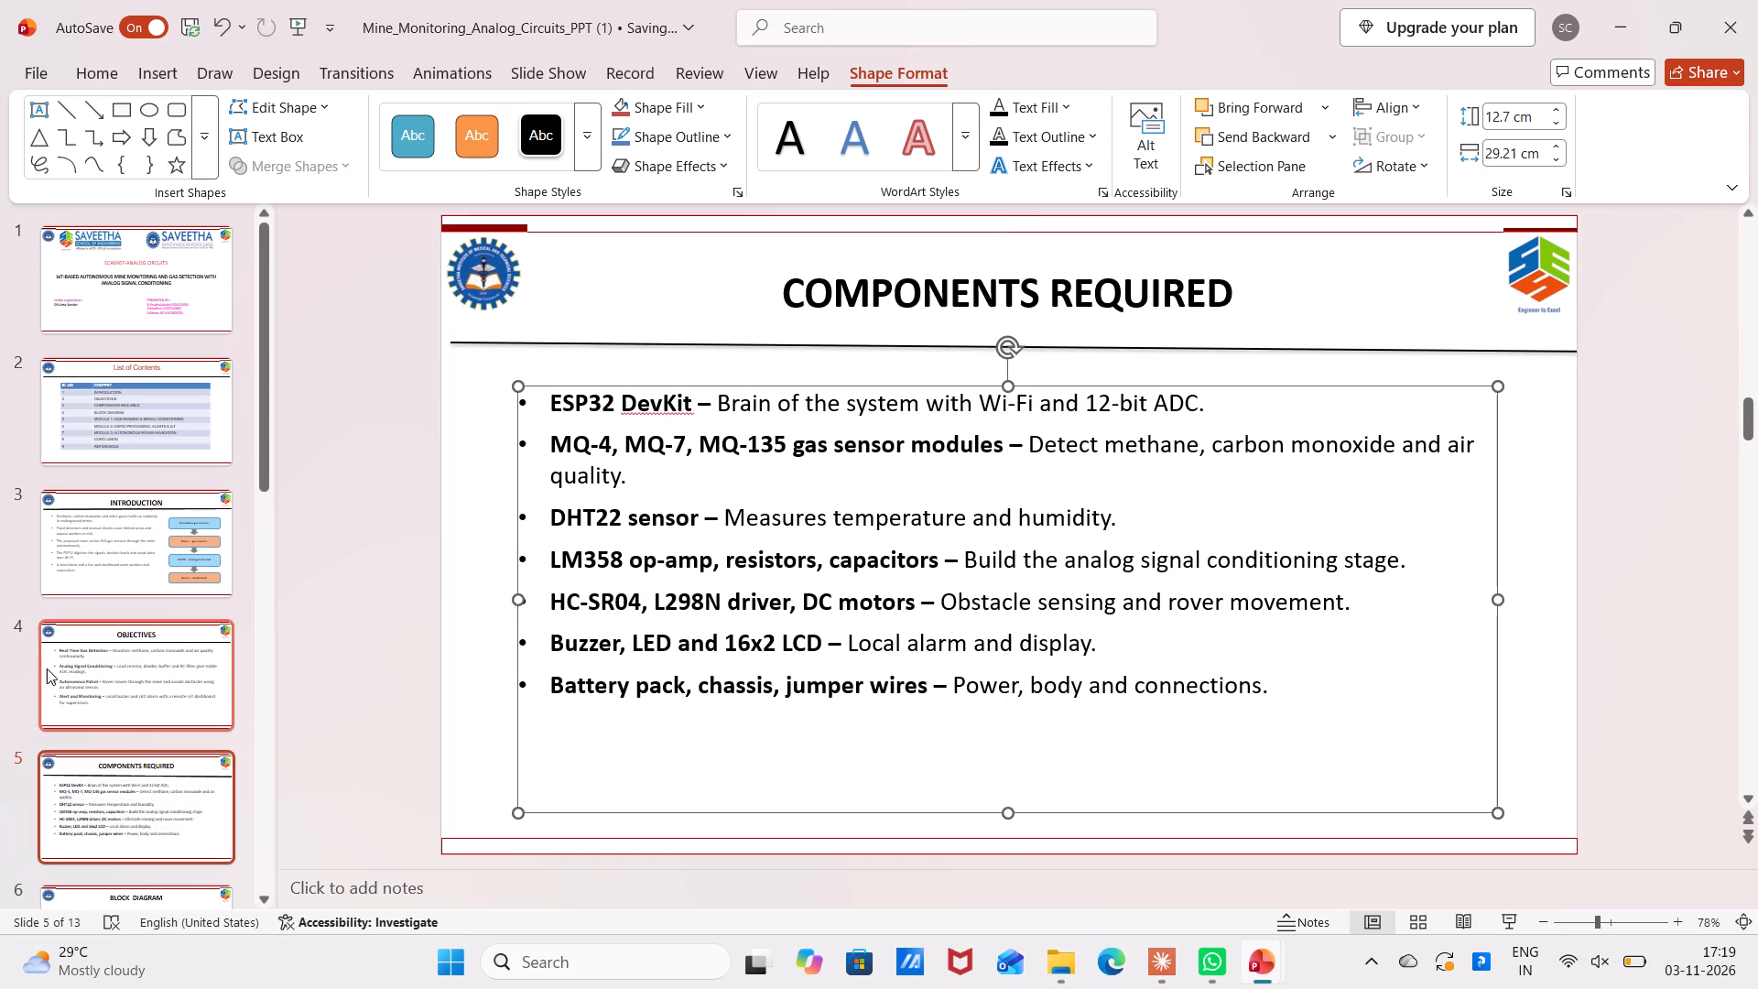
Draw a near-level line about 33.57 cm long beneath the Block Diagram heading on slide 6, spanning nearly the full slide width.
scroll(47, 668, down, 5)
scroll(47, 668, up, 2)
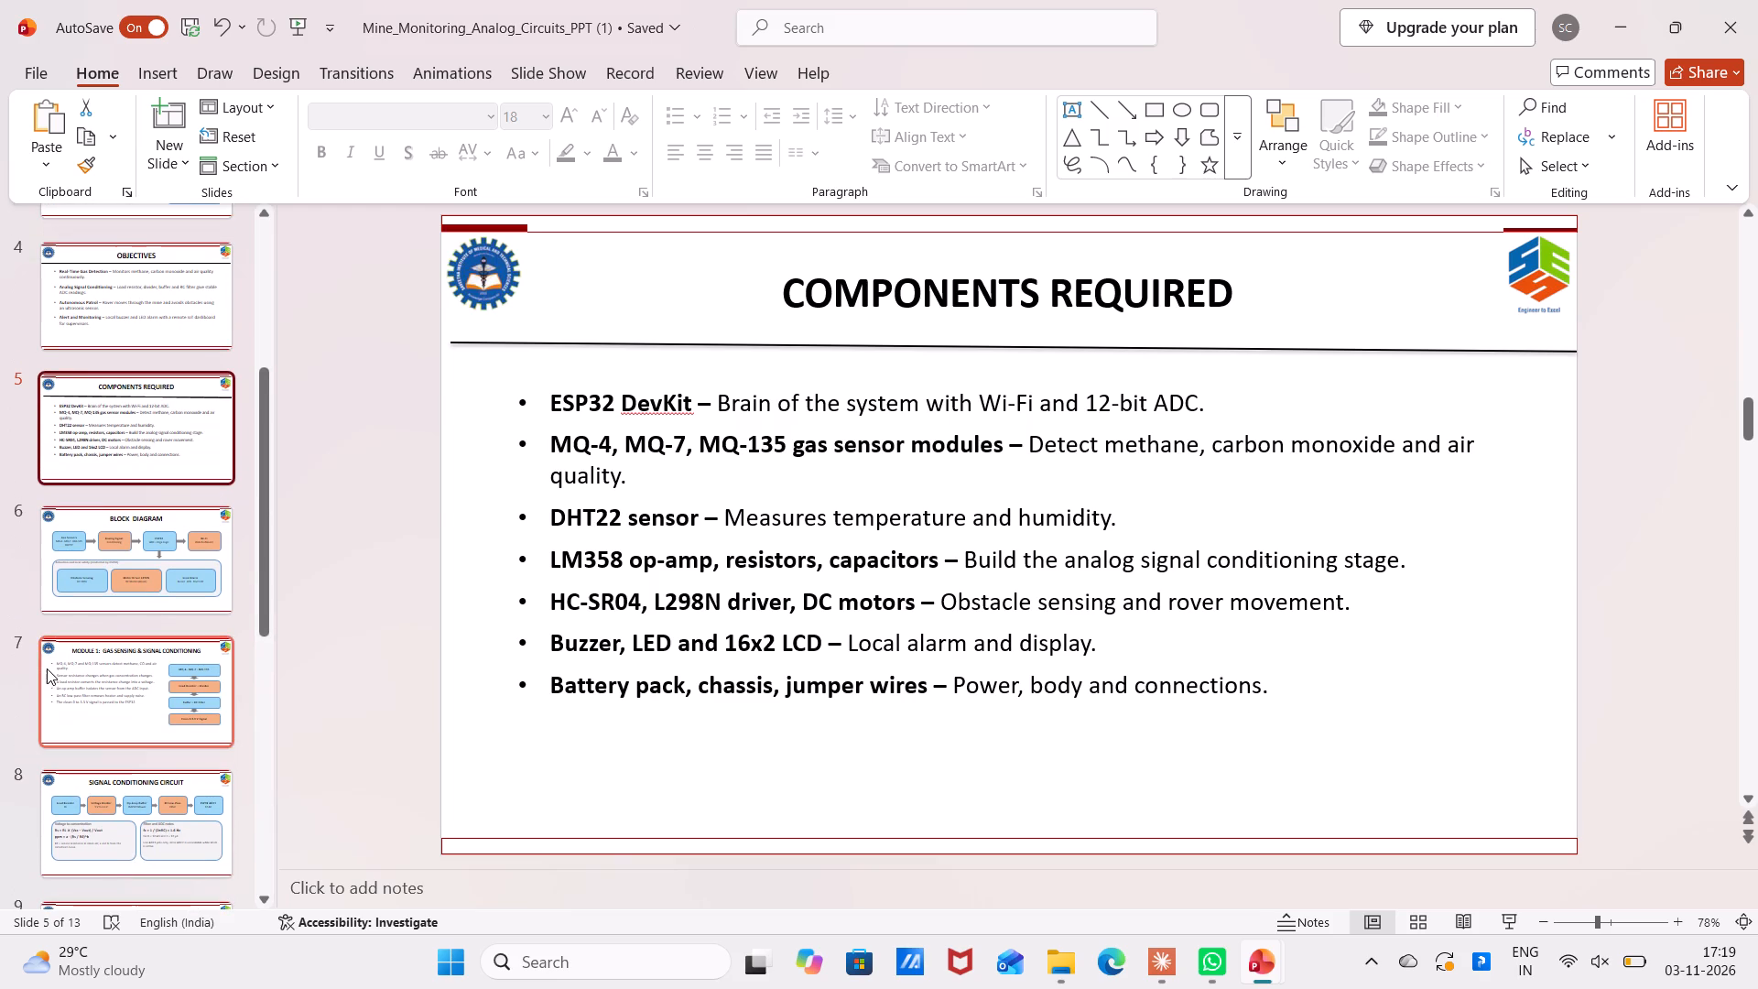
click(148, 560)
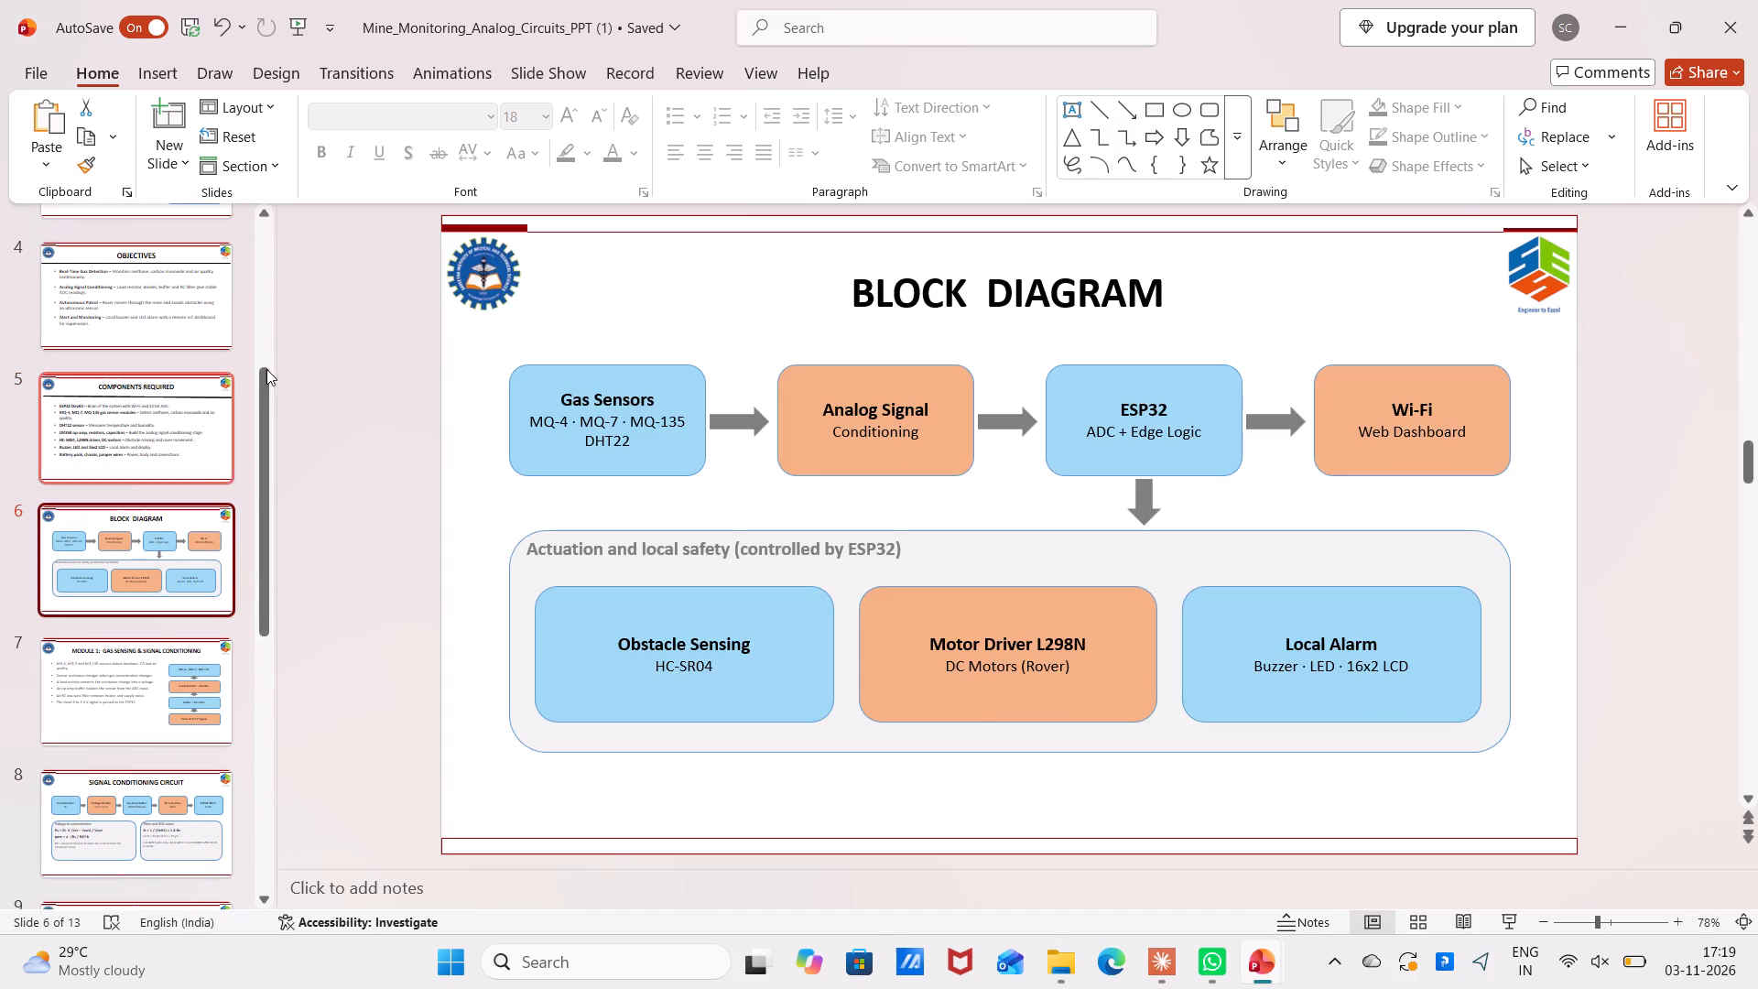
click(1100, 98)
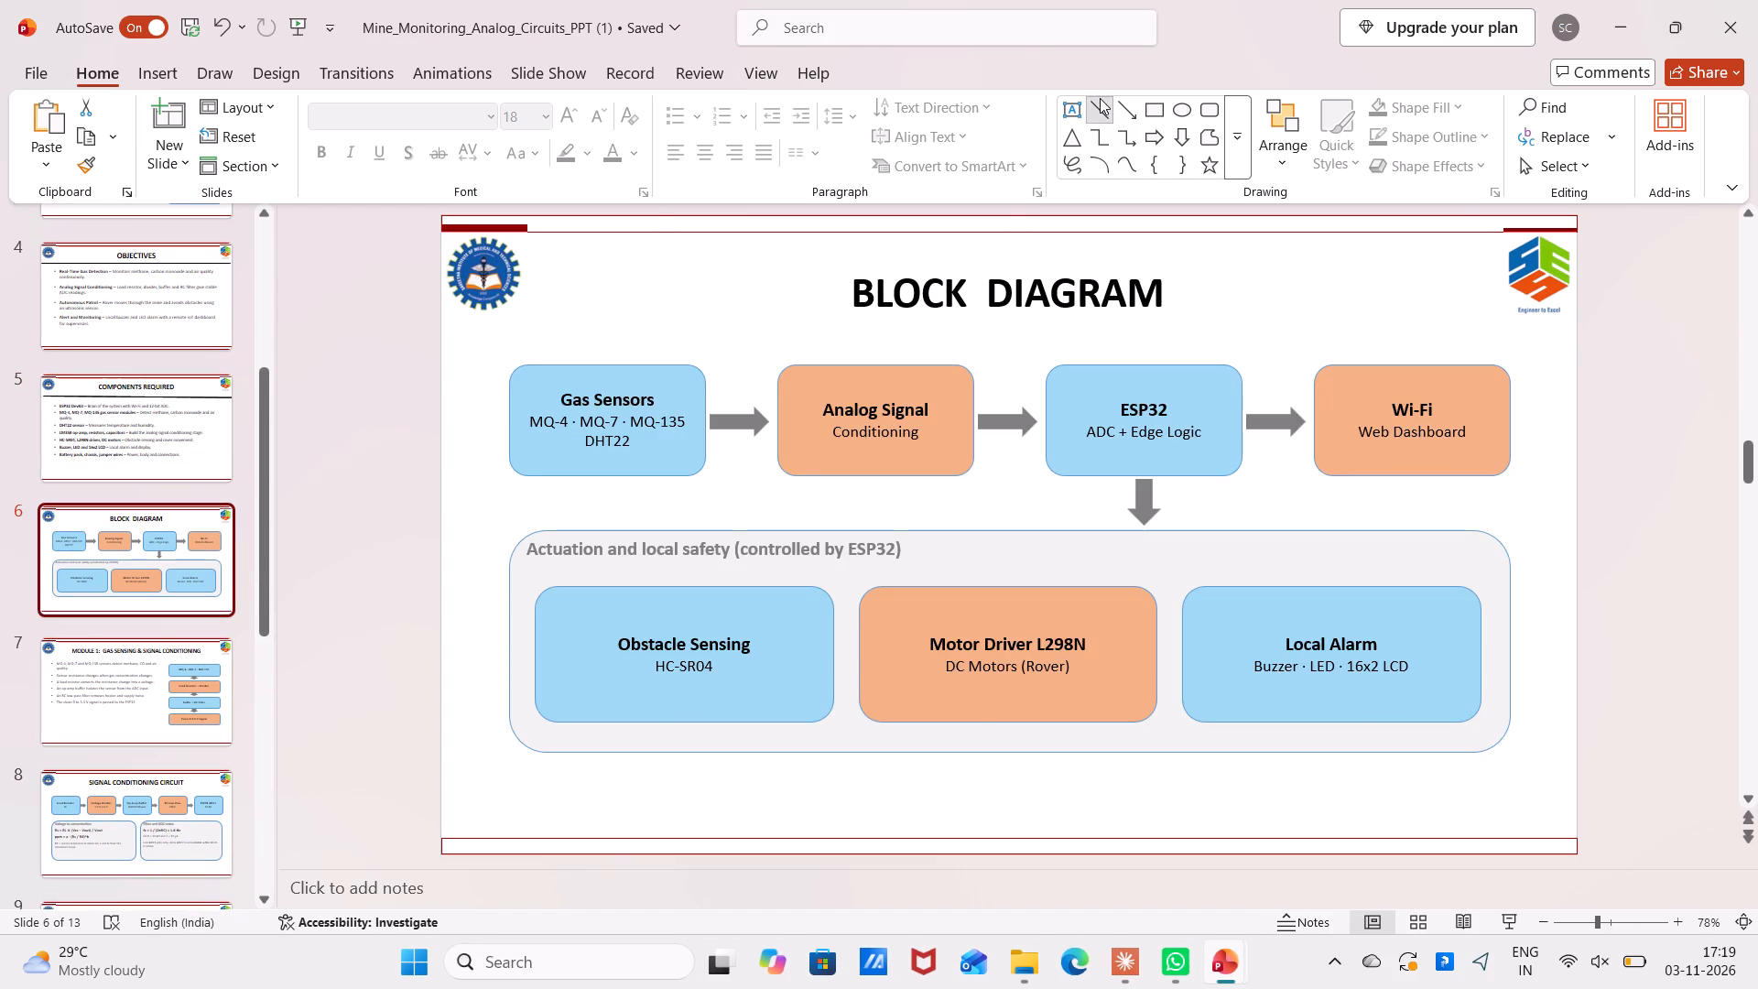
click(486, 341)
drag(486, 341, 1316, 375)
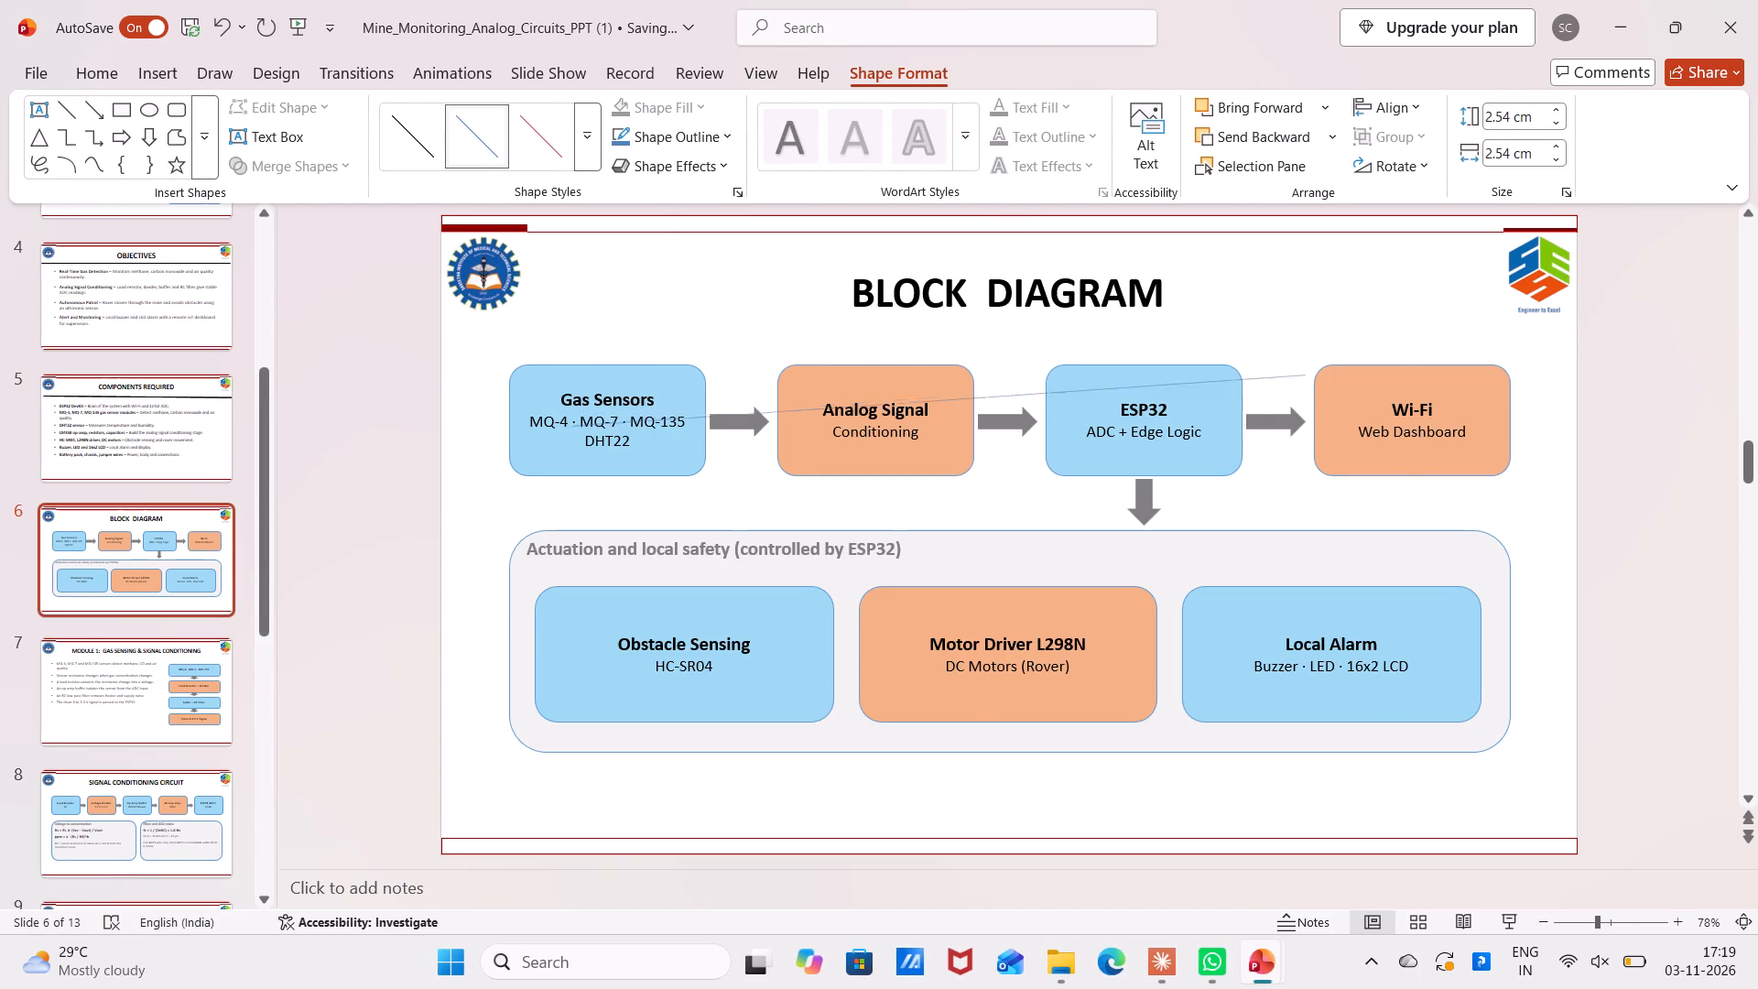
drag(1316, 375, 1586, 353)
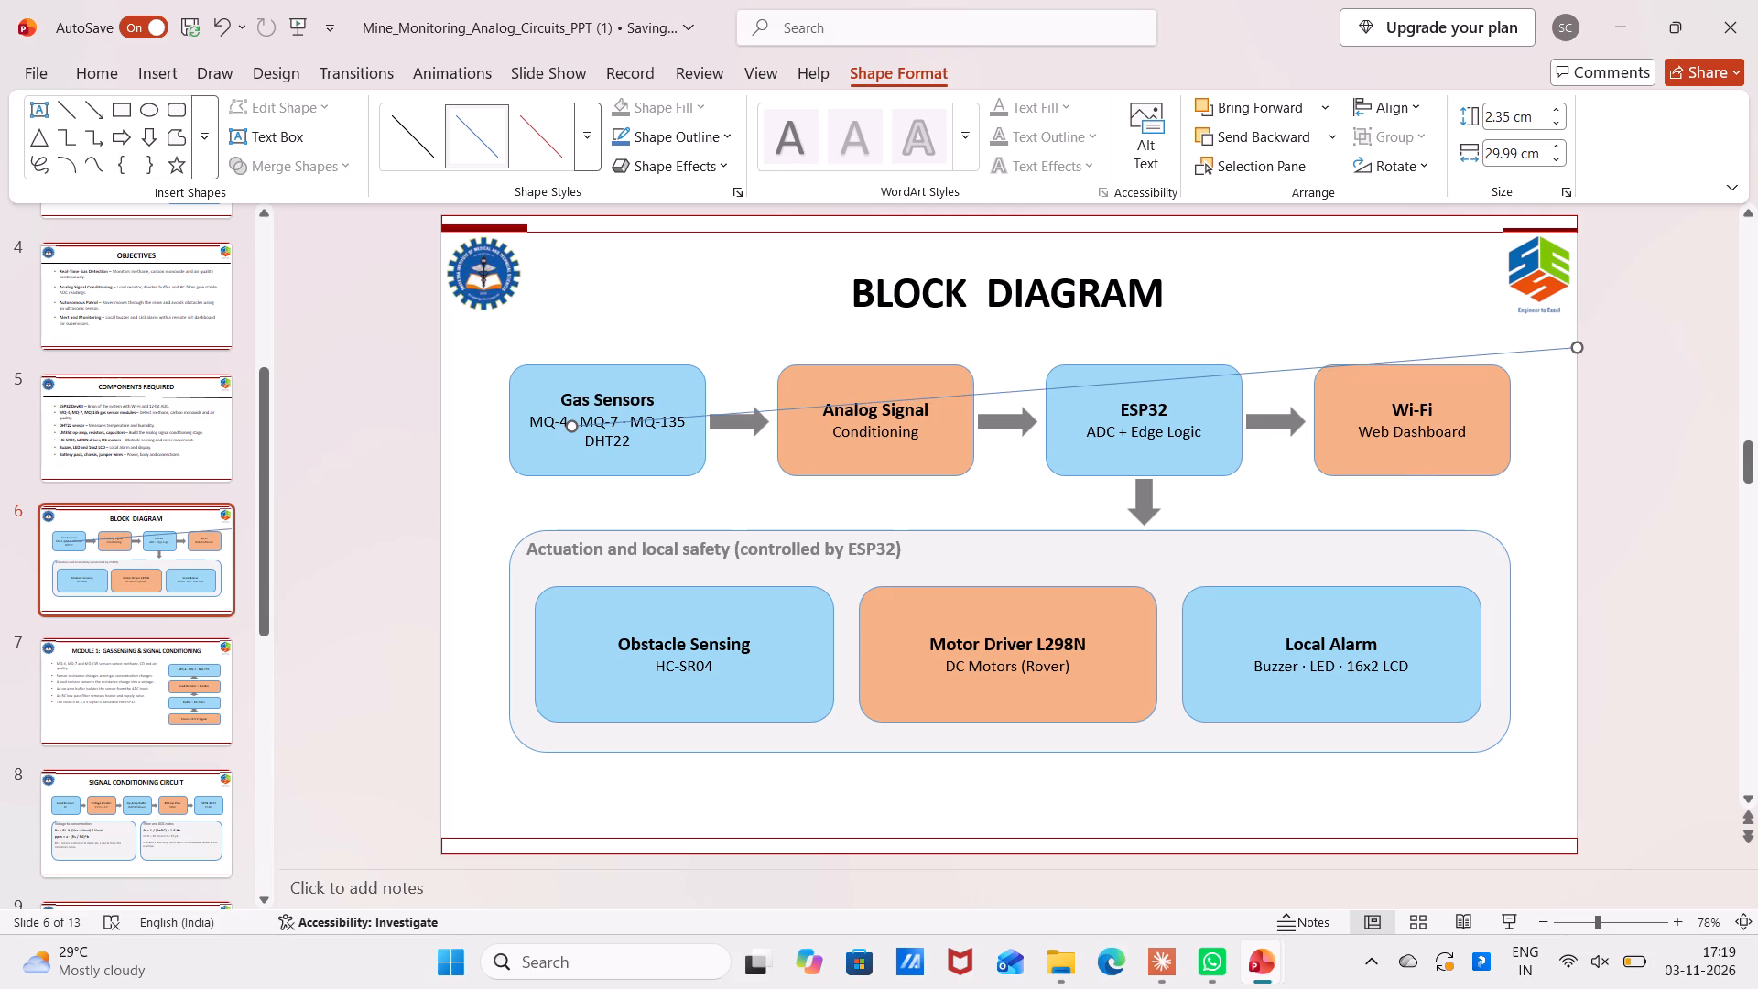
double_click(575, 433)
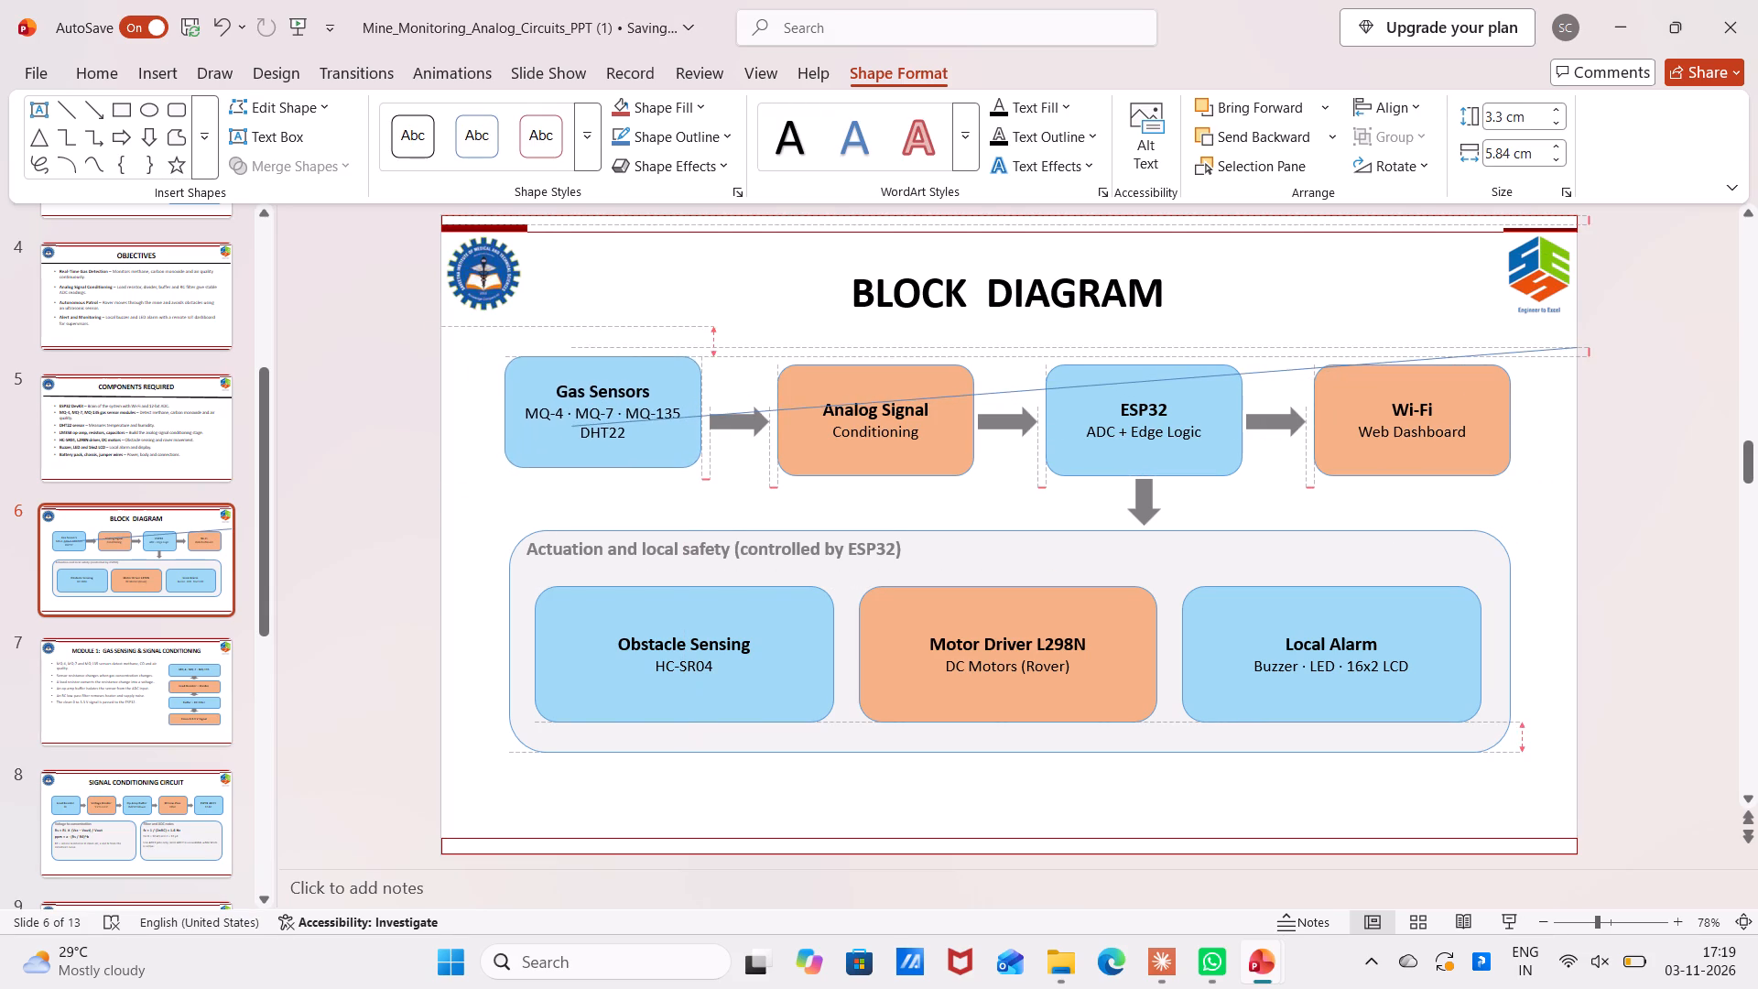
click(627, 422)
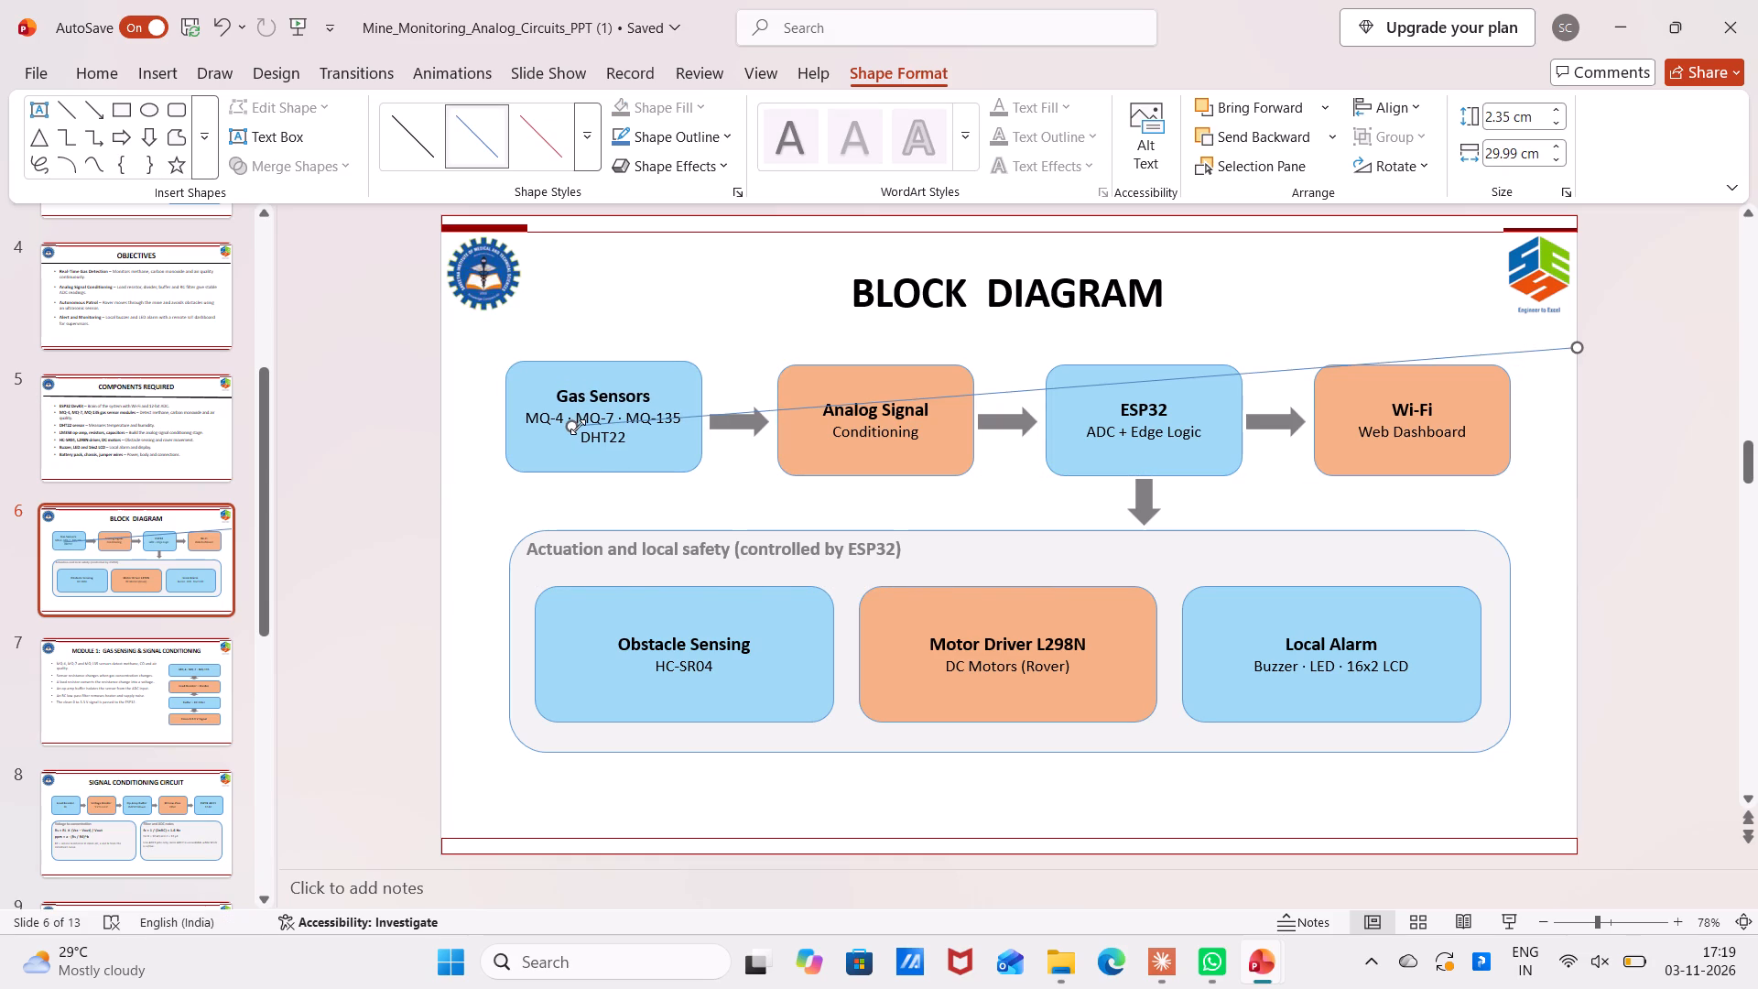
drag(578, 427, 475, 341)
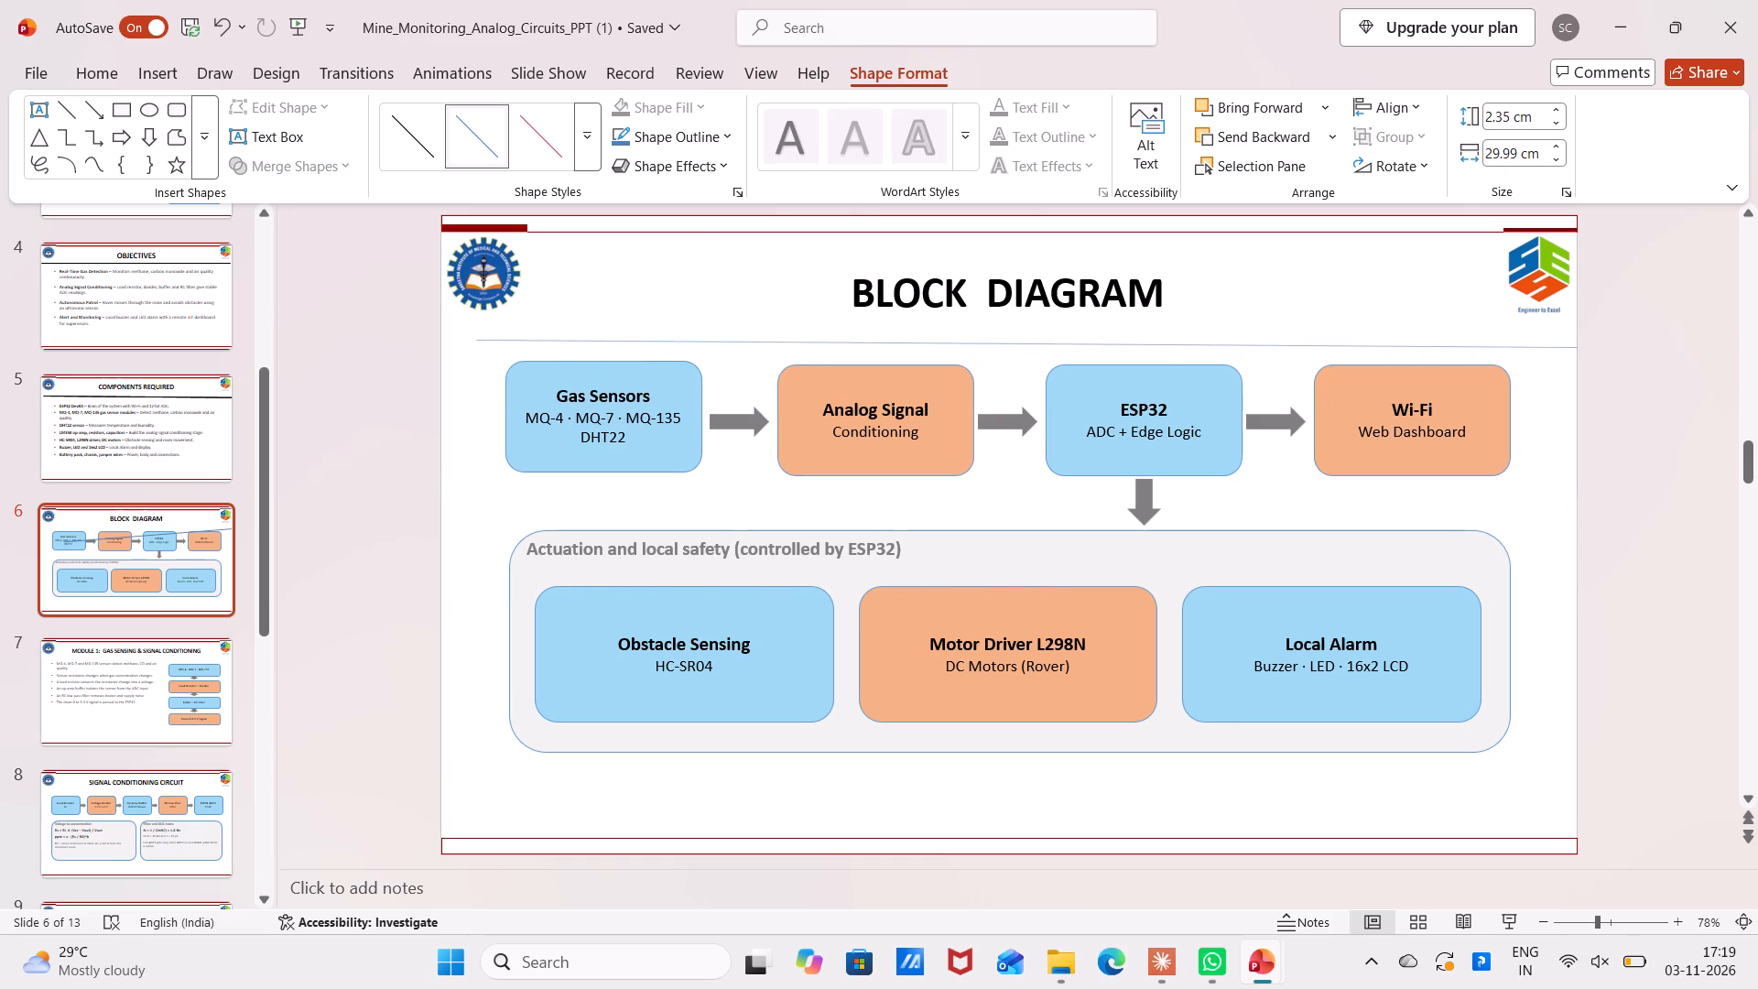
drag(475, 341, 451, 346)
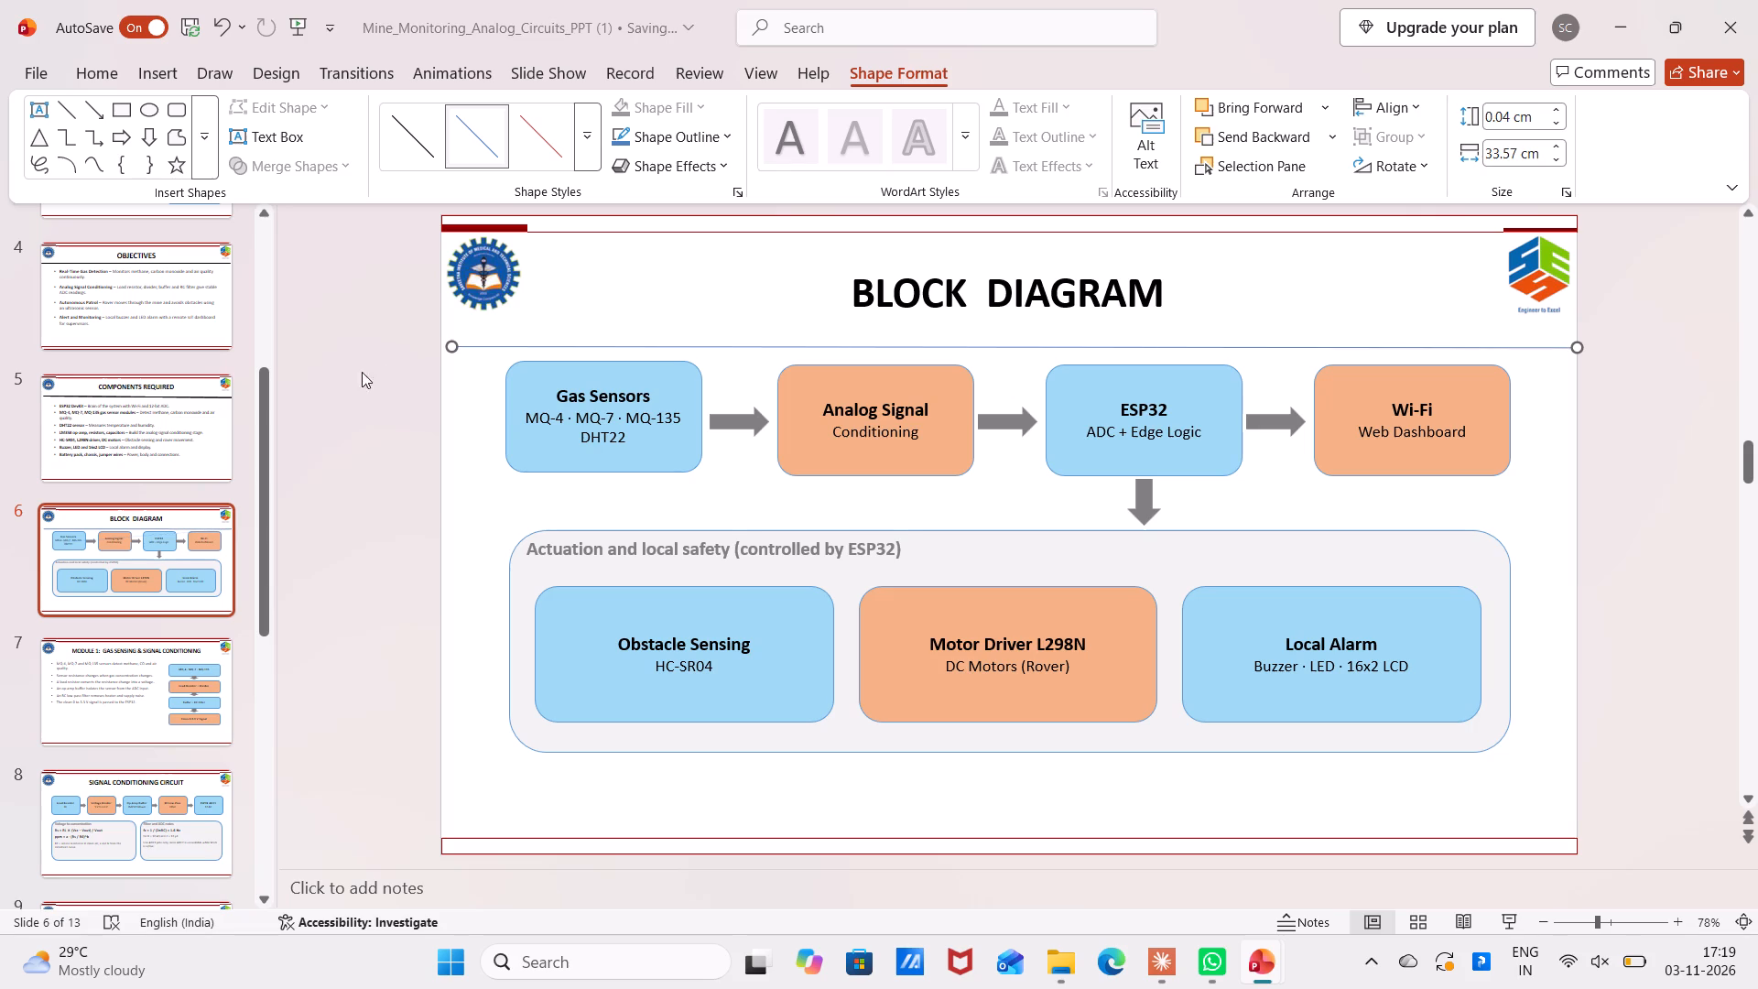
Apply the thickest black theme line style to the line beneath the Block Diagram heading.
click(413, 146)
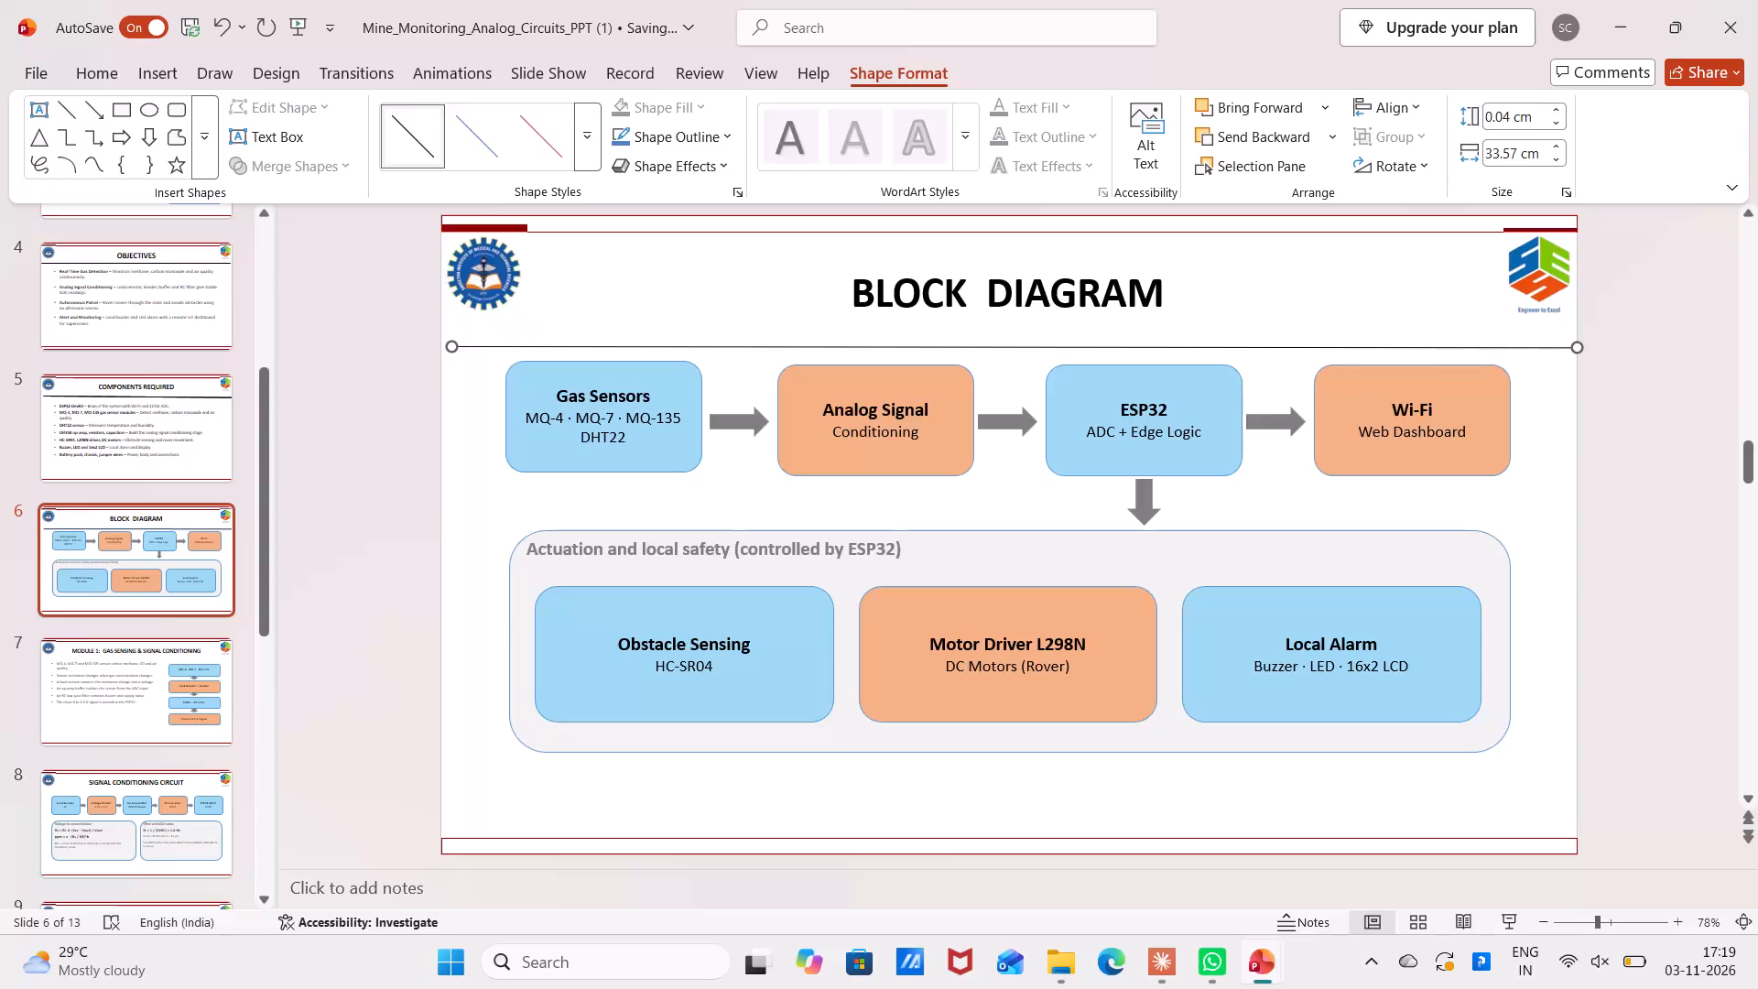
click(589, 141)
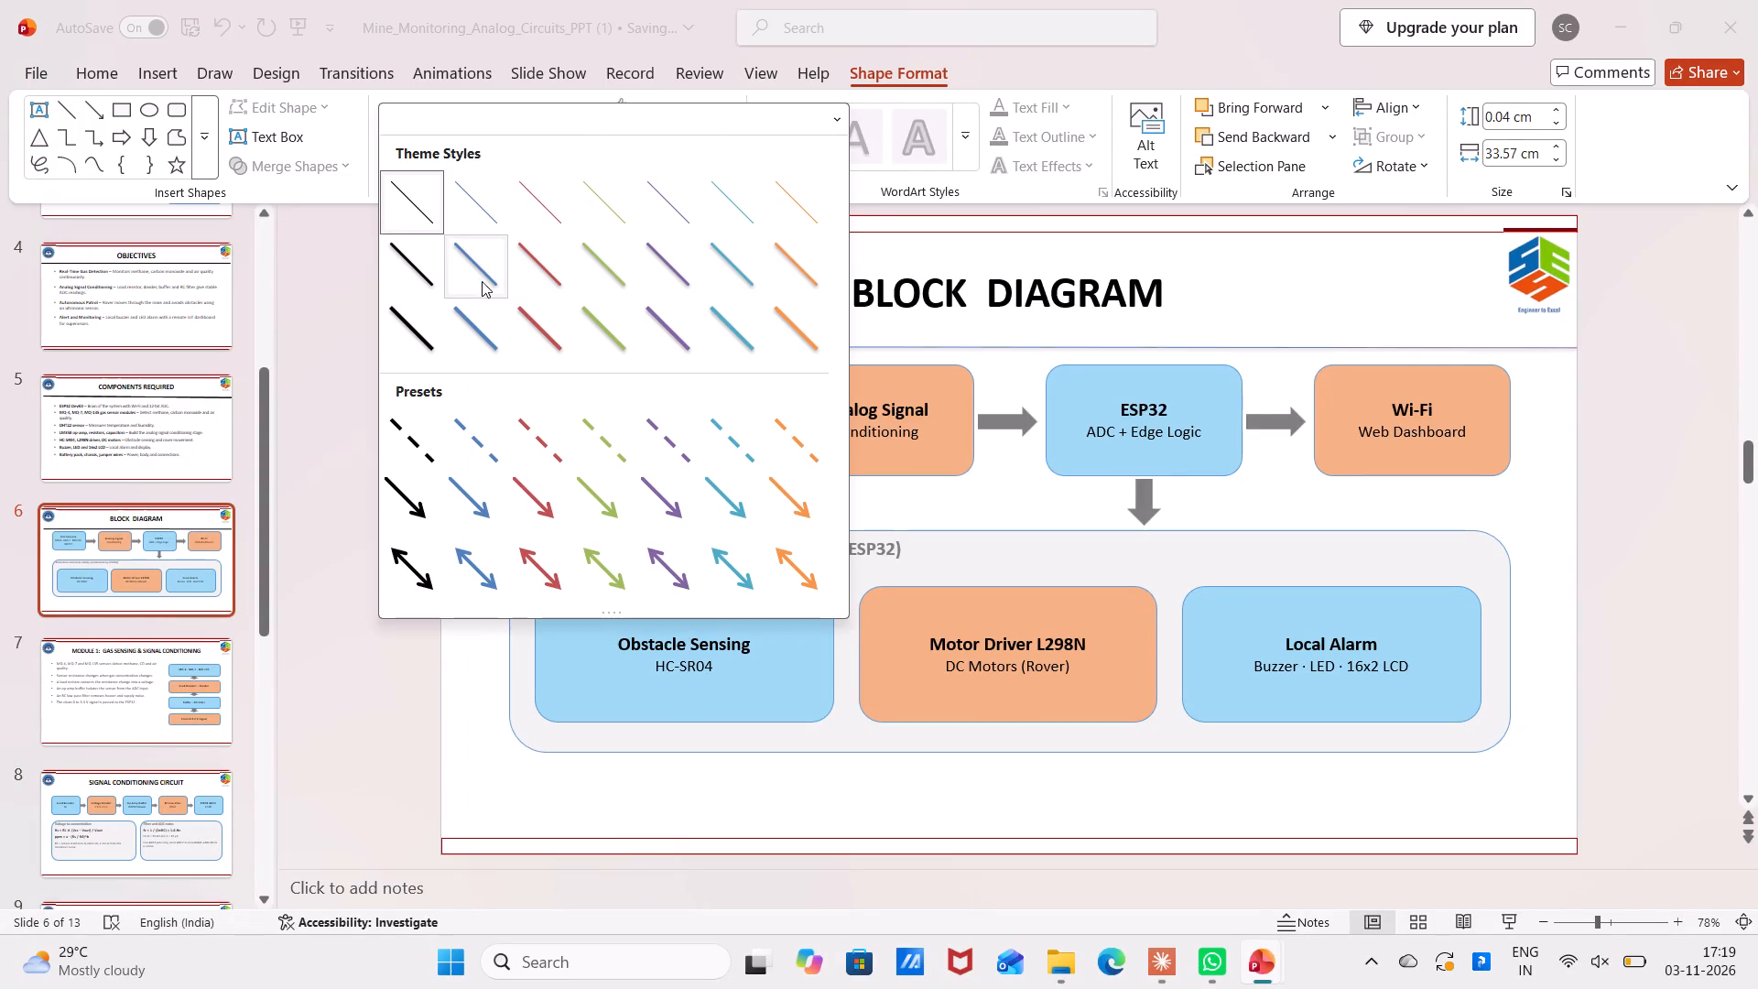
click(426, 324)
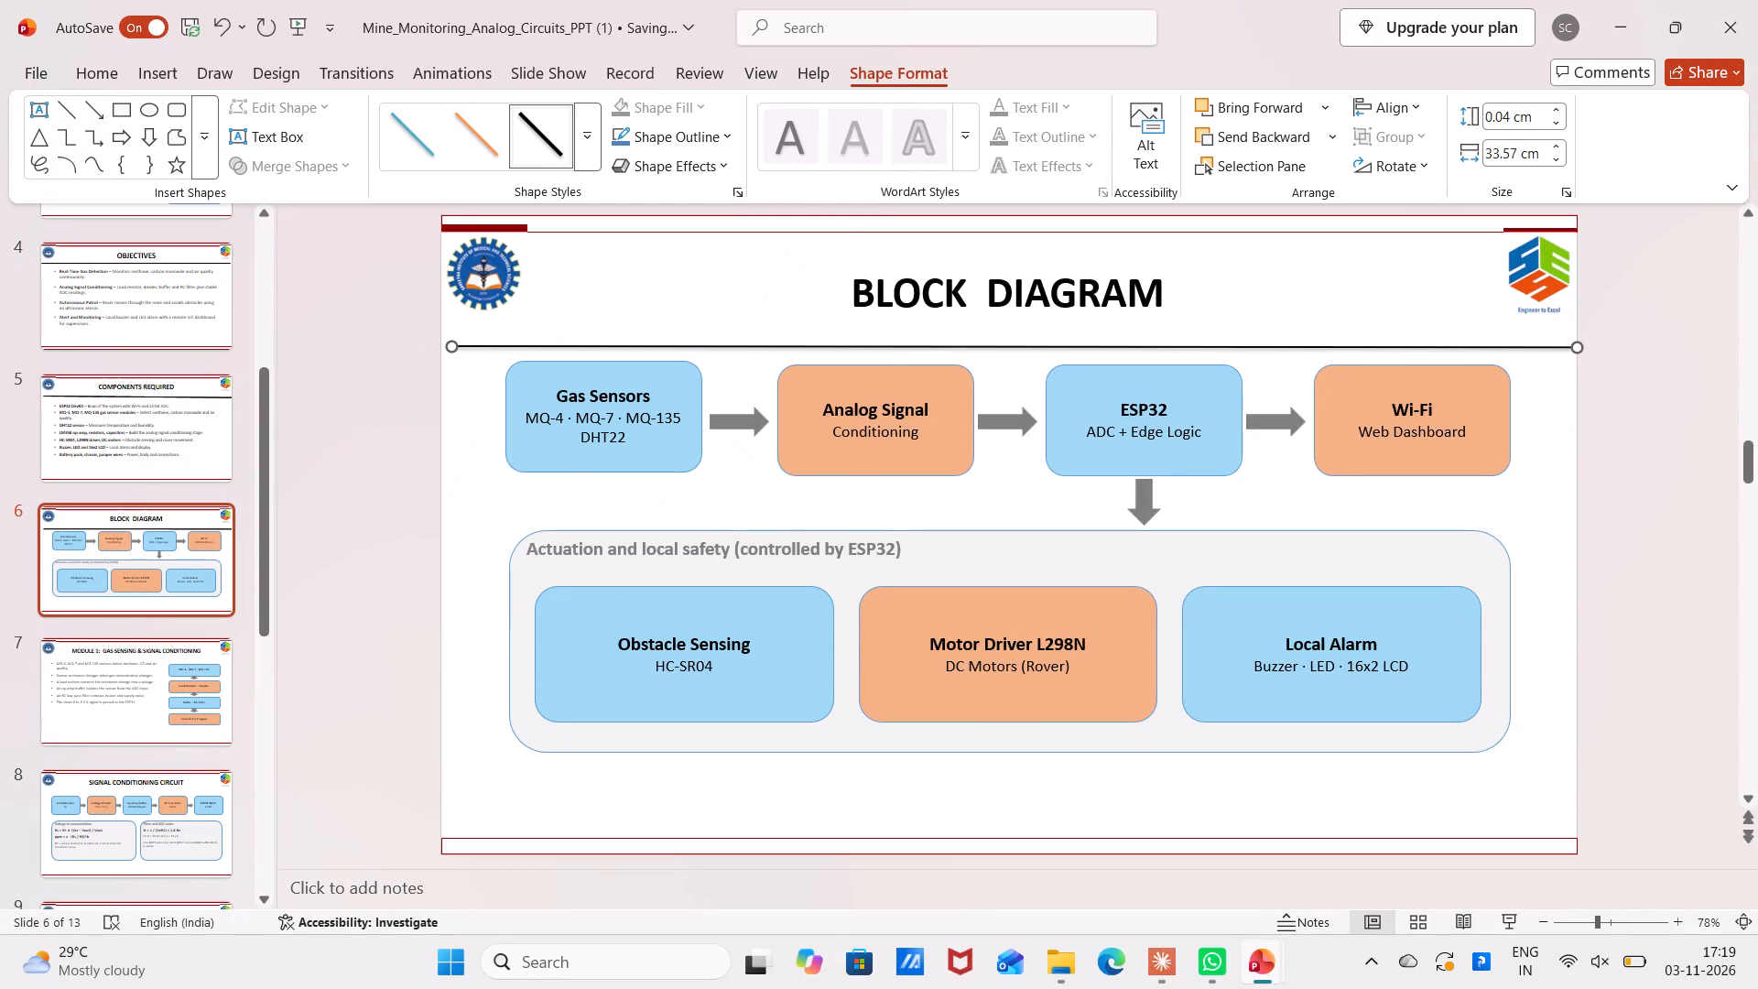
click(1633, 988)
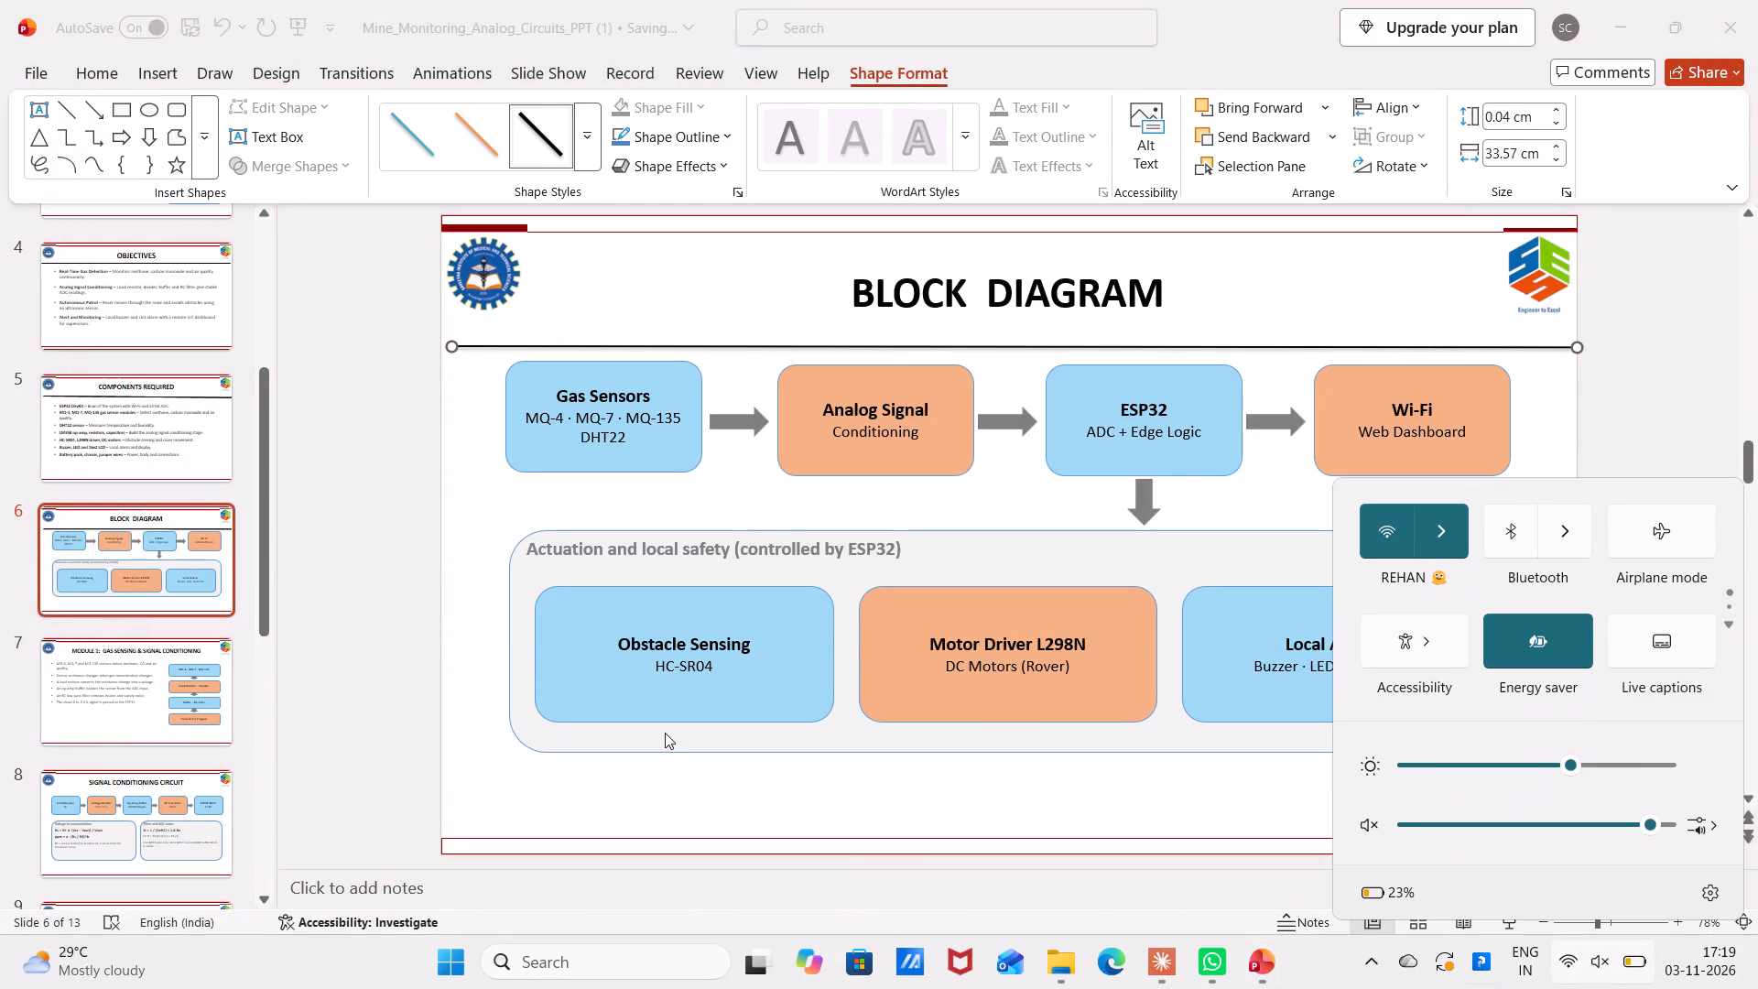
click(185, 726)
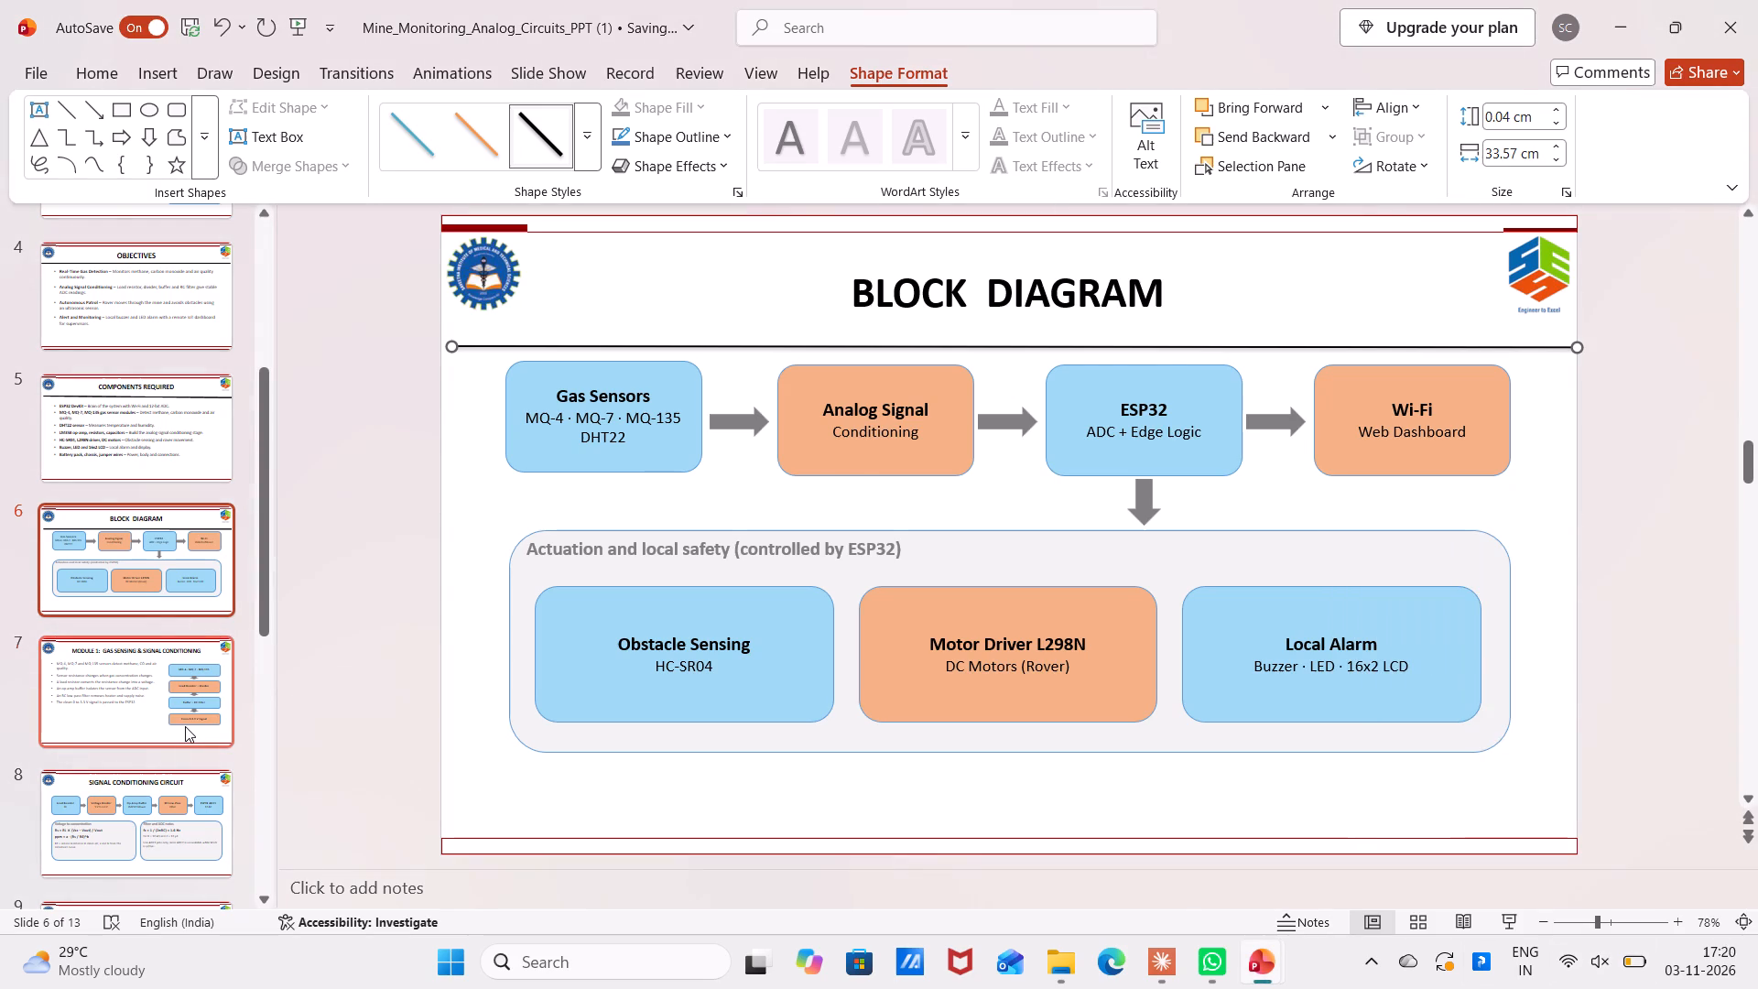
Widen the bulleted text box on slide 7 to about 20.1 cm and move it down, leaving space beneath the heading.
click(185, 726)
click(666, 384)
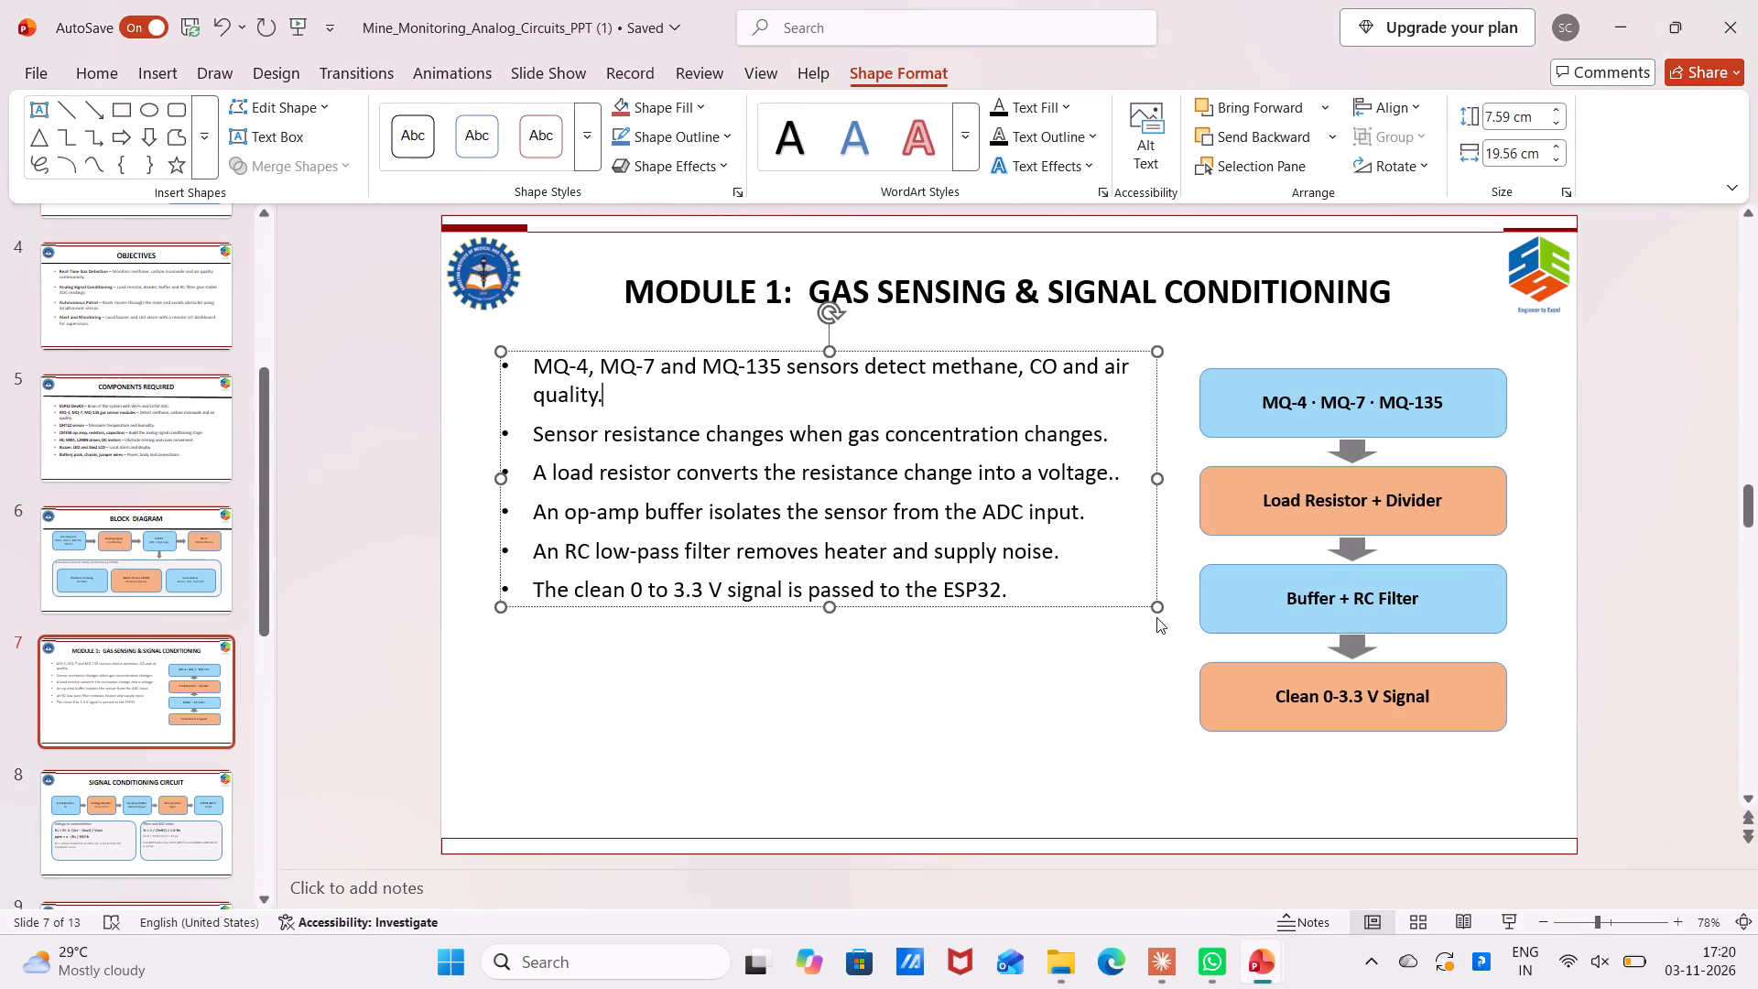
drag(1156, 605, 1160, 633)
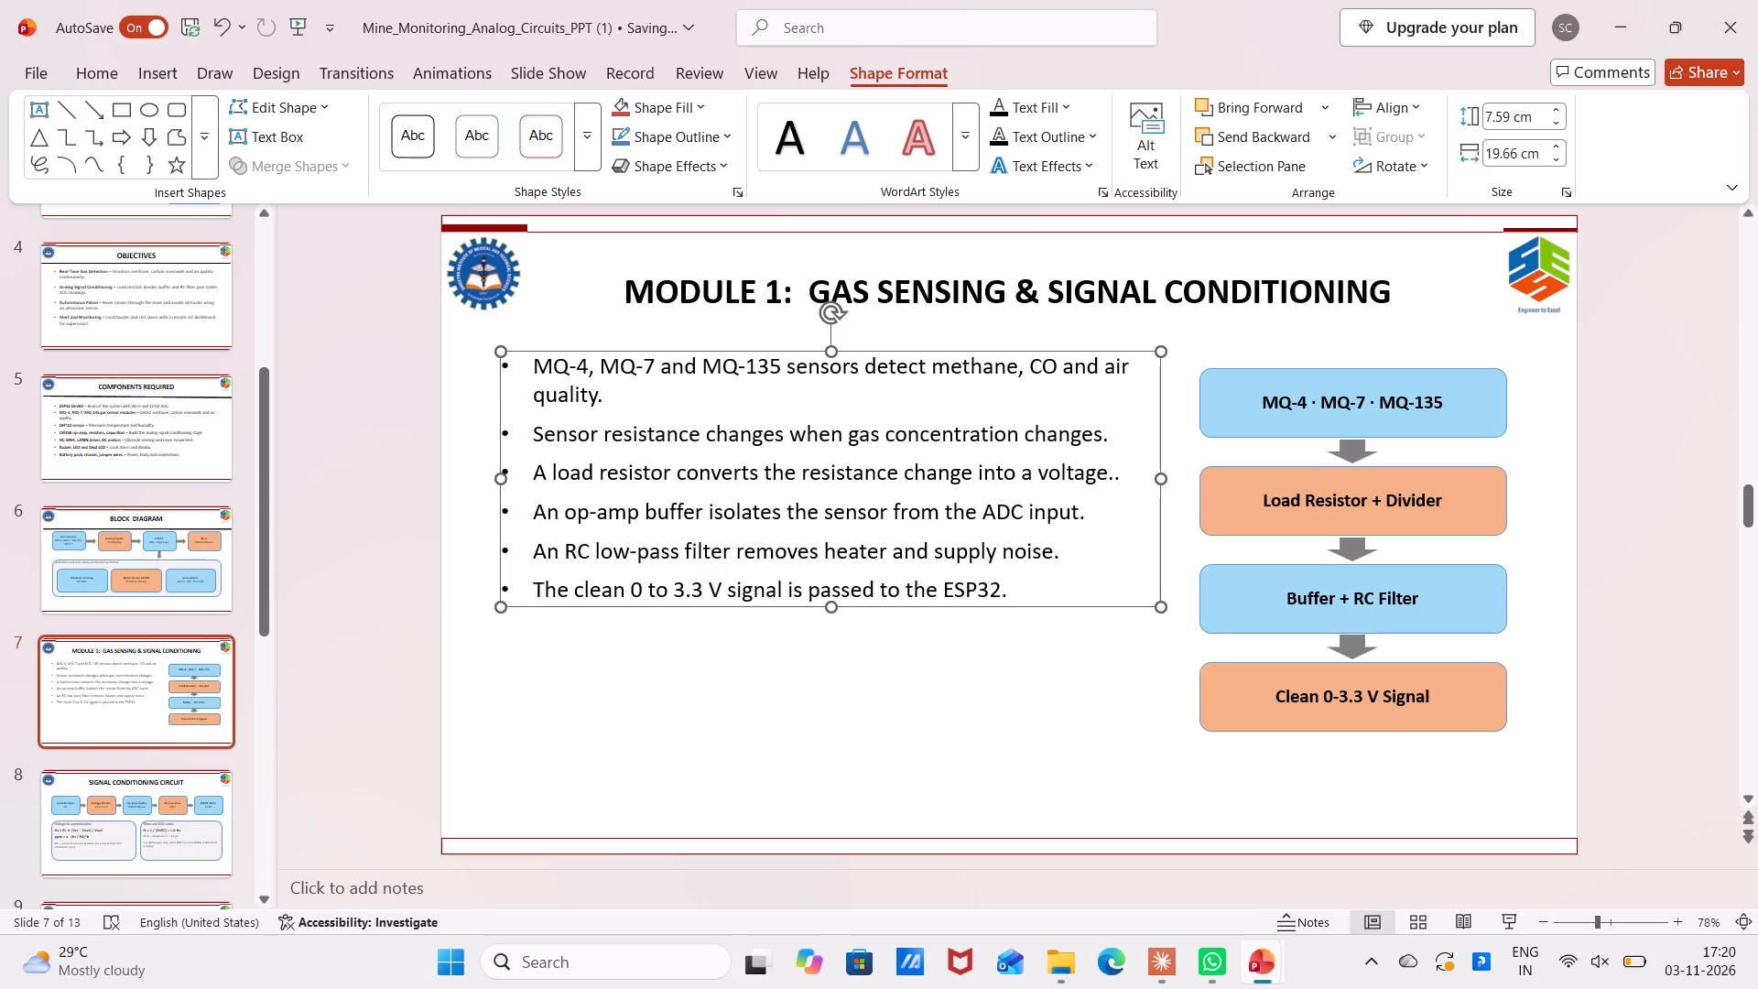
click(1046, 592)
drag(1159, 607, 1175, 643)
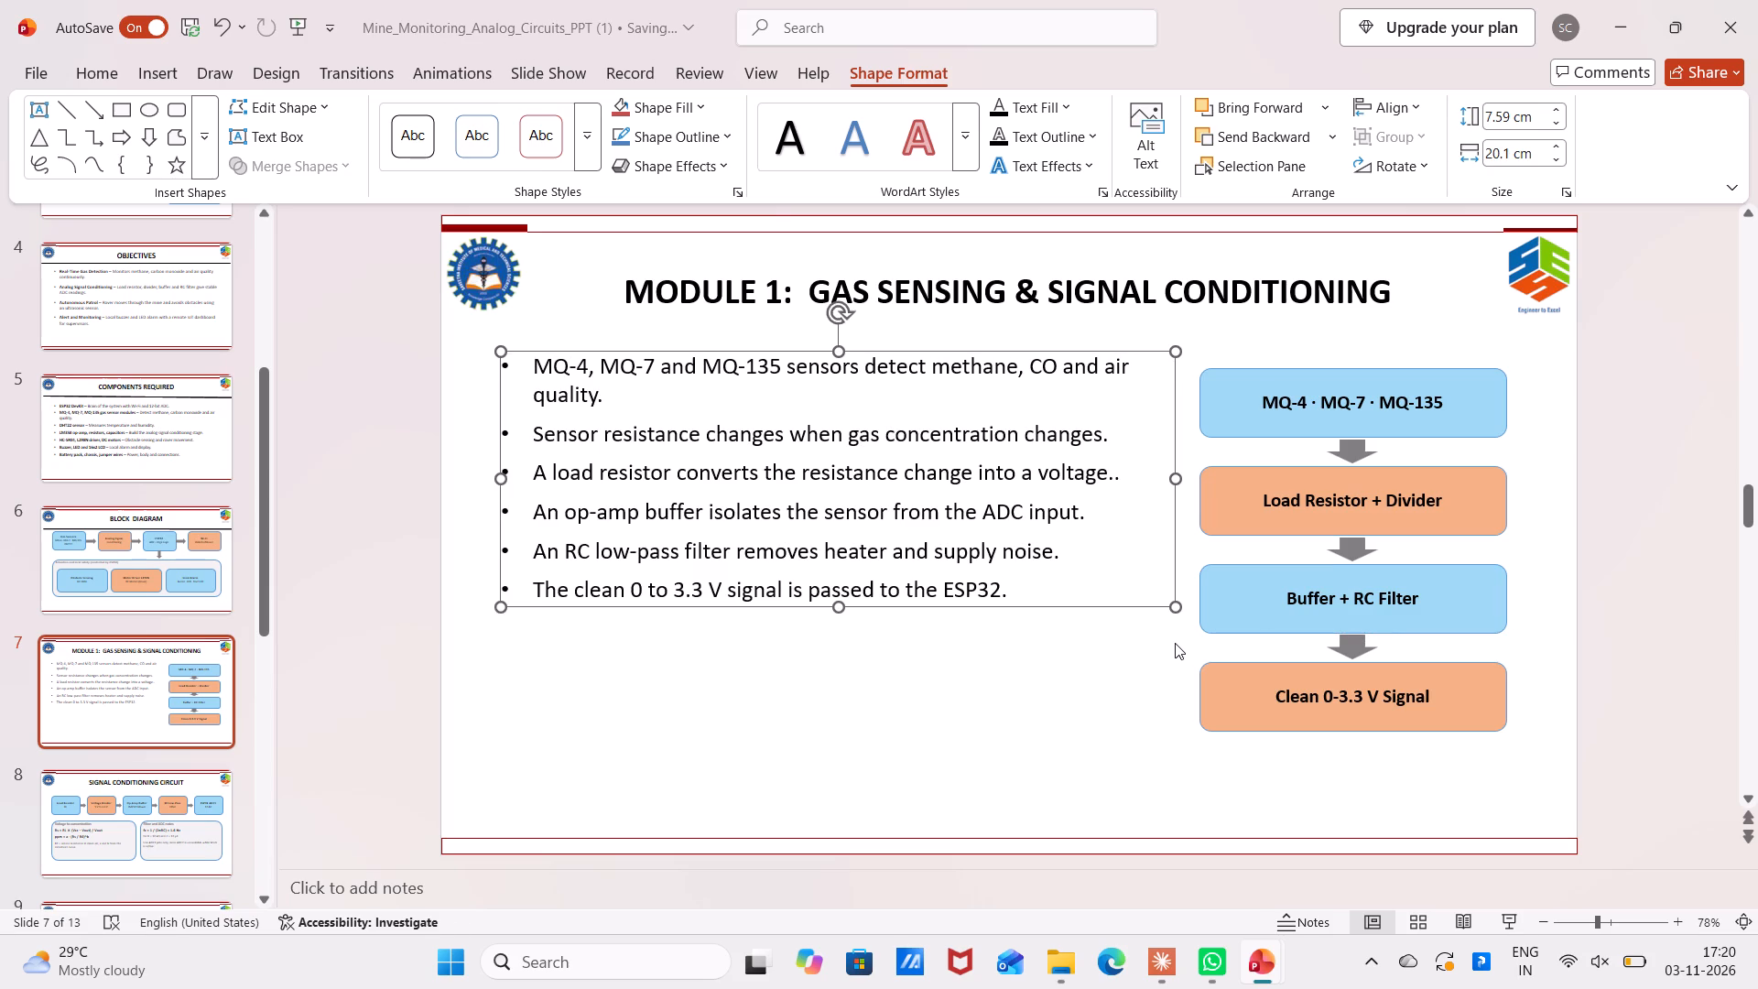
drag(1139, 610, 1131, 663)
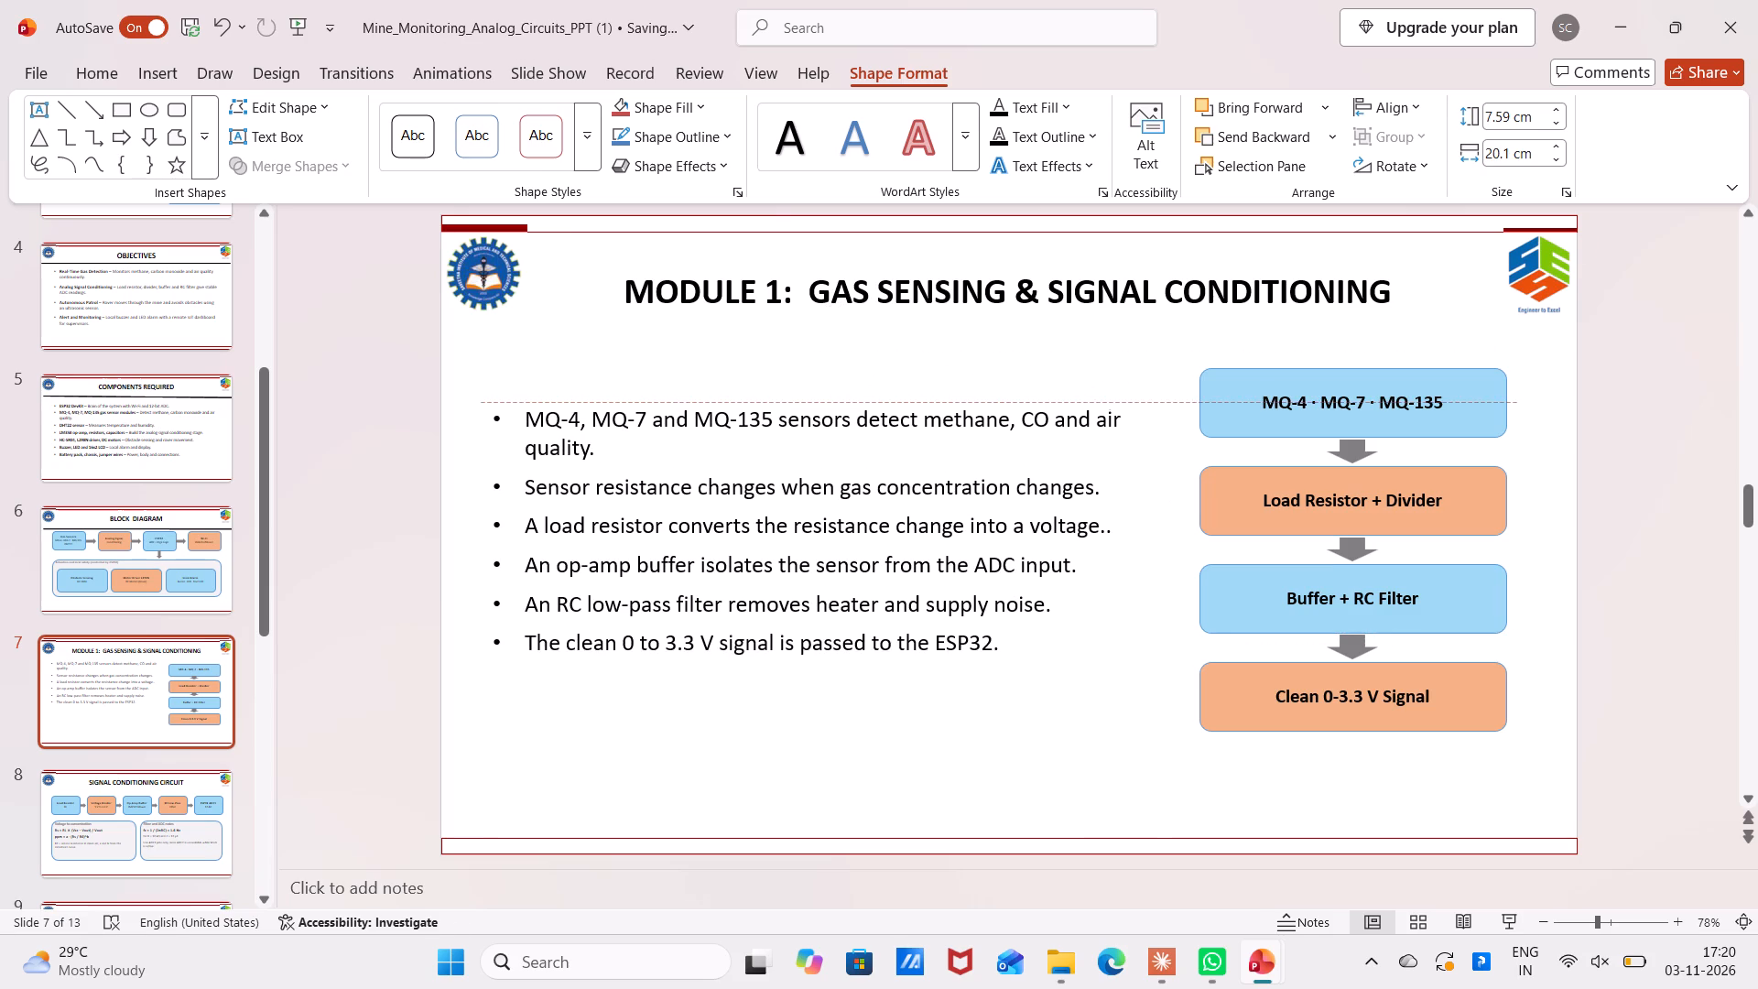
drag(1131, 663, 1135, 658)
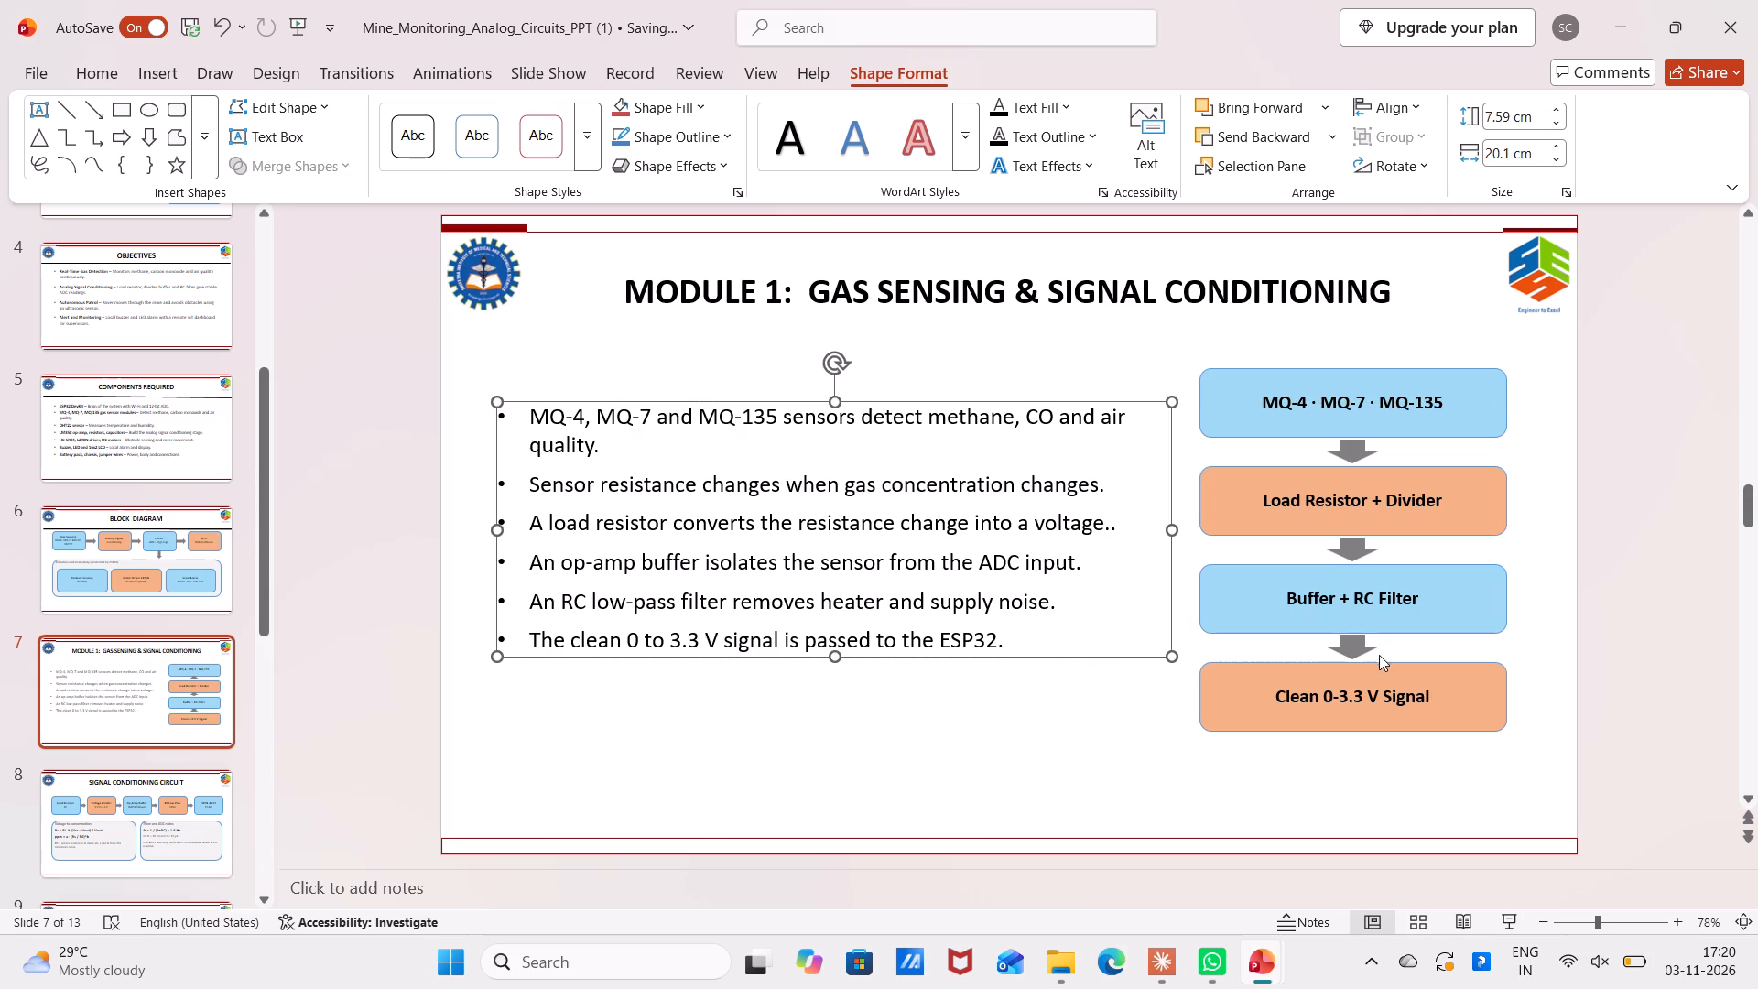
Nudge the MQ-4 · MQ-7 · MQ-135 and Load Resistor + Divider boxes on slide 7 slightly down.
click(1391, 607)
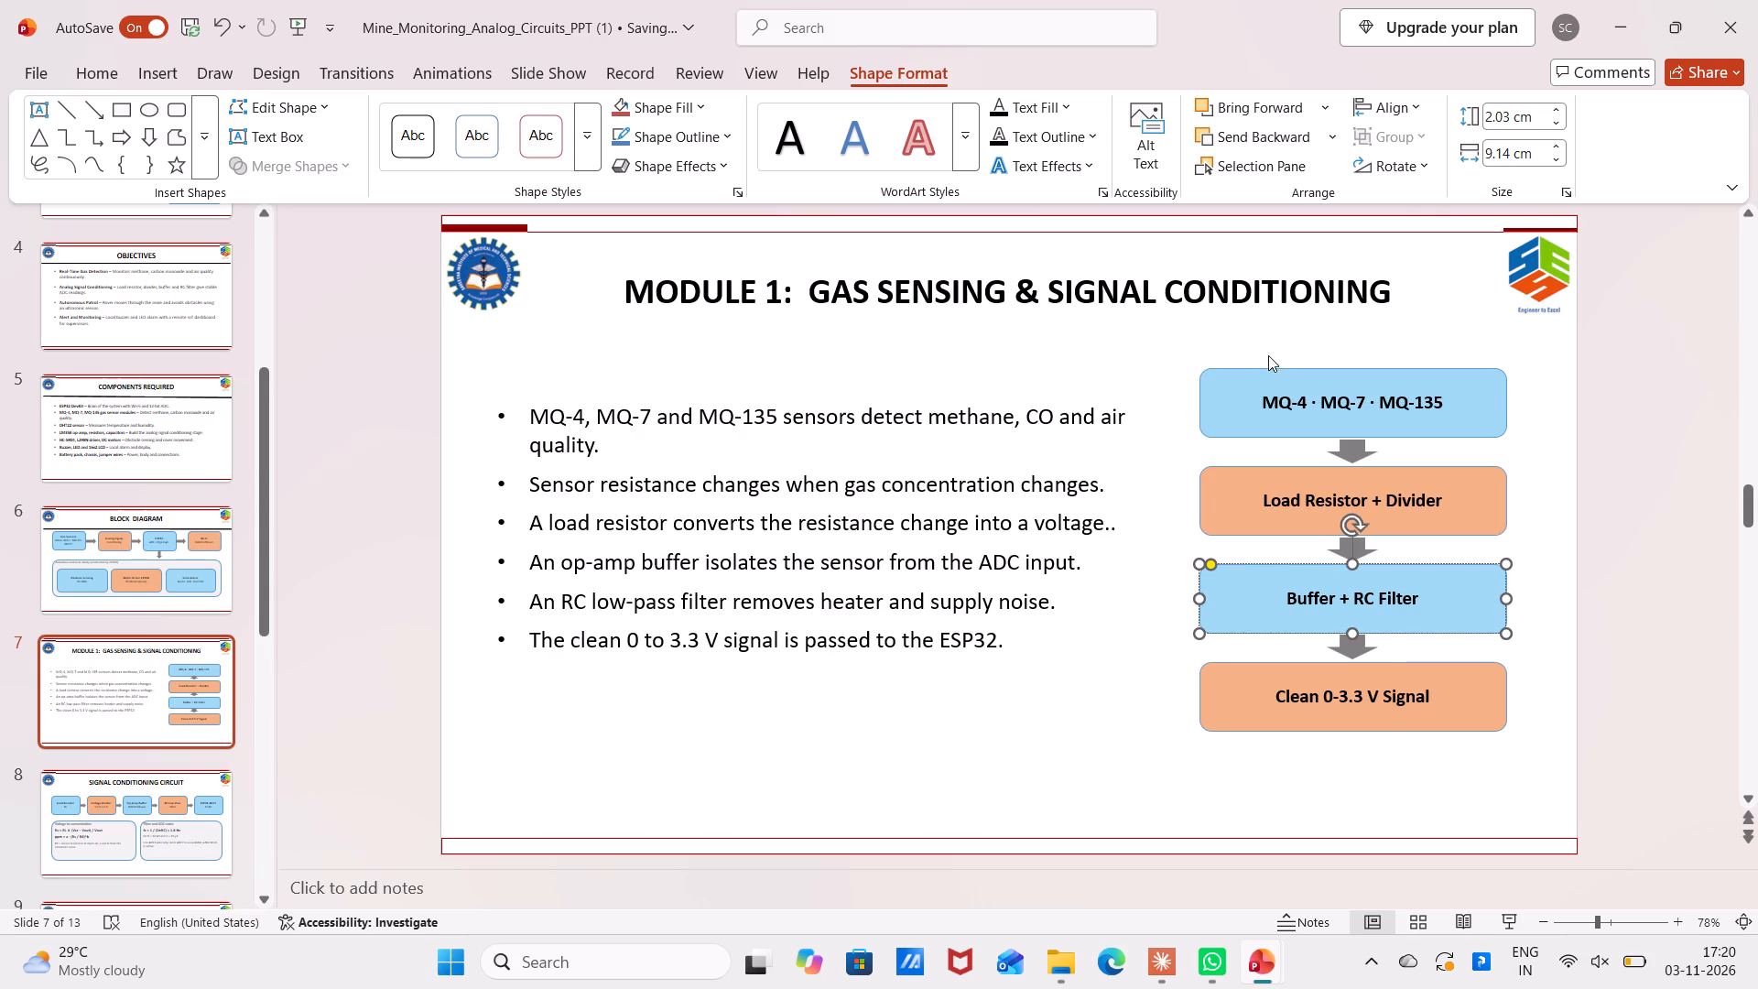
double_click(1256, 362)
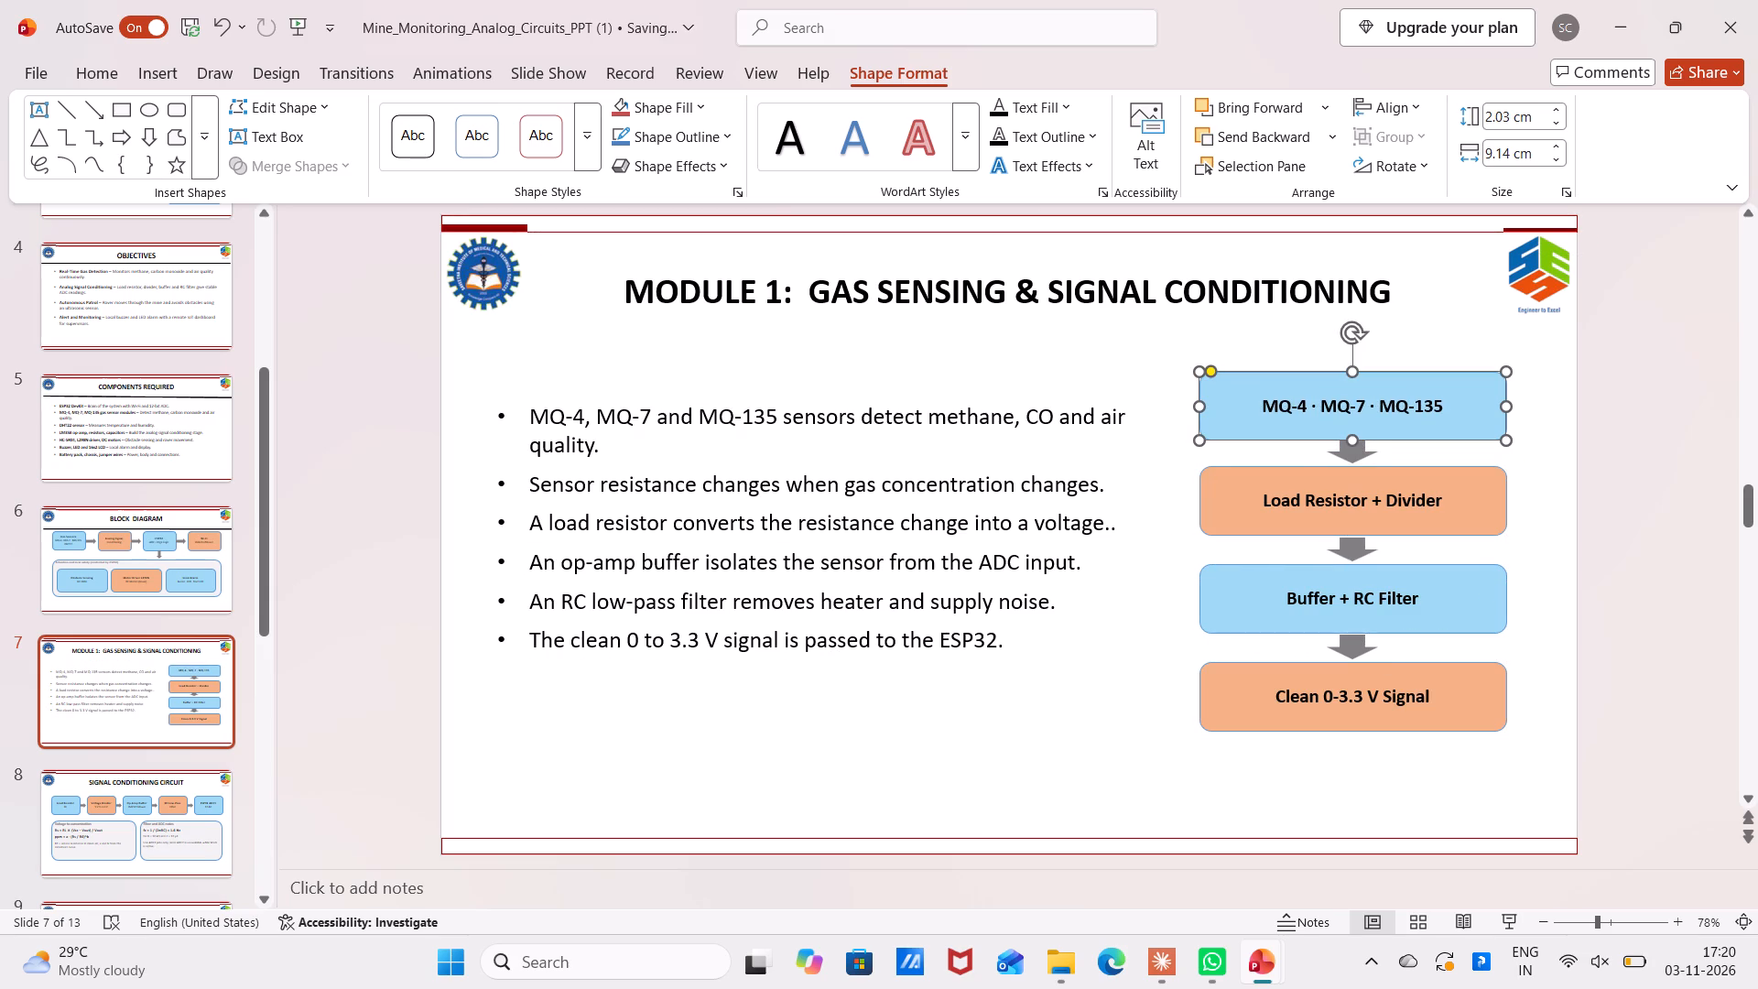
click(1292, 485)
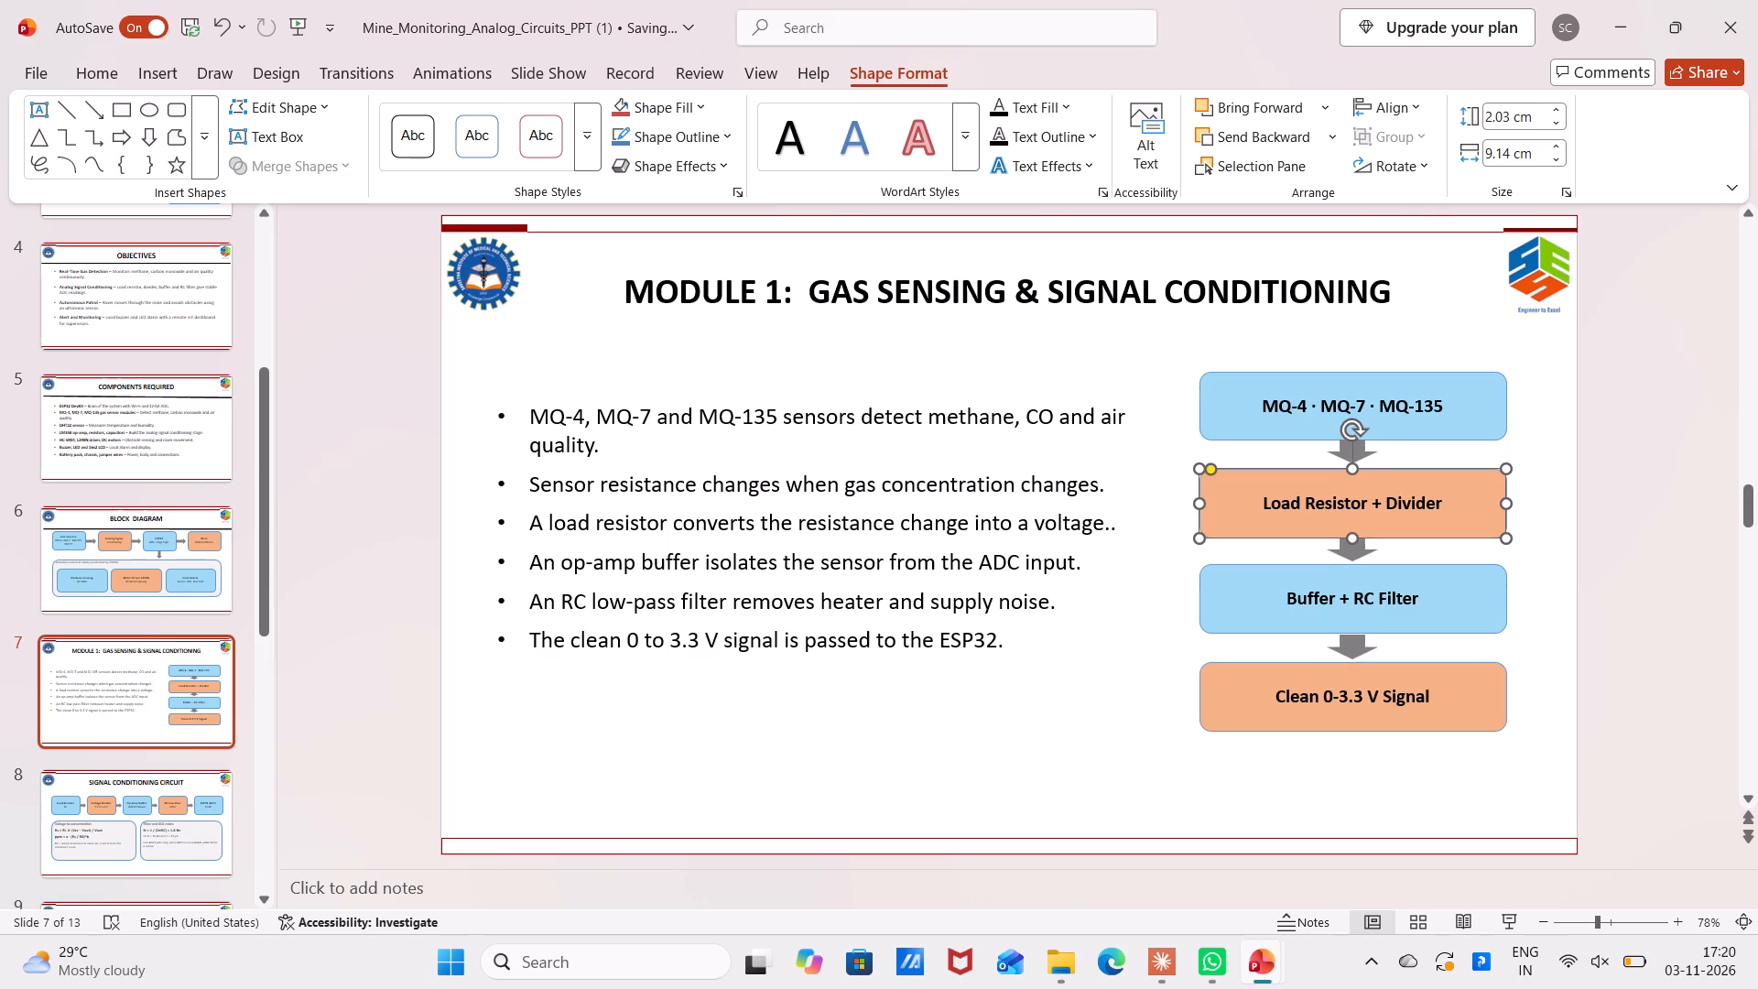
Draw a level line about 33.62 cm long beneath the Module 1 heading on slide 7, spanning nearly the full slide width.
click(1144, 570)
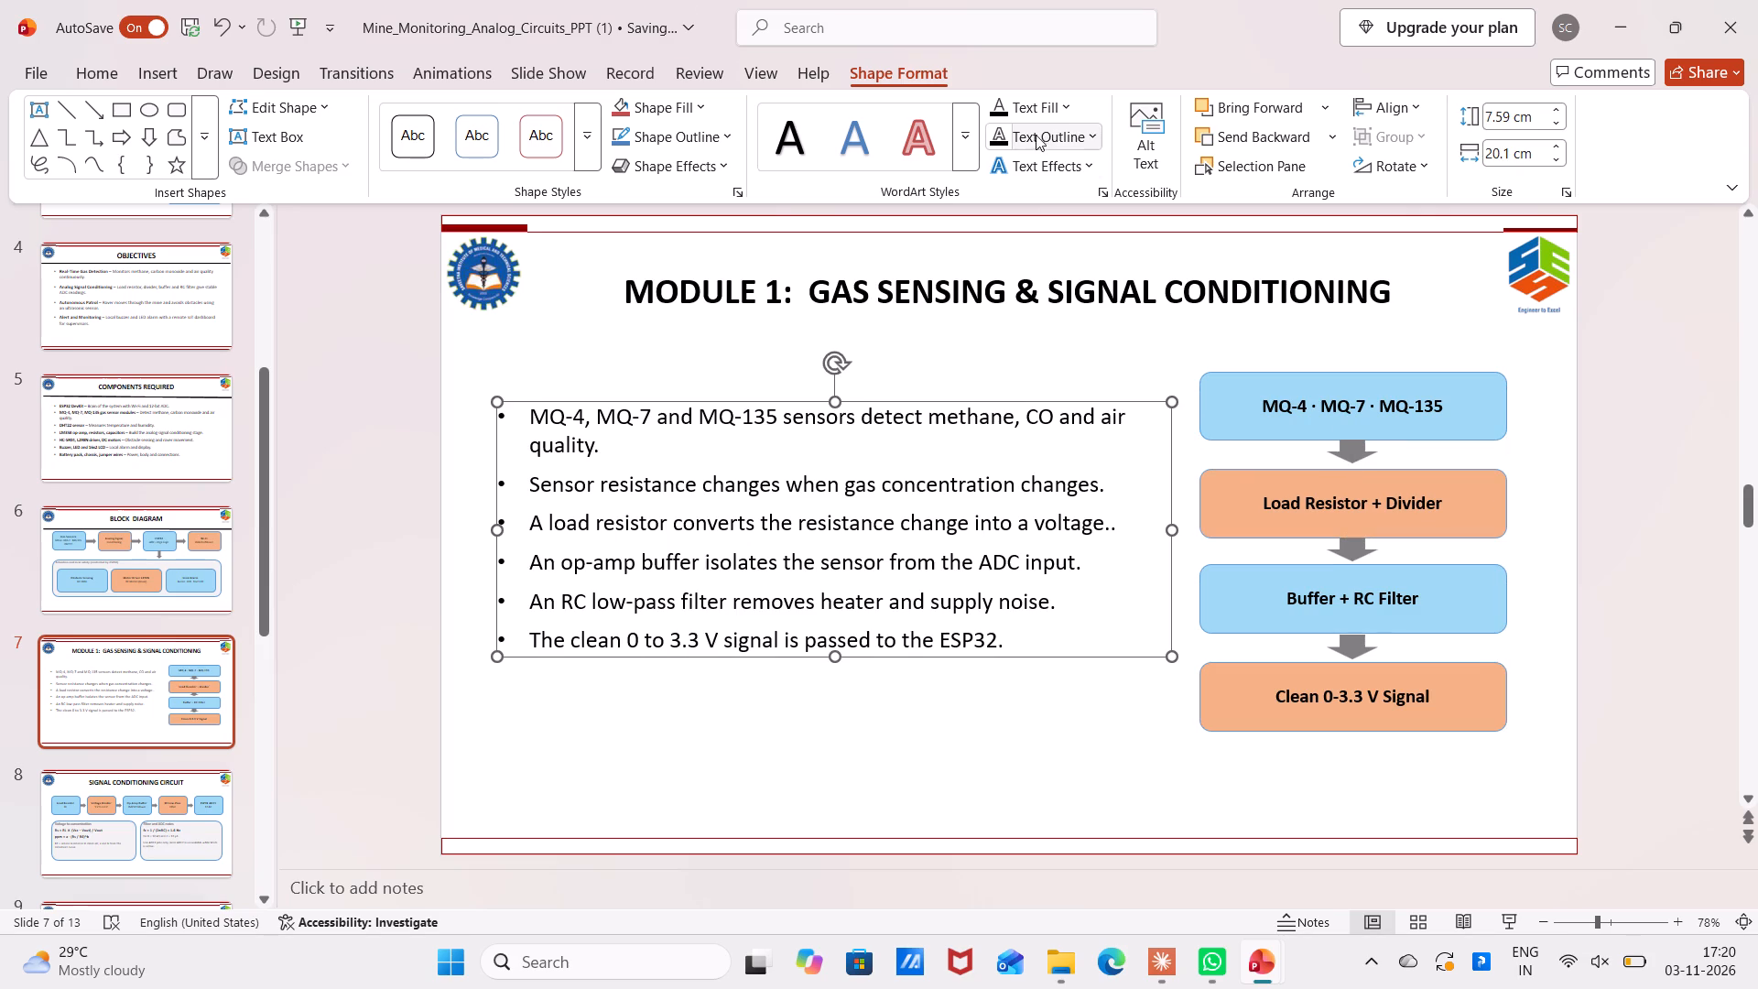
click(781, 372)
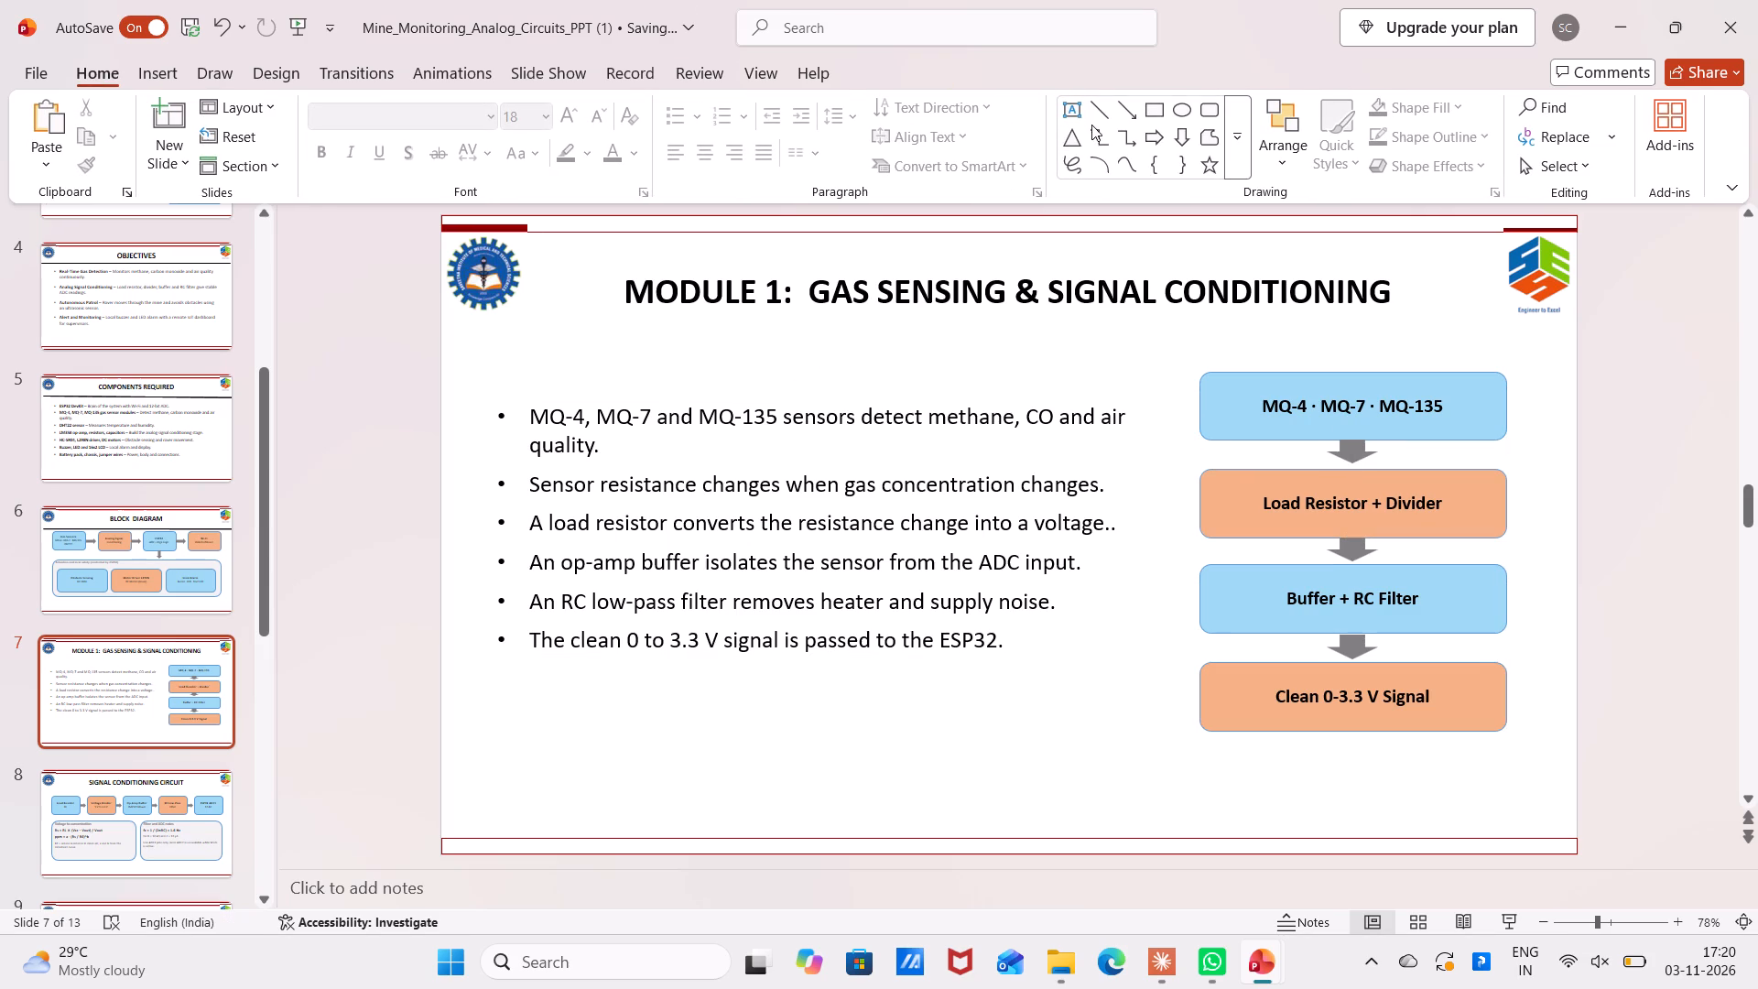
click(1101, 115)
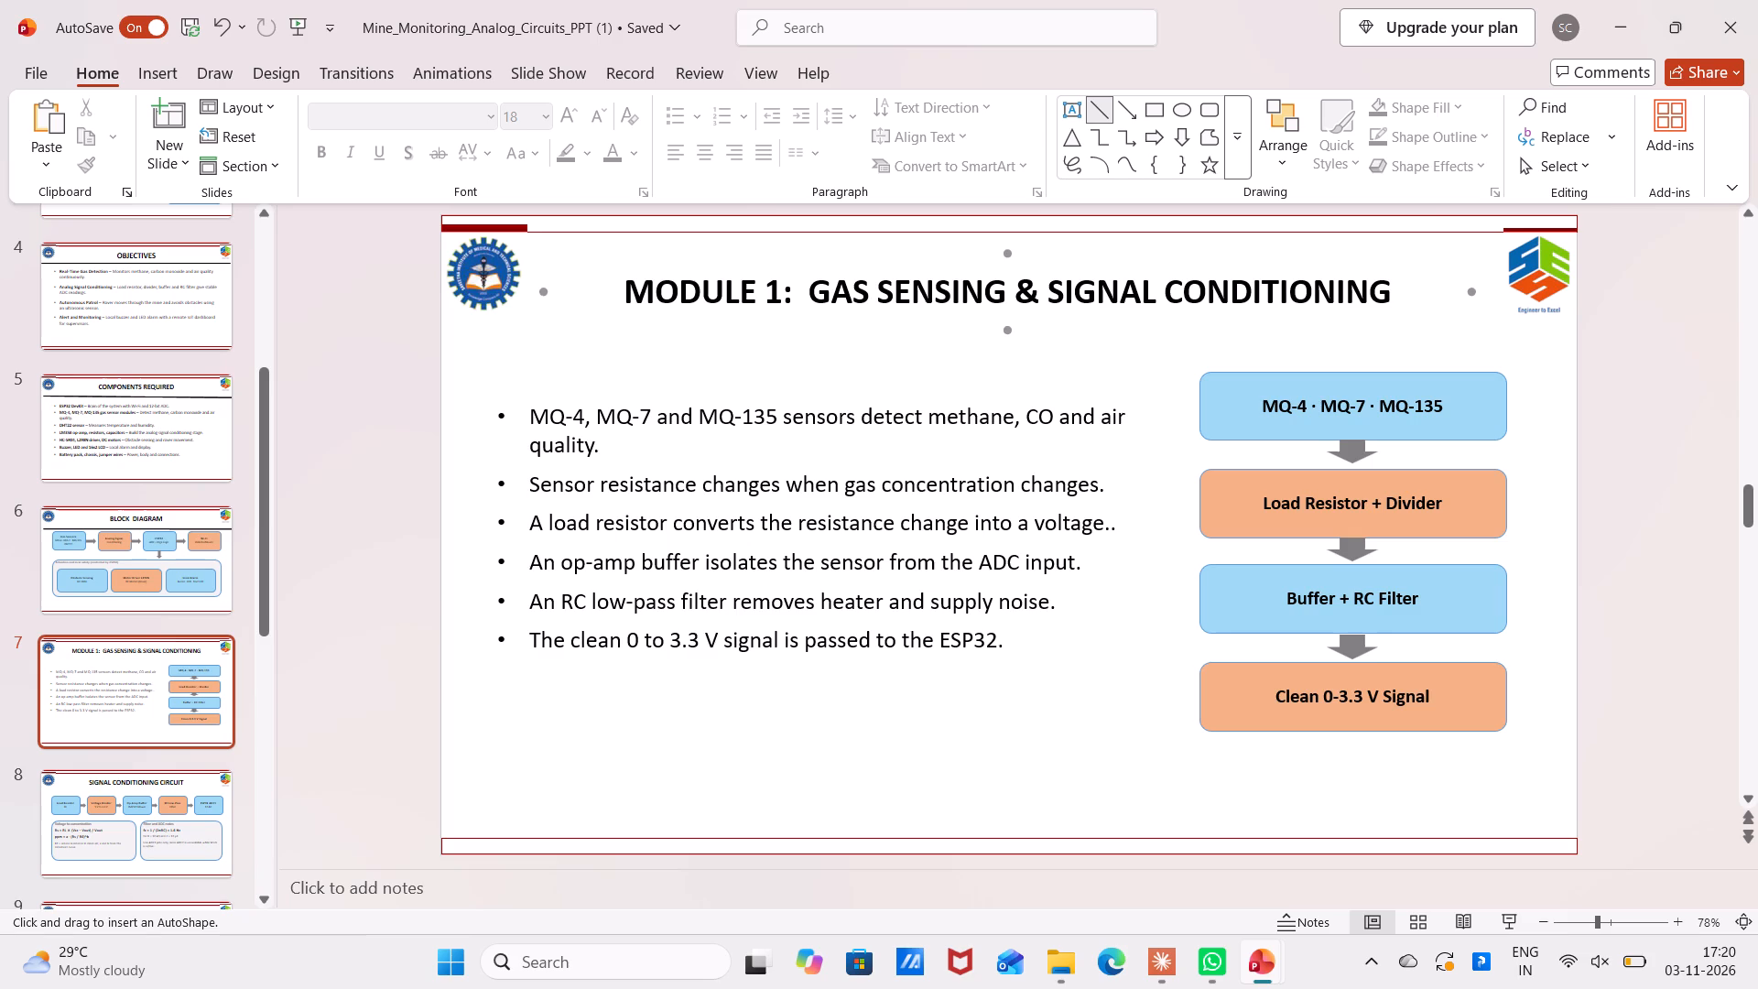
click(550, 348)
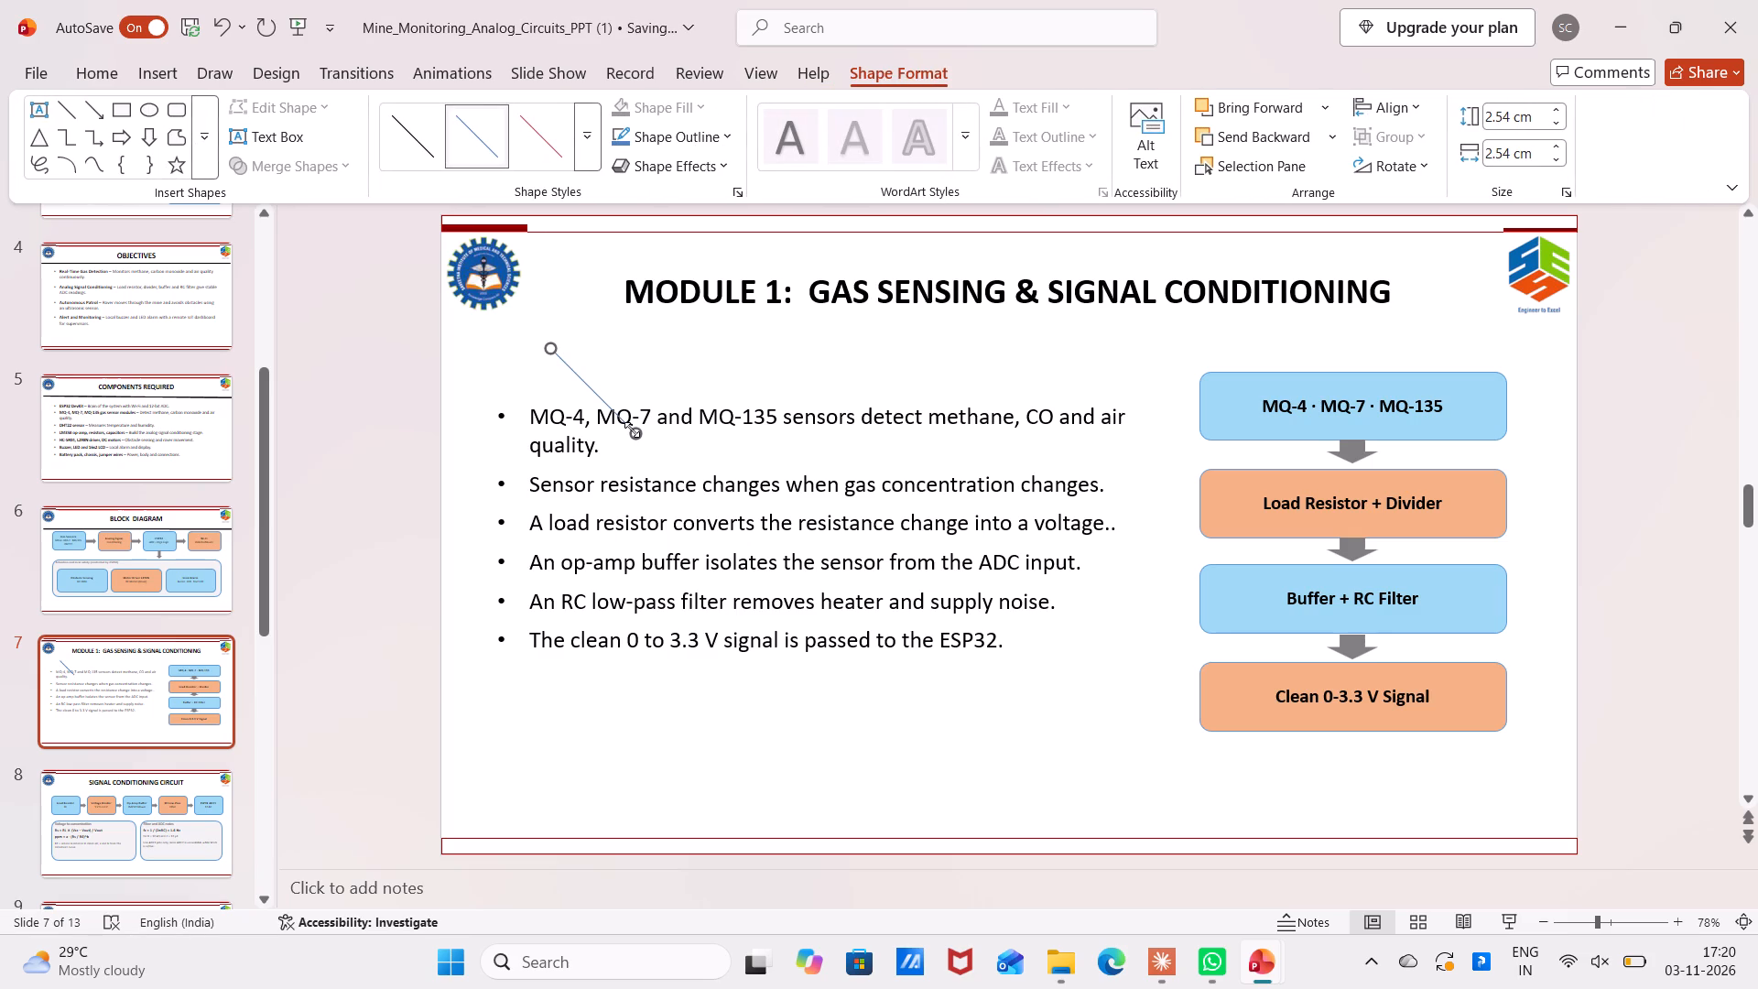
drag(632, 429, 1389, 333)
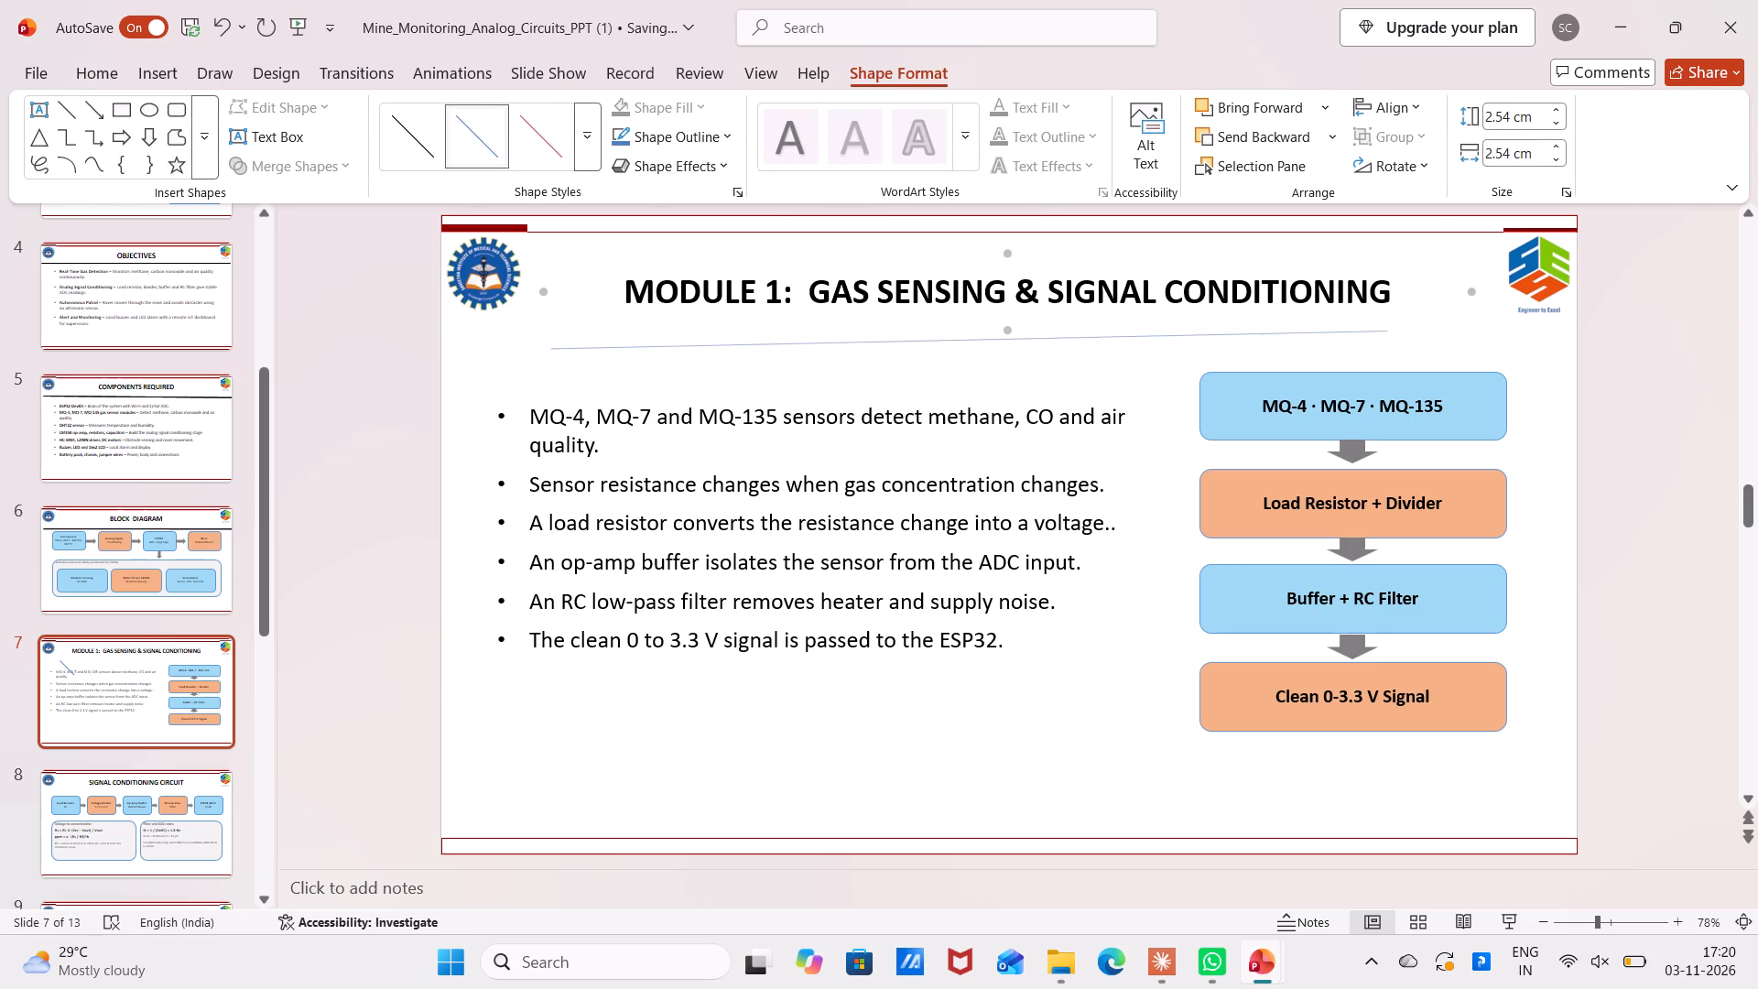
drag(1389, 333, 1579, 336)
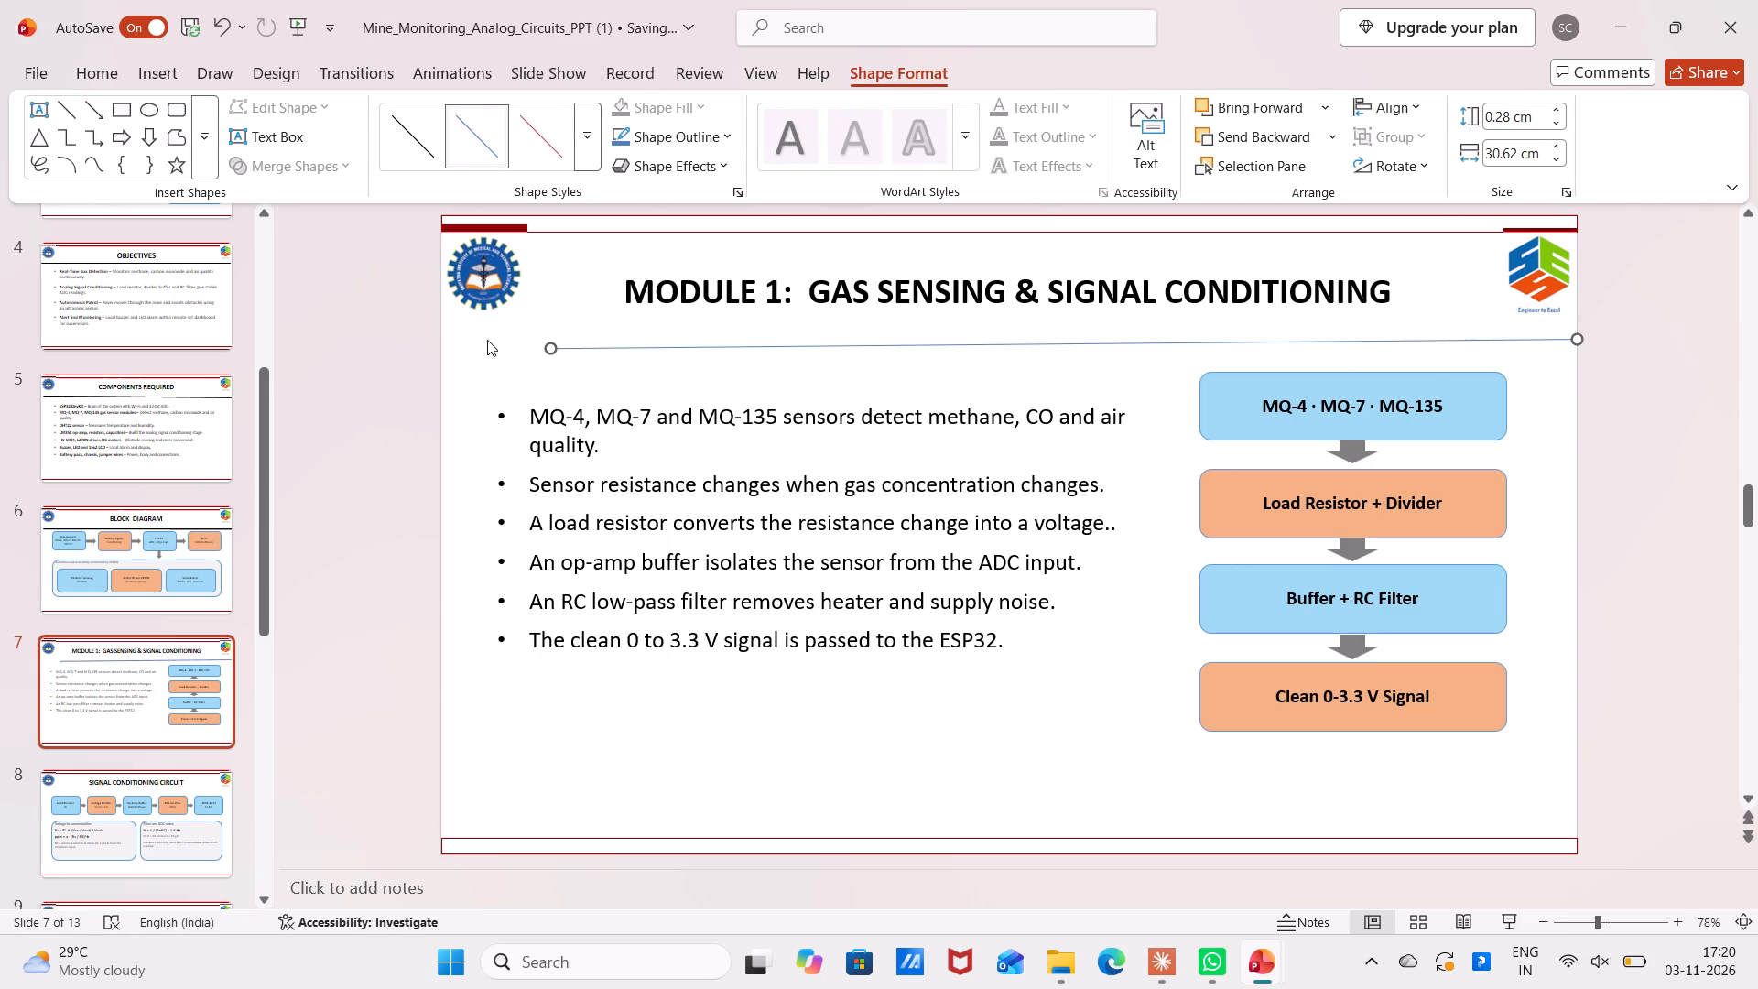
drag(553, 345, 524, 332)
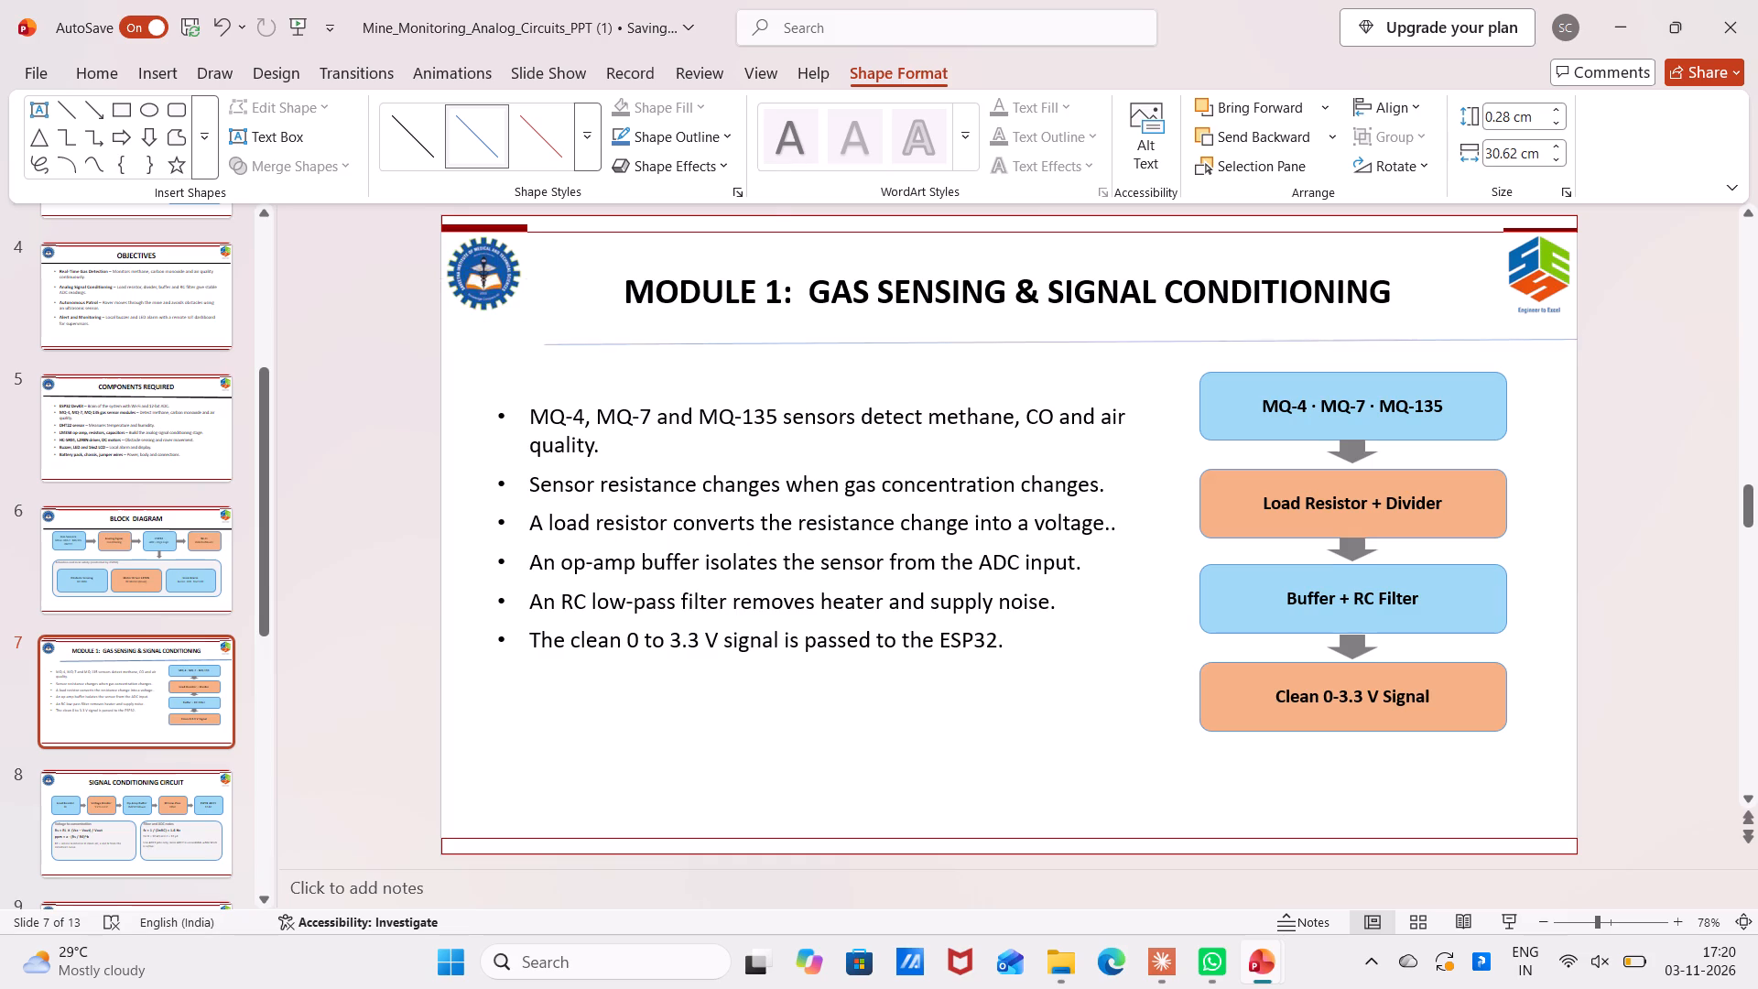
drag(524, 332, 461, 338)
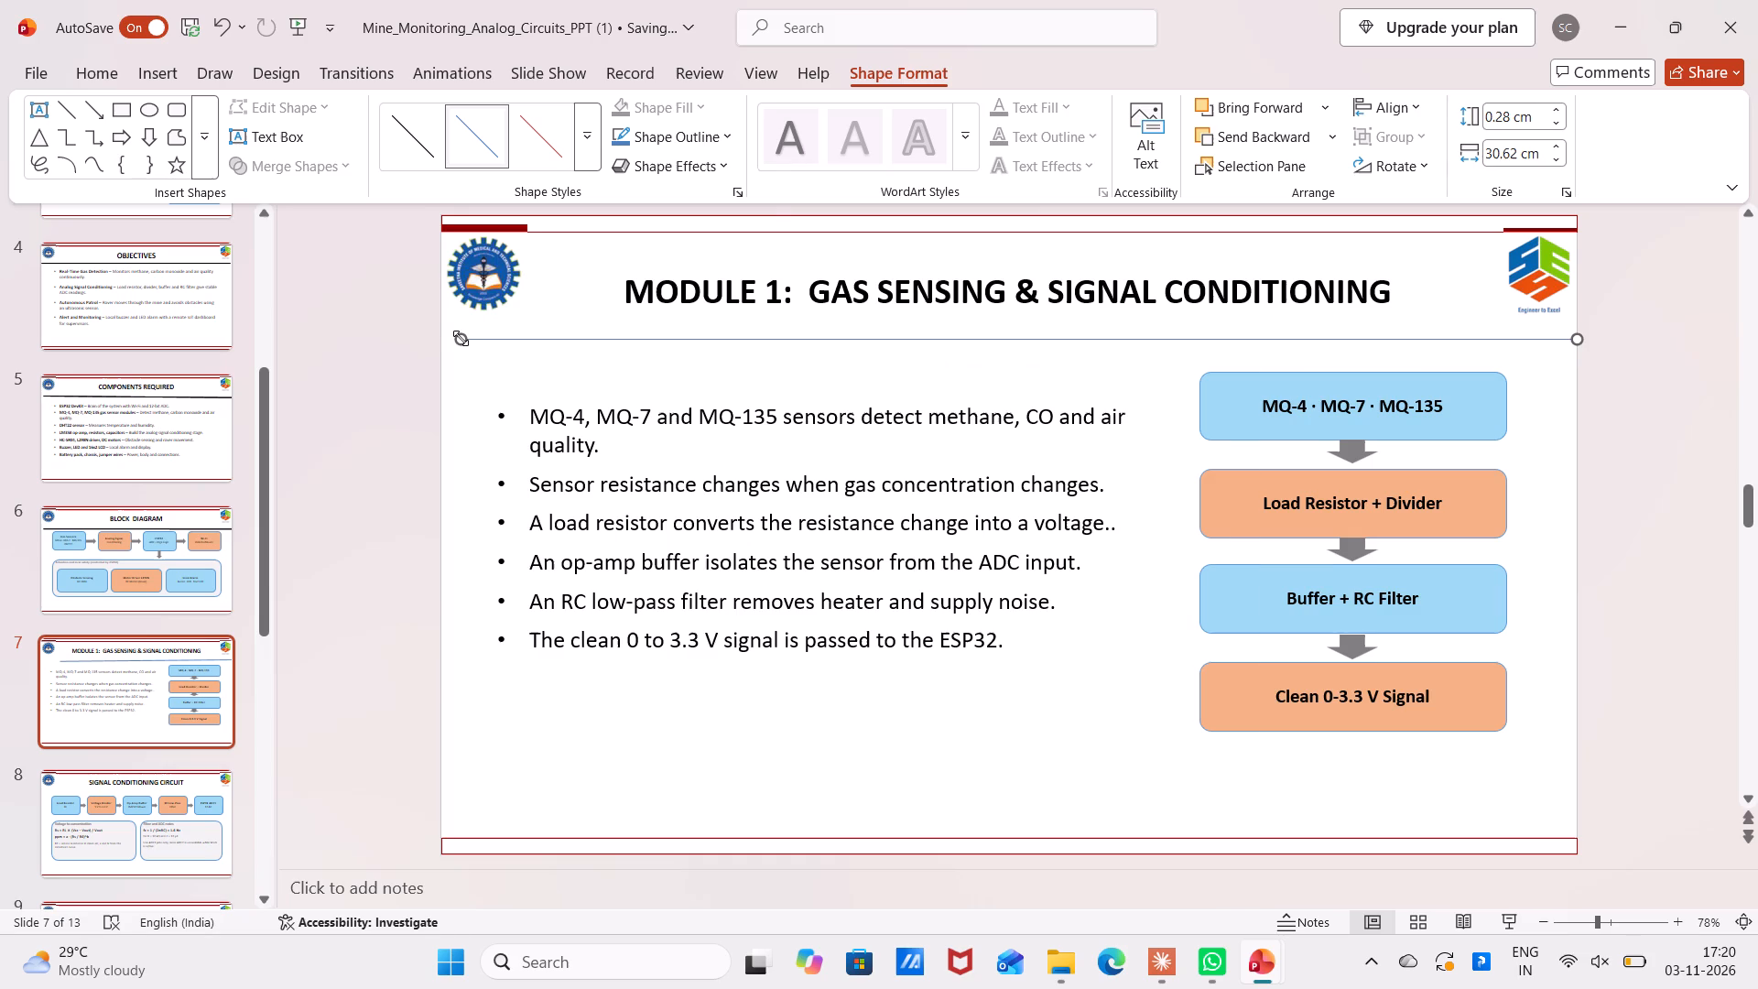
click(461, 338)
drag(461, 338, 450, 336)
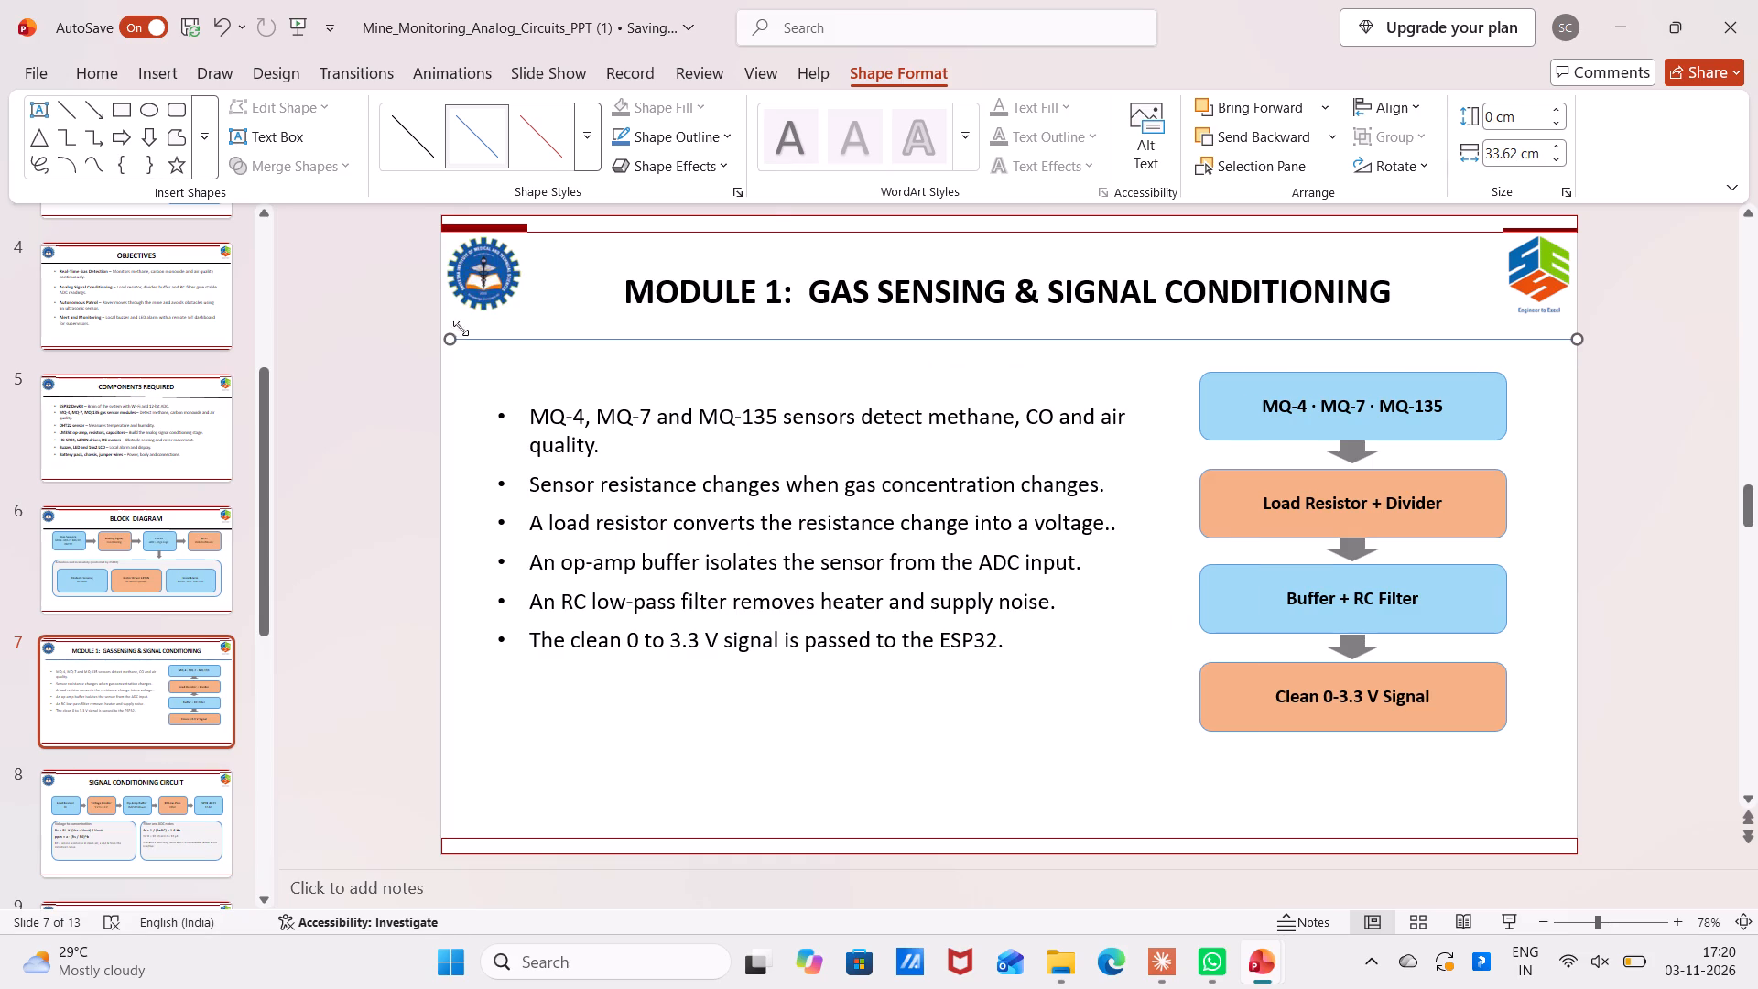
Apply the thickest black theme line style to the line beneath the Module 1 heading.
click(581, 162)
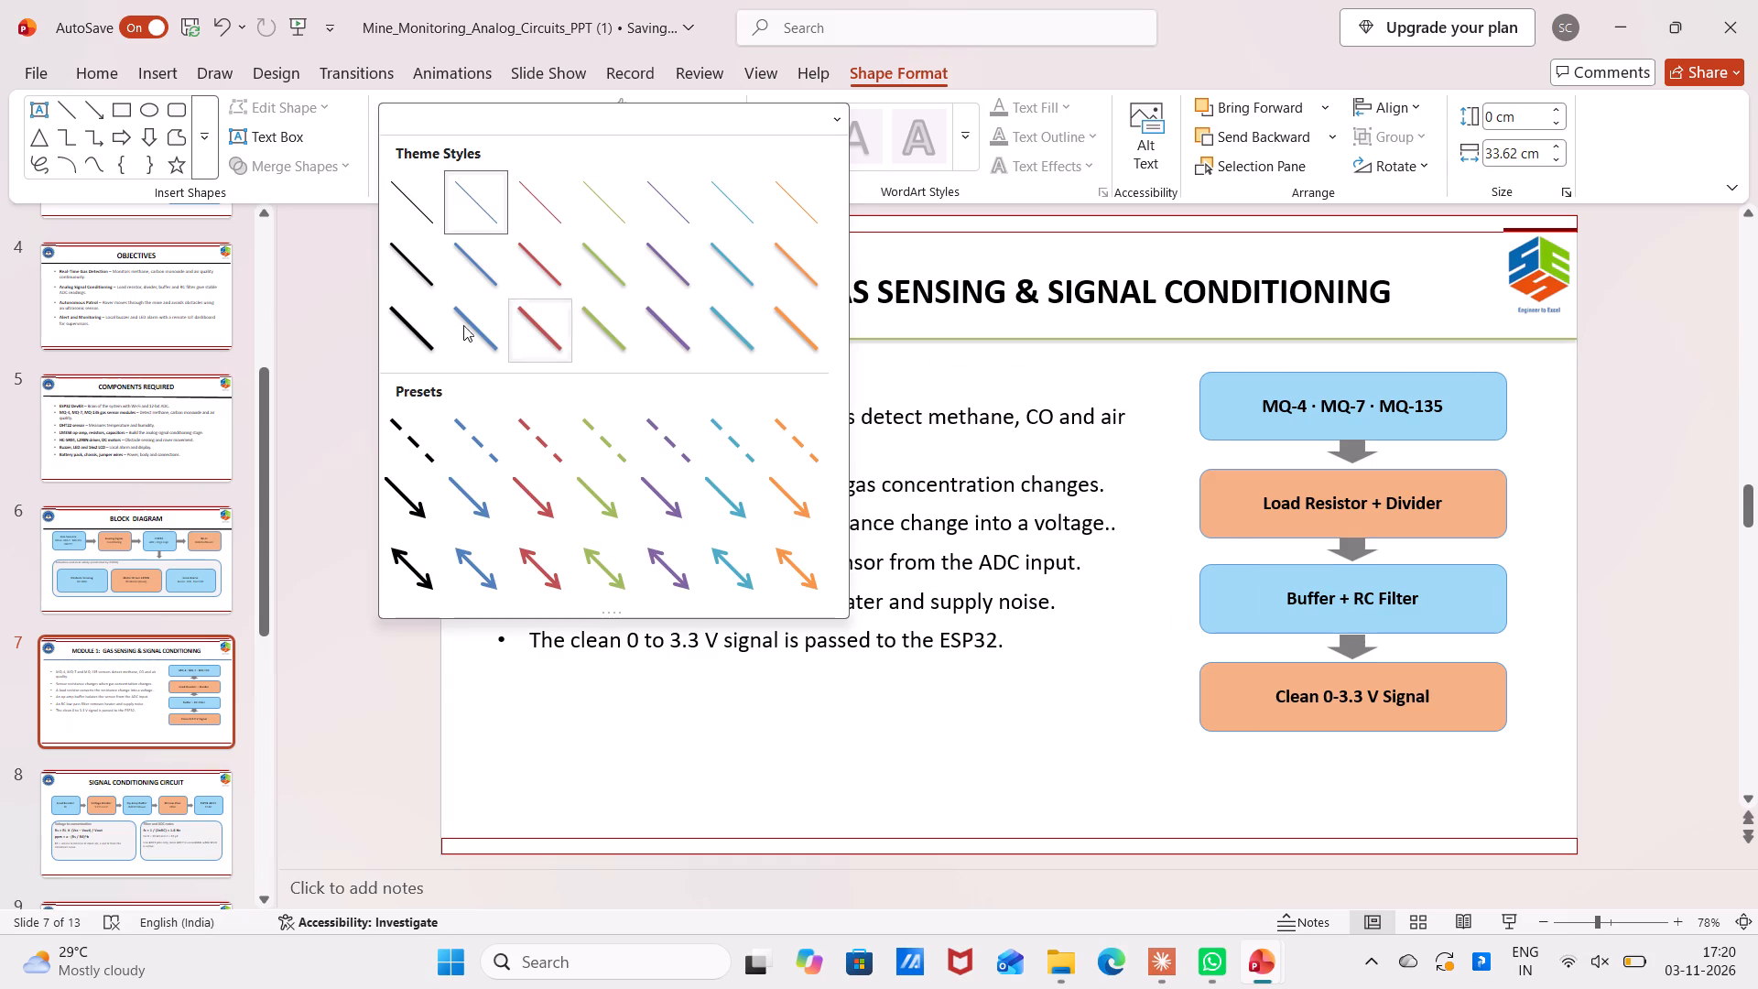
click(417, 325)
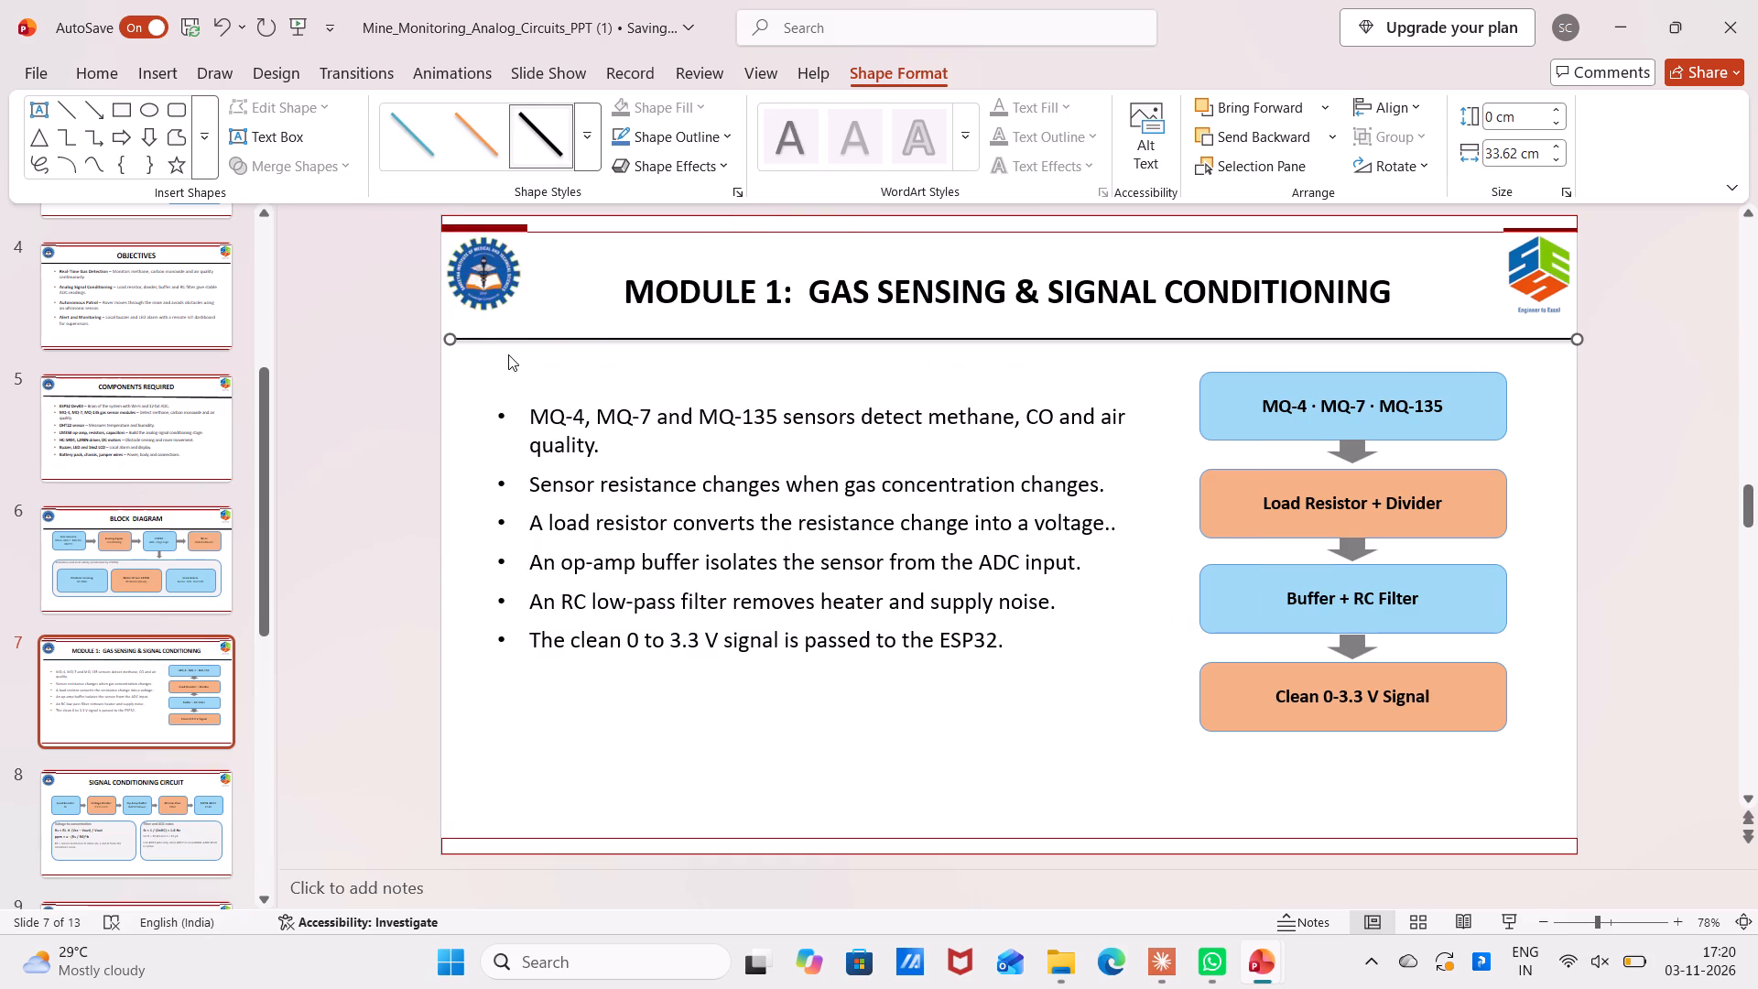
Draw a level line beneath the Signal Conditioning Circuit heading on slide 8, spanning nearly the full slide width.
click(138, 803)
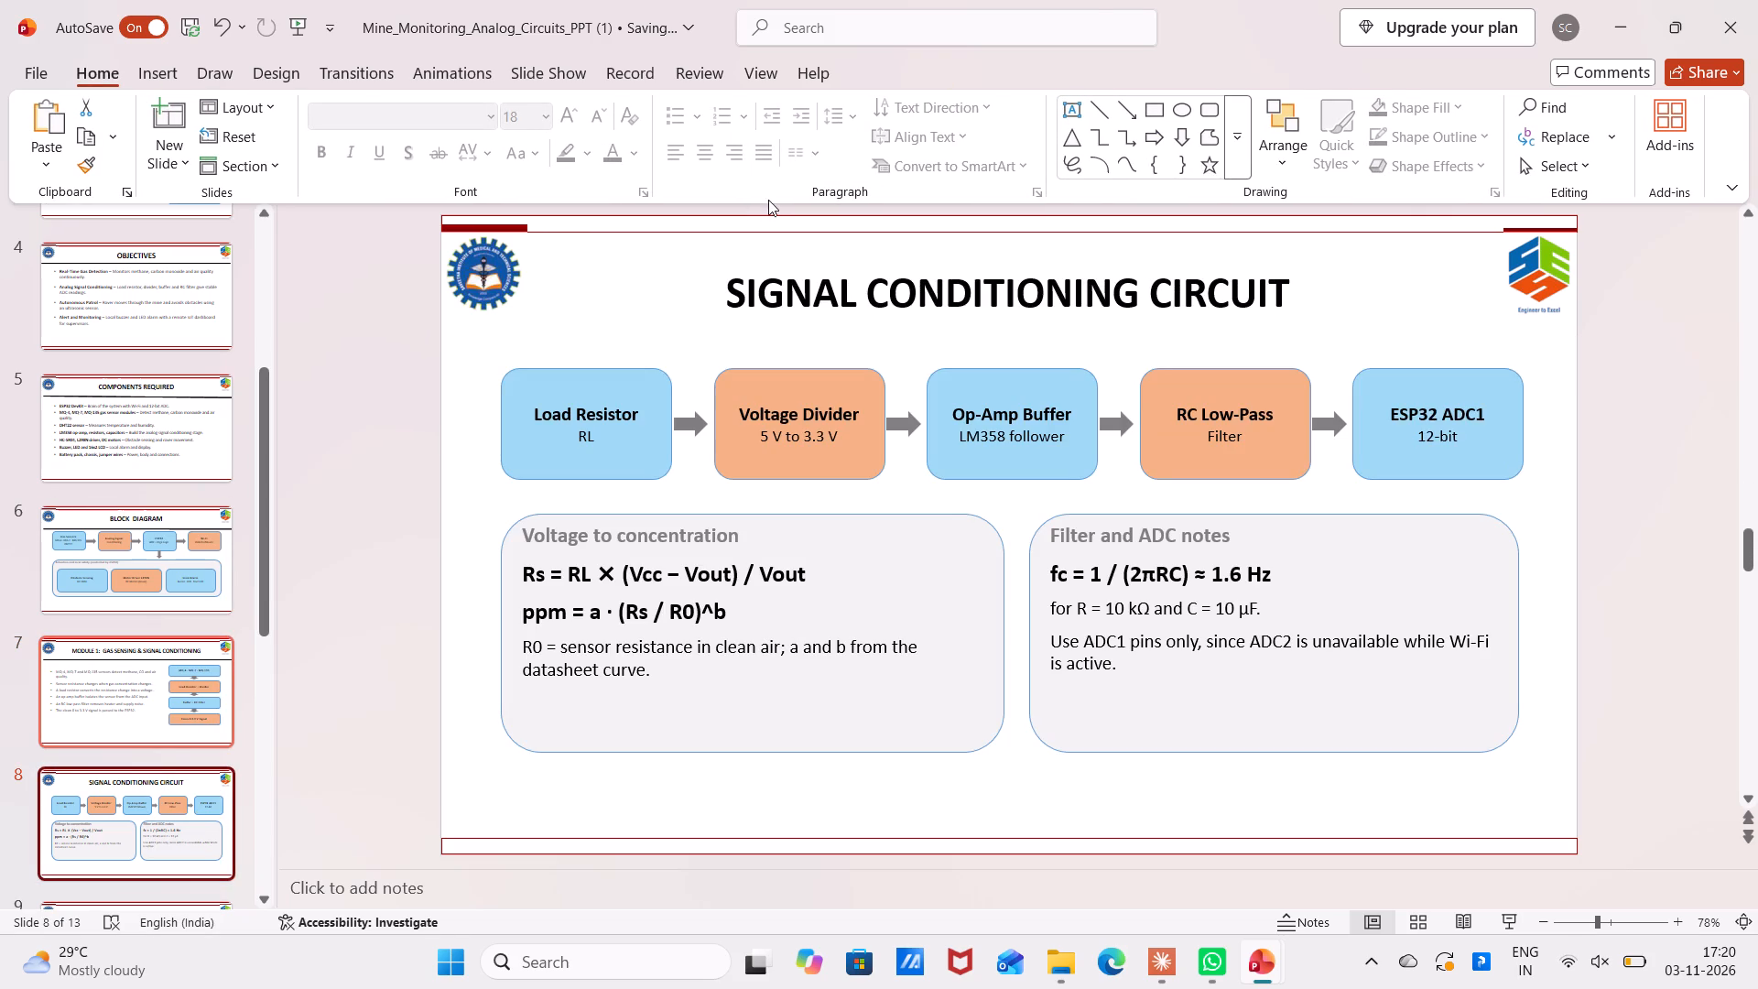
click(1090, 103)
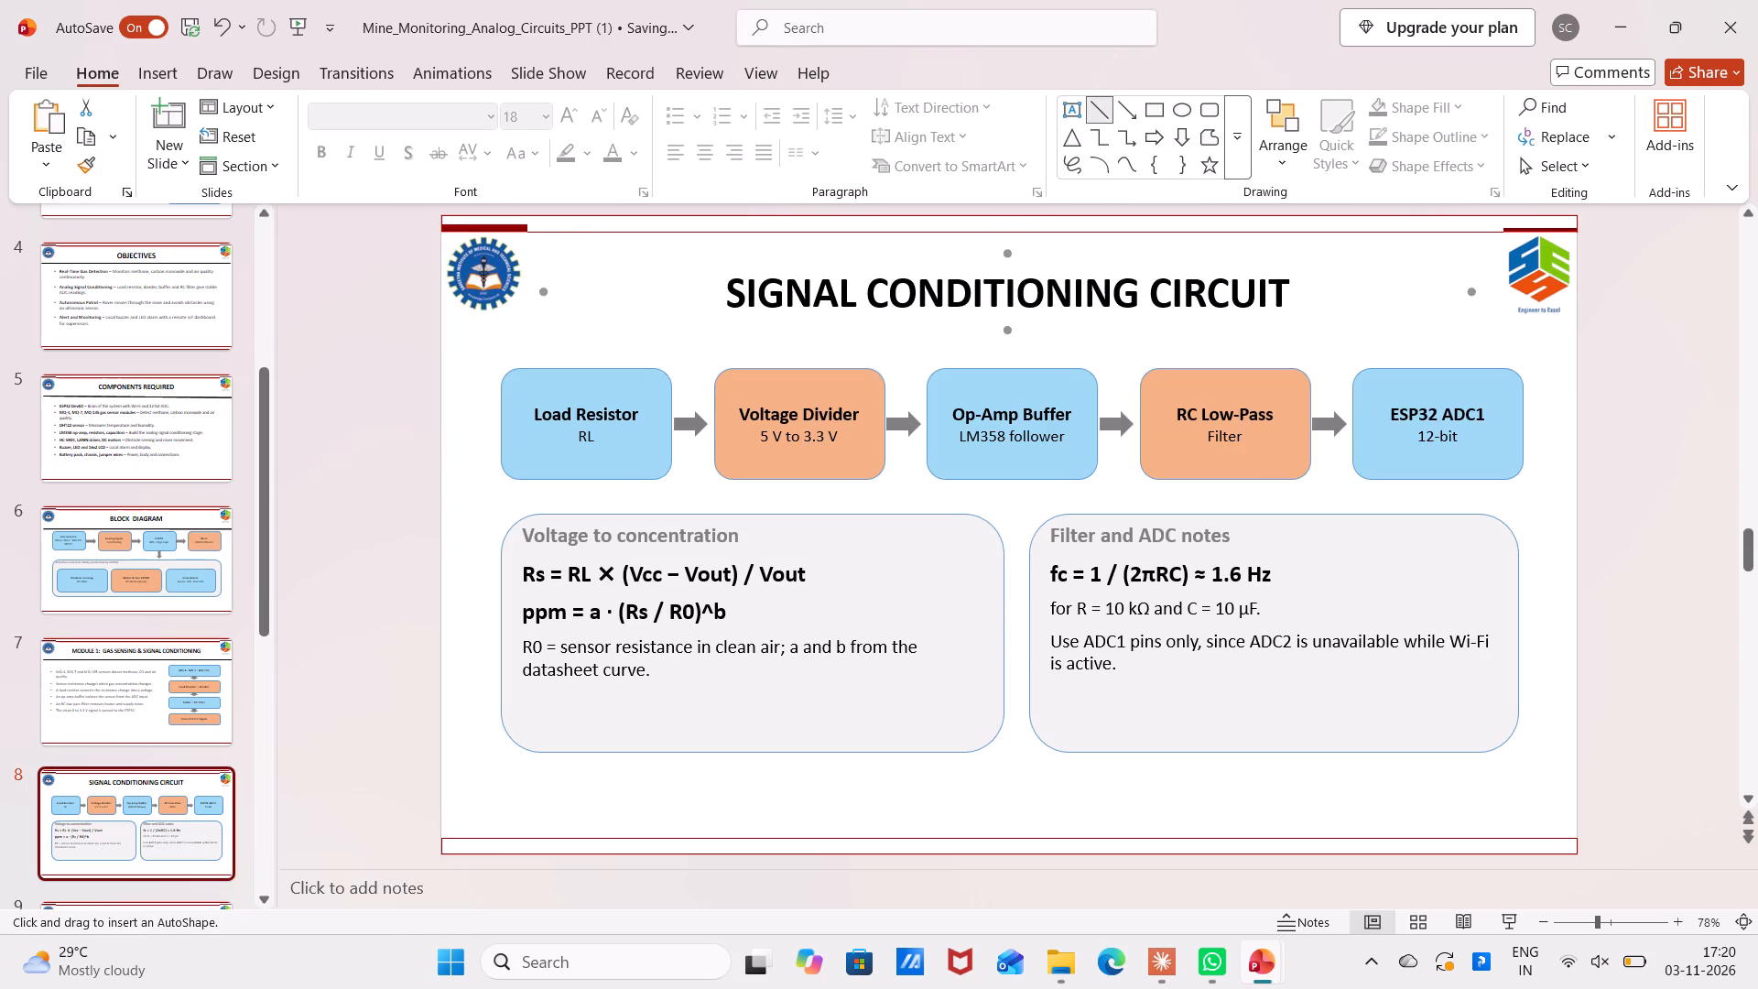
click(587, 340)
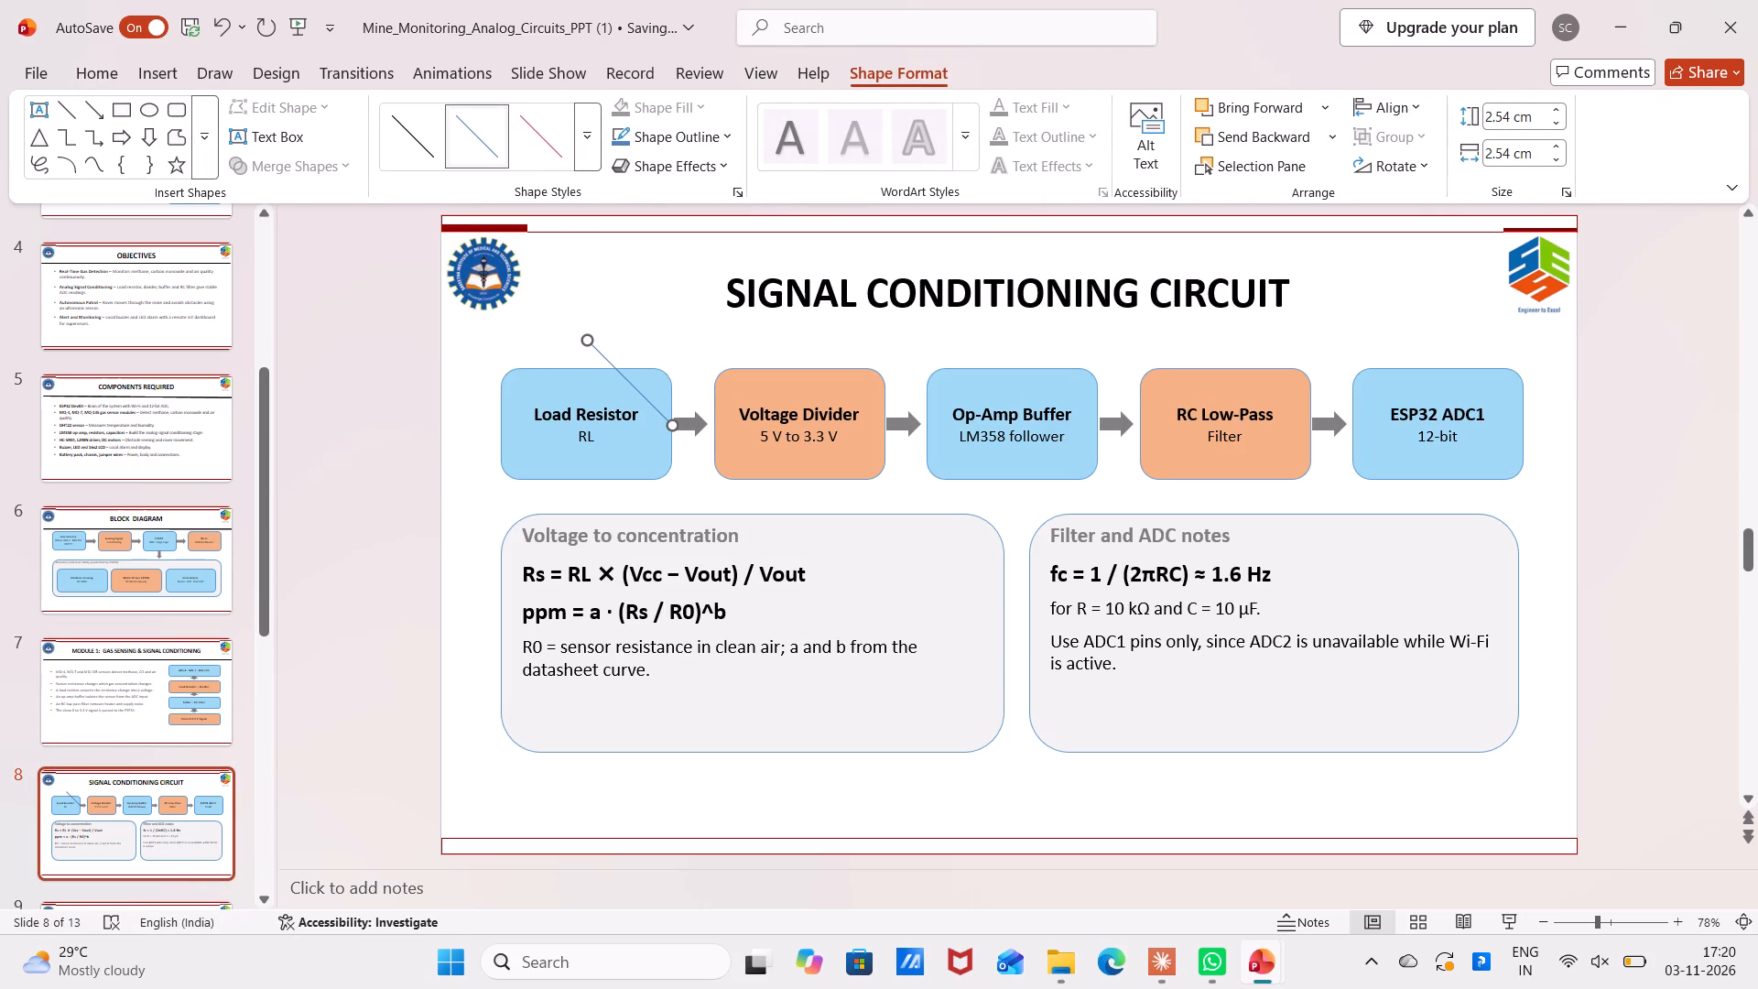
drag(581, 338, 450, 340)
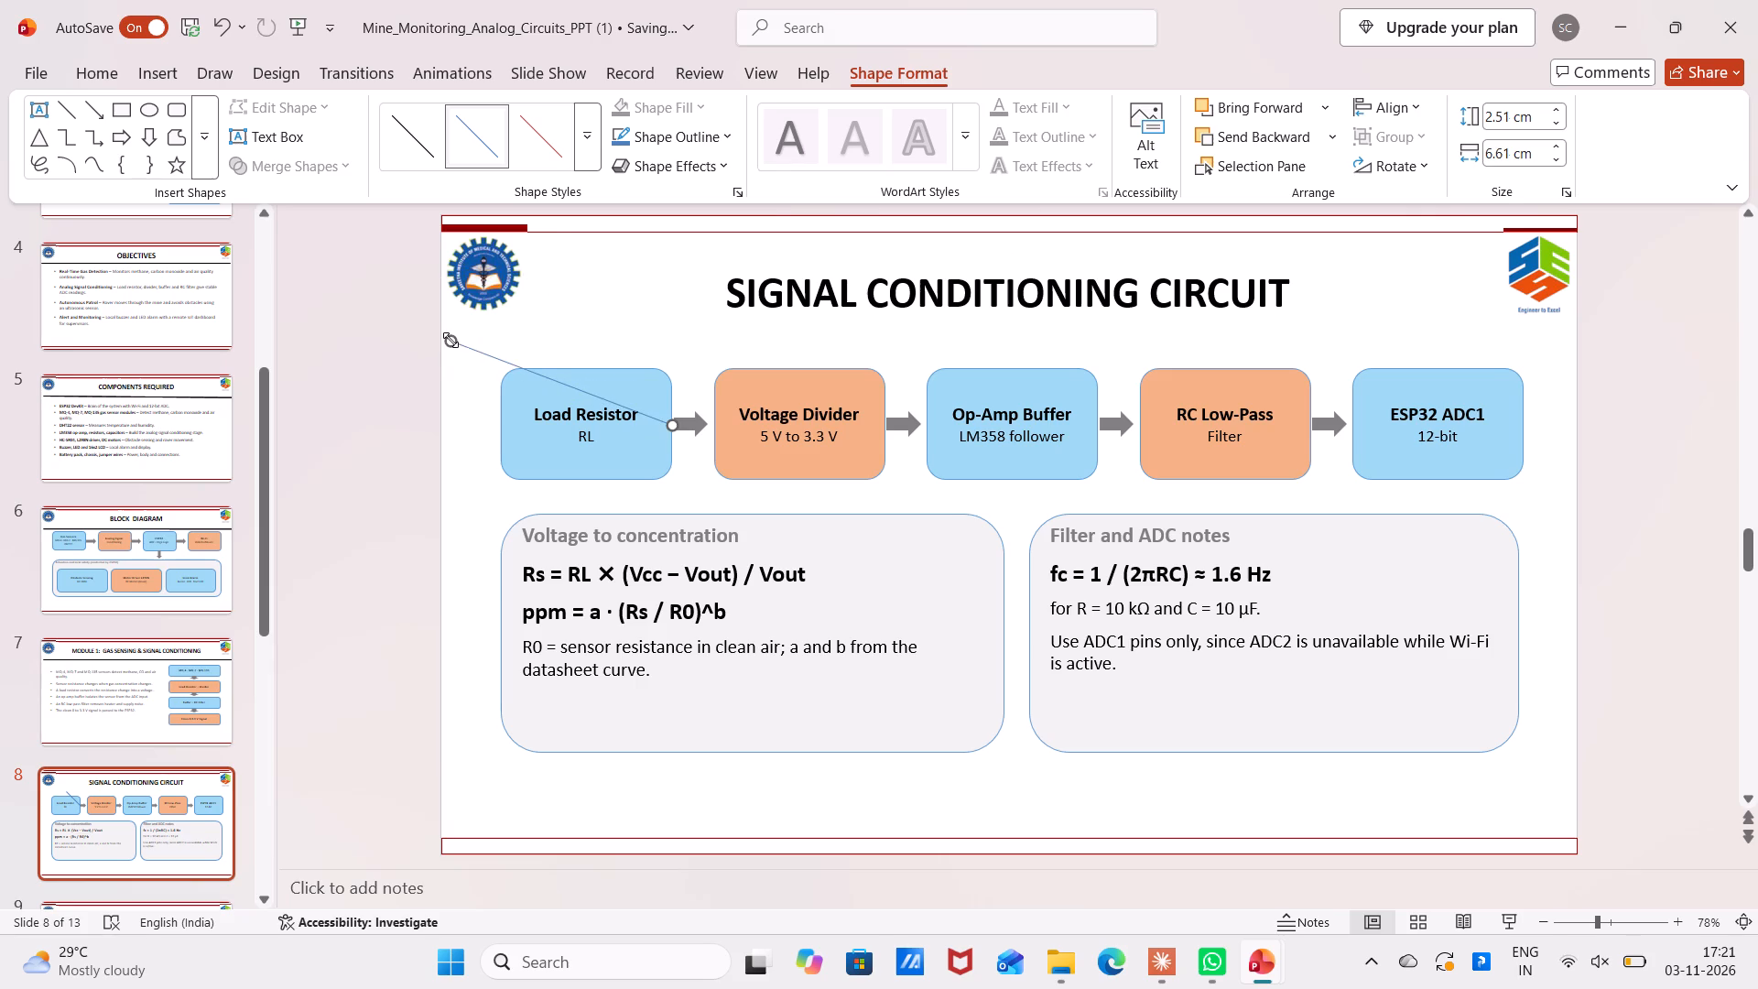
click(664, 427)
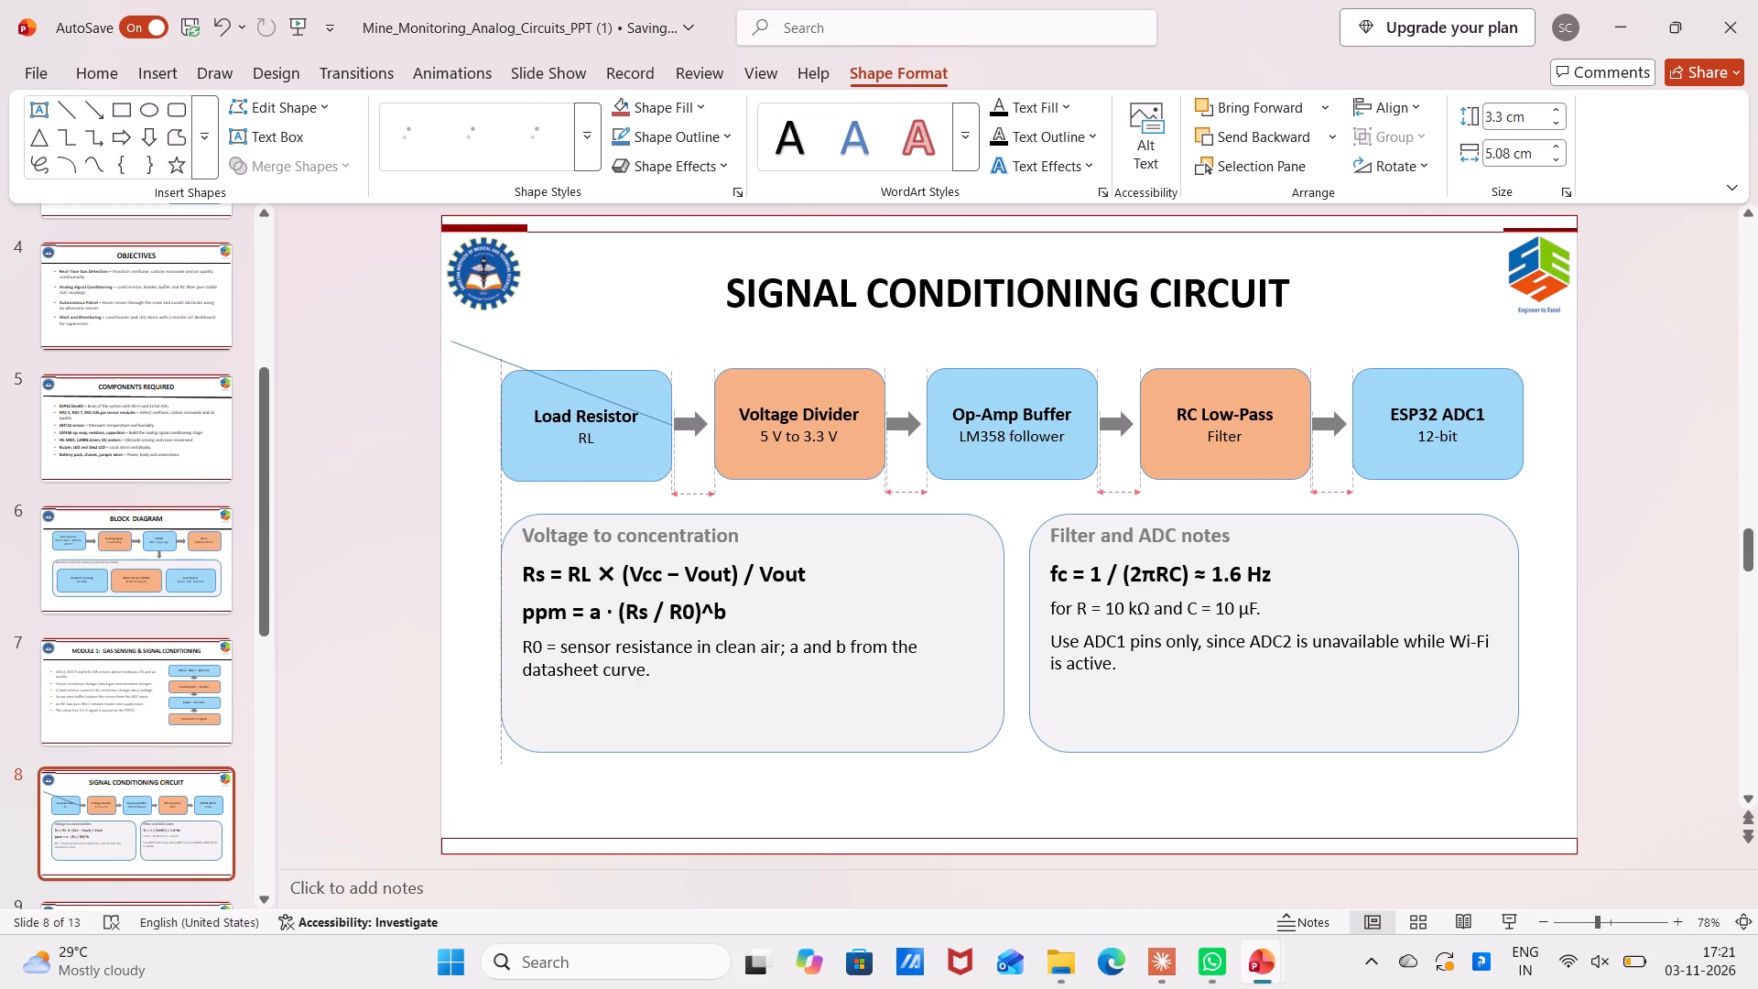
click(702, 445)
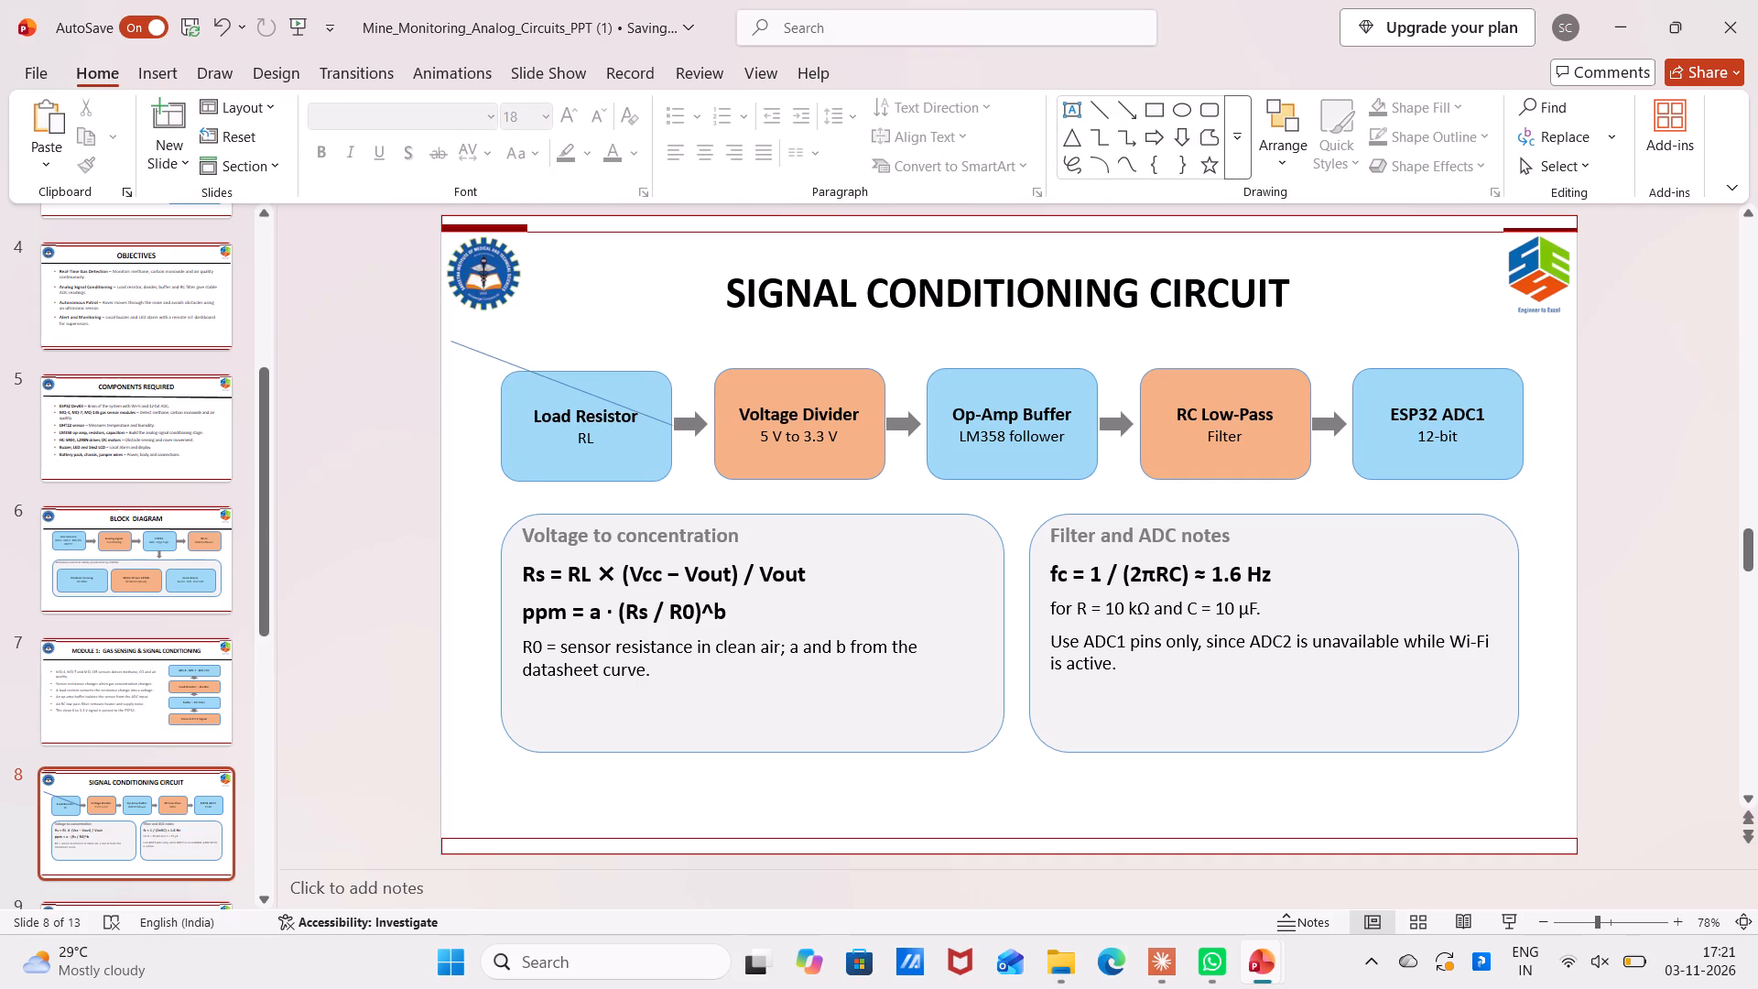
click(654, 417)
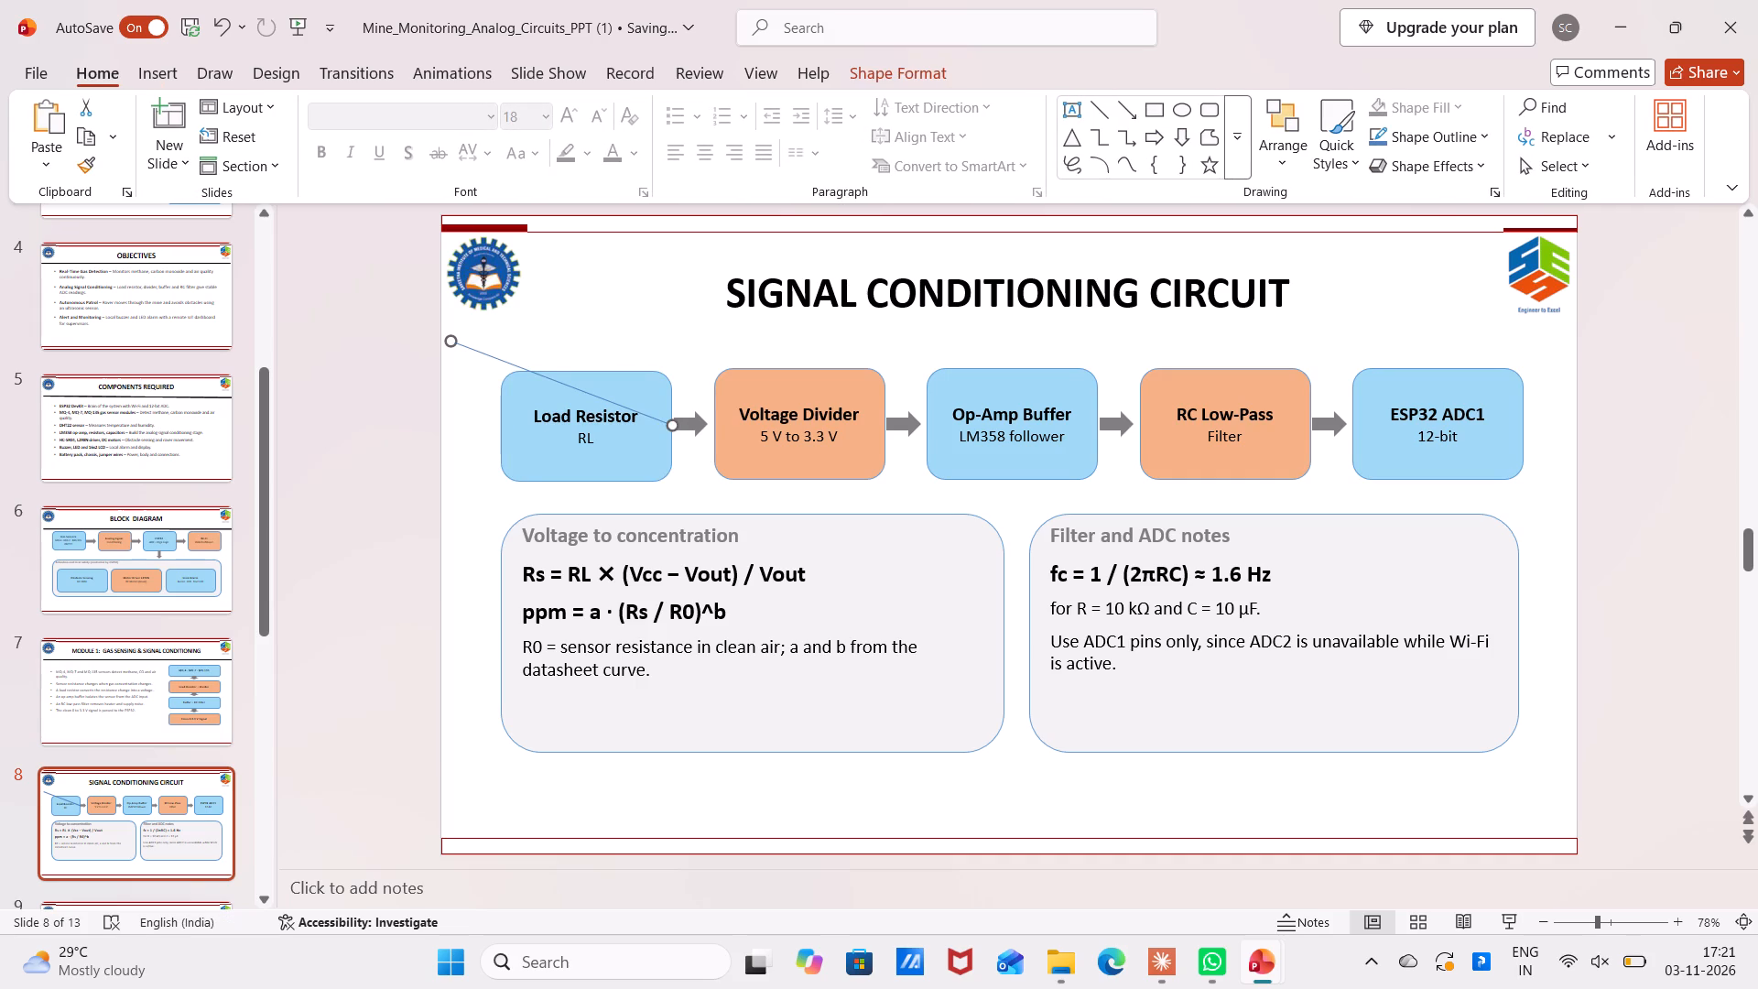
drag(677, 425, 1134, 316)
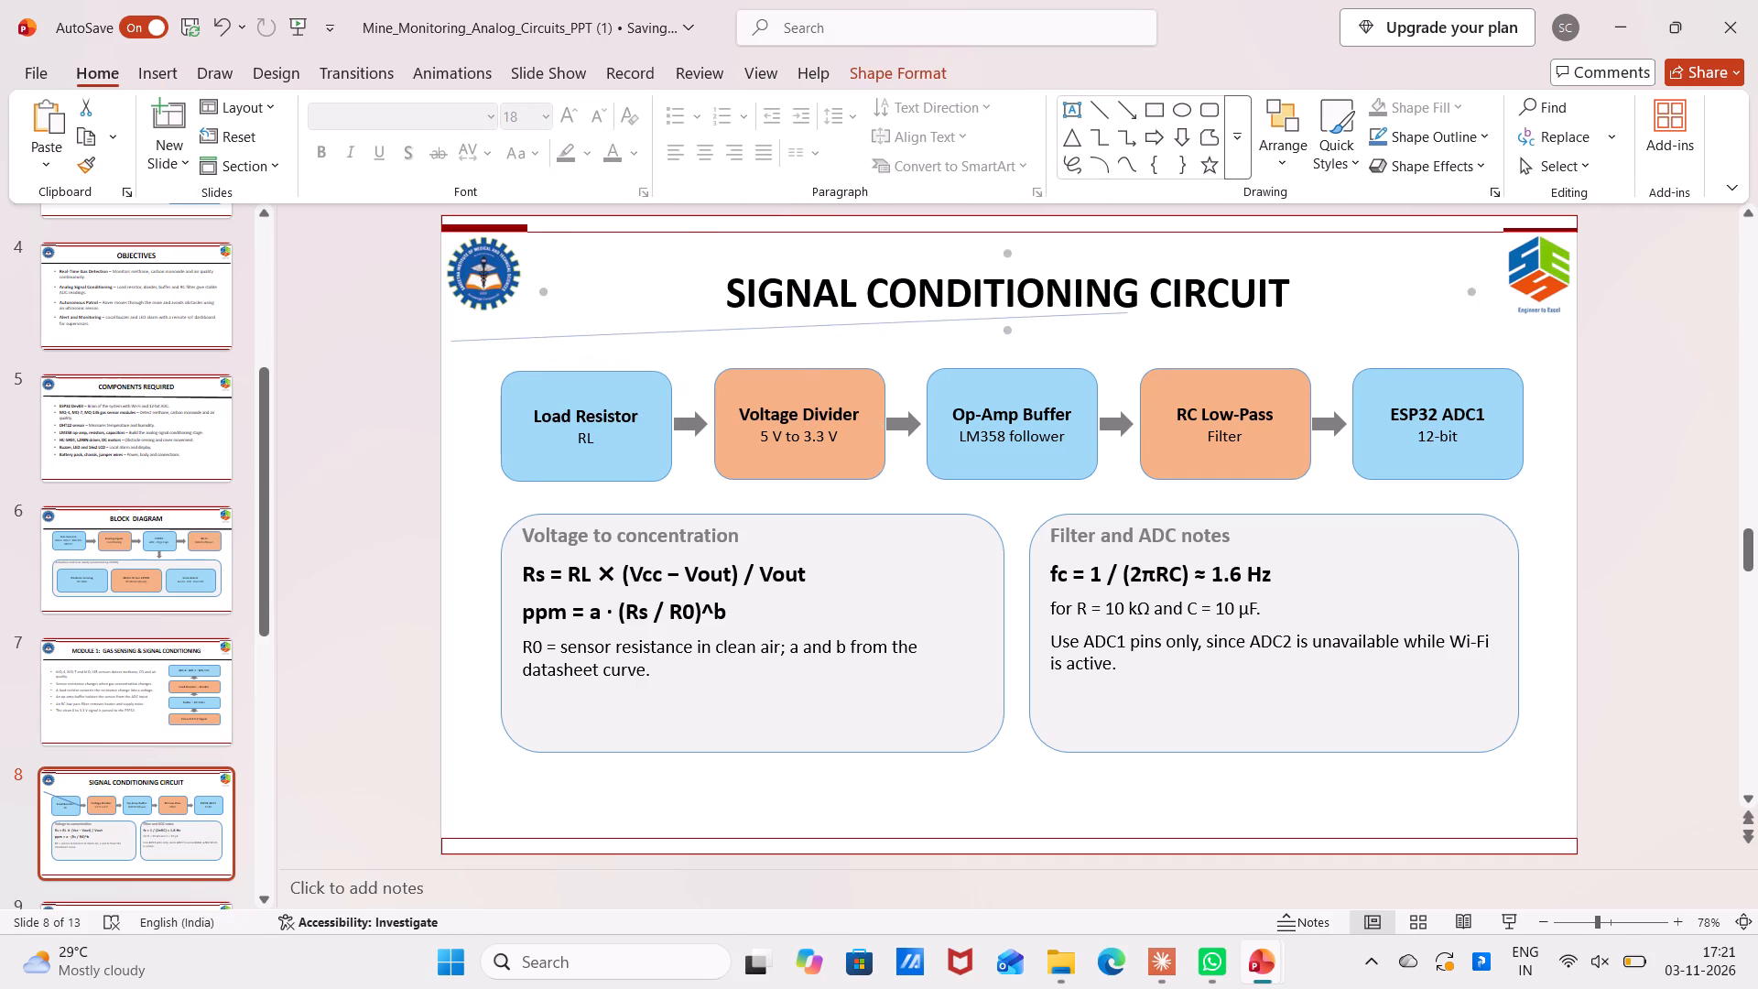
drag(1134, 316, 1544, 341)
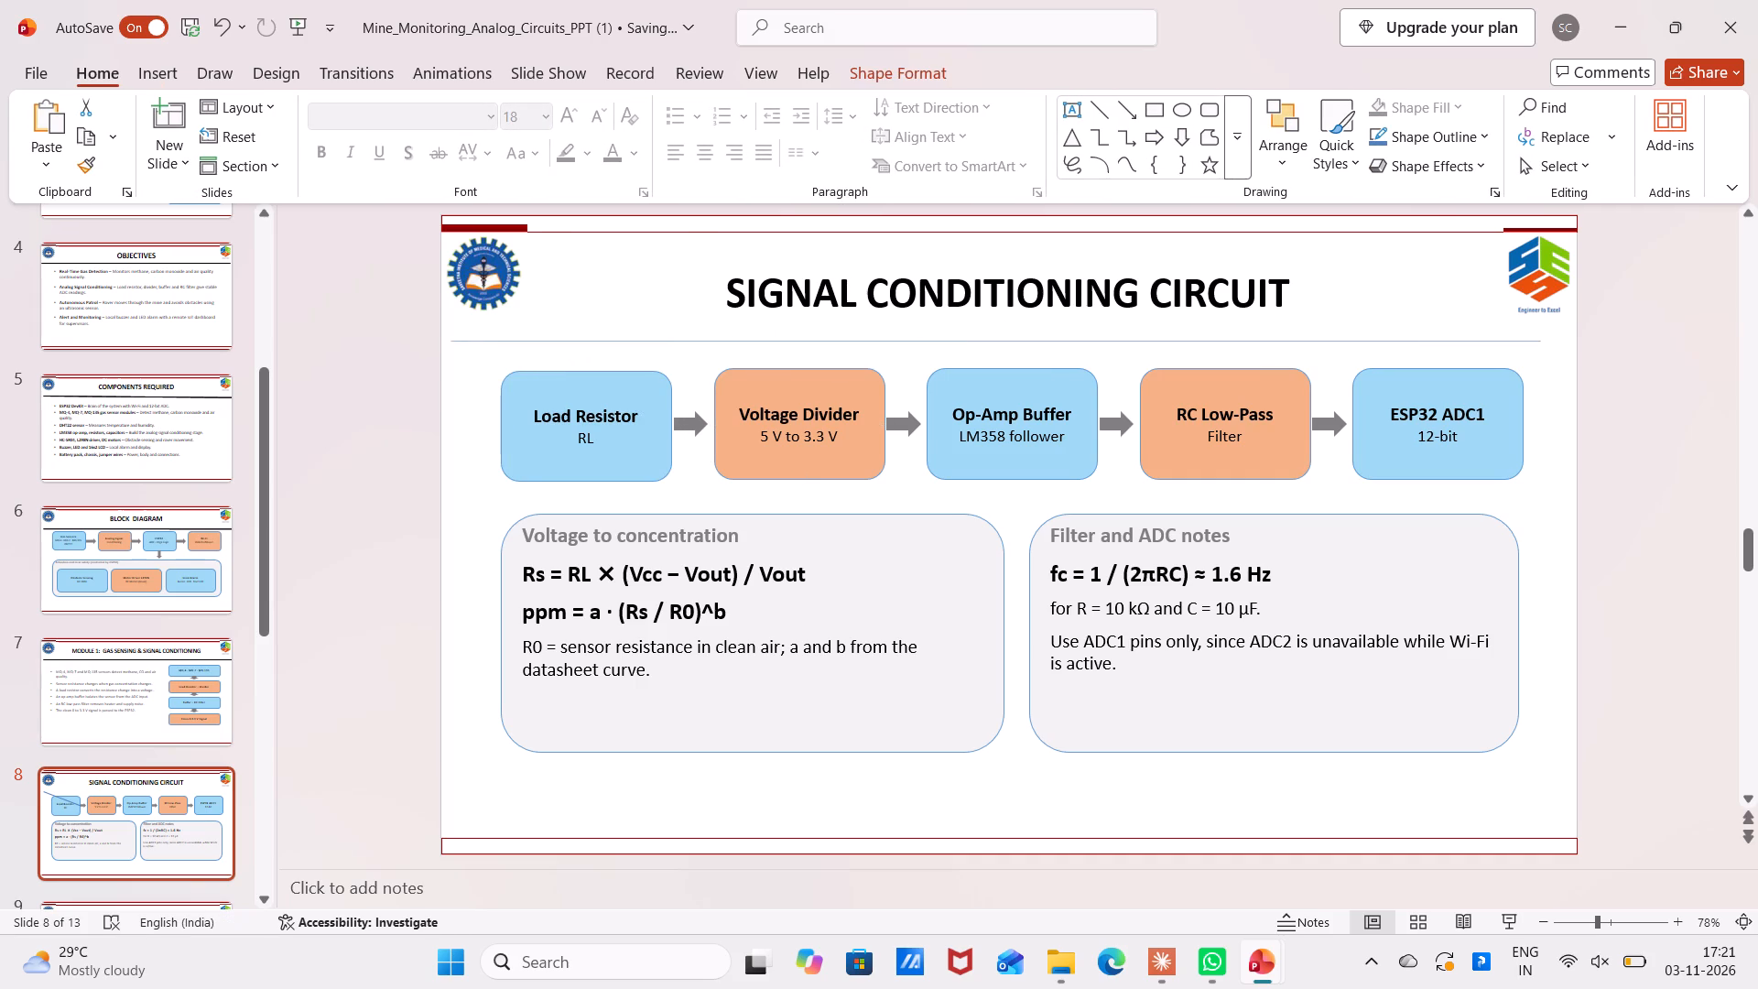
drag(1544, 341, 1580, 341)
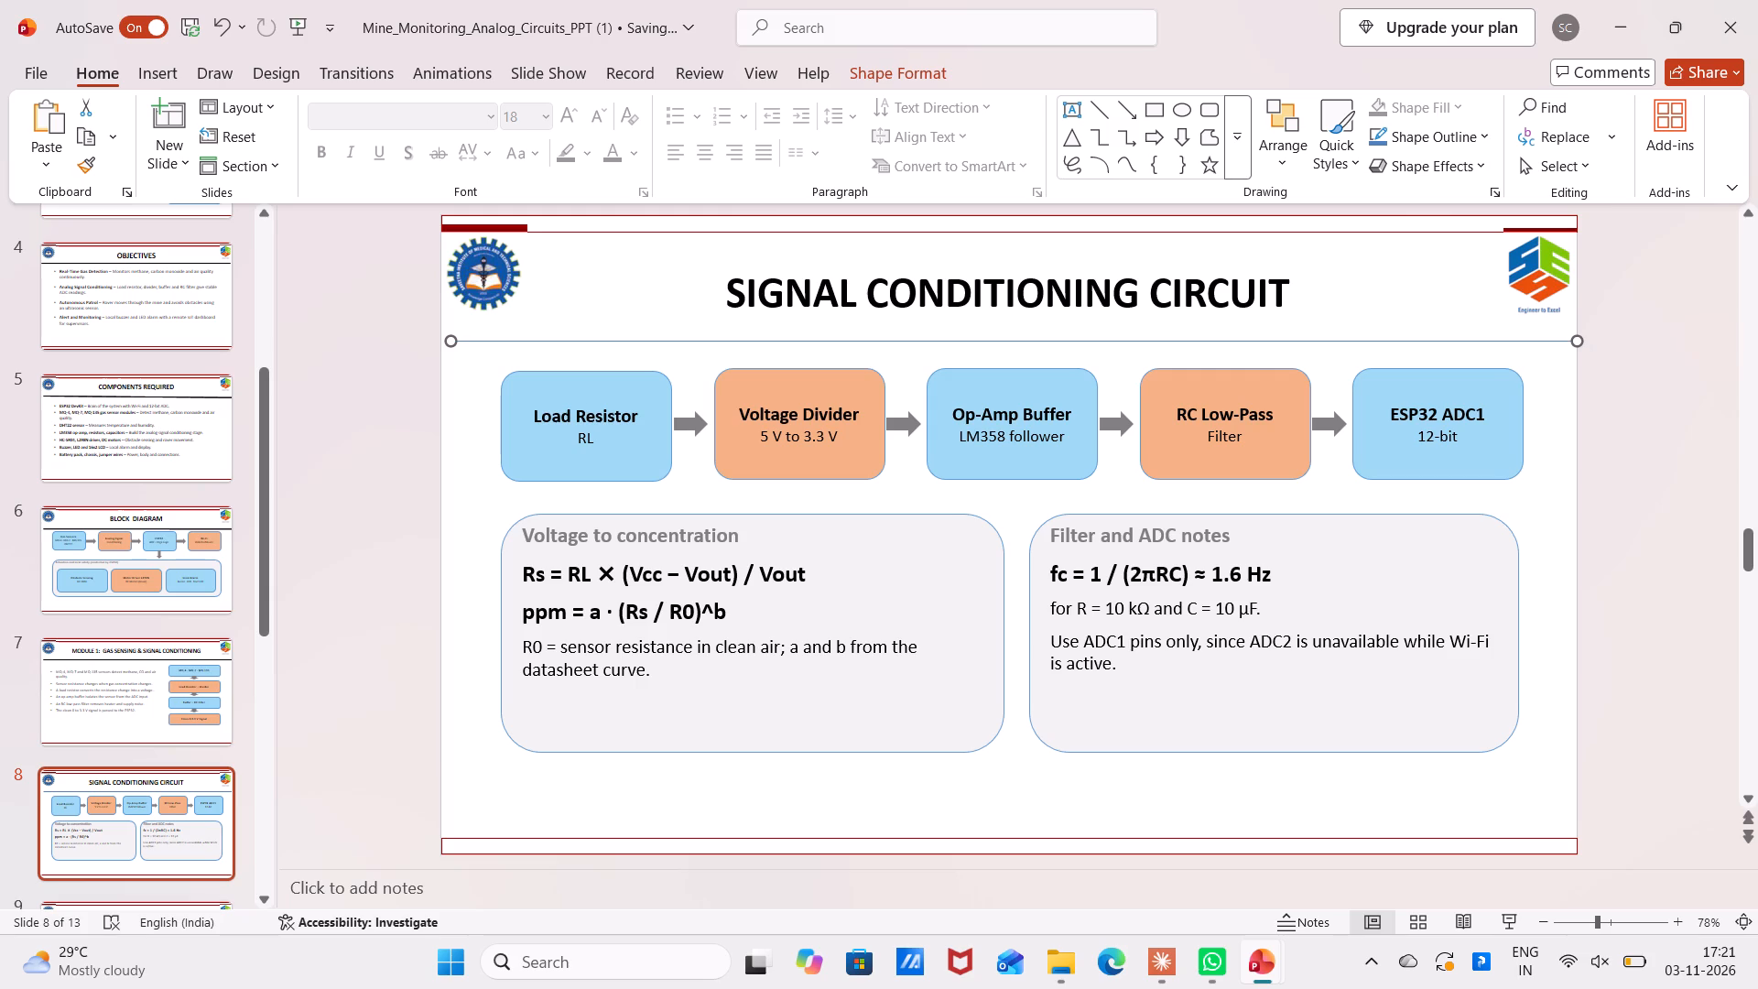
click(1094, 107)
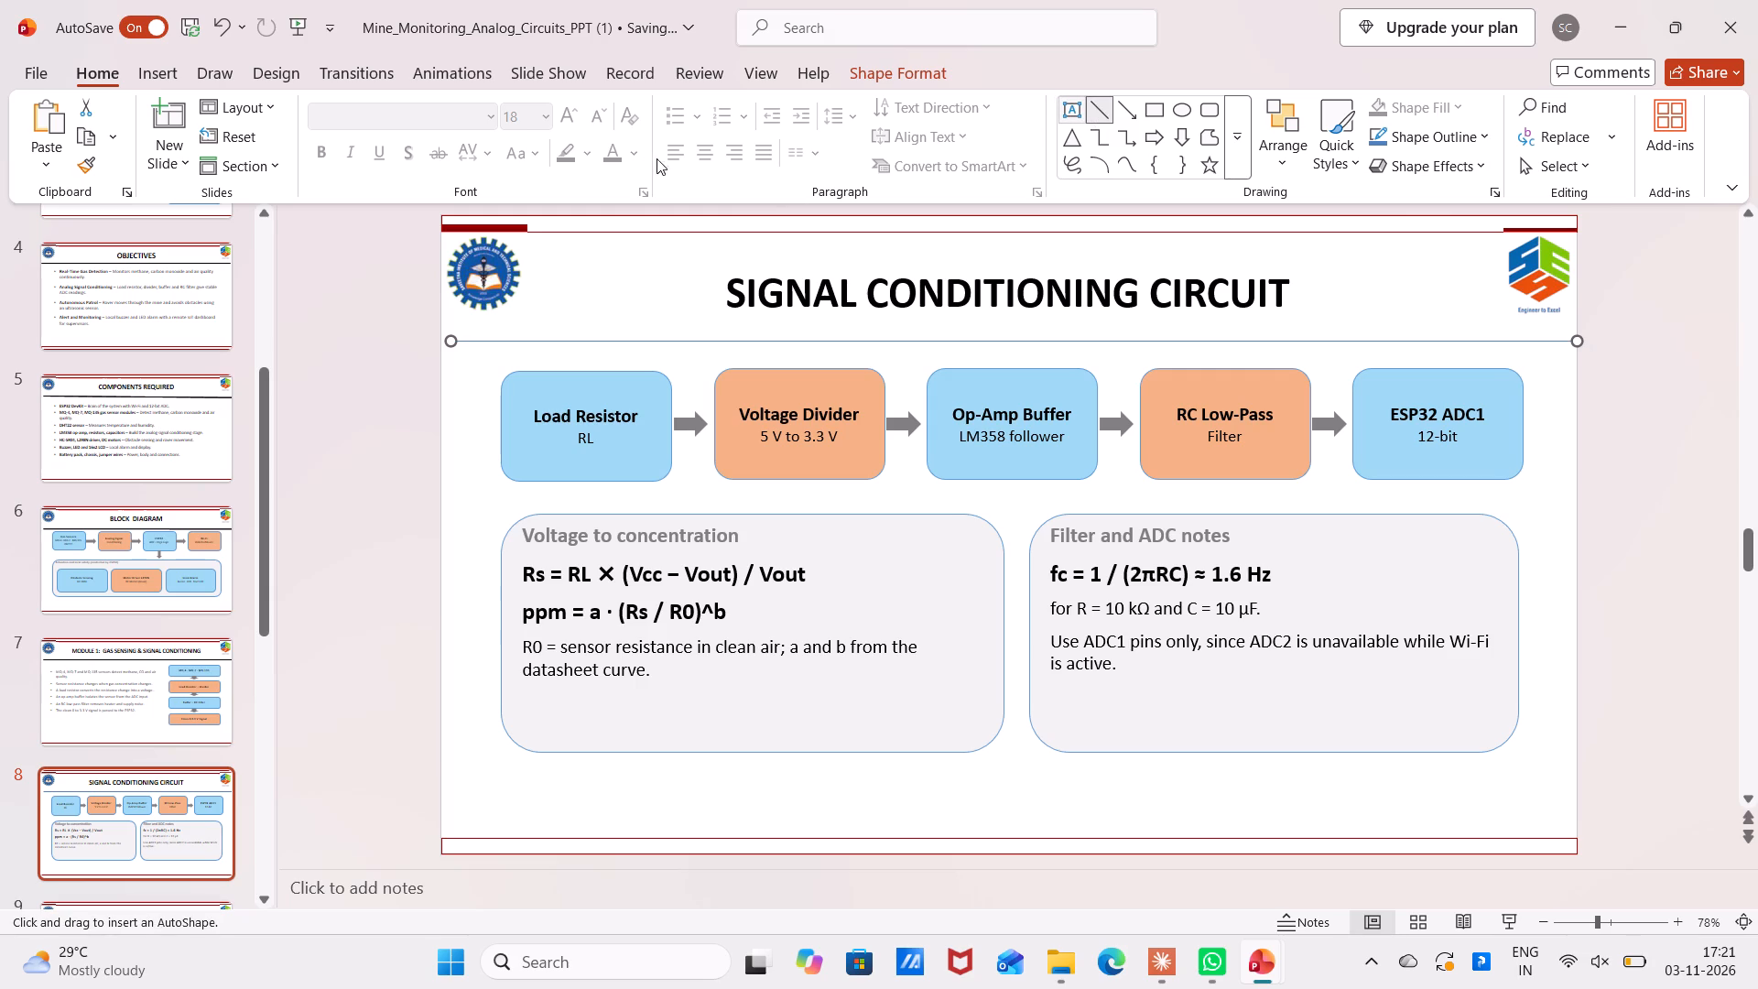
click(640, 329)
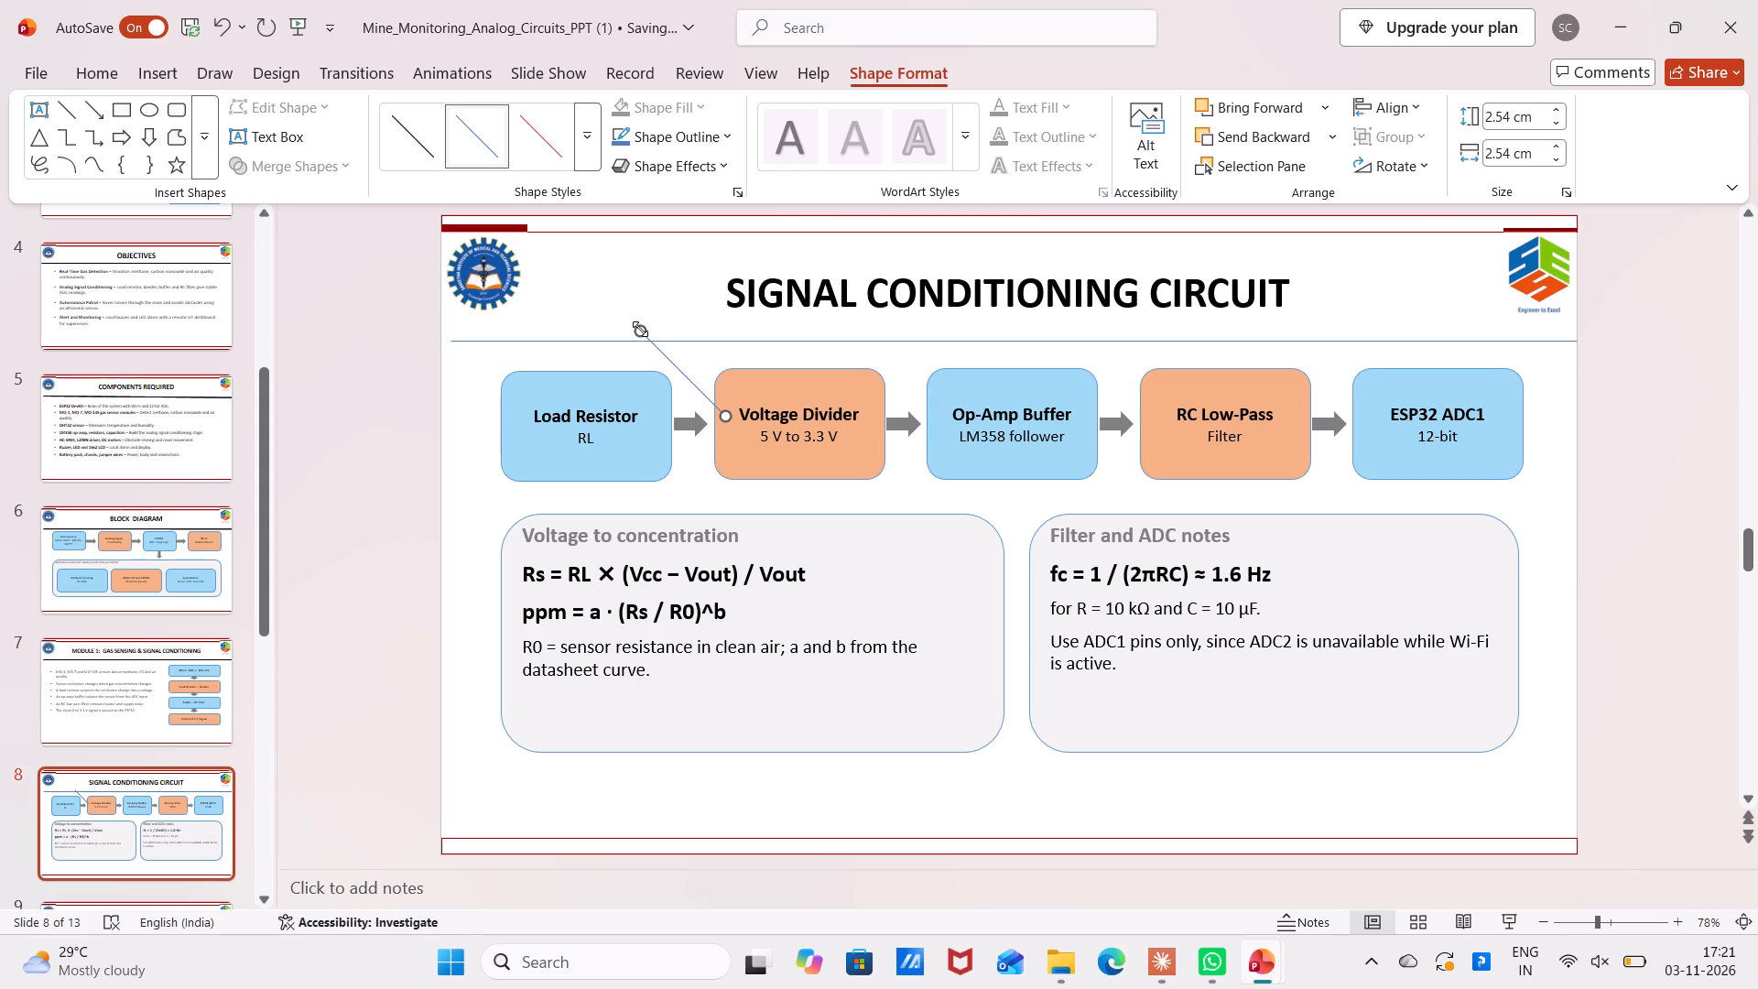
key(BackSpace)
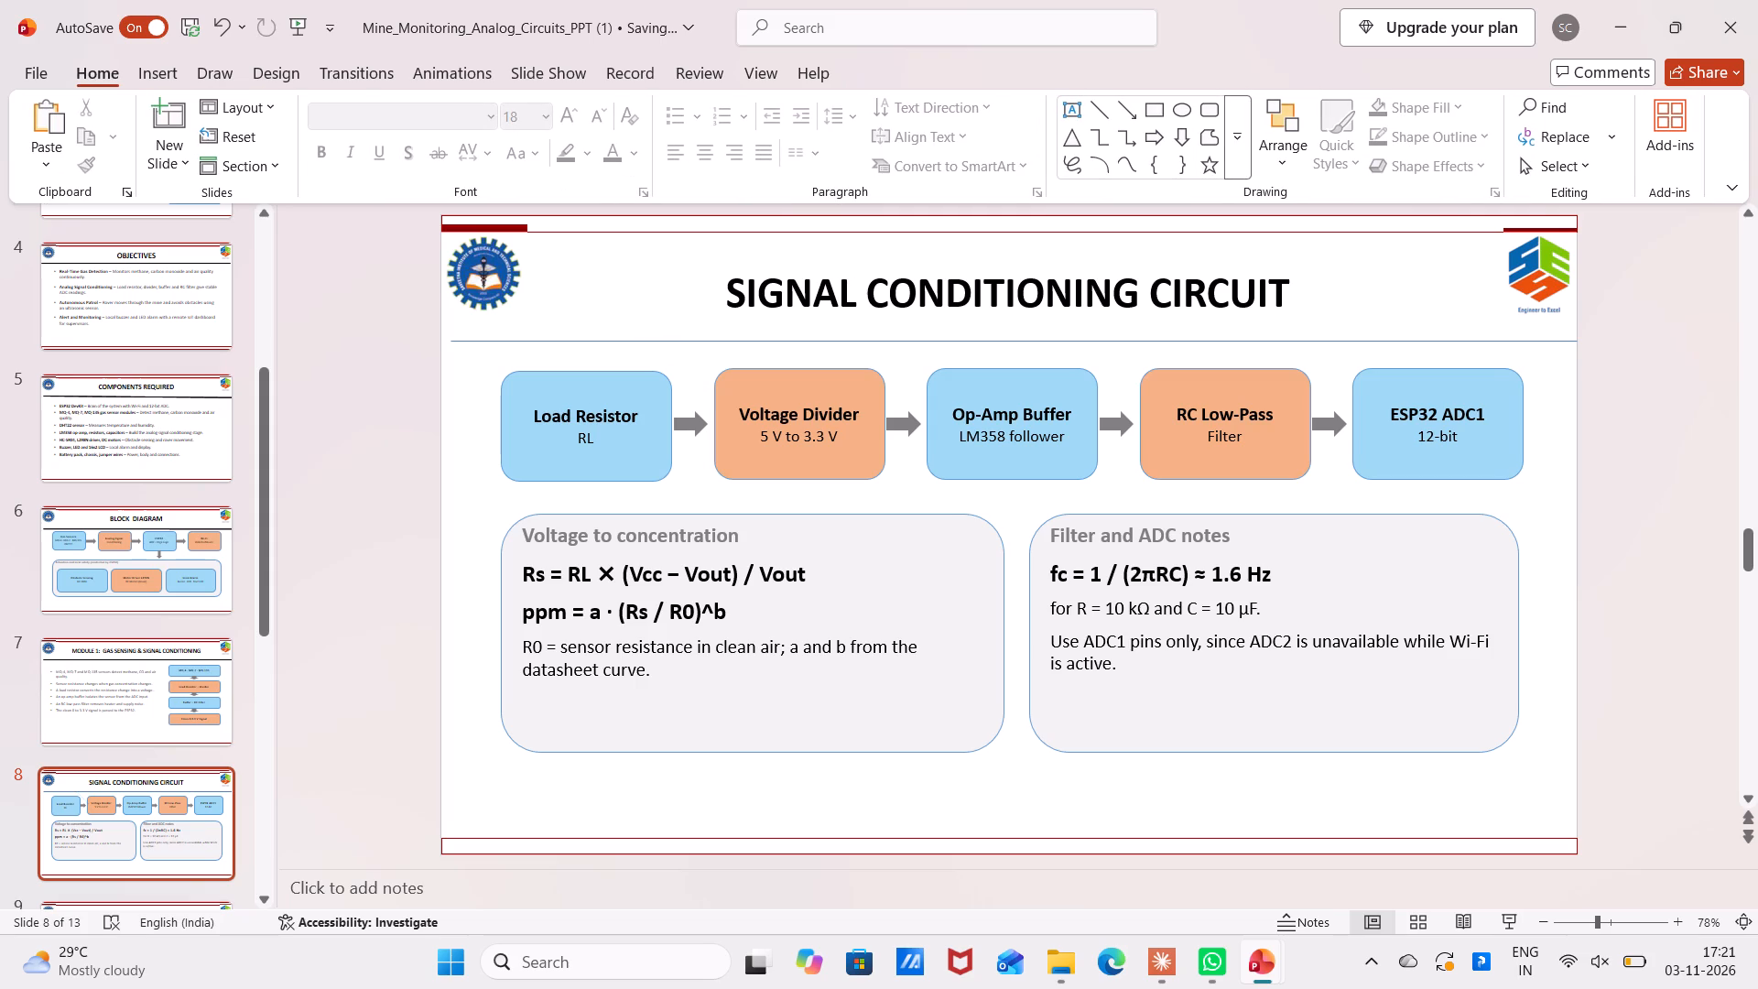
Extend the line beneath slide 8's heading to the slide's left edge, keeping it level.
click(602, 338)
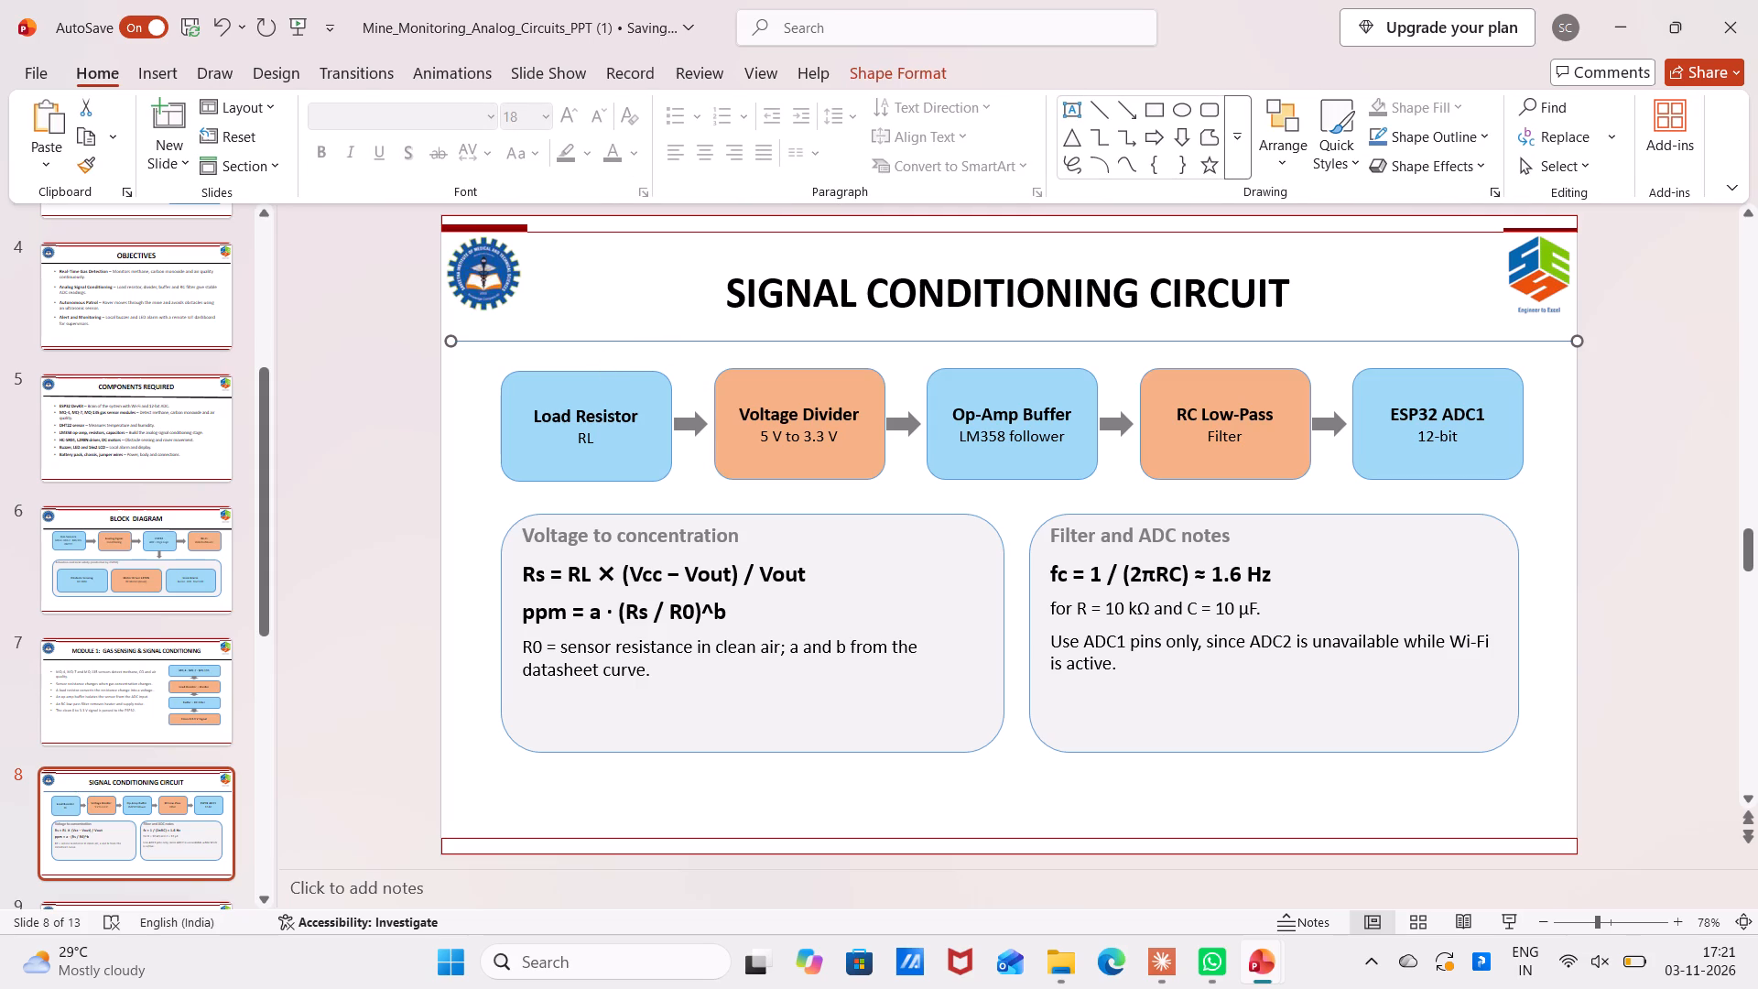
click(599, 332)
click(599, 332)
drag(454, 341, 453, 341)
drag(453, 341, 440, 340)
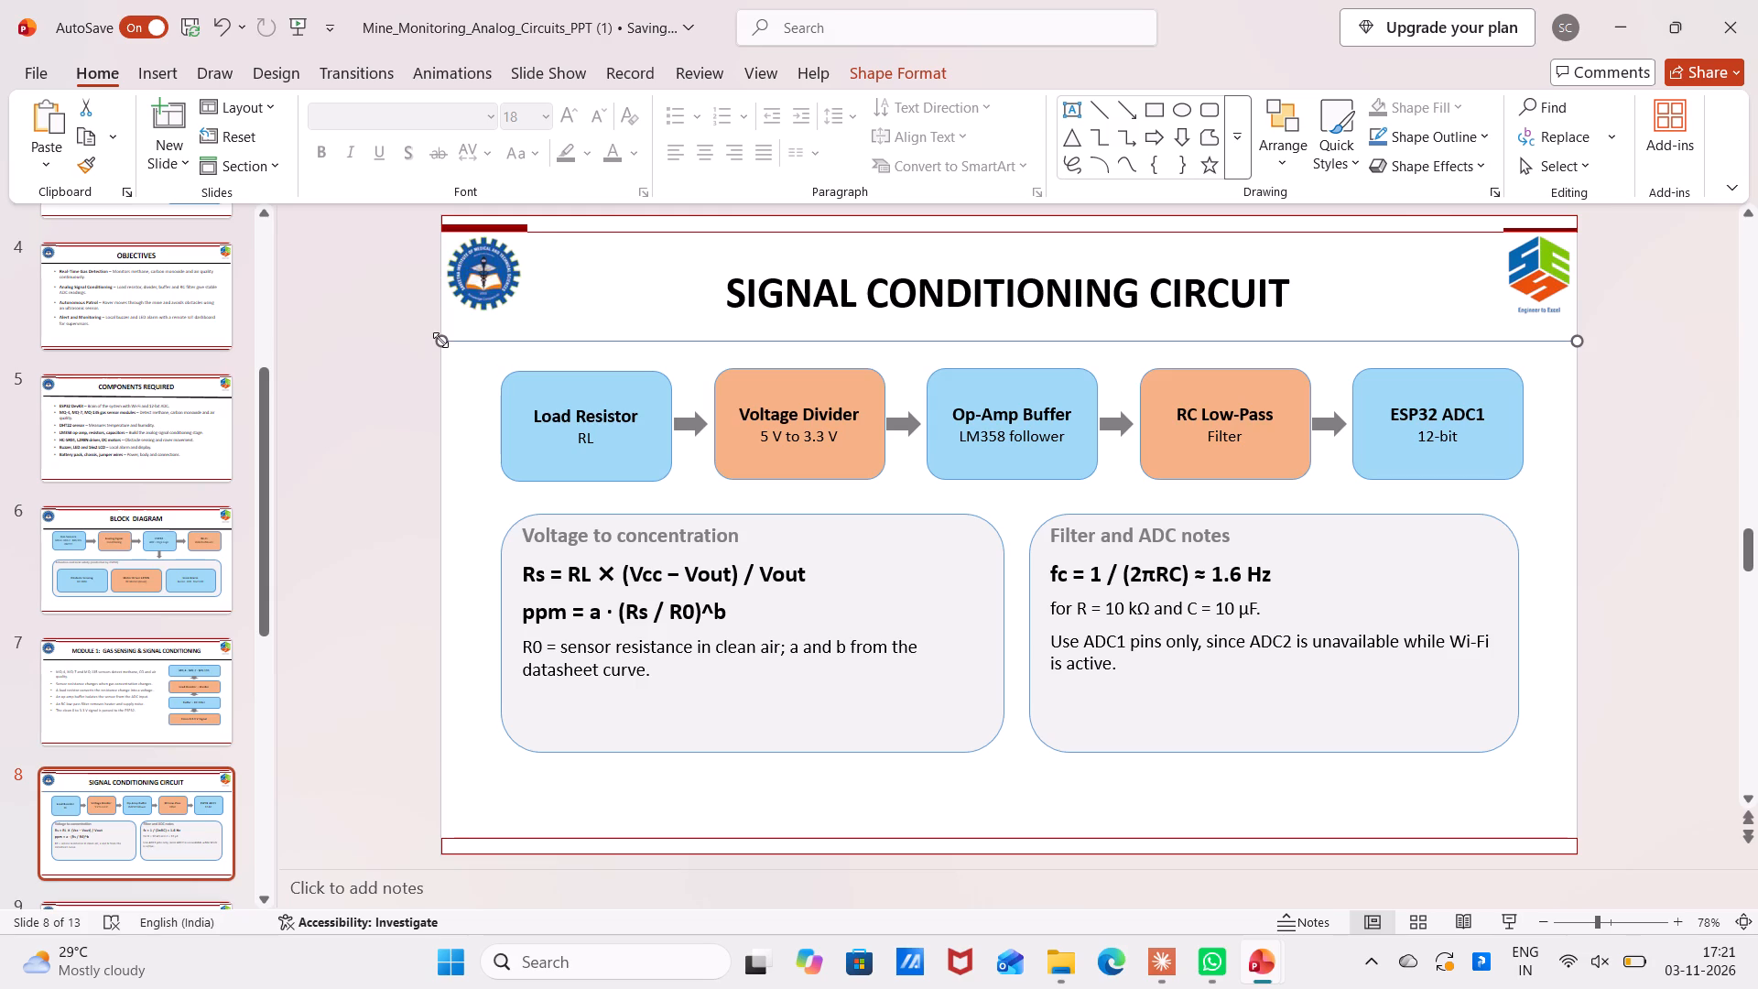
click(1574, 338)
click(684, 305)
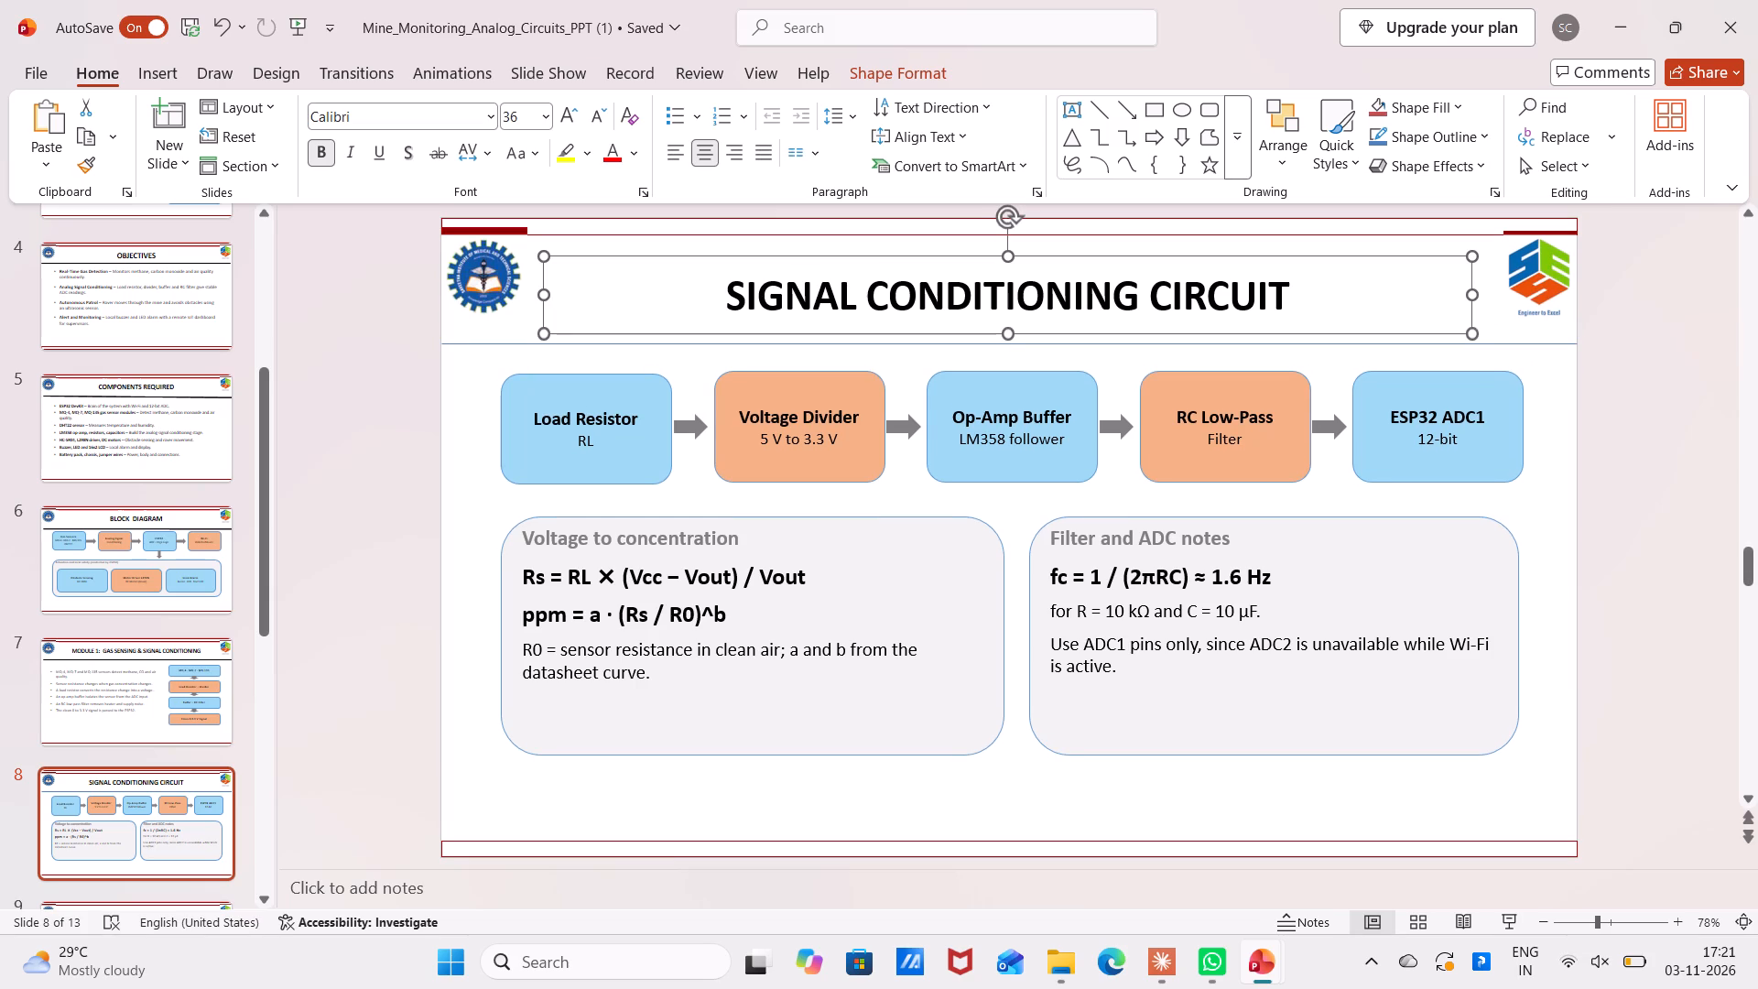
Widen the Module 2 bullet text box on slide 9 slightly, stopping just short of the flowchart boxes.
click(646, 342)
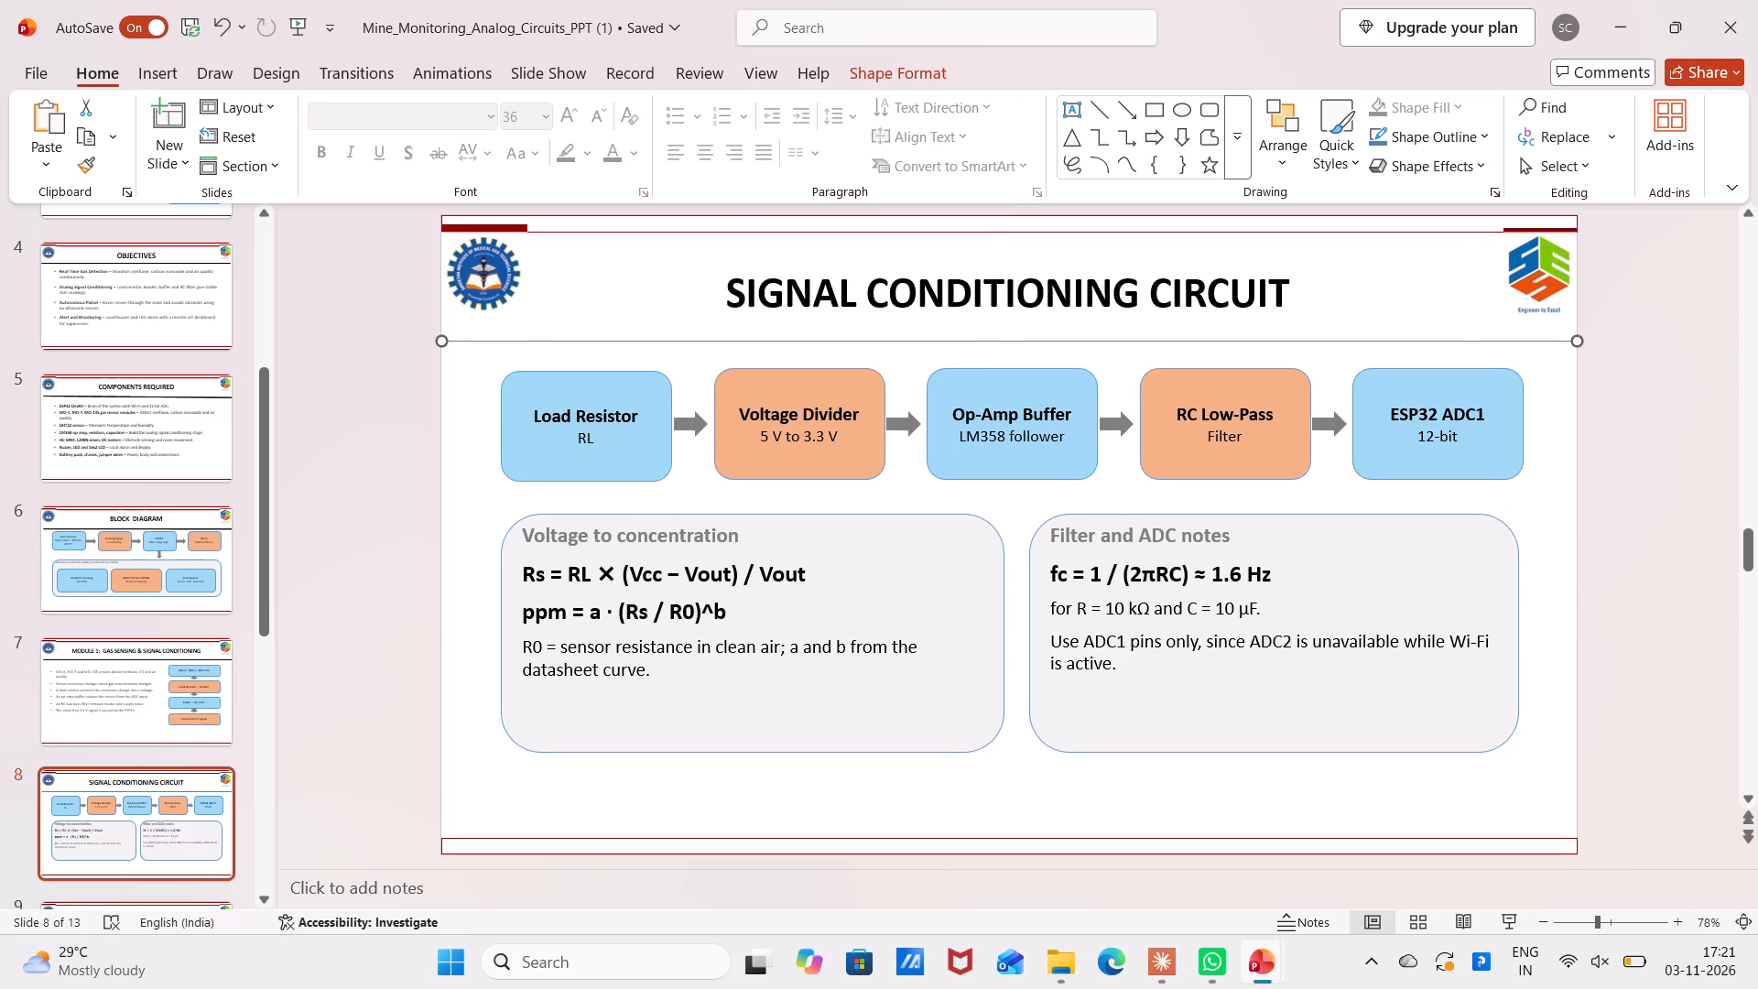
scroll(274, 614, down, 1)
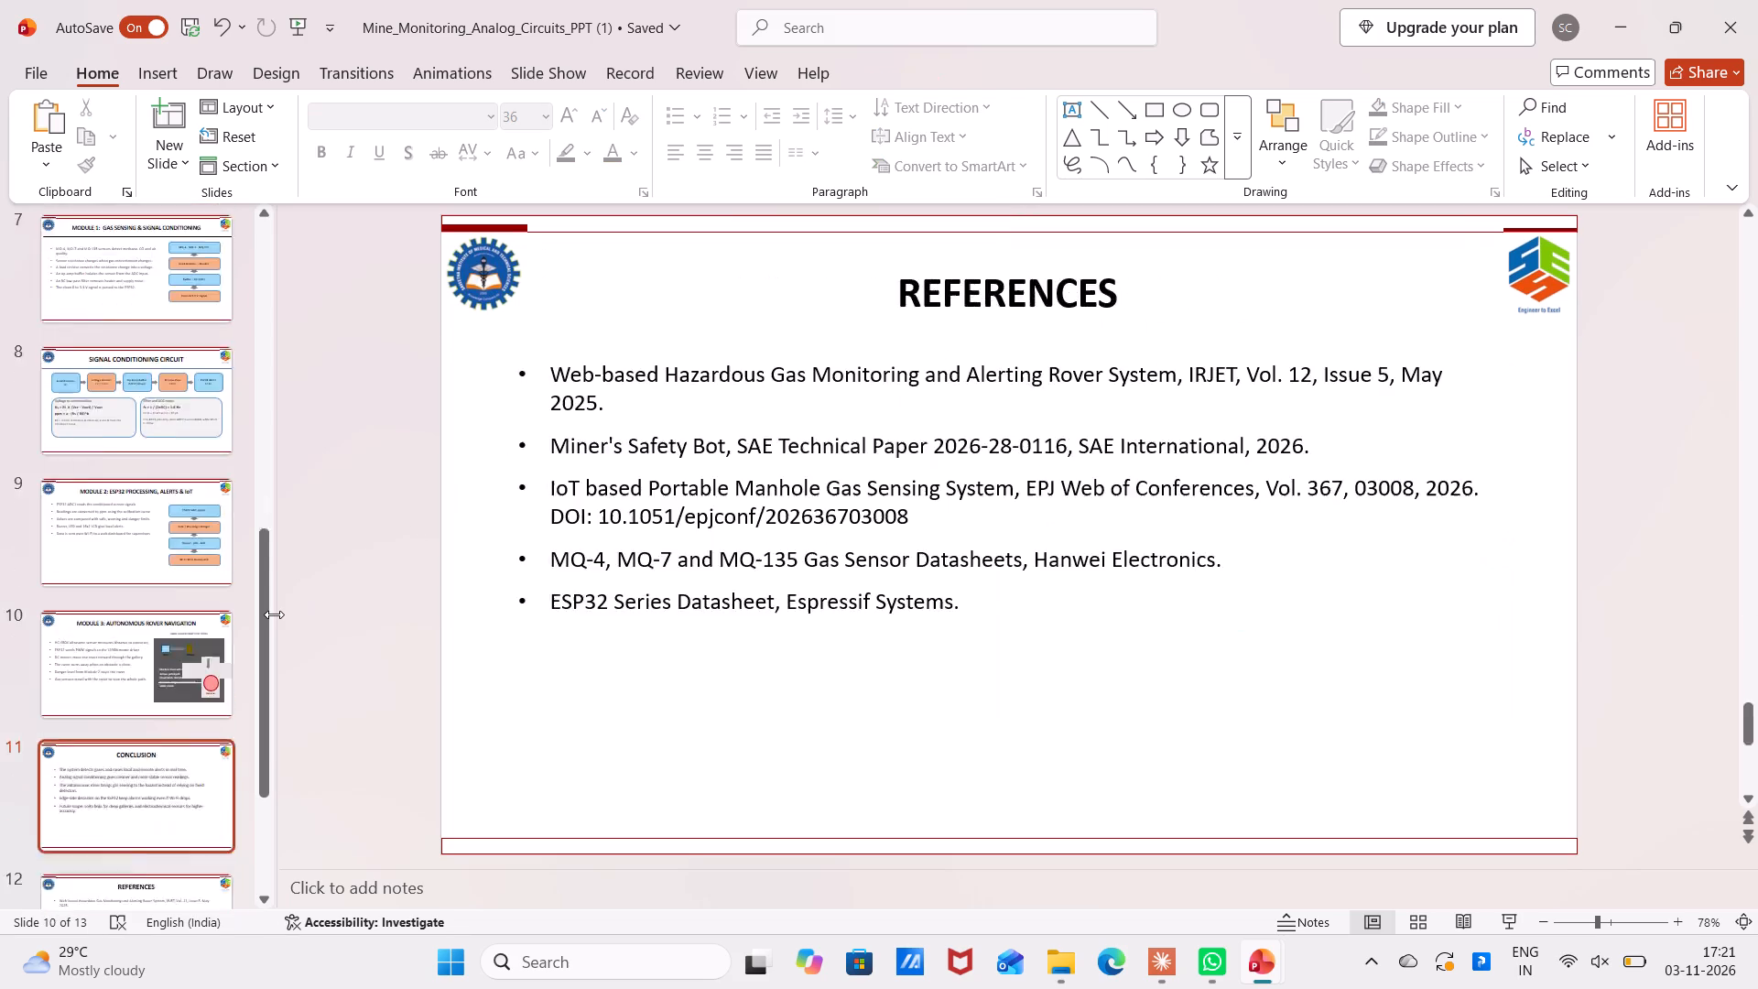
scroll(274, 614, down, 1)
scroll(274, 614, up, 1)
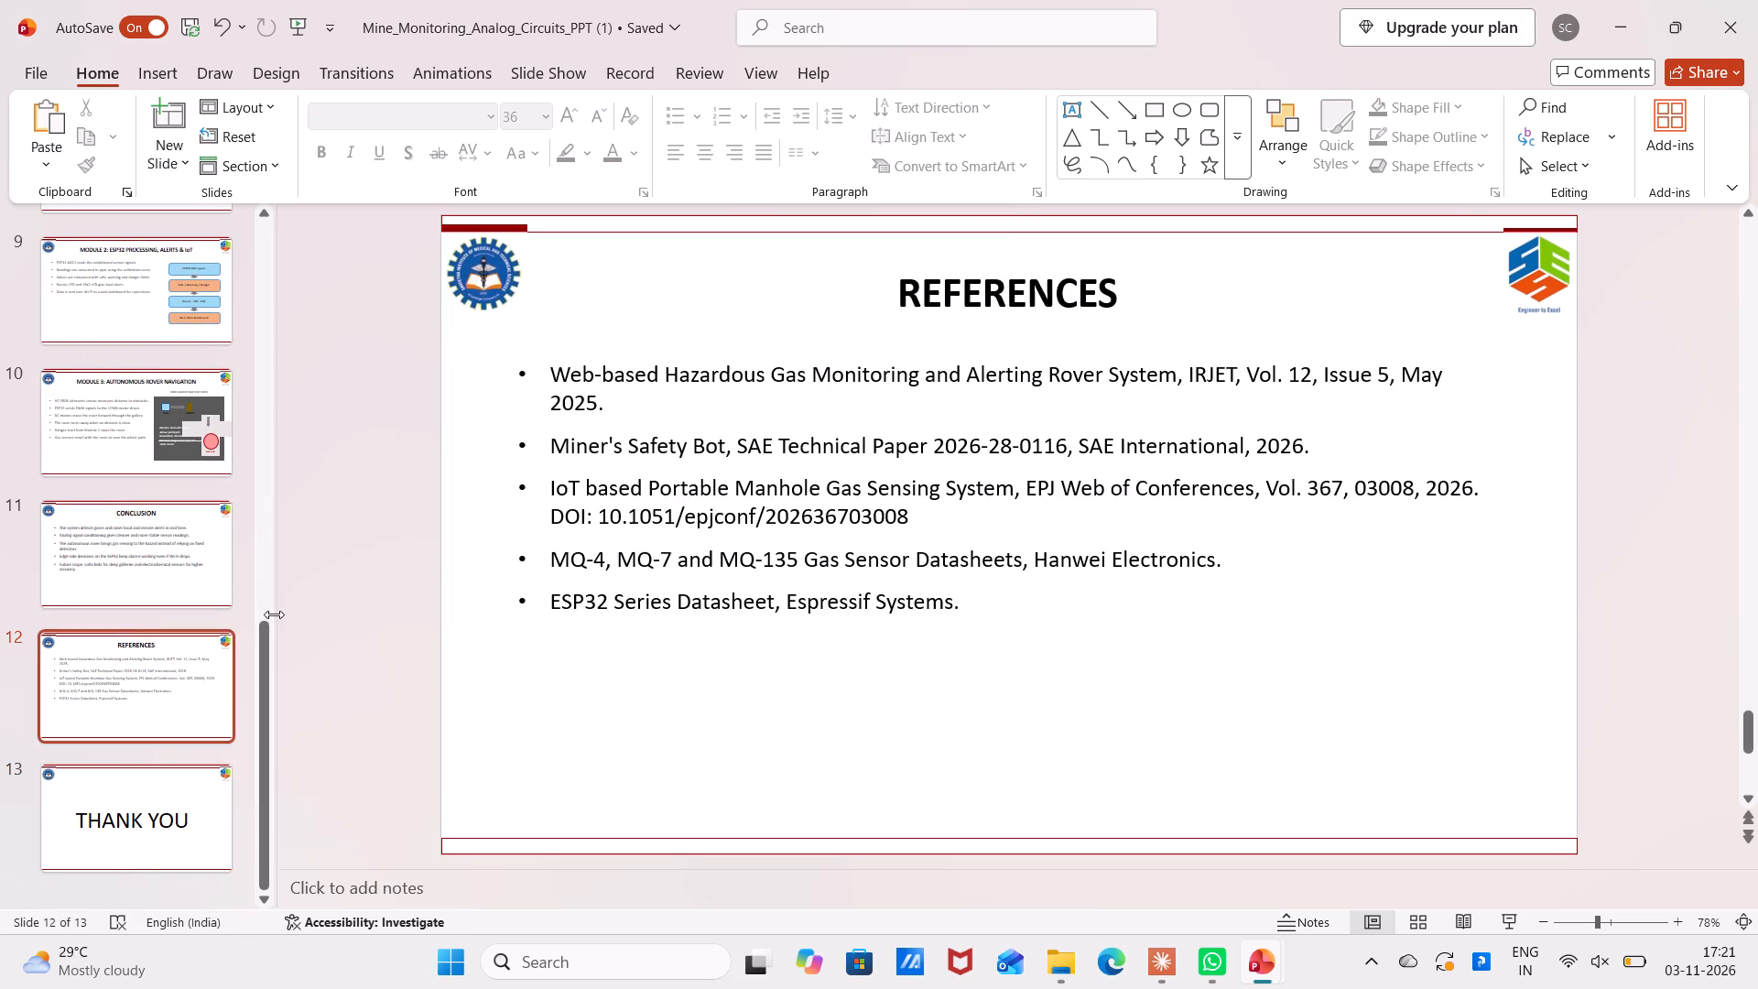
scroll(274, 614, up, 1)
key(Up)
key(Up)
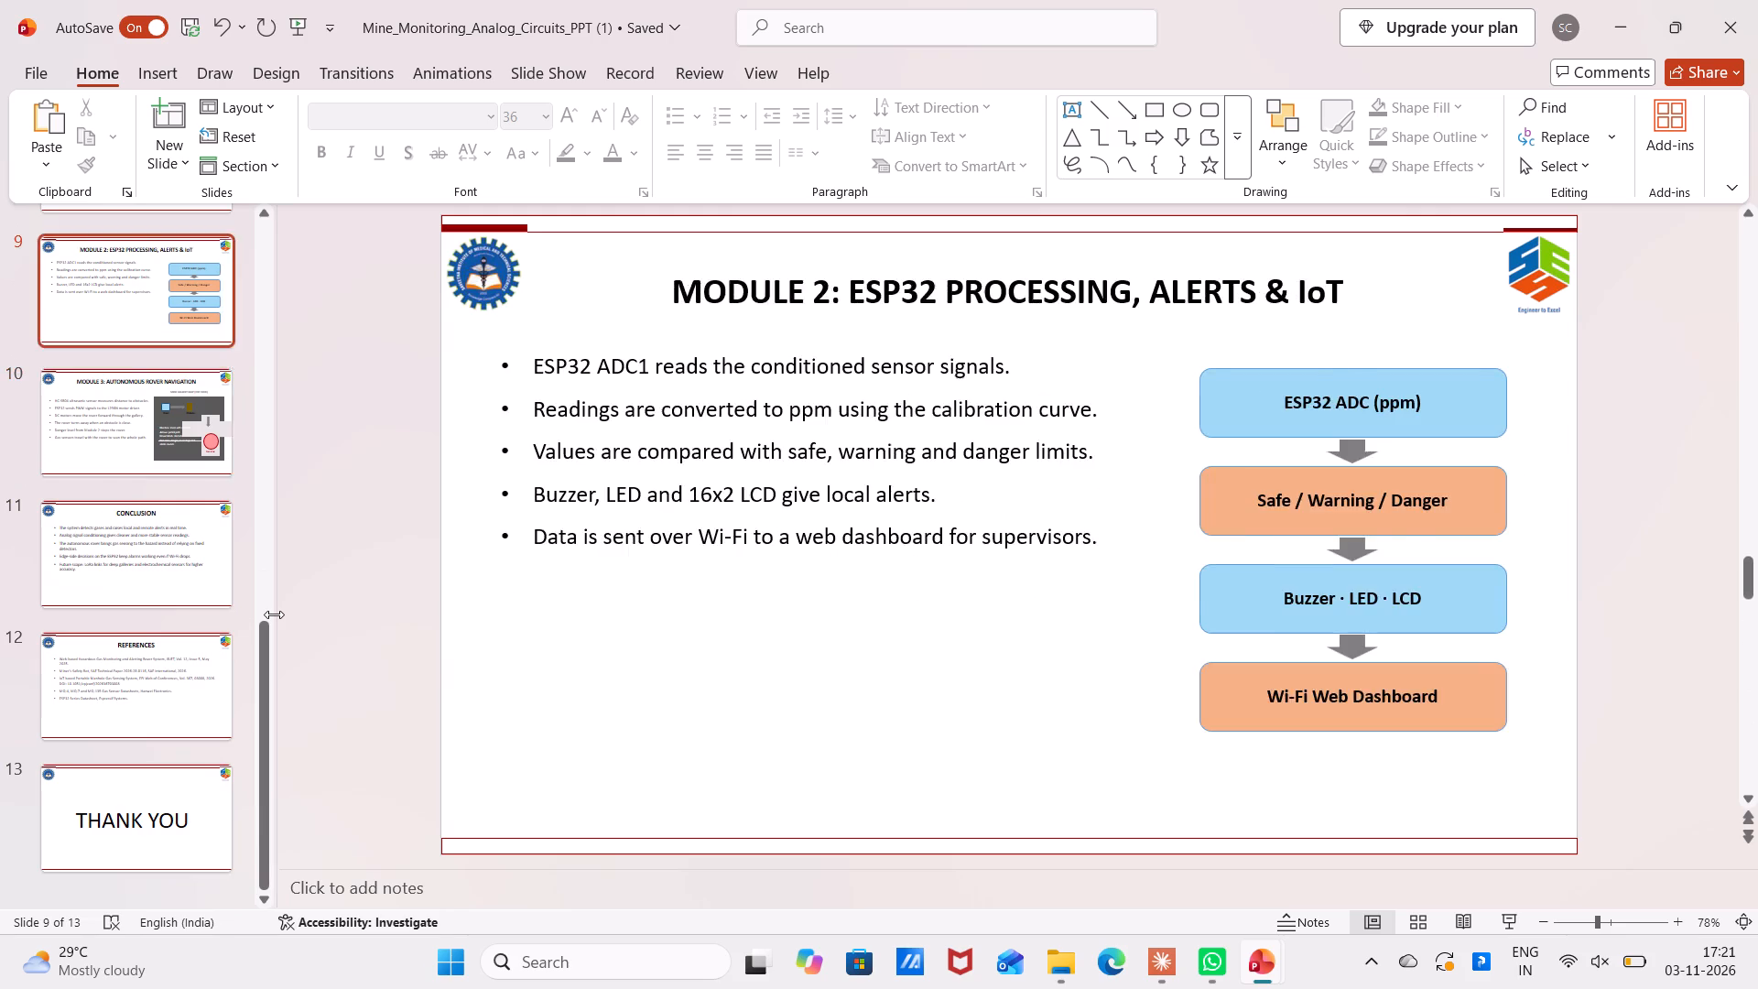
key(Down)
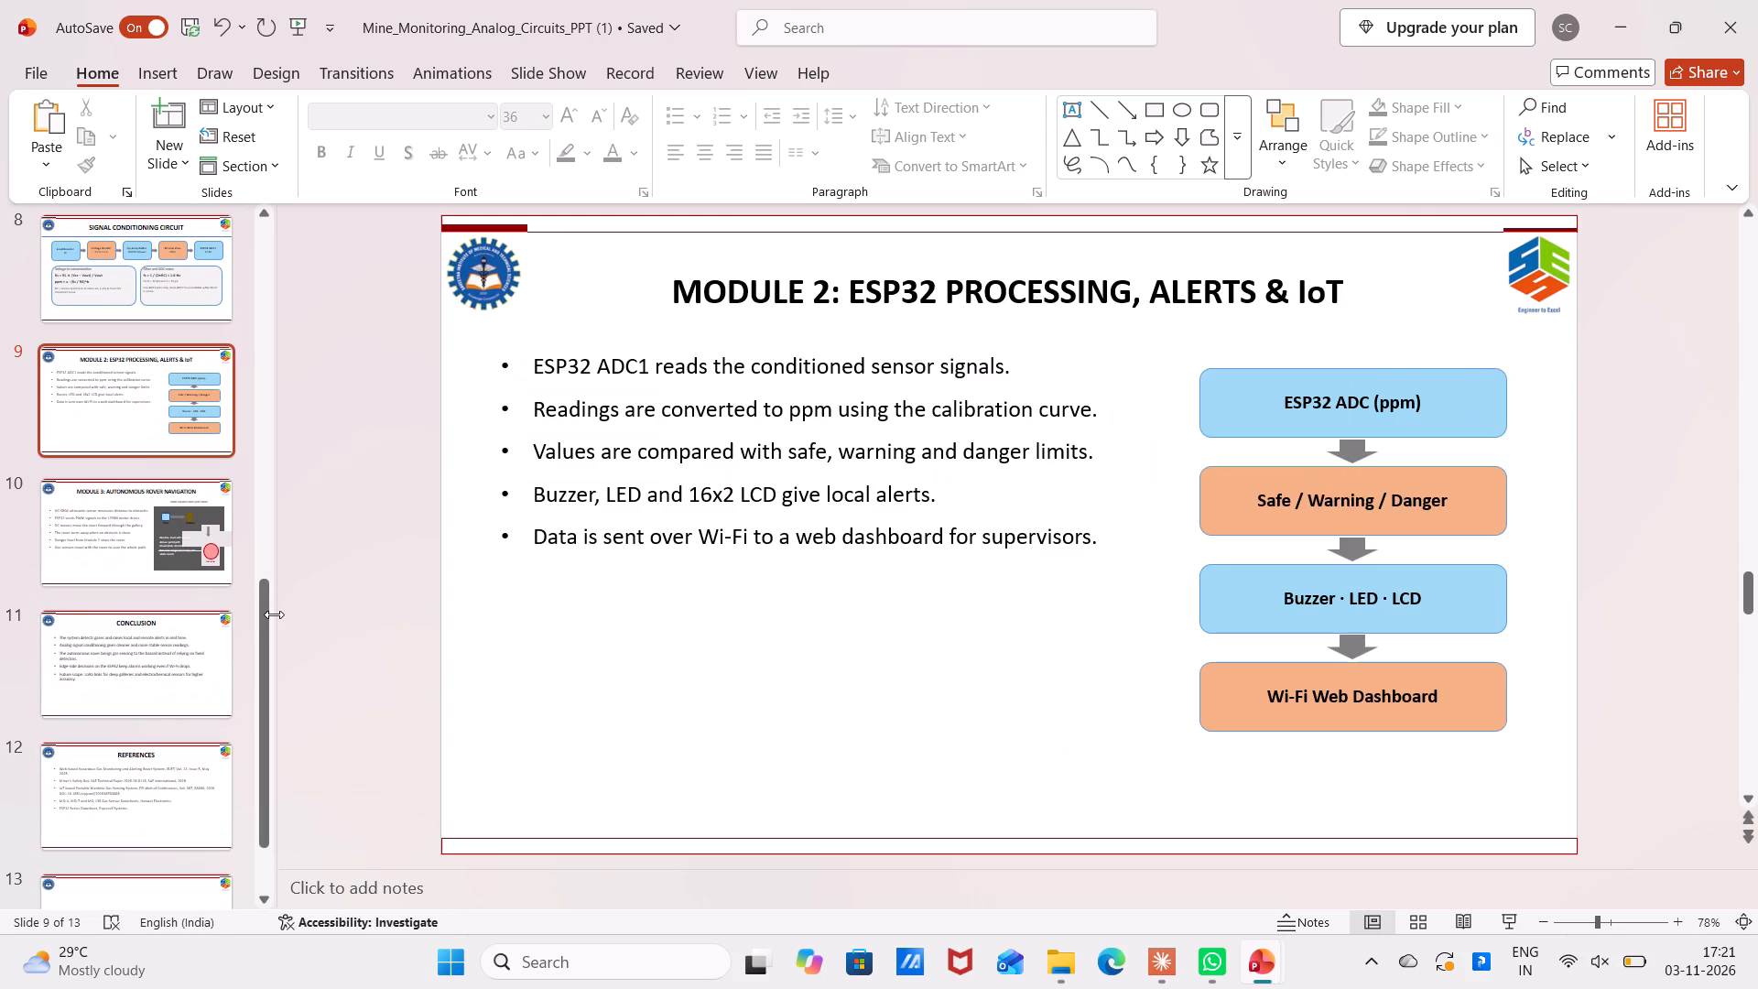
click(628, 428)
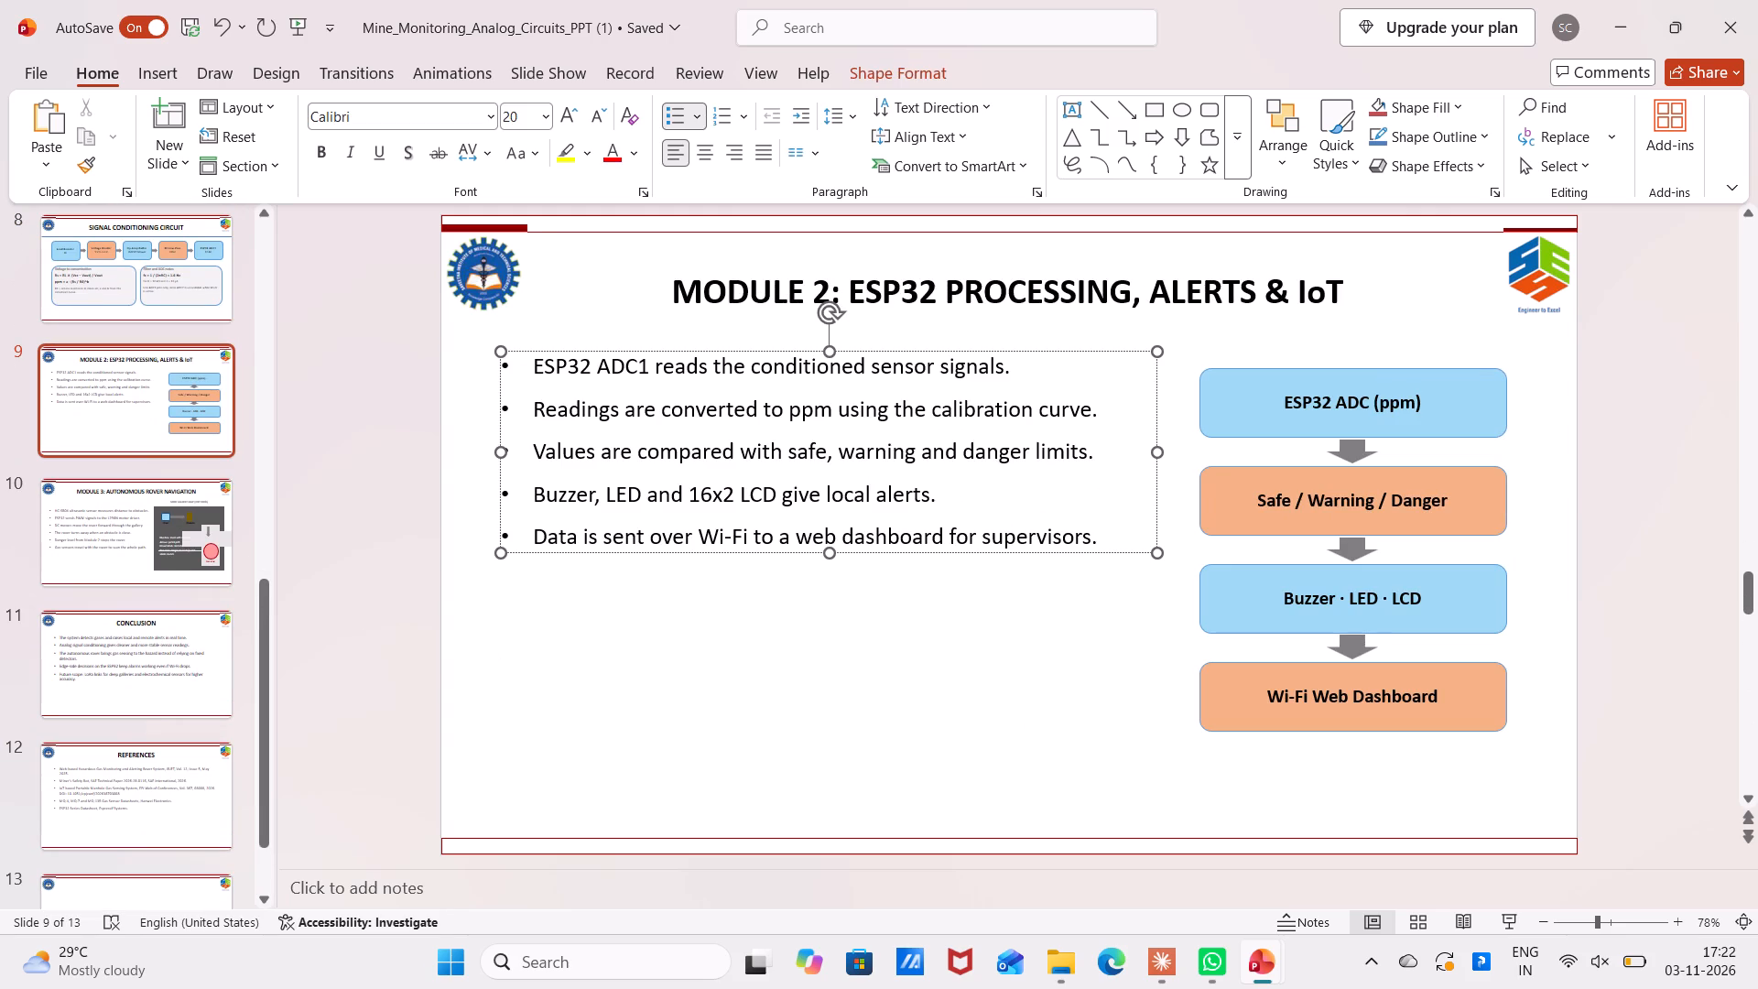
drag(1156, 549, 1193, 668)
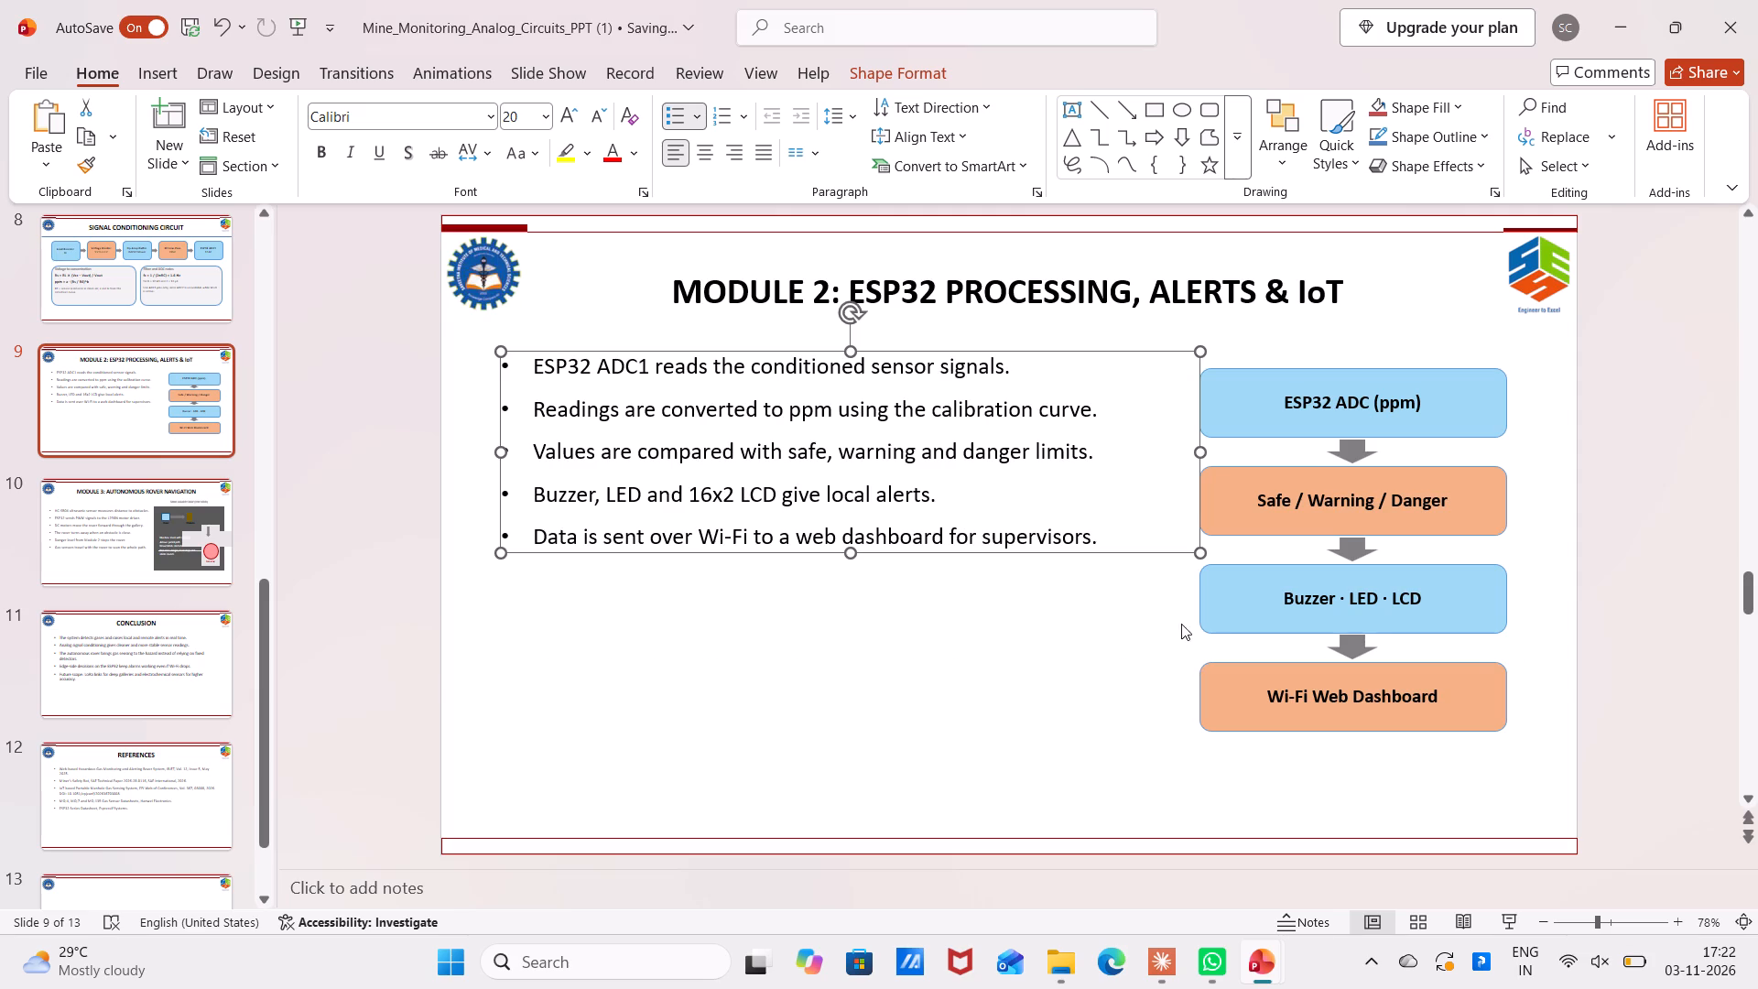
drag(1193, 552, 1168, 554)
click(1168, 554)
drag(1168, 554, 1158, 600)
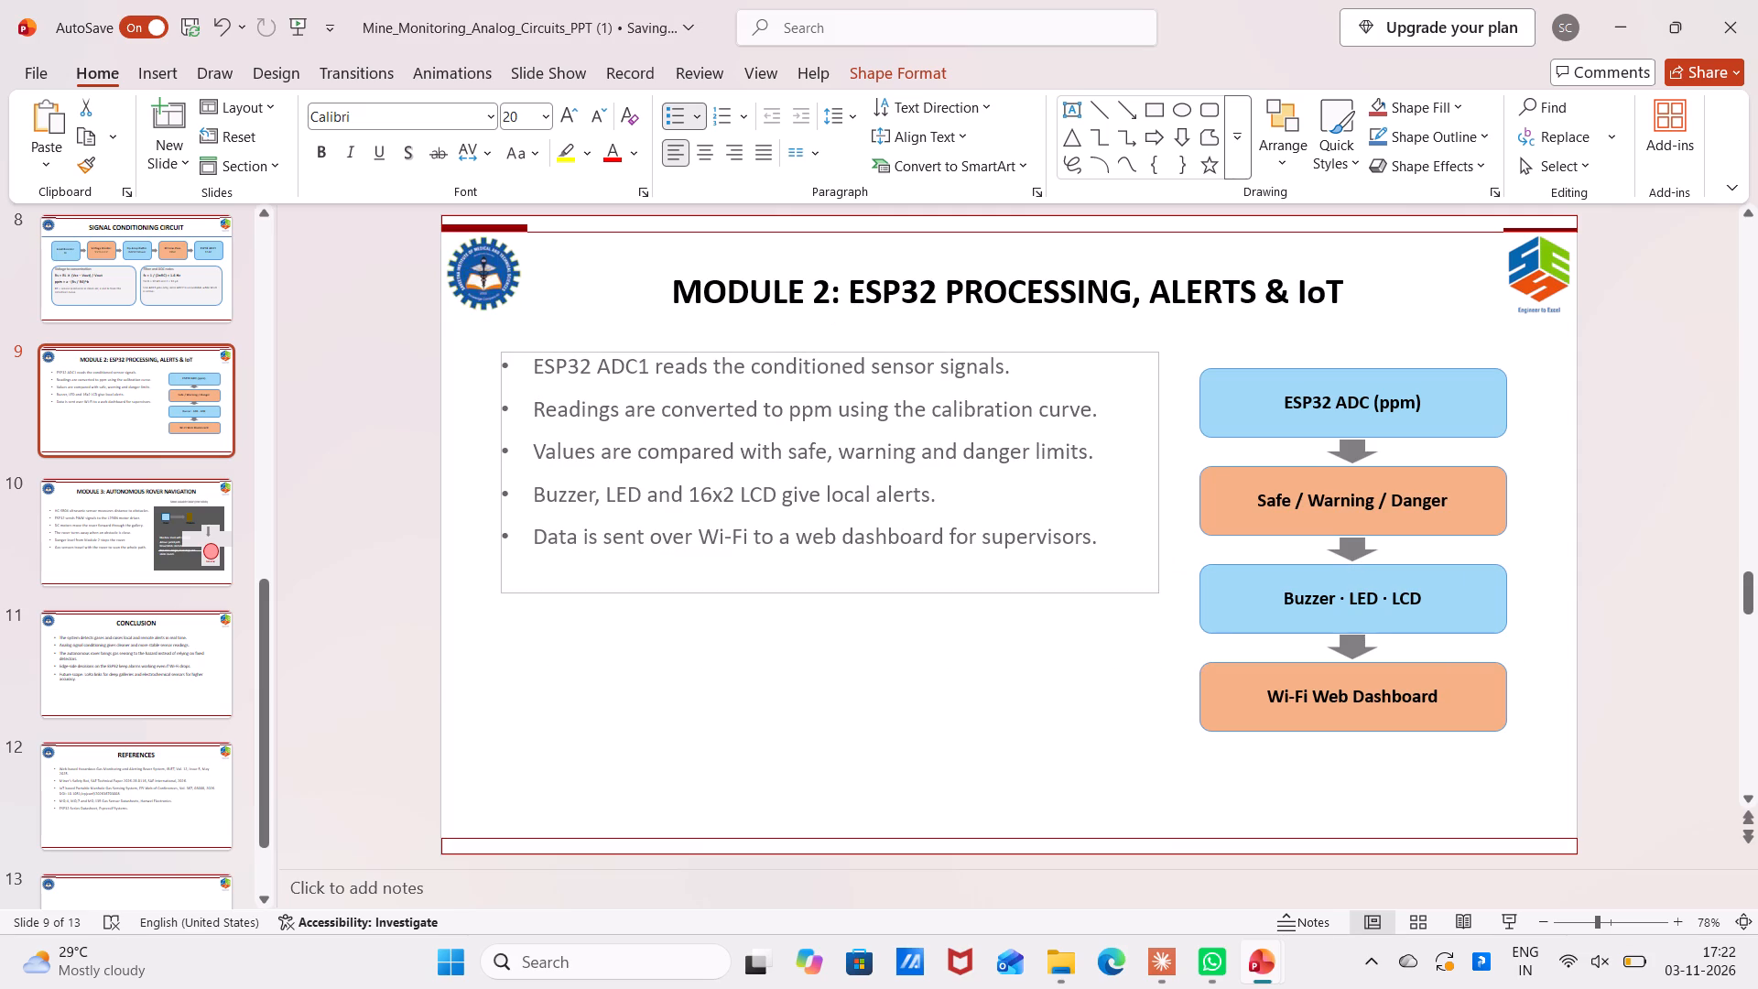
drag(1158, 600, 1180, 634)
Move the Module 2 bullet text box down and slightly right, centring it vertically on the Safe / Warning / Danger box.
click(1077, 546)
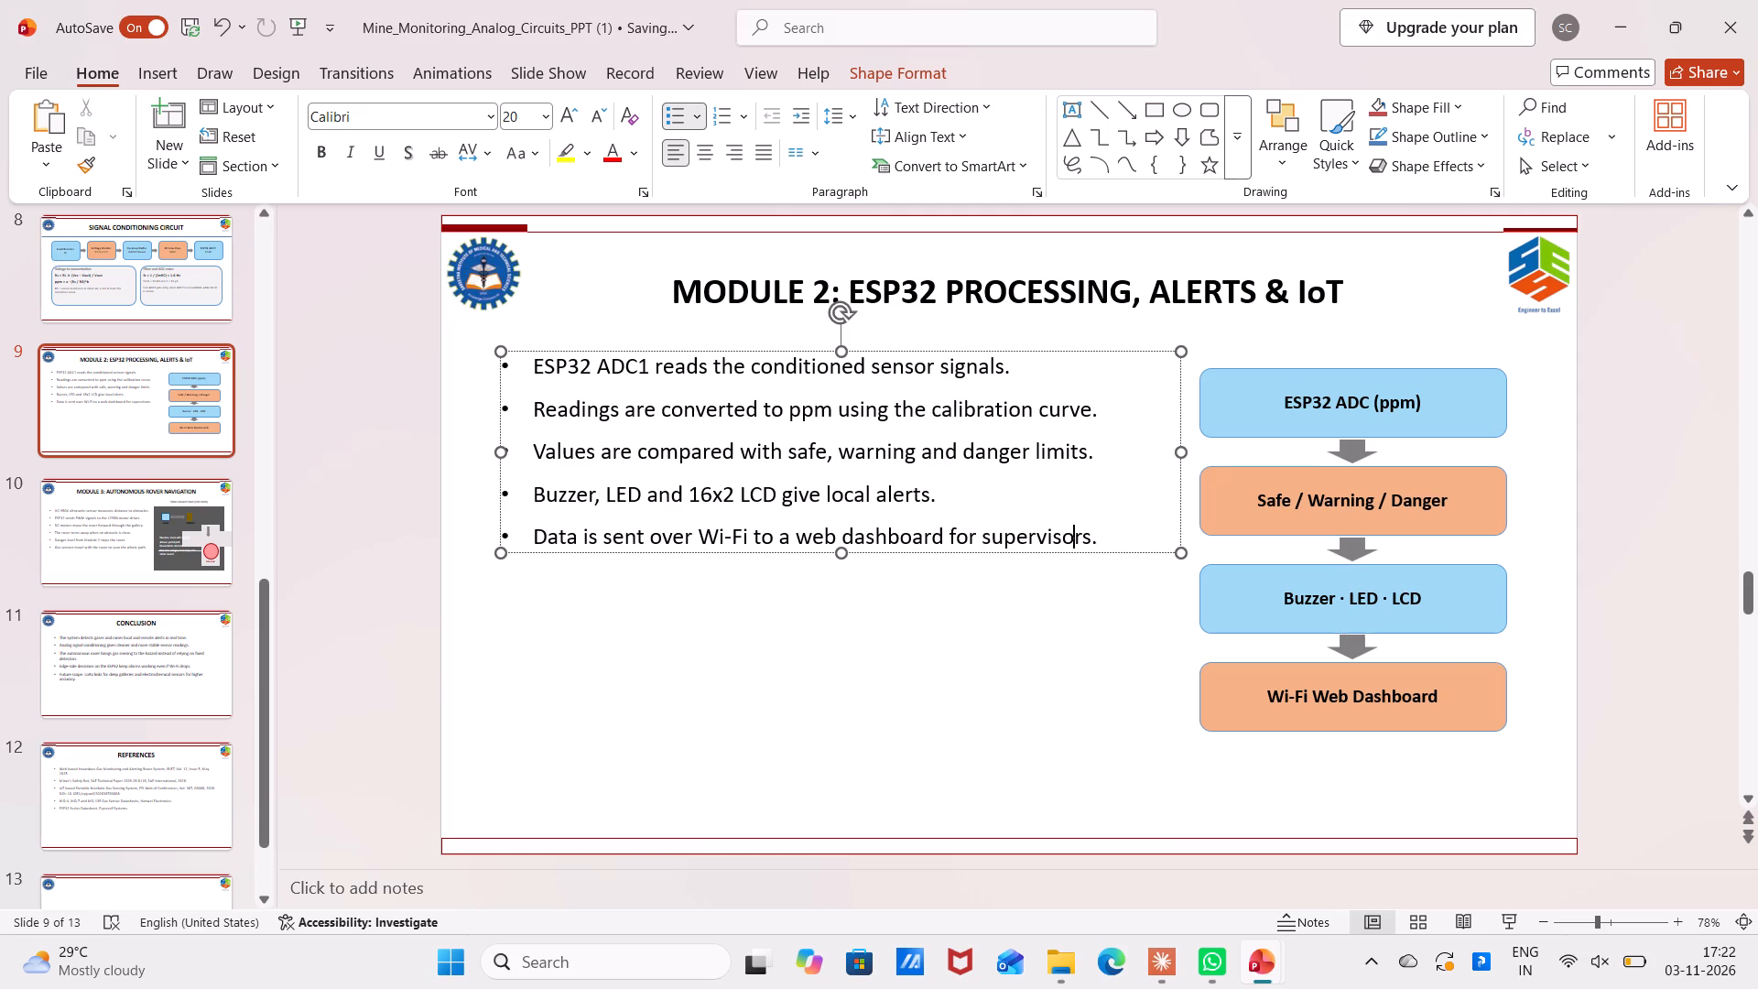
click(1080, 552)
drag(1080, 552, 1076, 563)
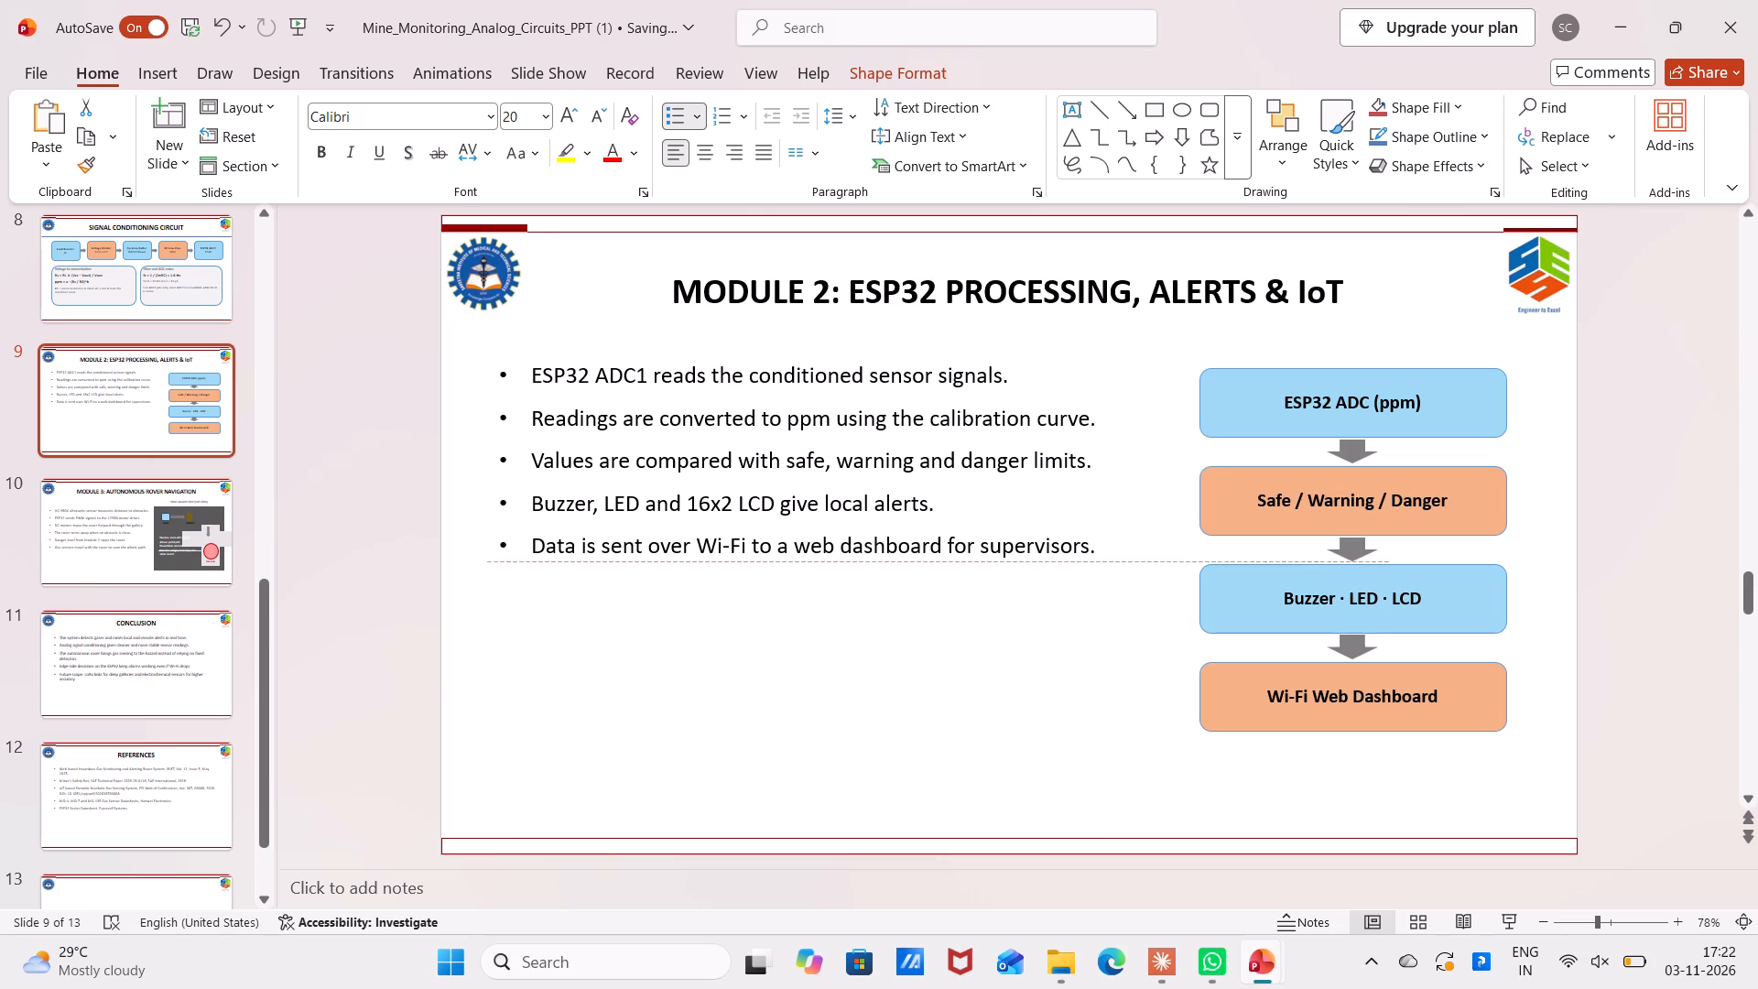
drag(1076, 563, 1091, 603)
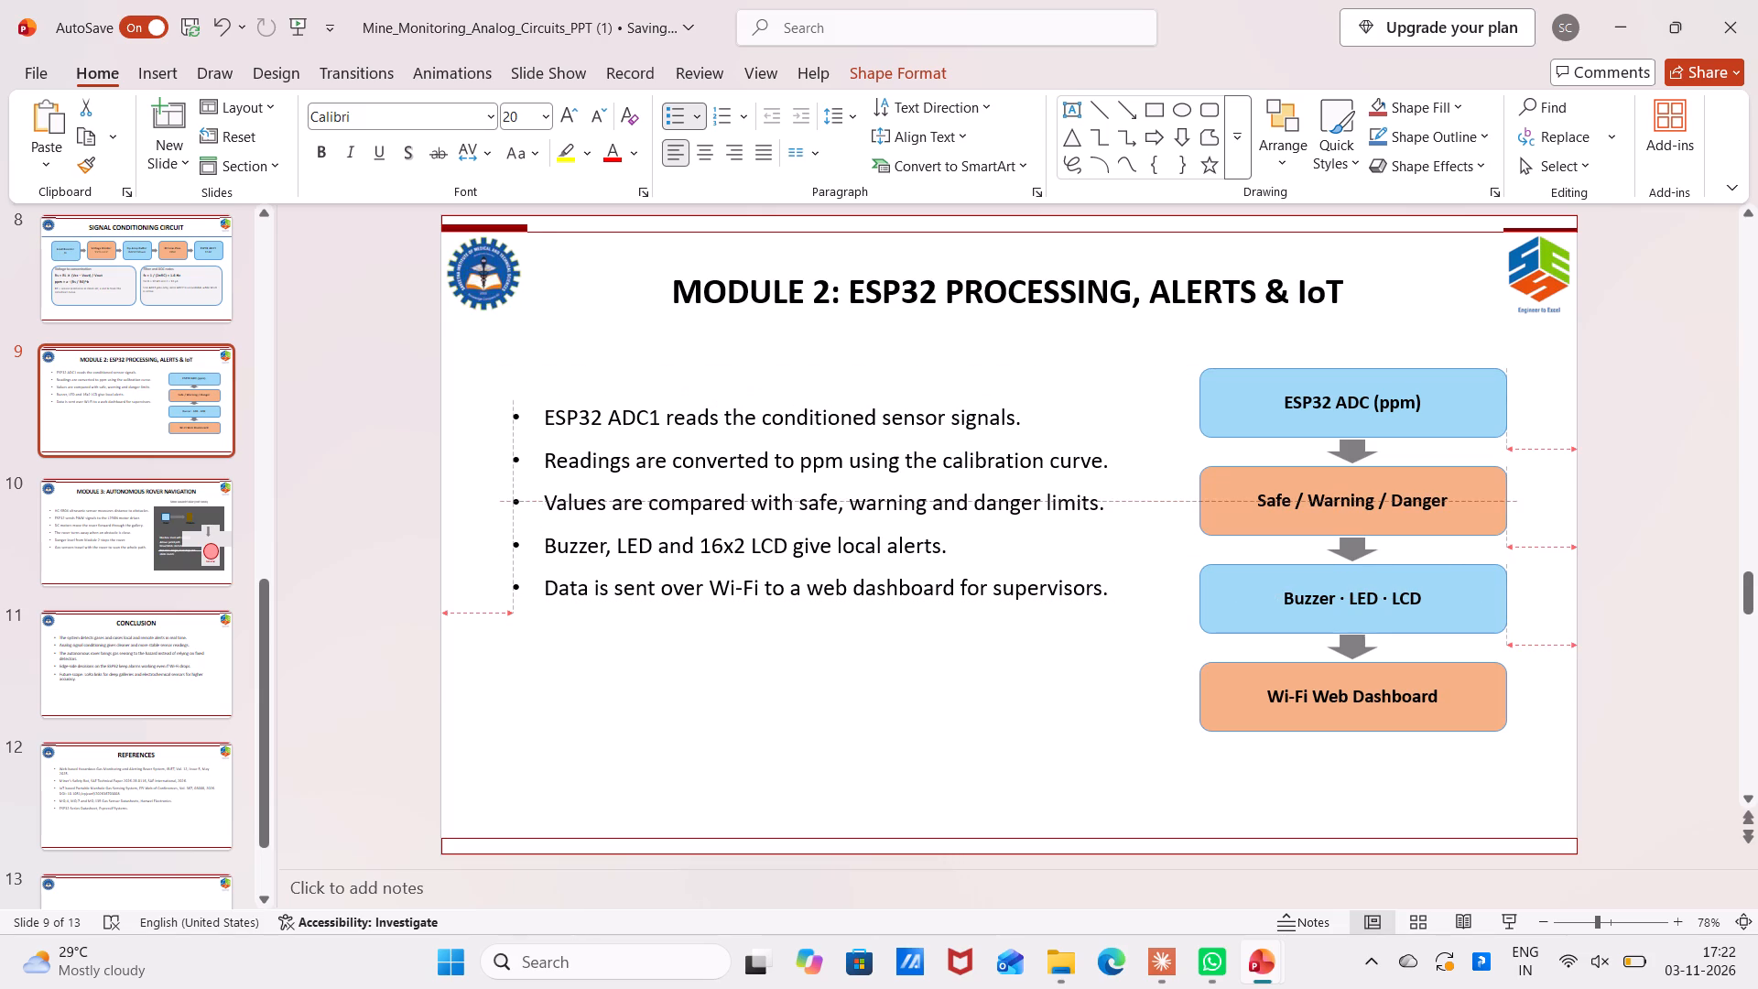
drag(1091, 603, 1091, 600)
click(1076, 625)
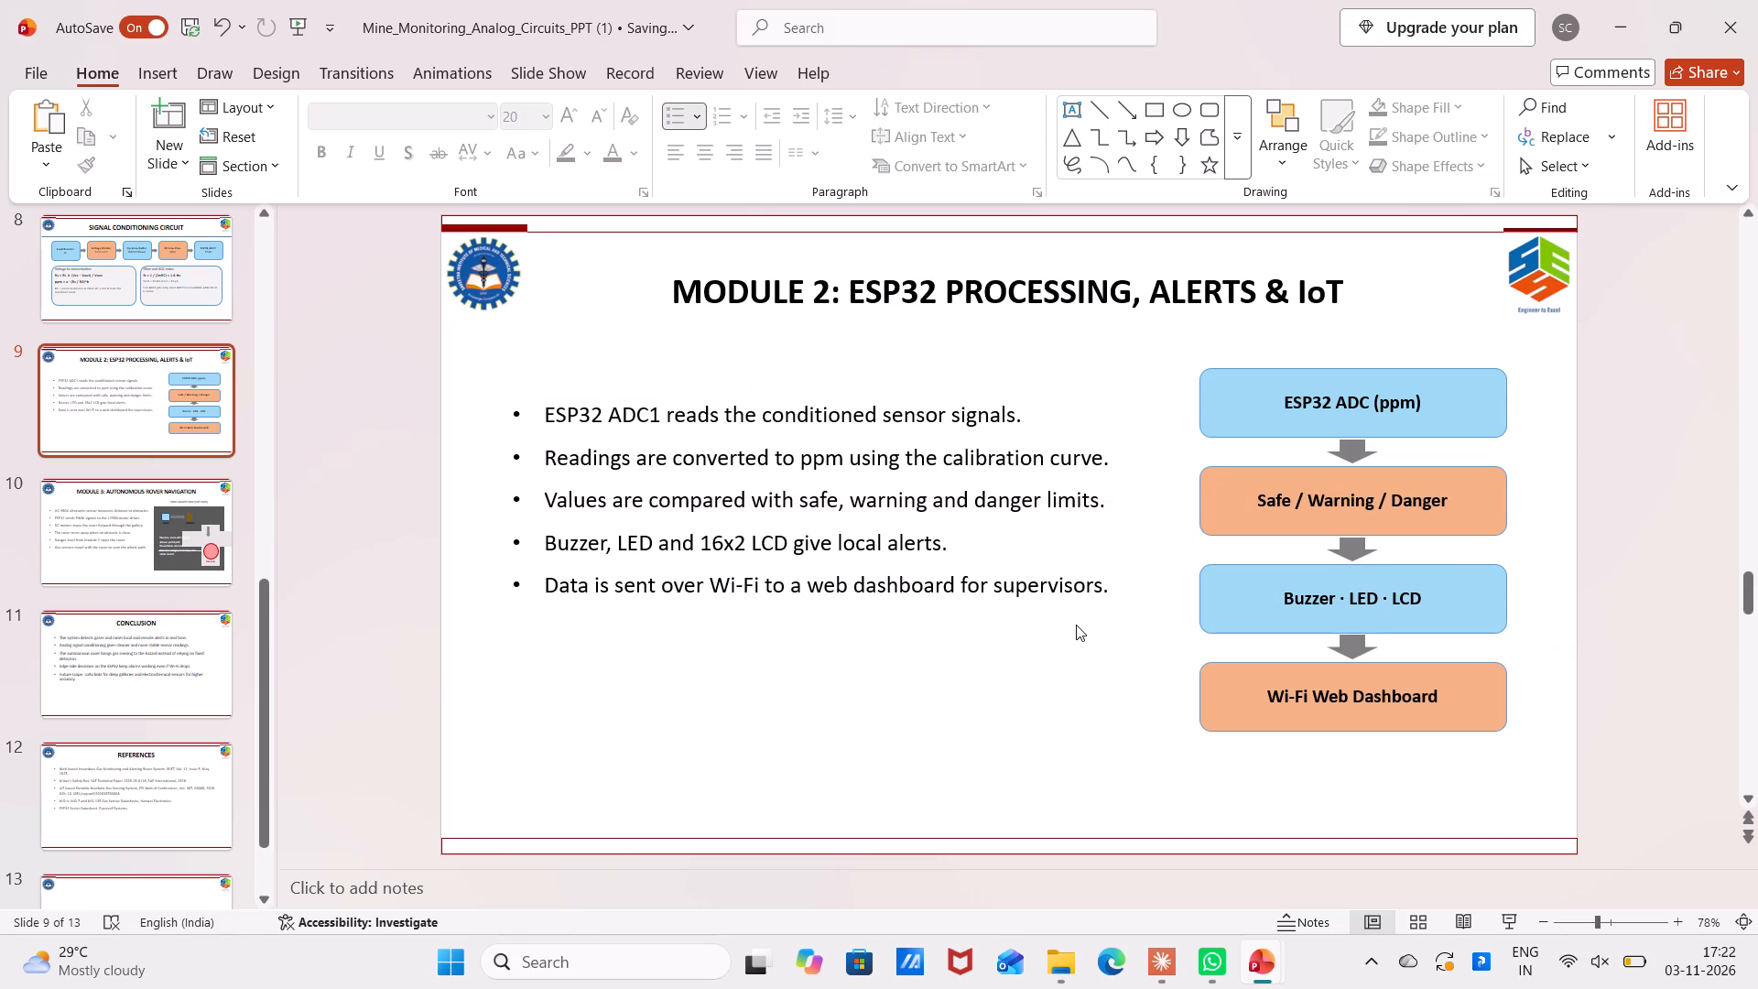
Draw a nearly level line about 33.87 cm long beneath the Module 2 heading on slide 9, spanning the full slide width.
click(1102, 110)
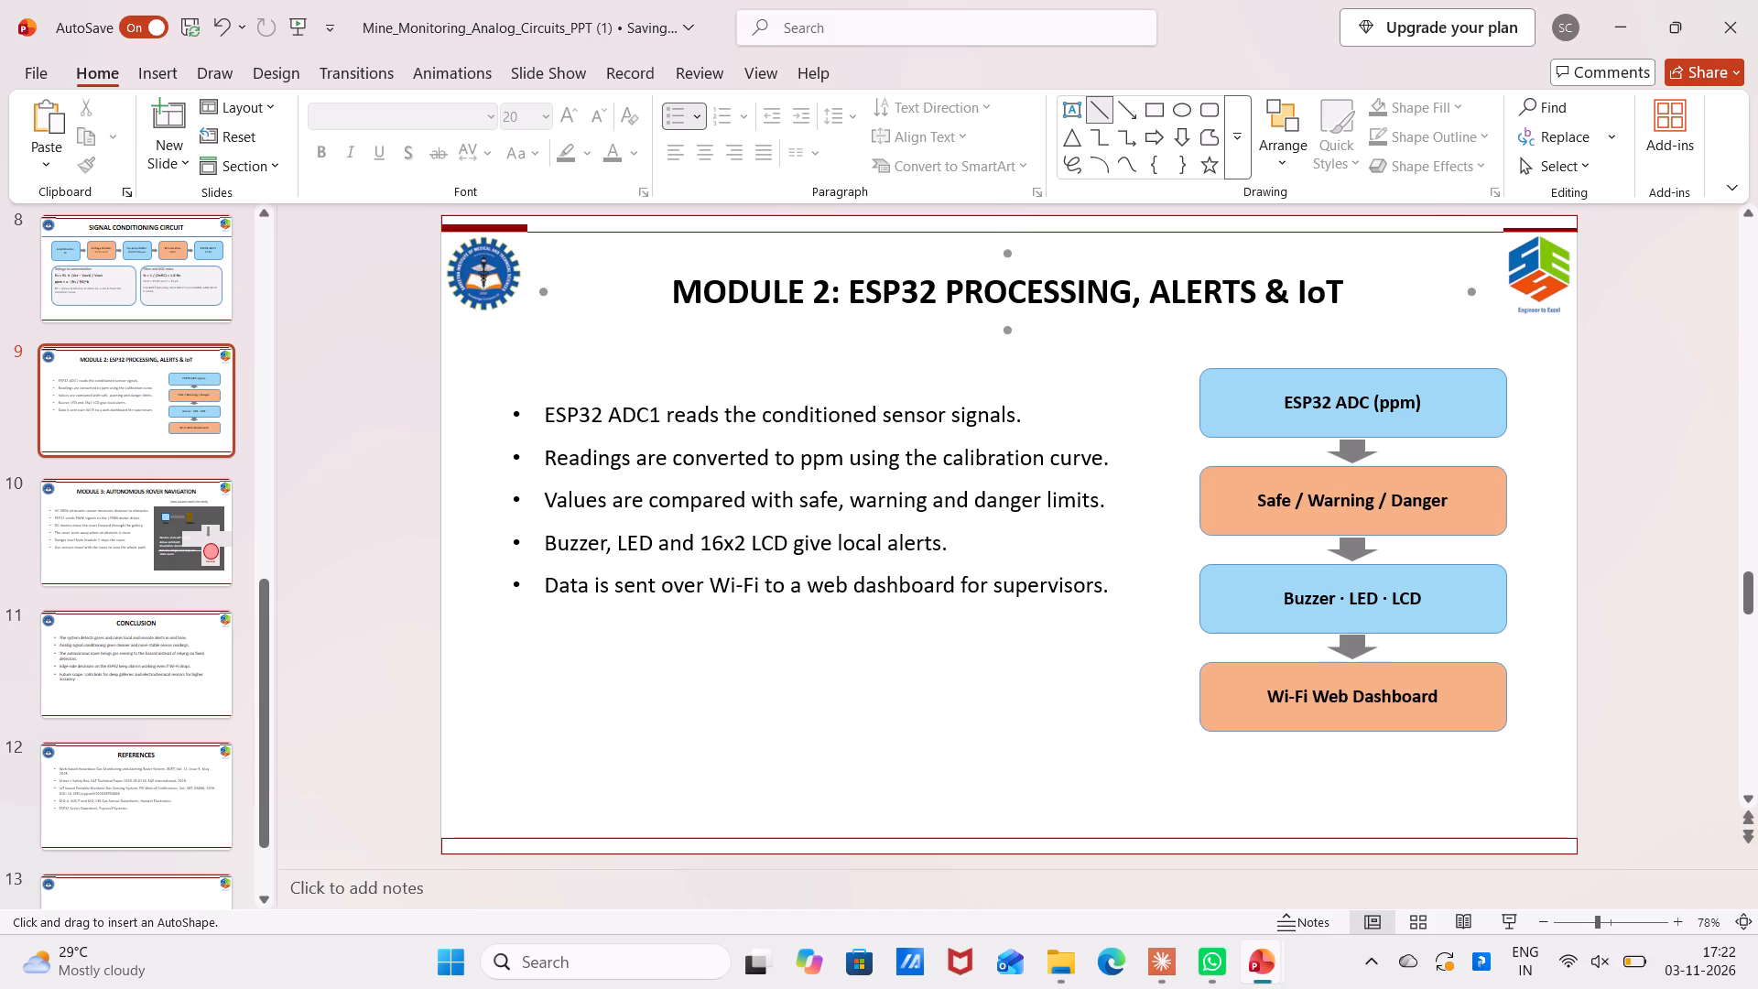
click(742, 338)
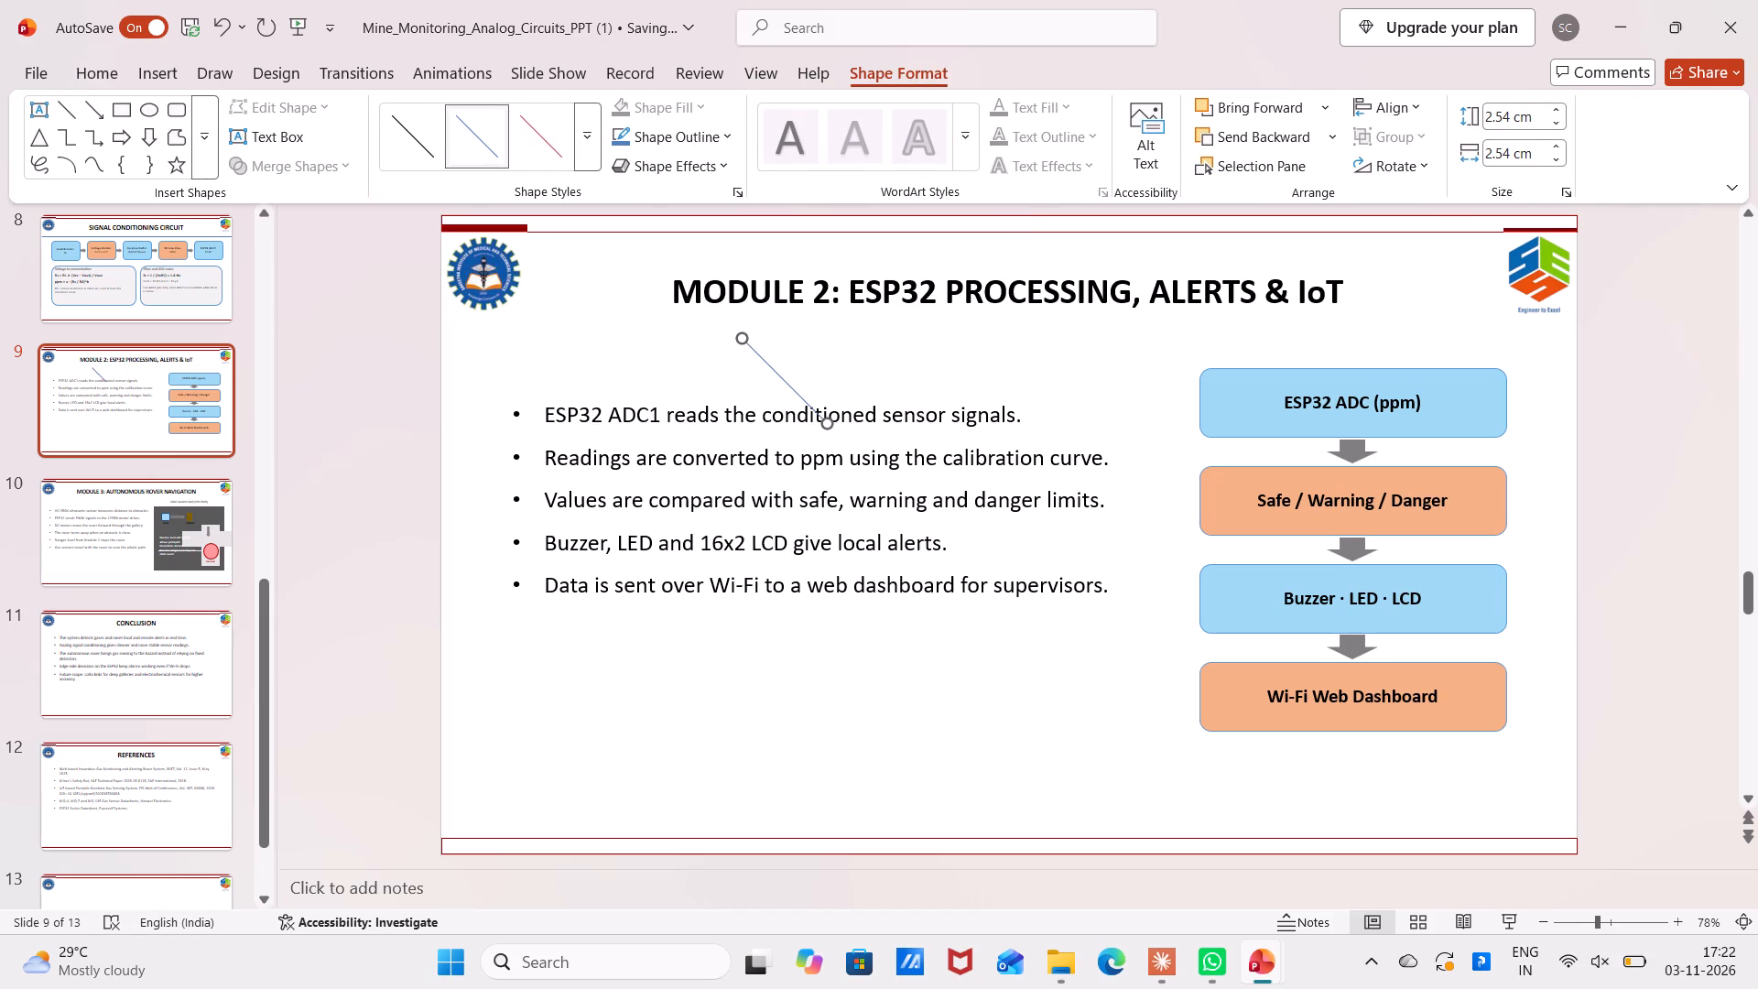
drag(743, 334, 410, 355)
drag(410, 355, 454, 342)
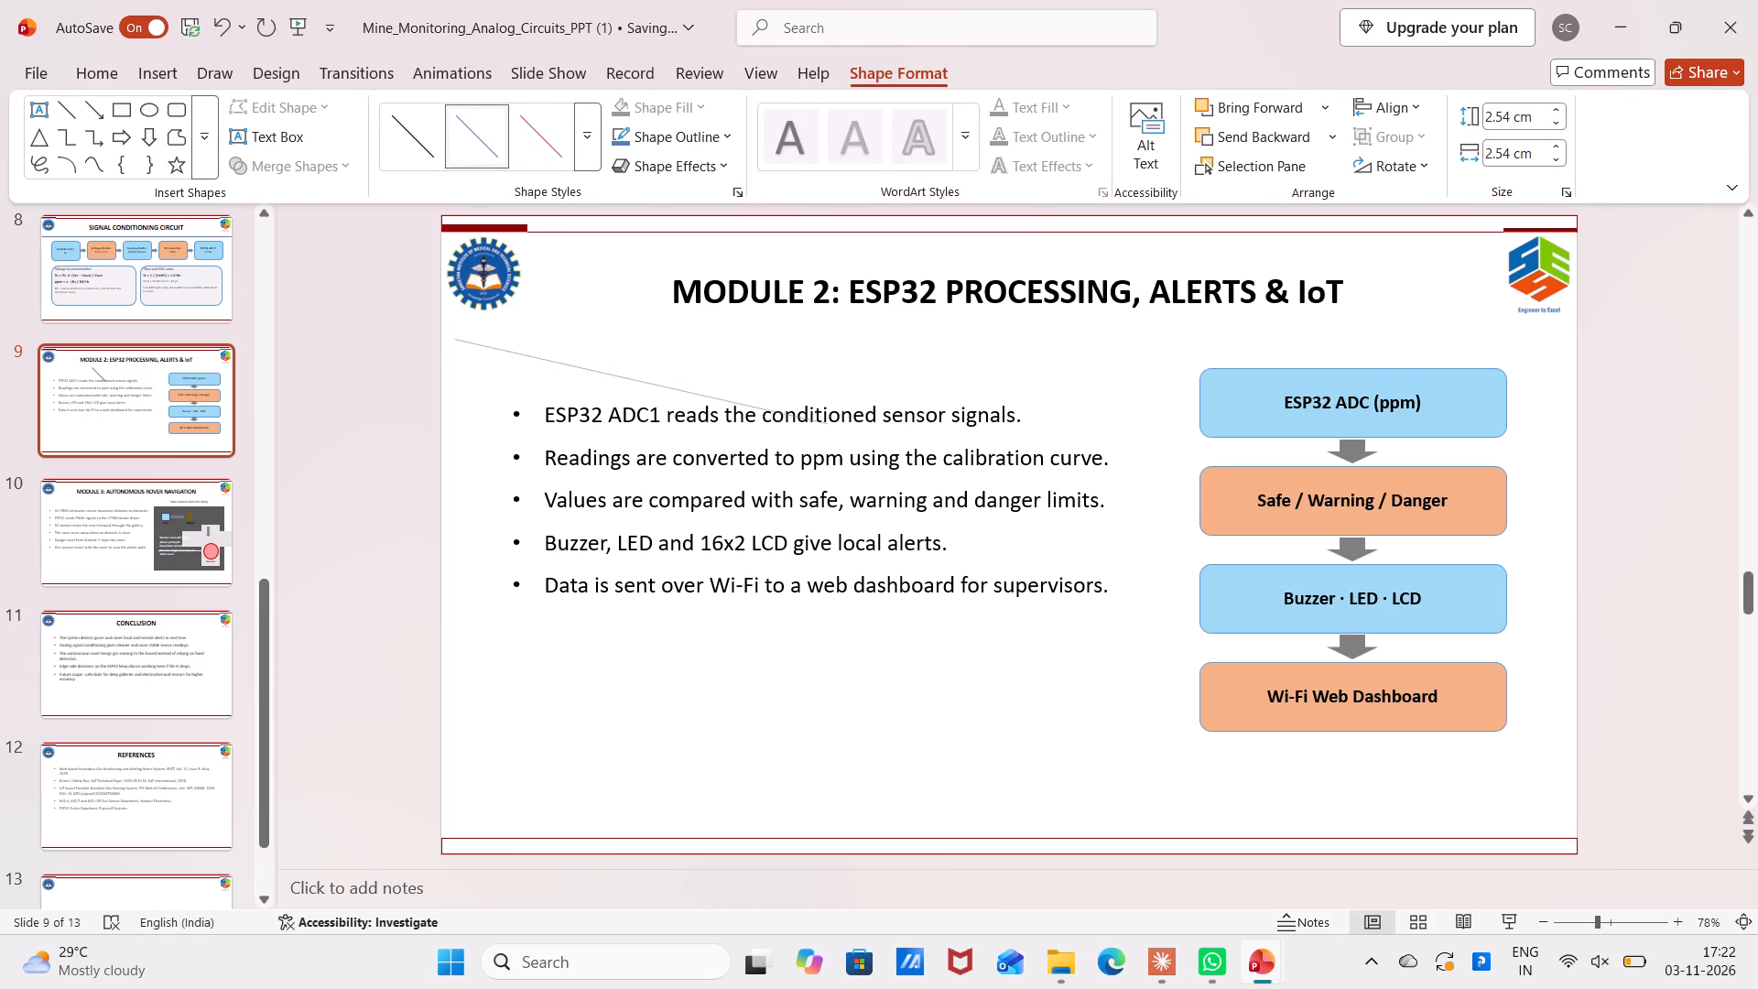
drag(454, 342, 454, 341)
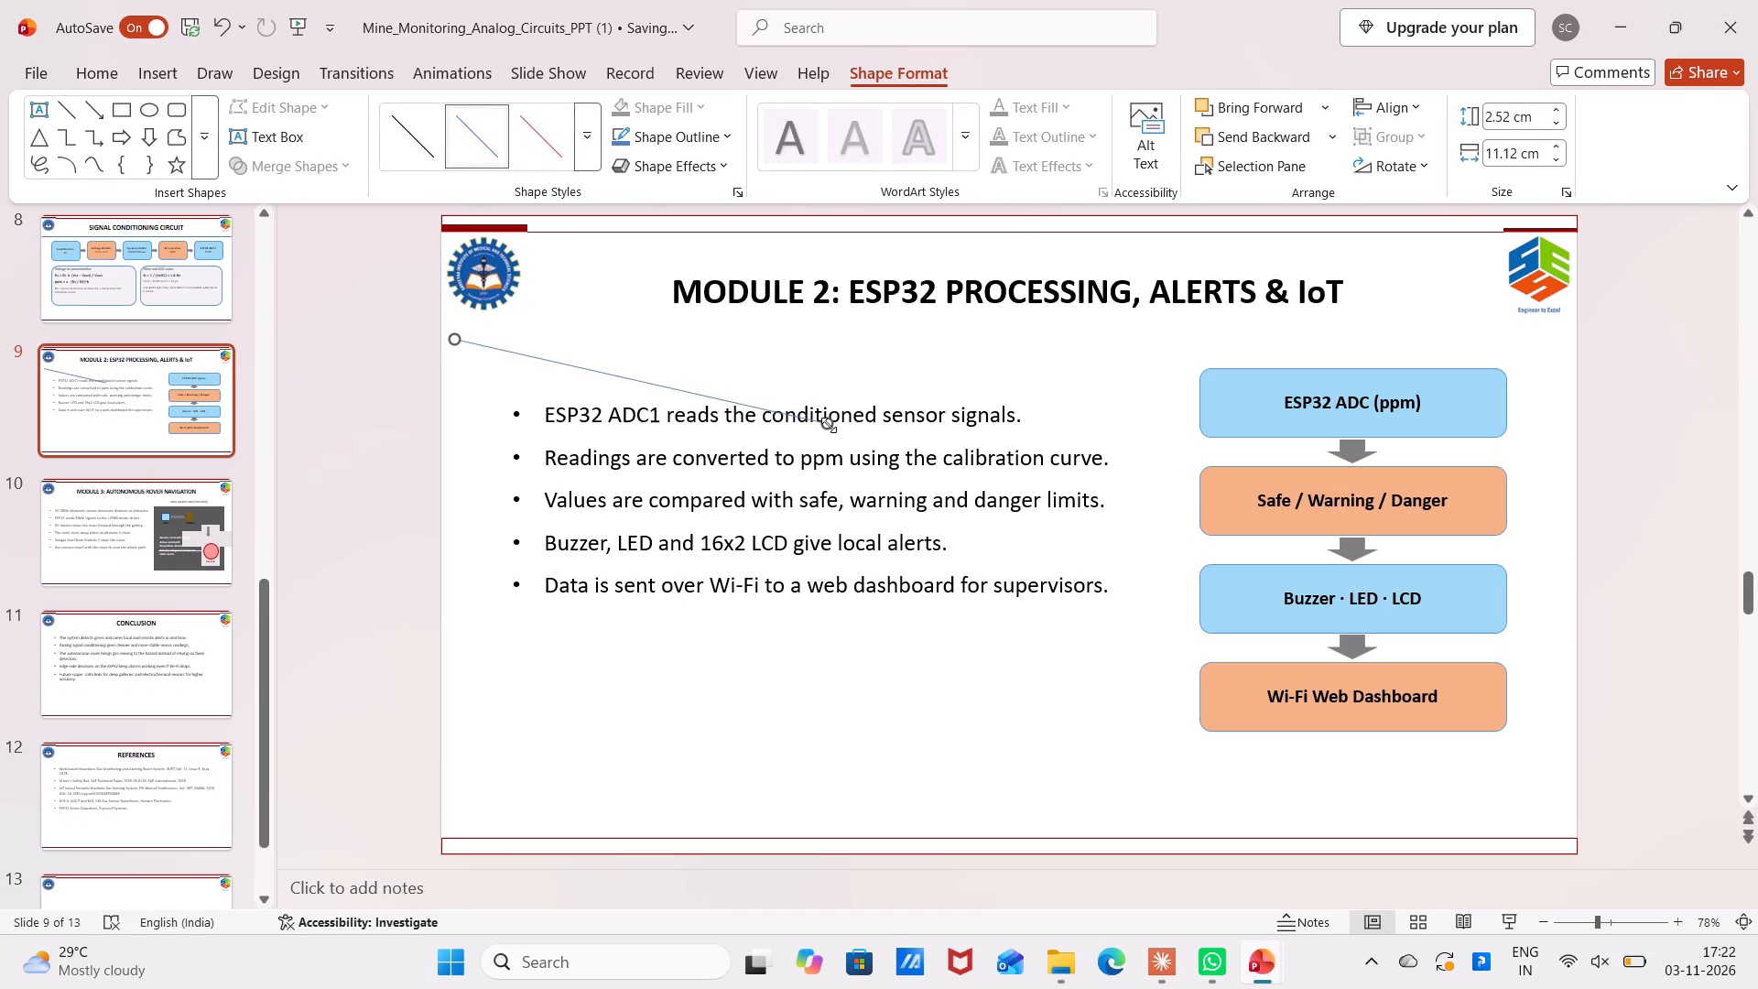
drag(829, 425, 1484, 336)
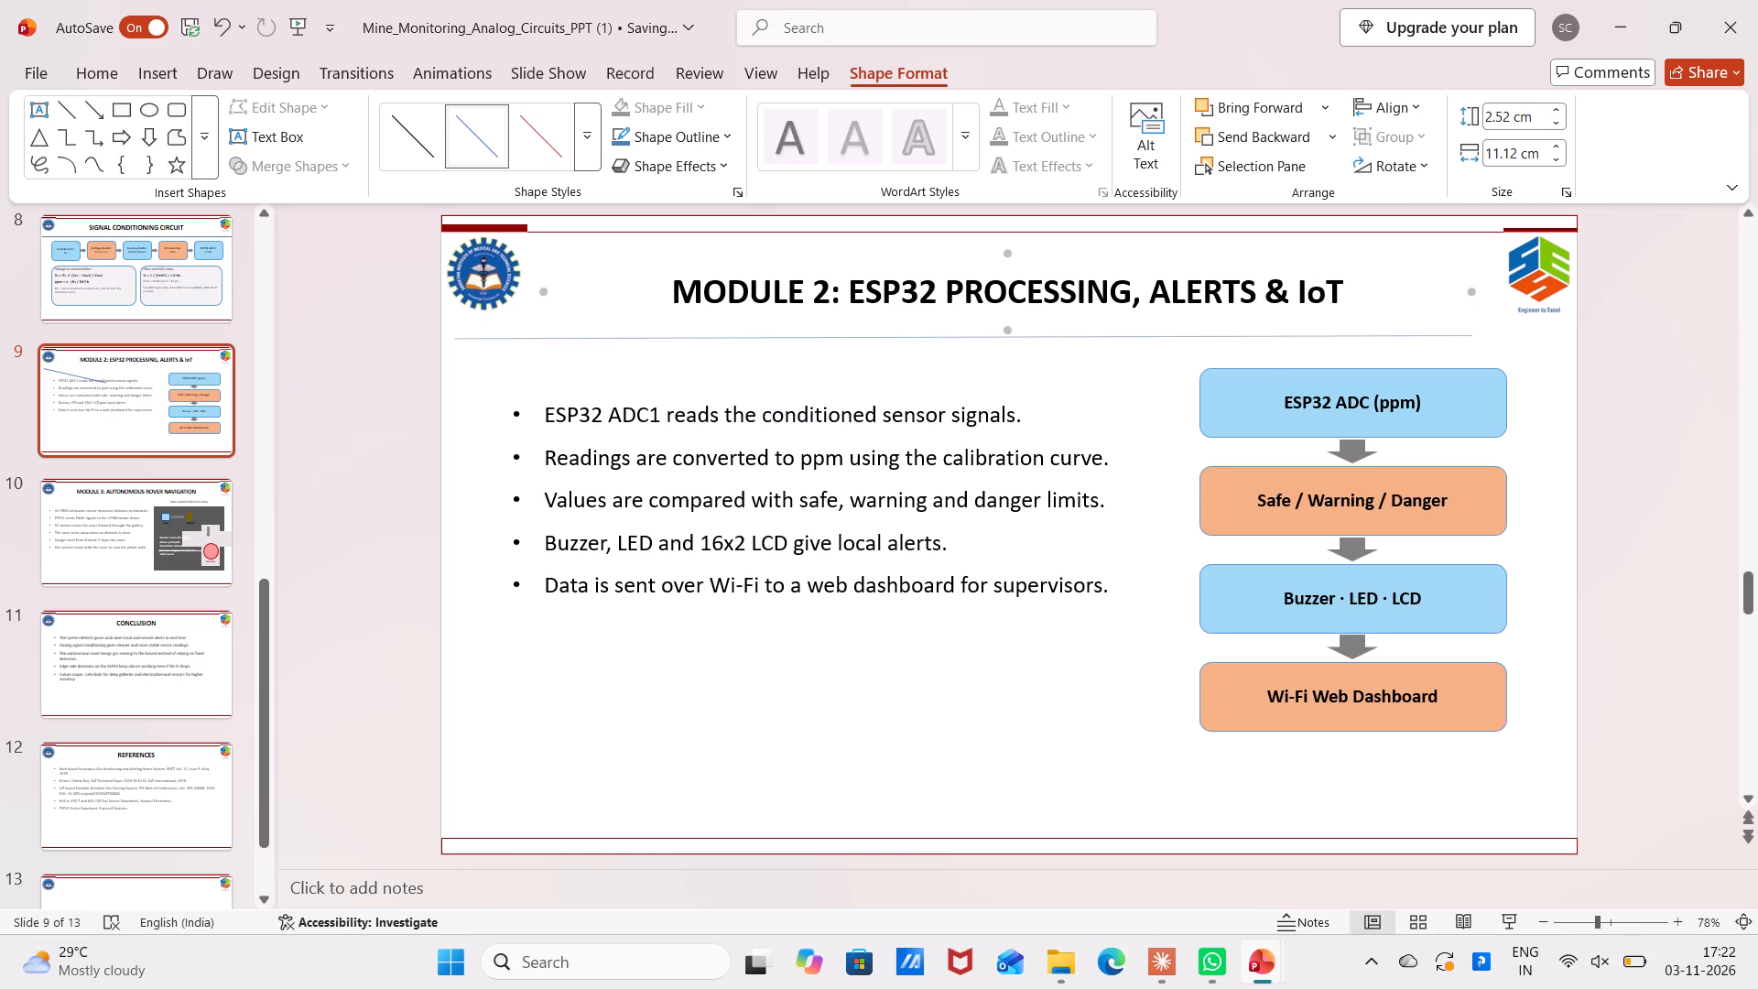
drag(1484, 336, 1597, 336)
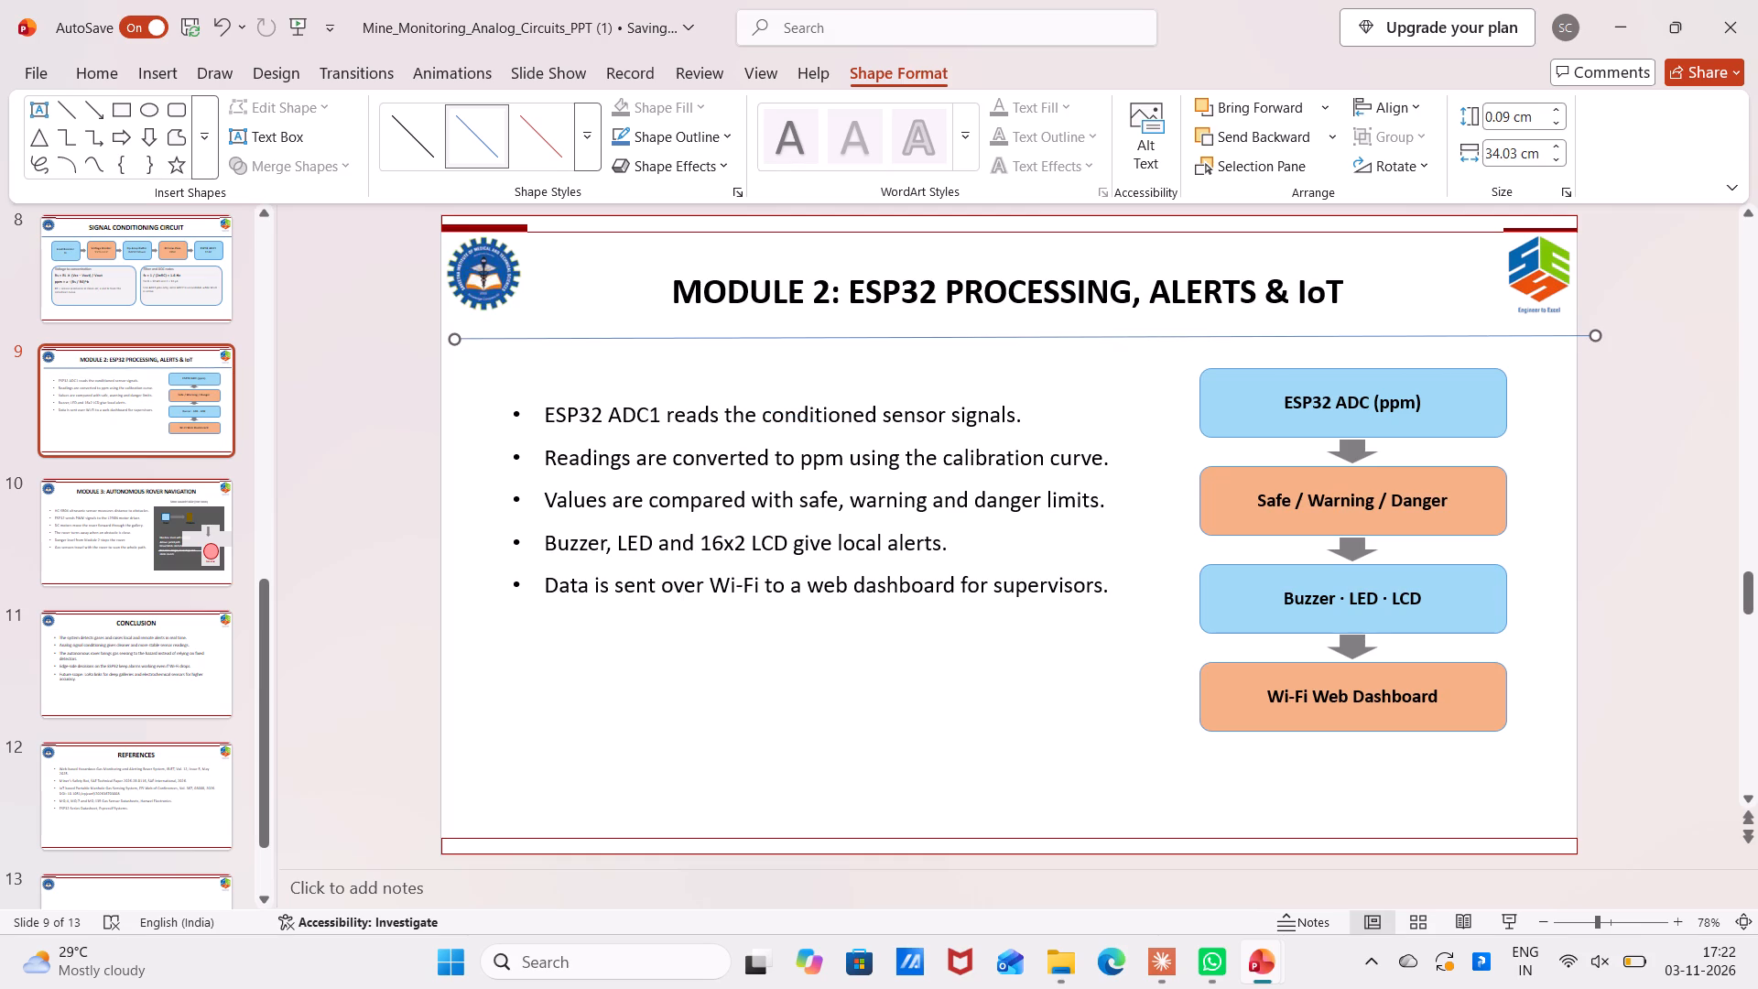
drag(1595, 332, 1571, 334)
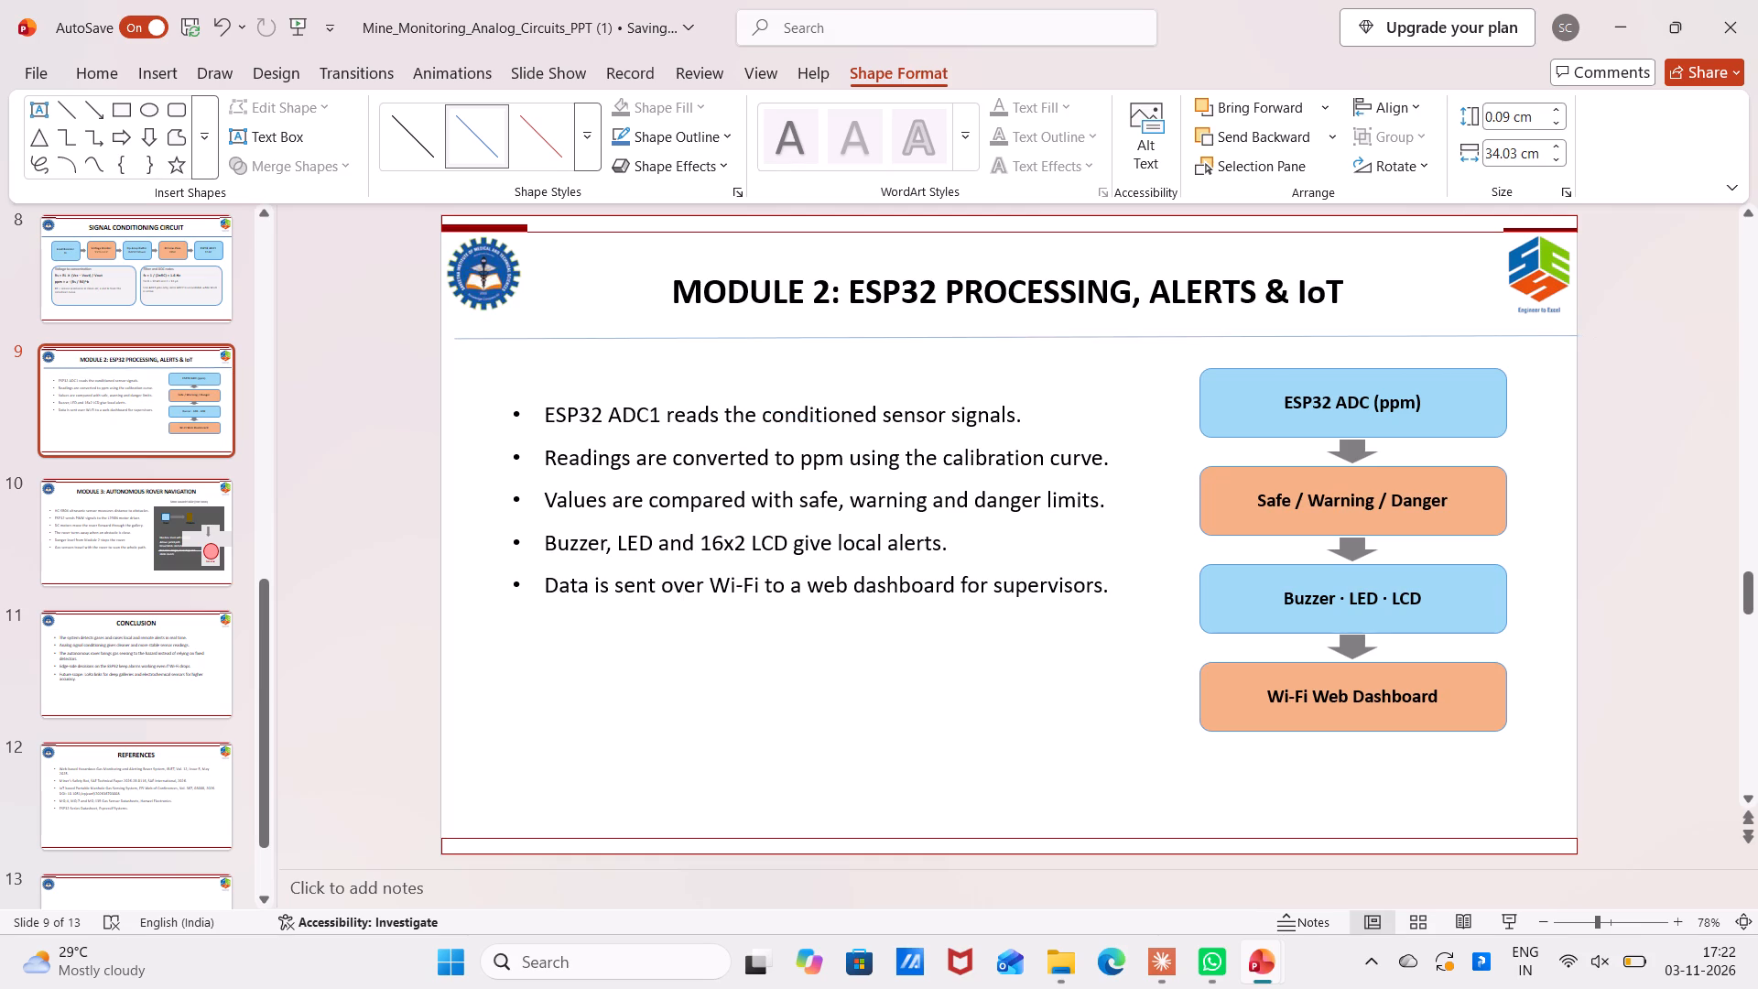
drag(1571, 334, 1573, 333)
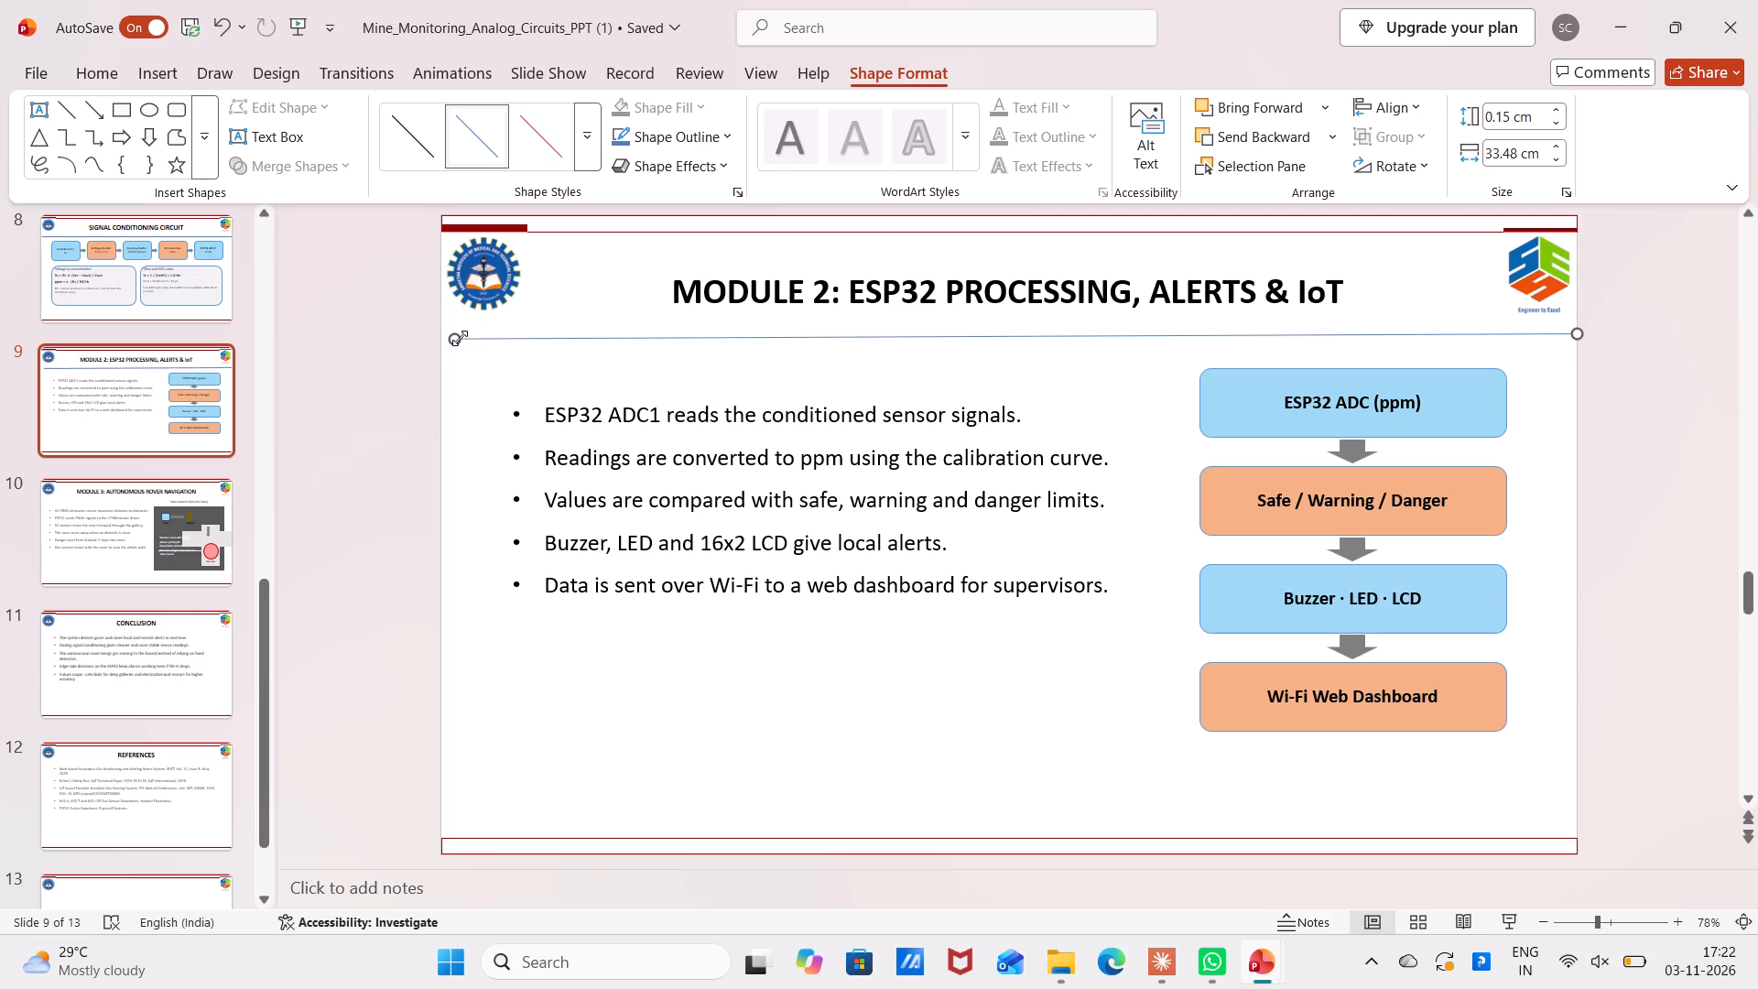
drag(455, 339, 448, 339)
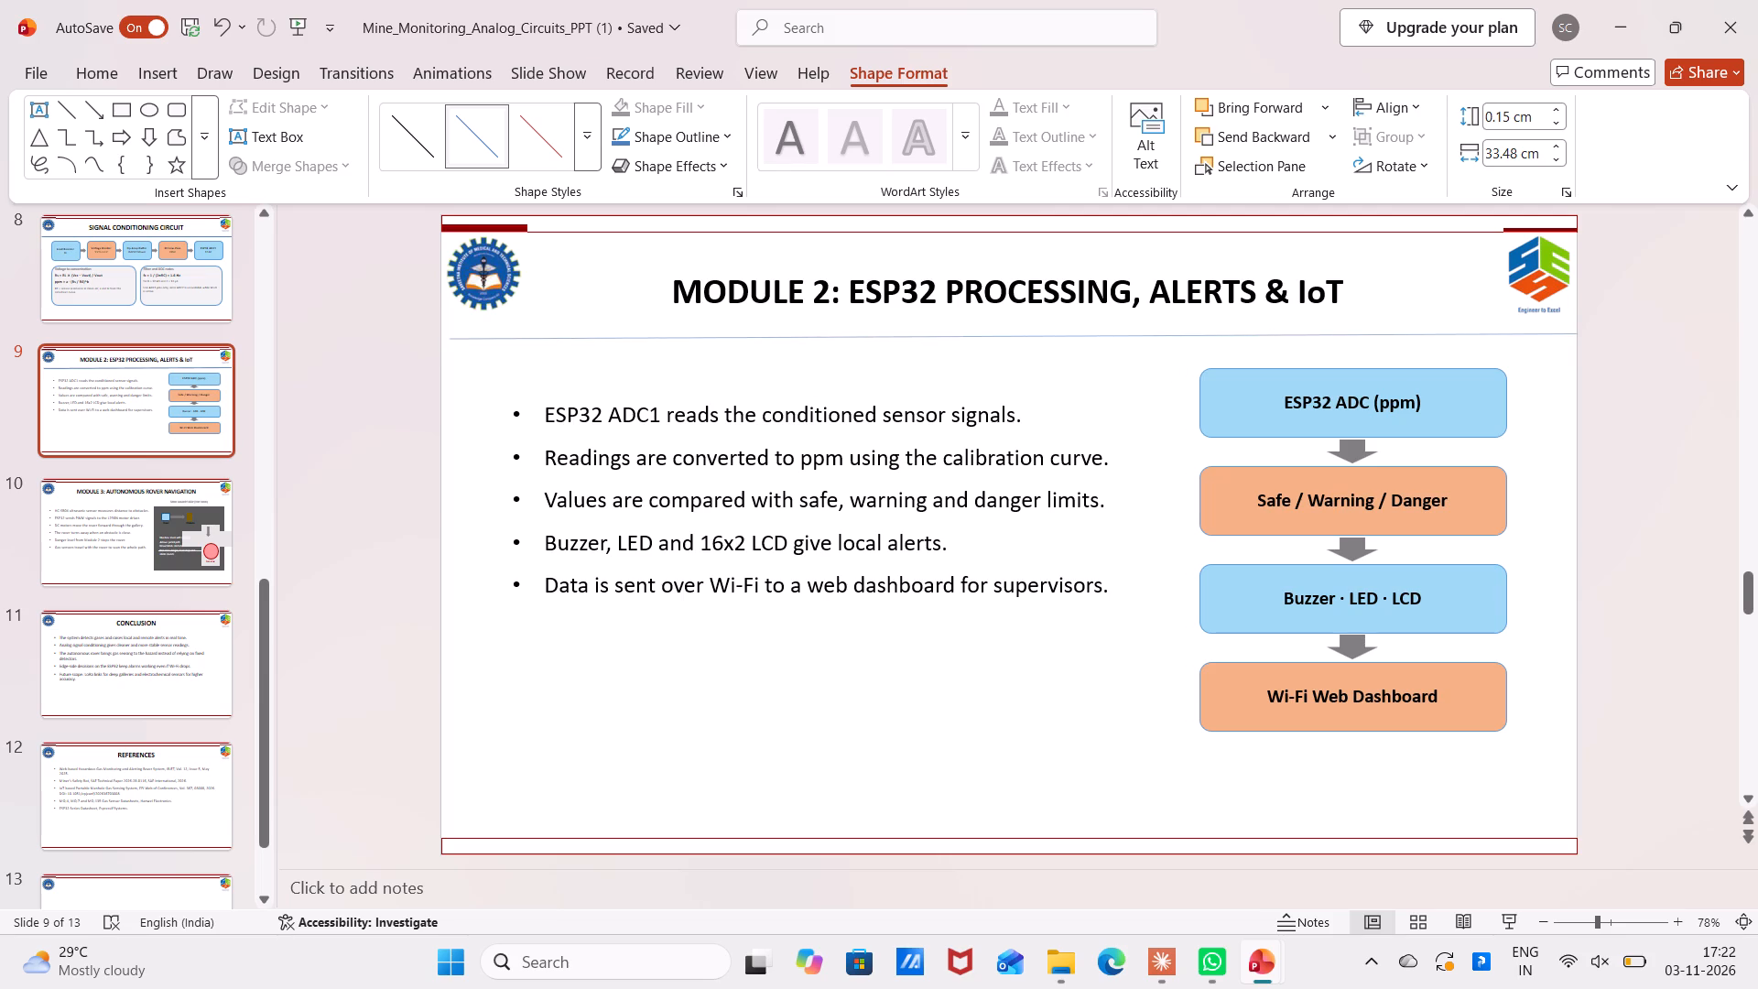
drag(448, 339, 446, 338)
Apply the thickest black theme line style to the line beneath the Module 2 heading.
click(399, 117)
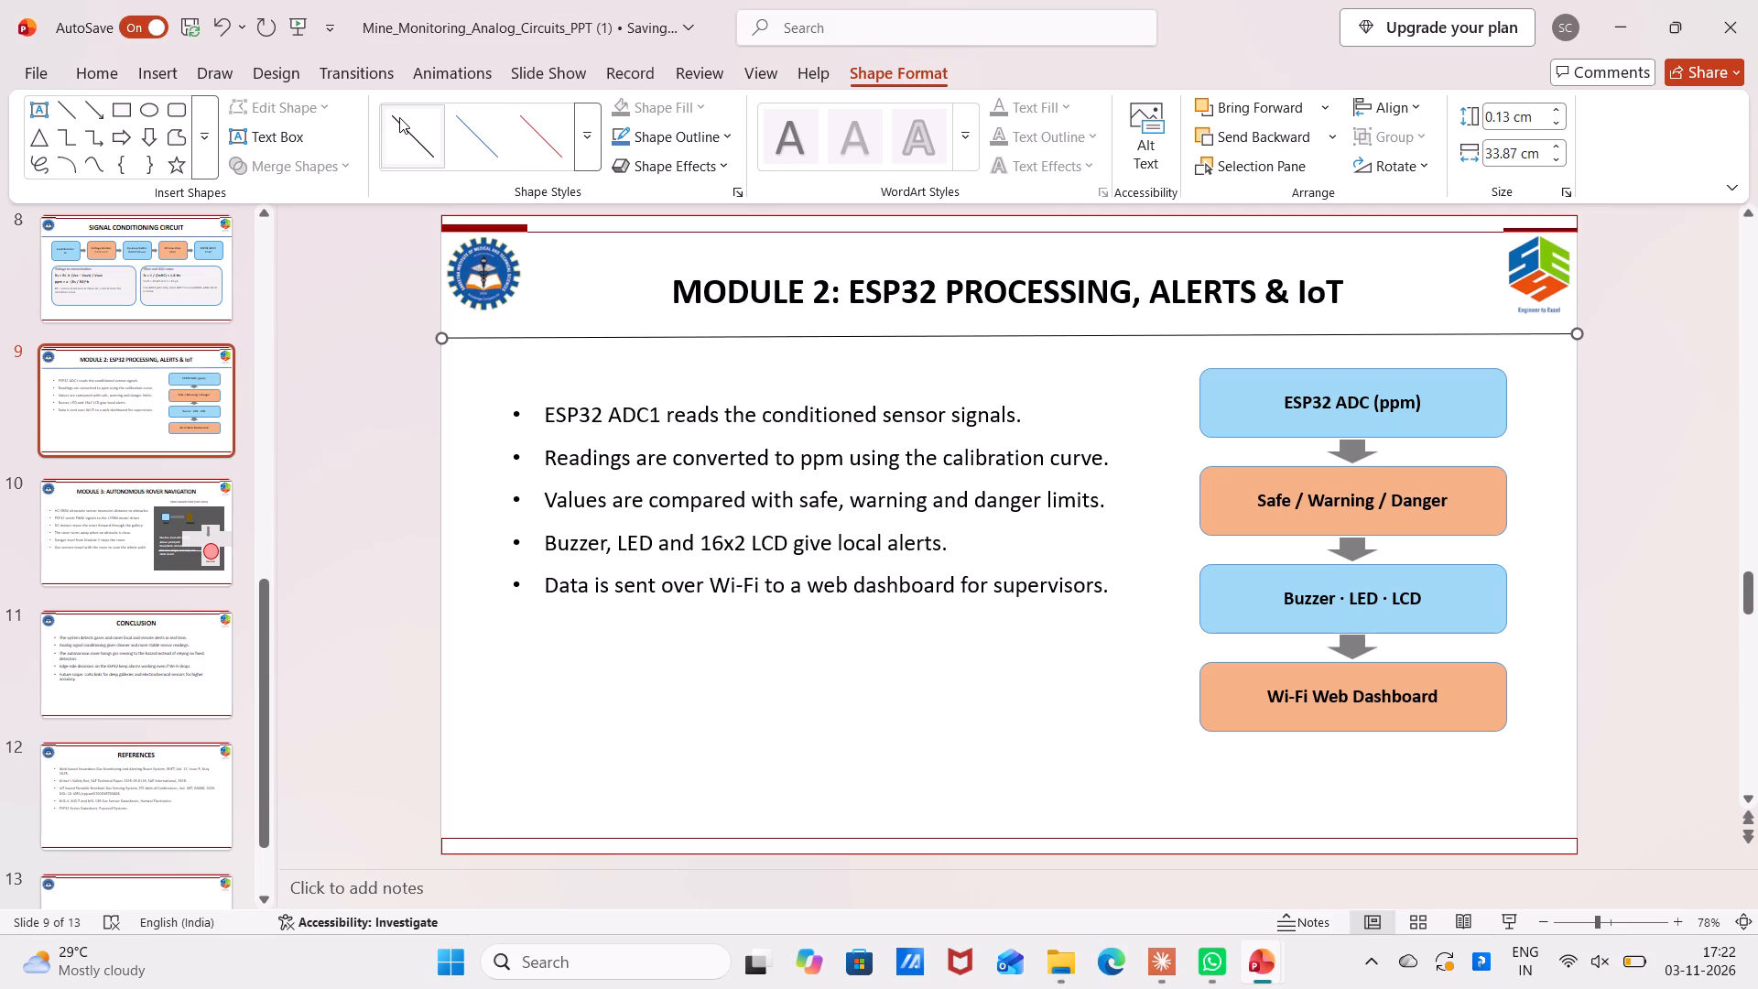
click(588, 136)
click(447, 342)
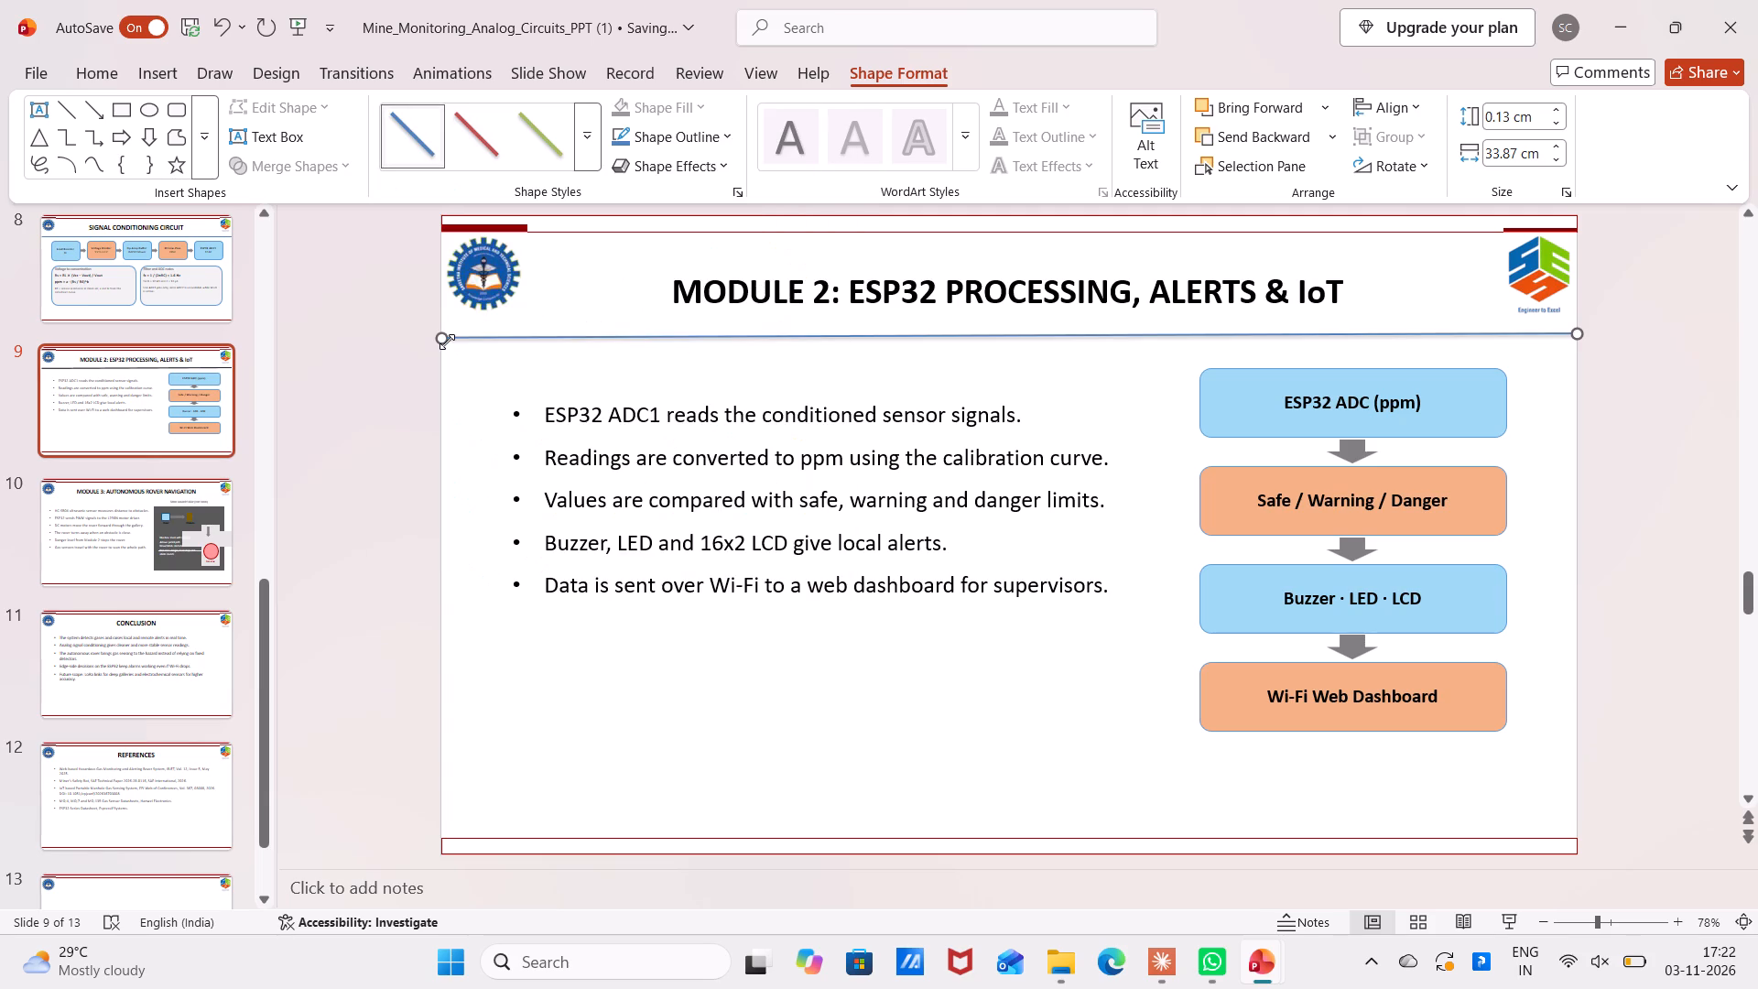
click(584, 132)
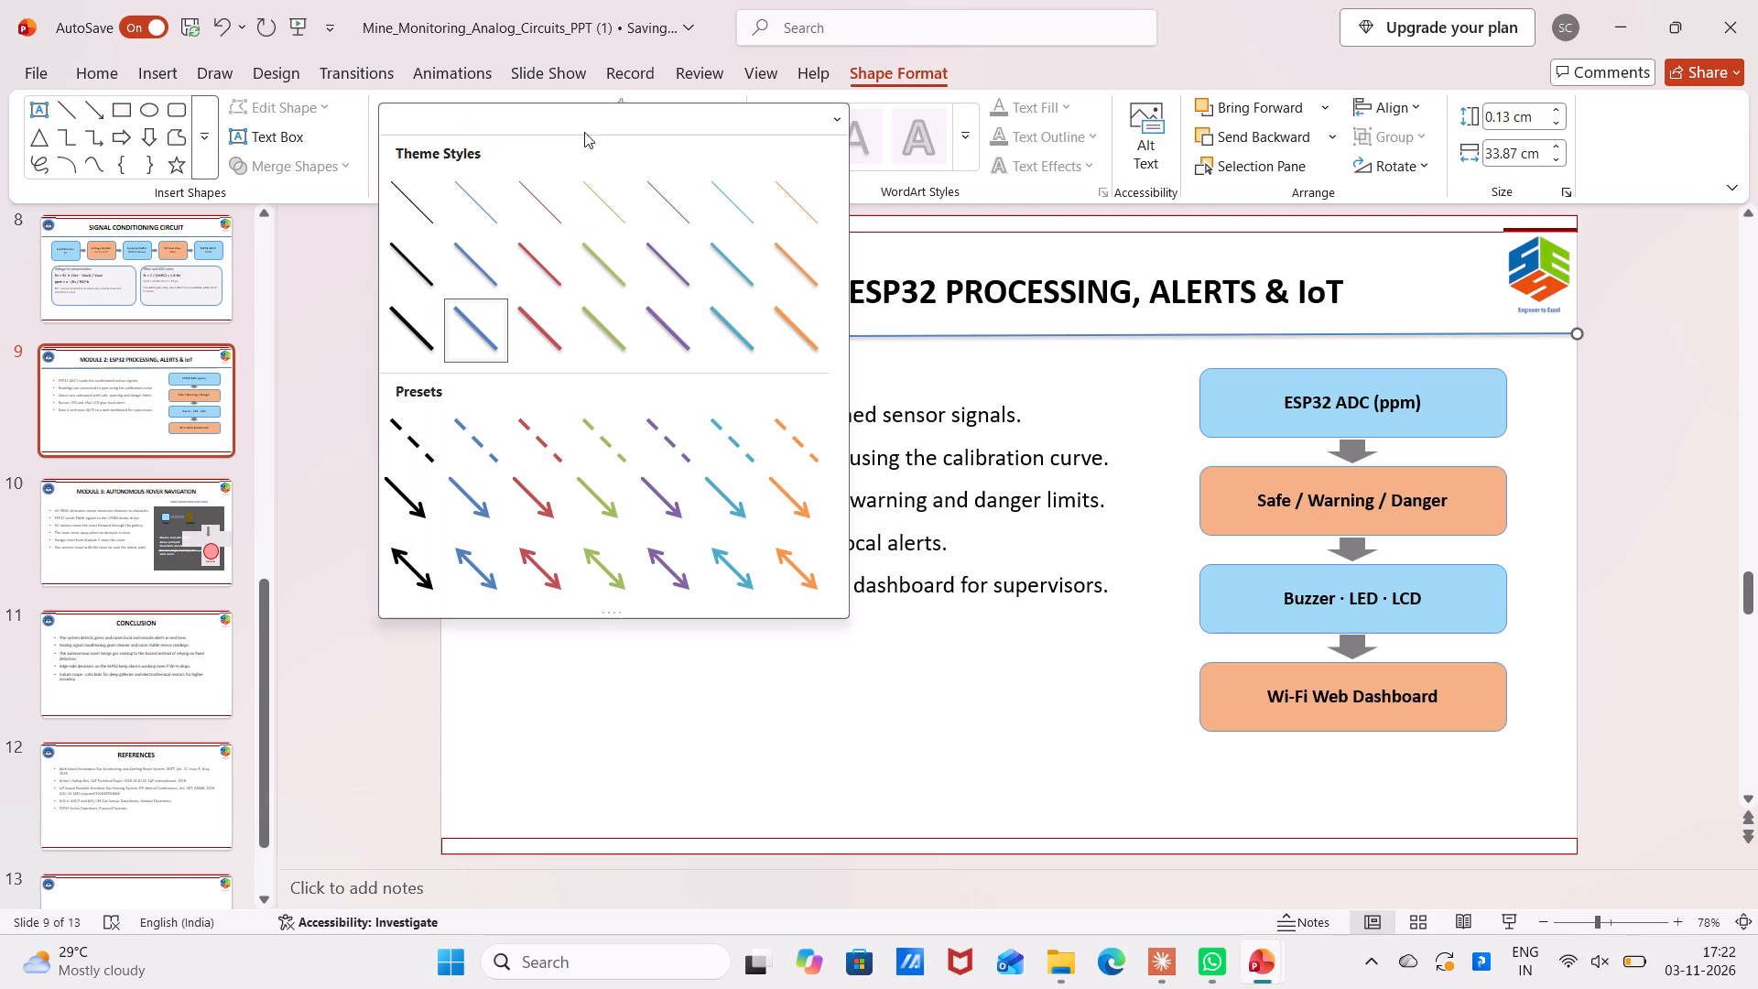
click(406, 318)
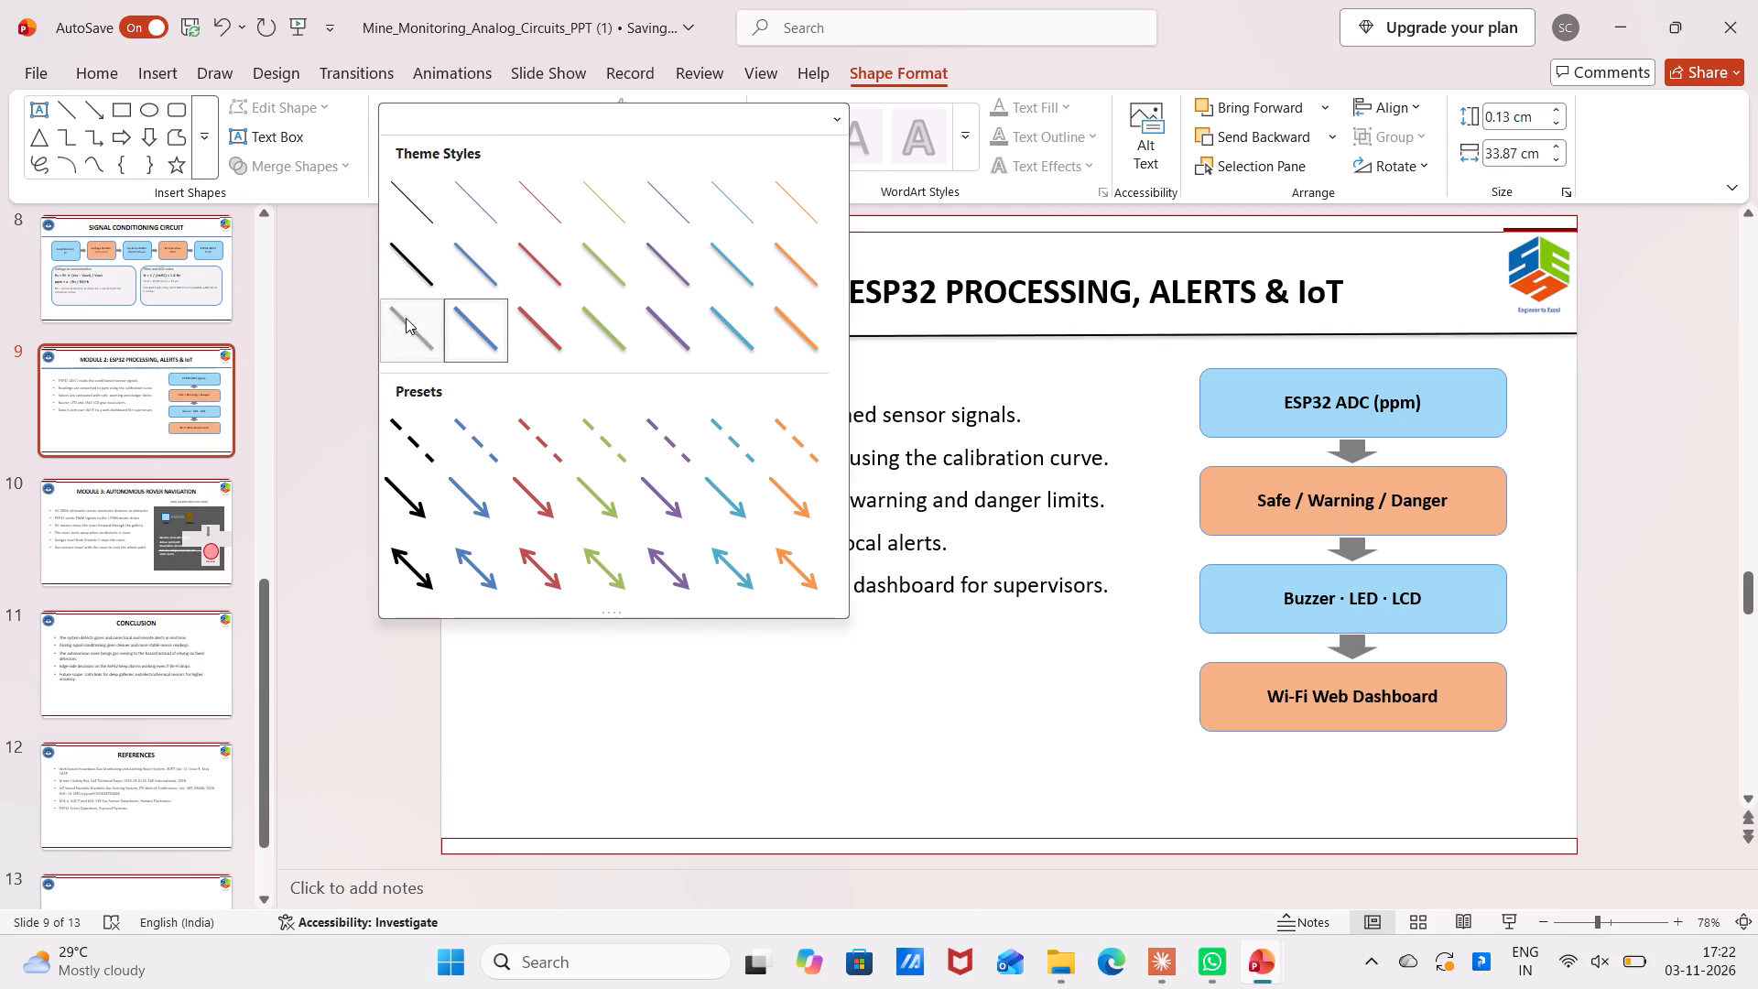
Draw a nearly level line about 33.37 cm long beneath the Module 3 heading on slide 10, reaching the slide's right edge.
click(187, 554)
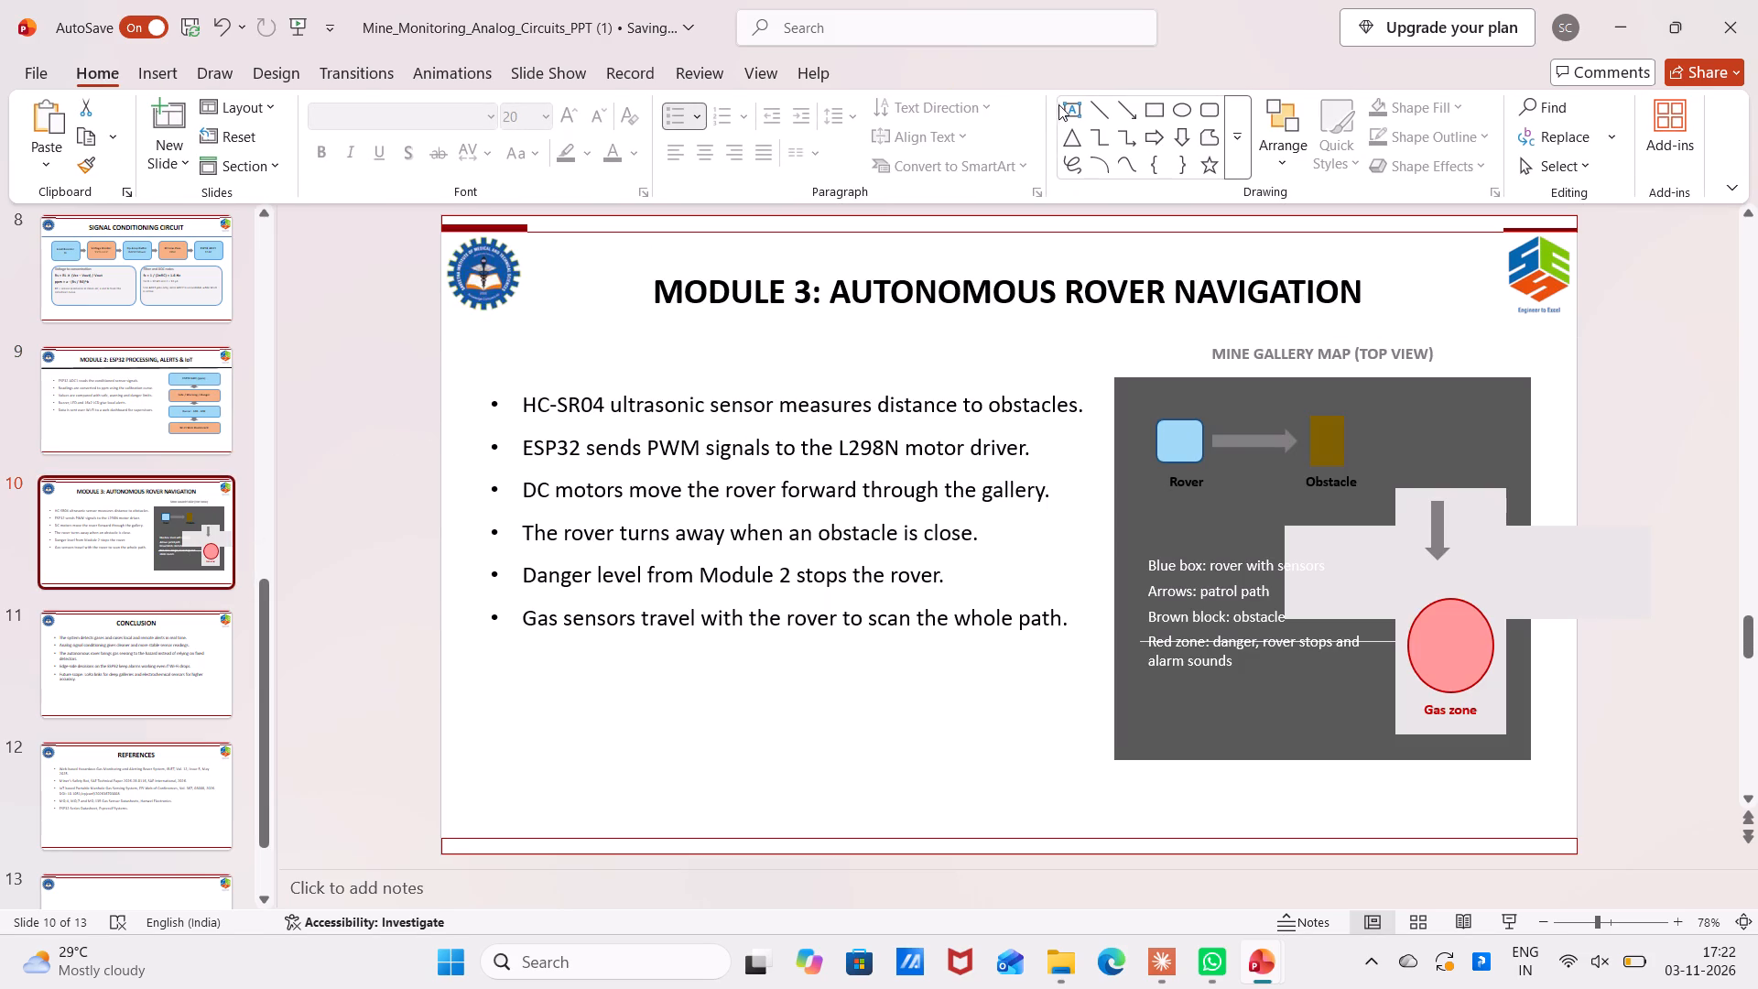
click(1101, 104)
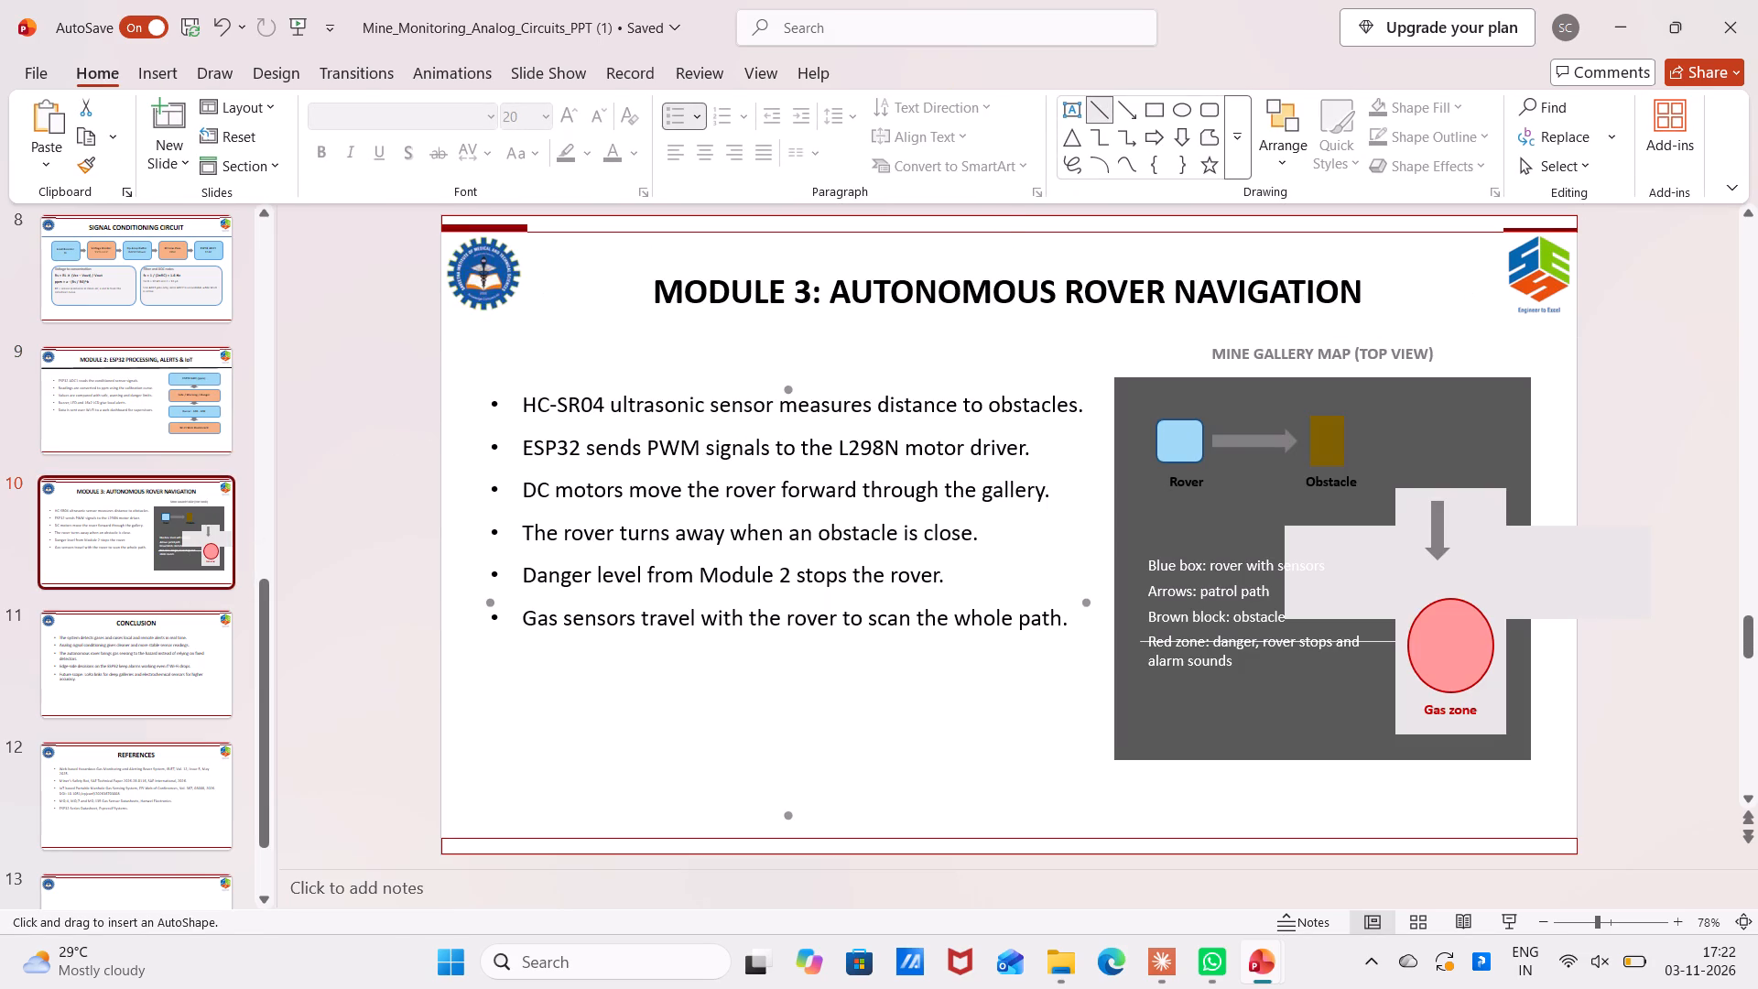
click(542, 352)
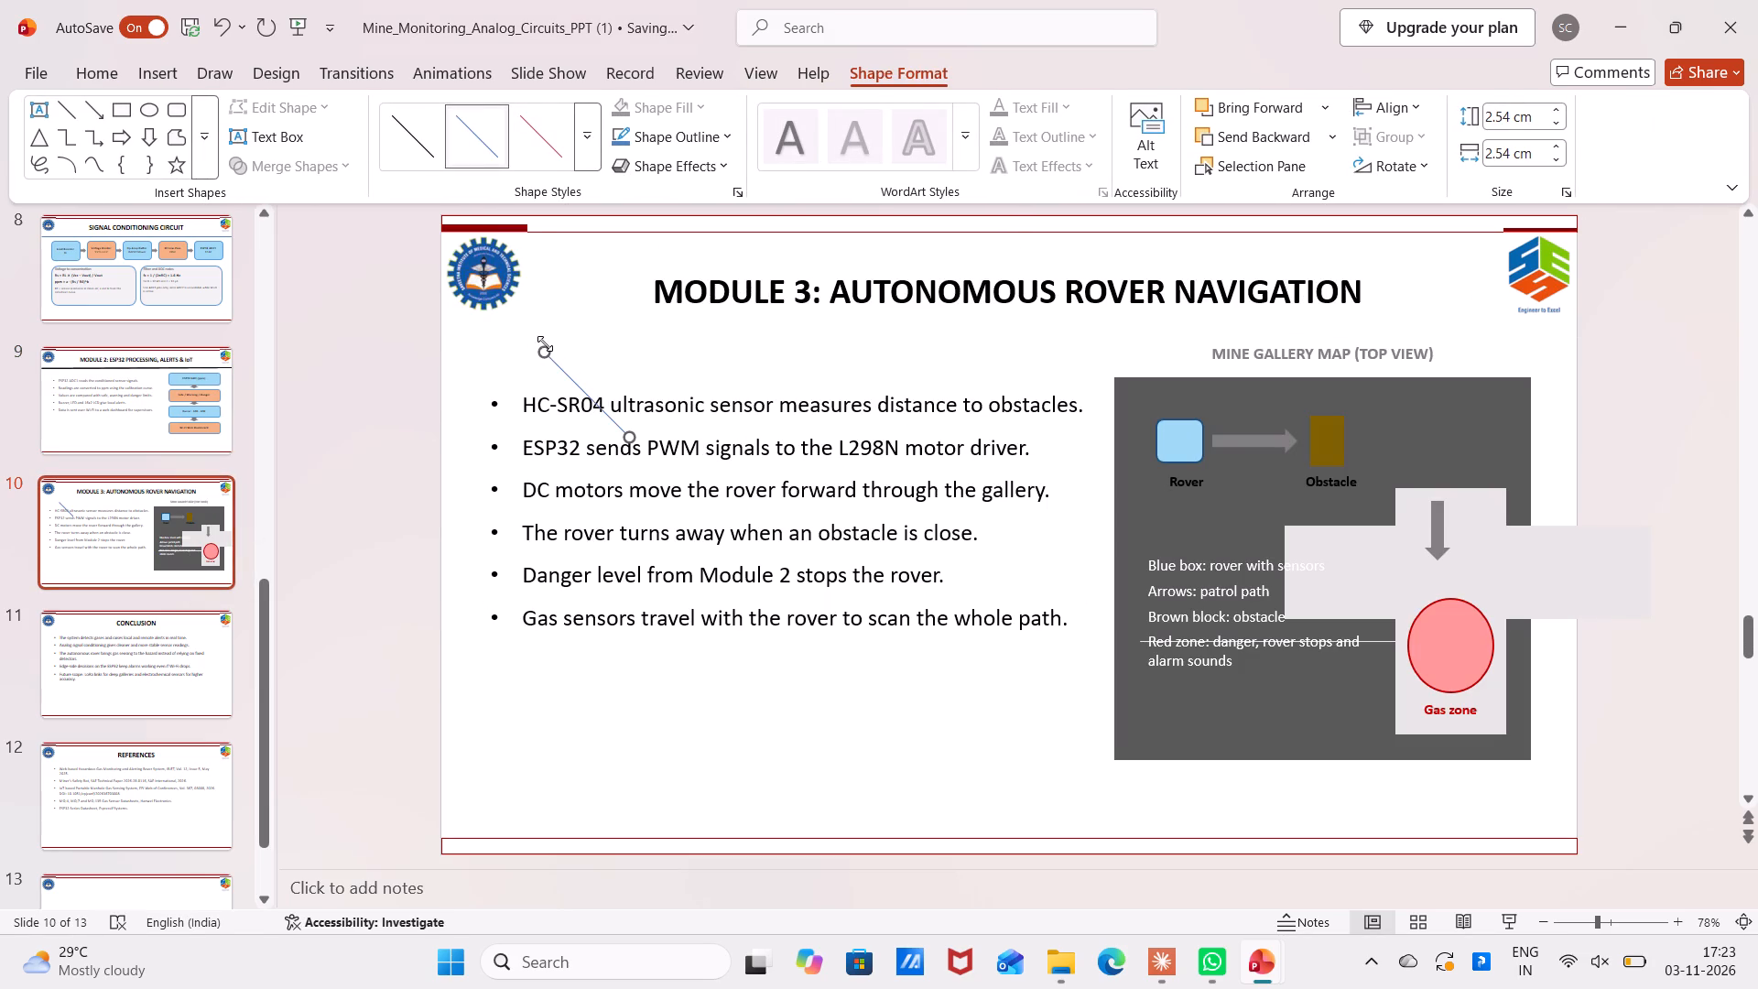
drag(545, 343, 457, 347)
drag(457, 347, 458, 346)
drag(625, 436, 1226, 355)
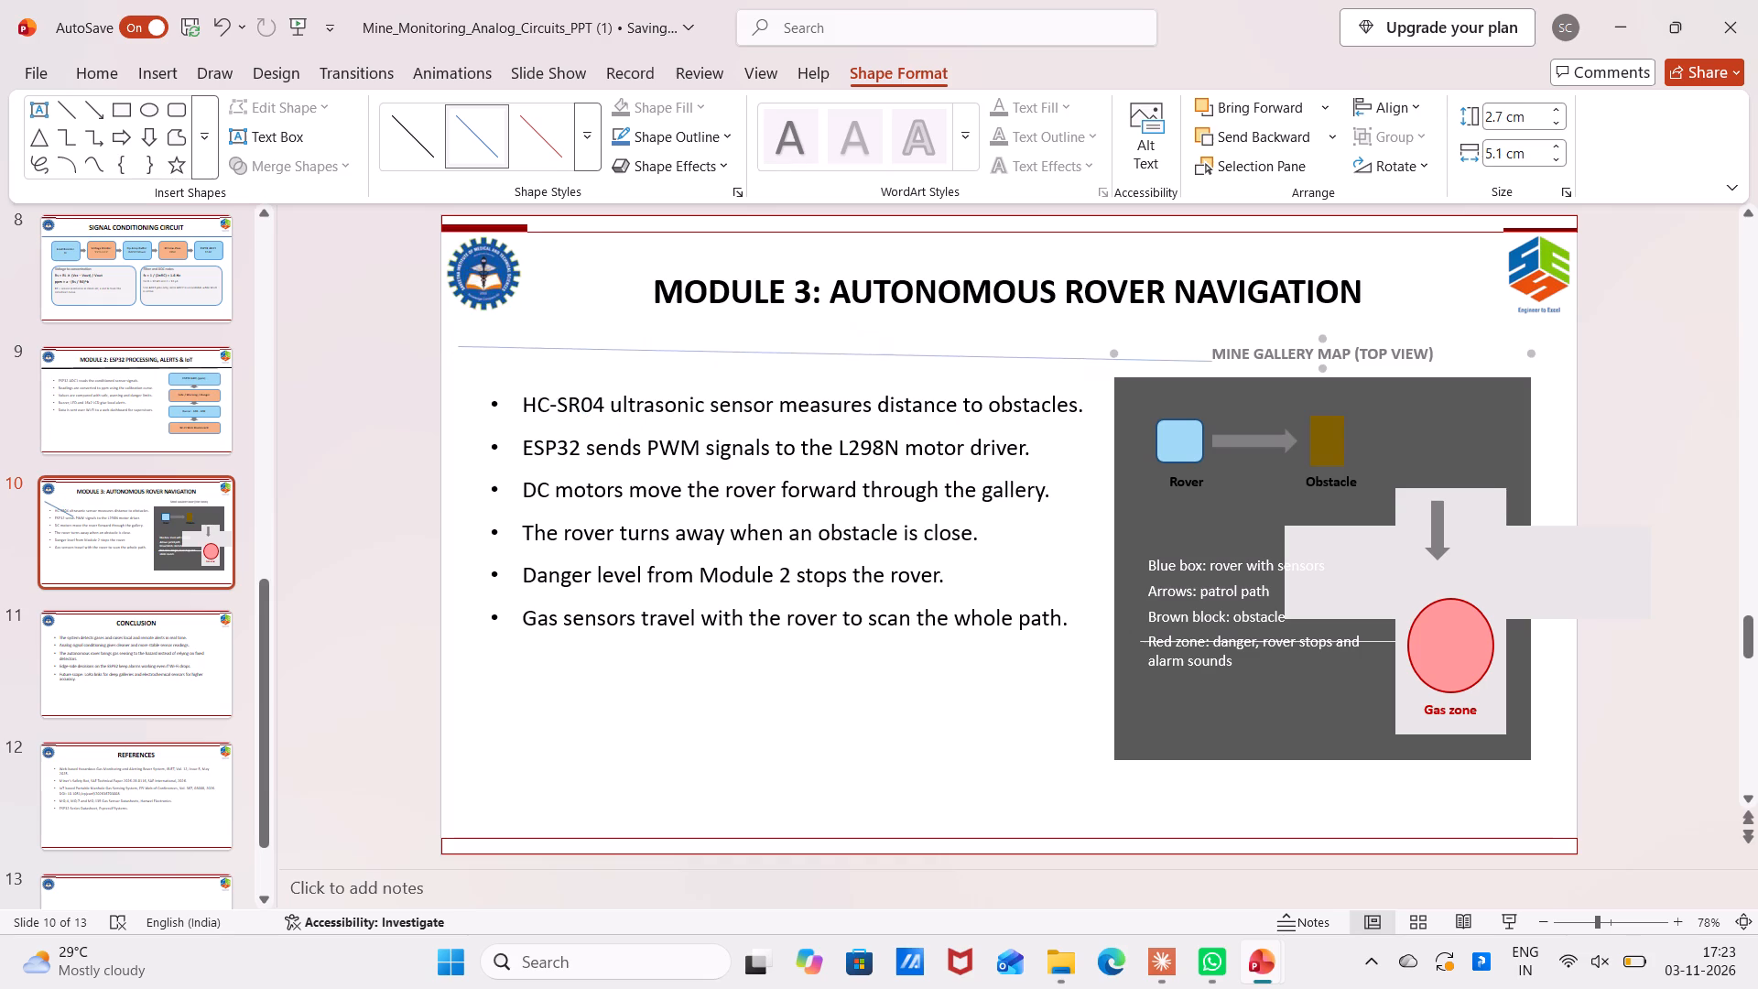
drag(1226, 355, 1573, 337)
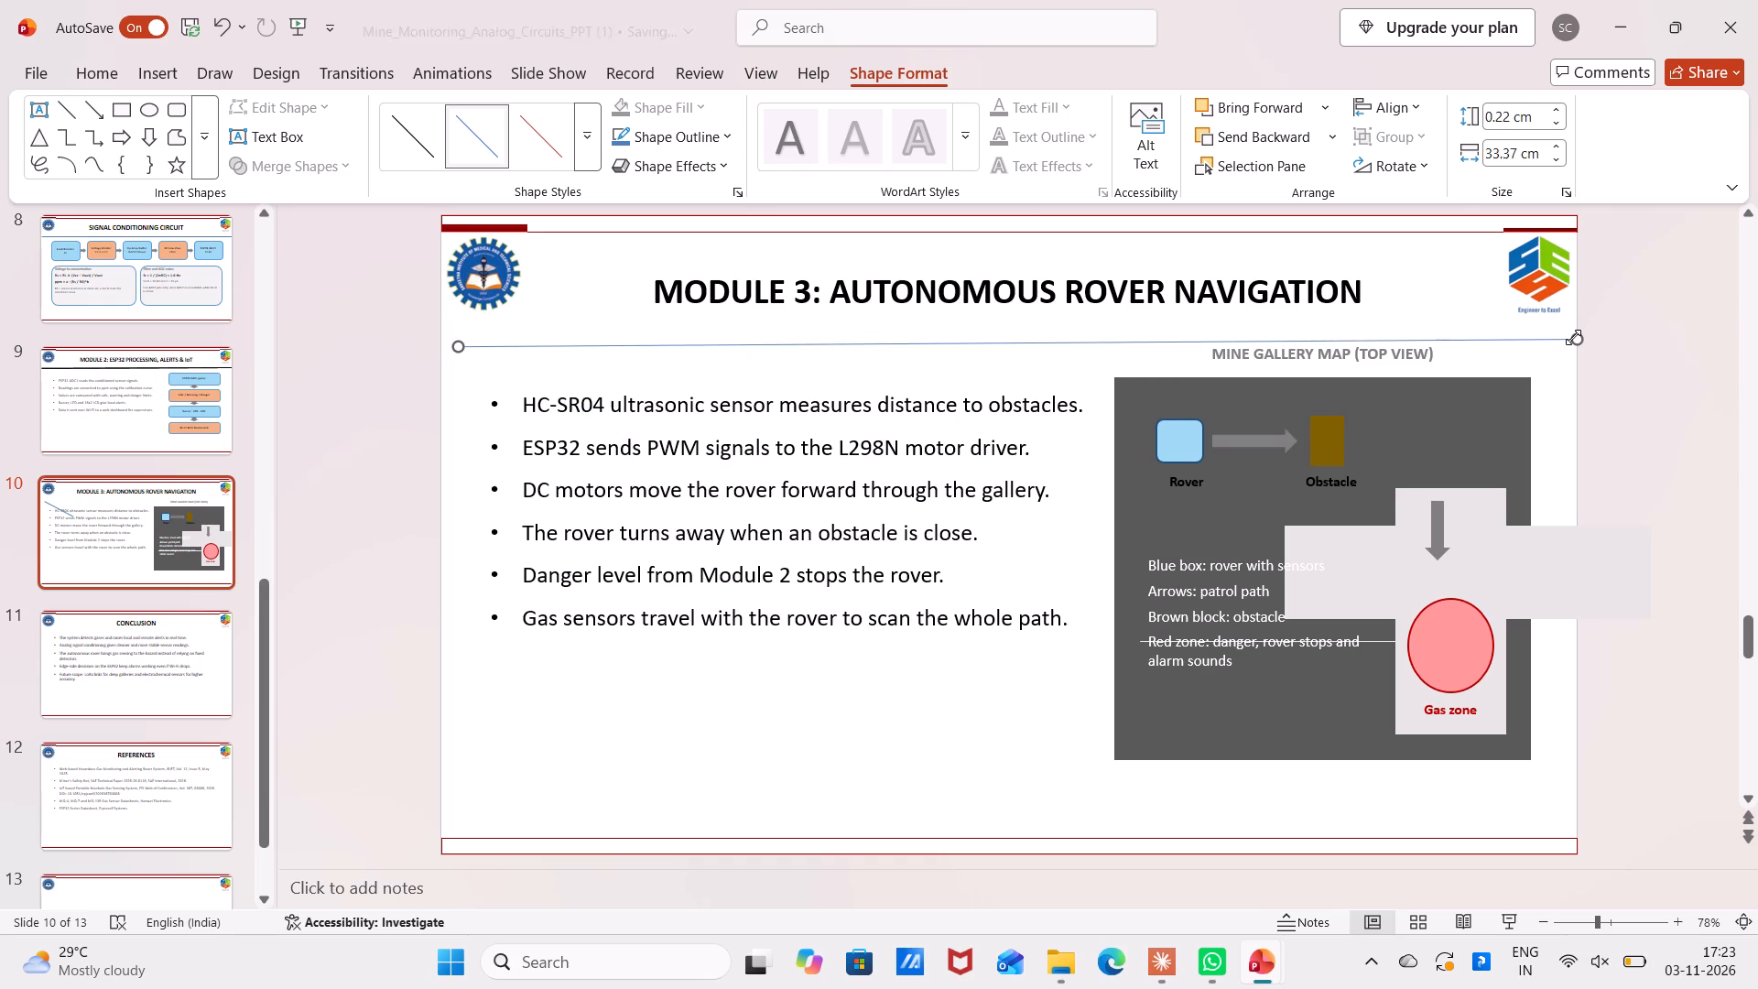
Apply the thickest black theme line style to the line beneath the Module 3 heading.
click(583, 124)
click(430, 331)
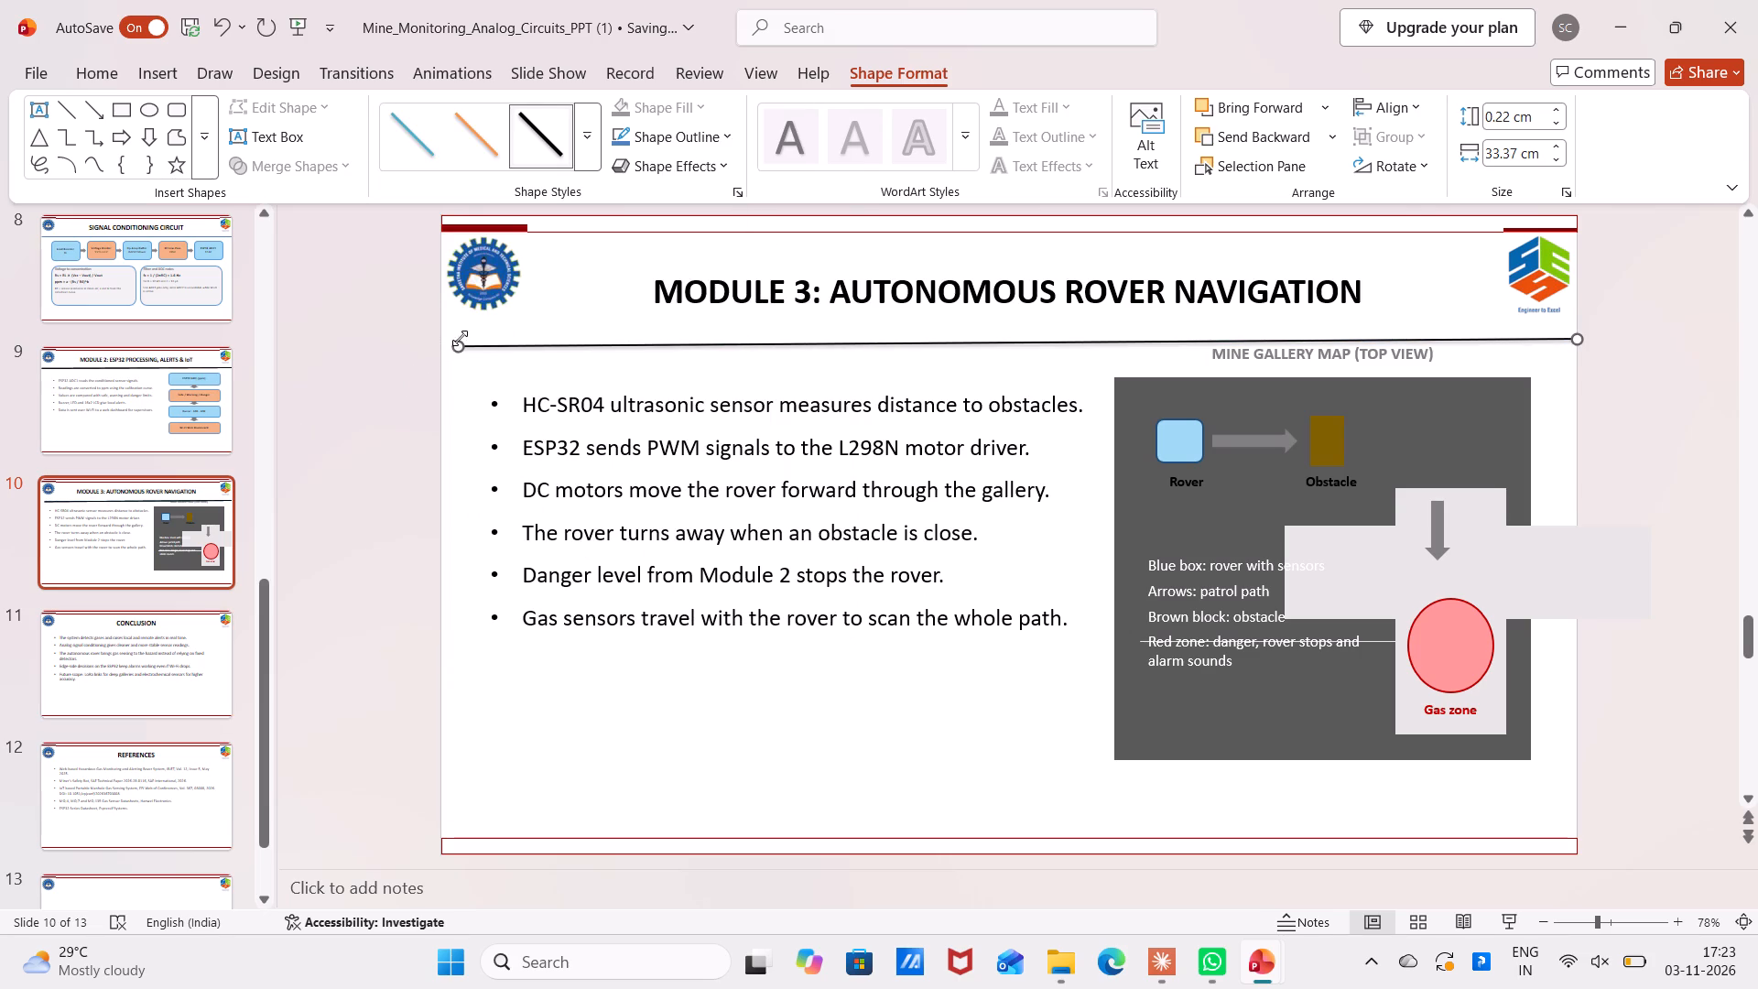
Extend the line beneath the Module 3 heading to the slide's left edge, making it about 33.87 cm long and nearly level.
drag(454, 341, 446, 335)
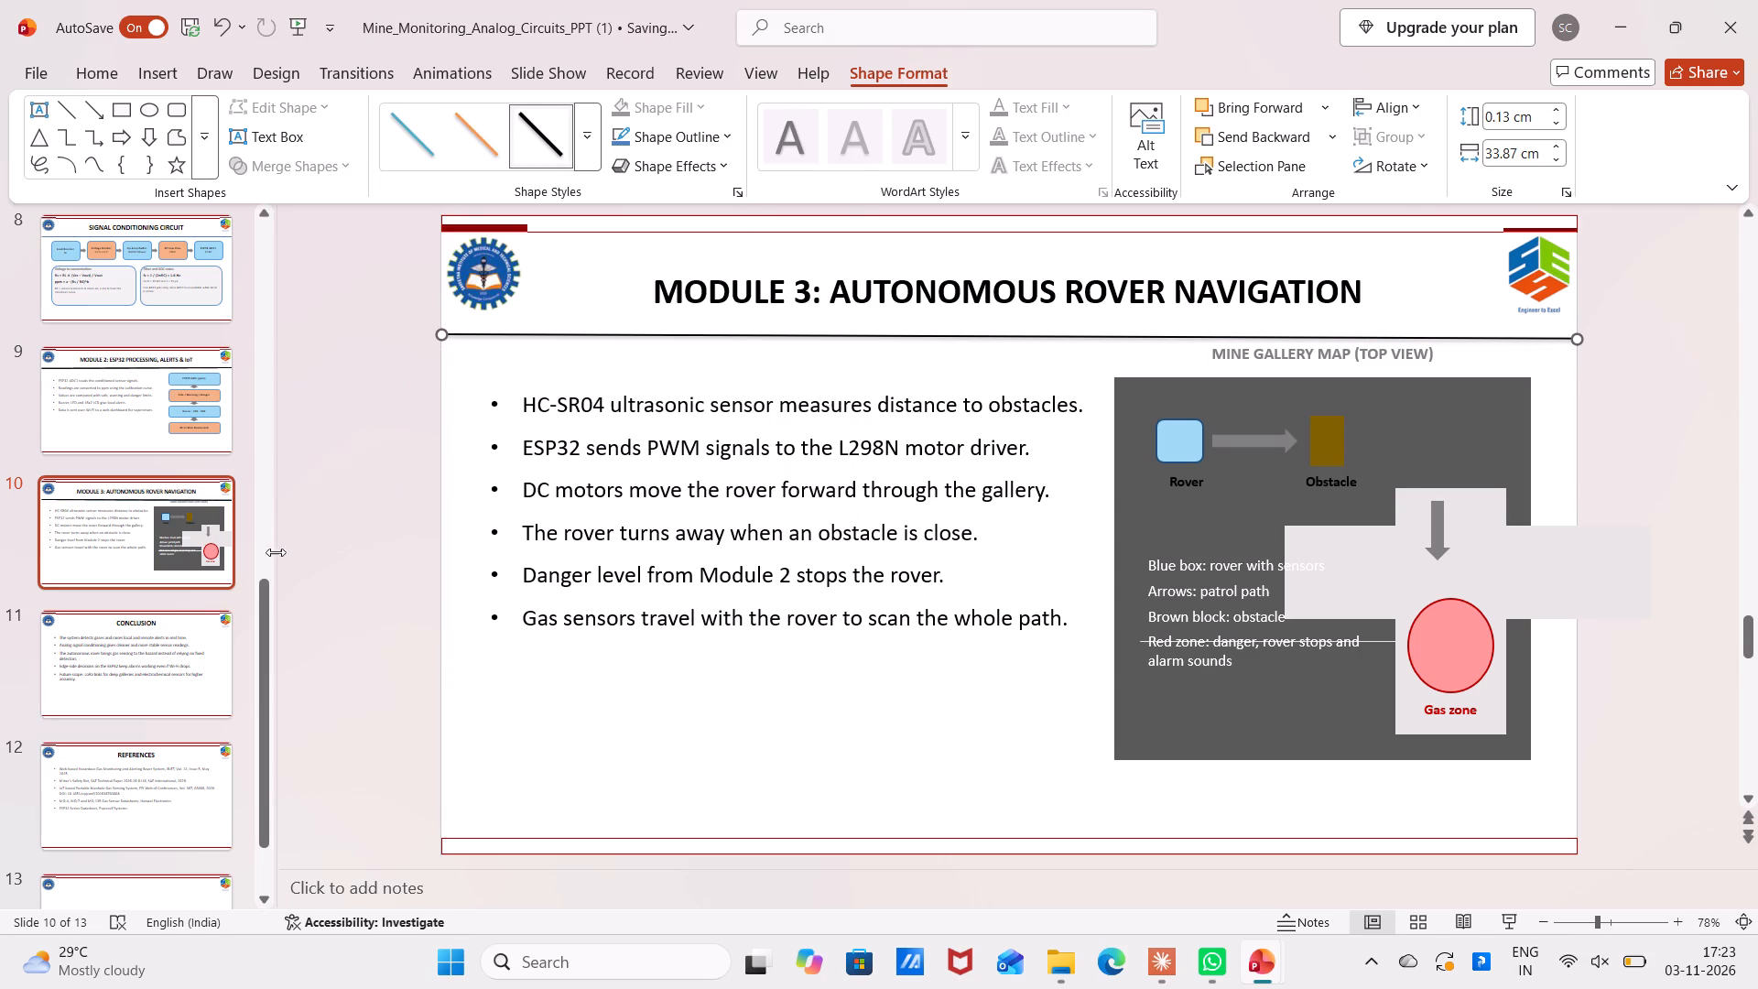
Move the bullet text box on the Conclusion slide slightly down to leave room beneath the heading, keeping it horizontally centred.
click(196, 632)
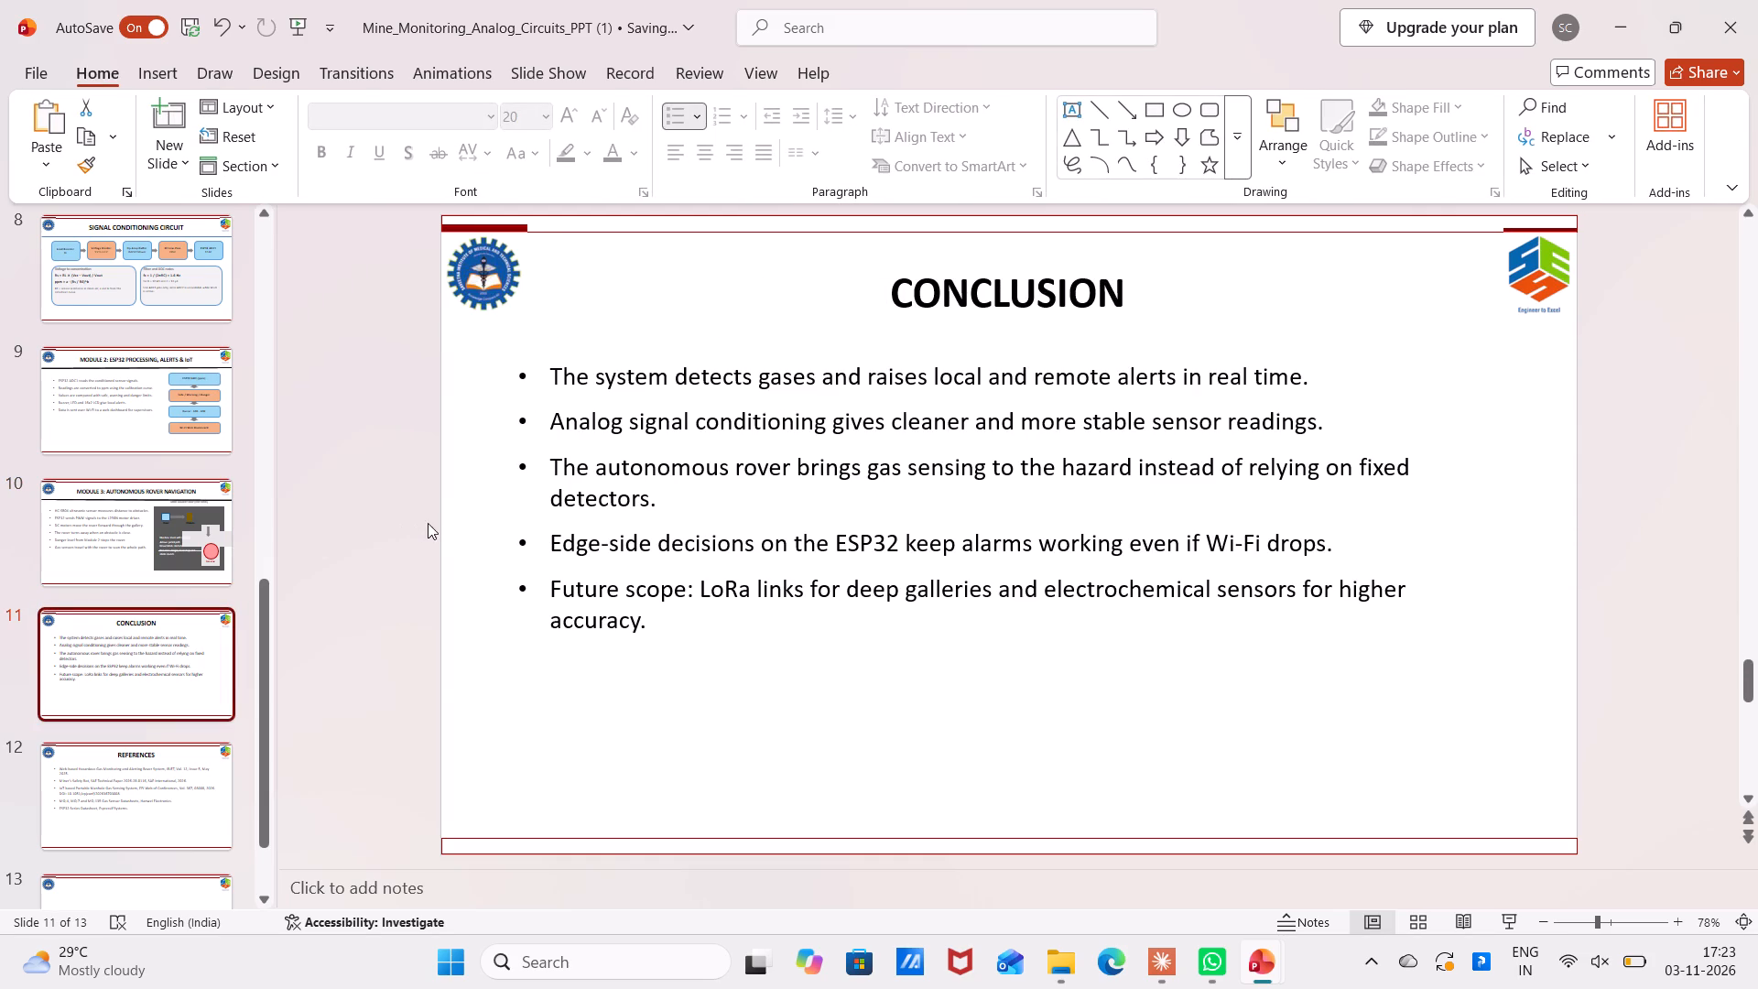
click(565, 432)
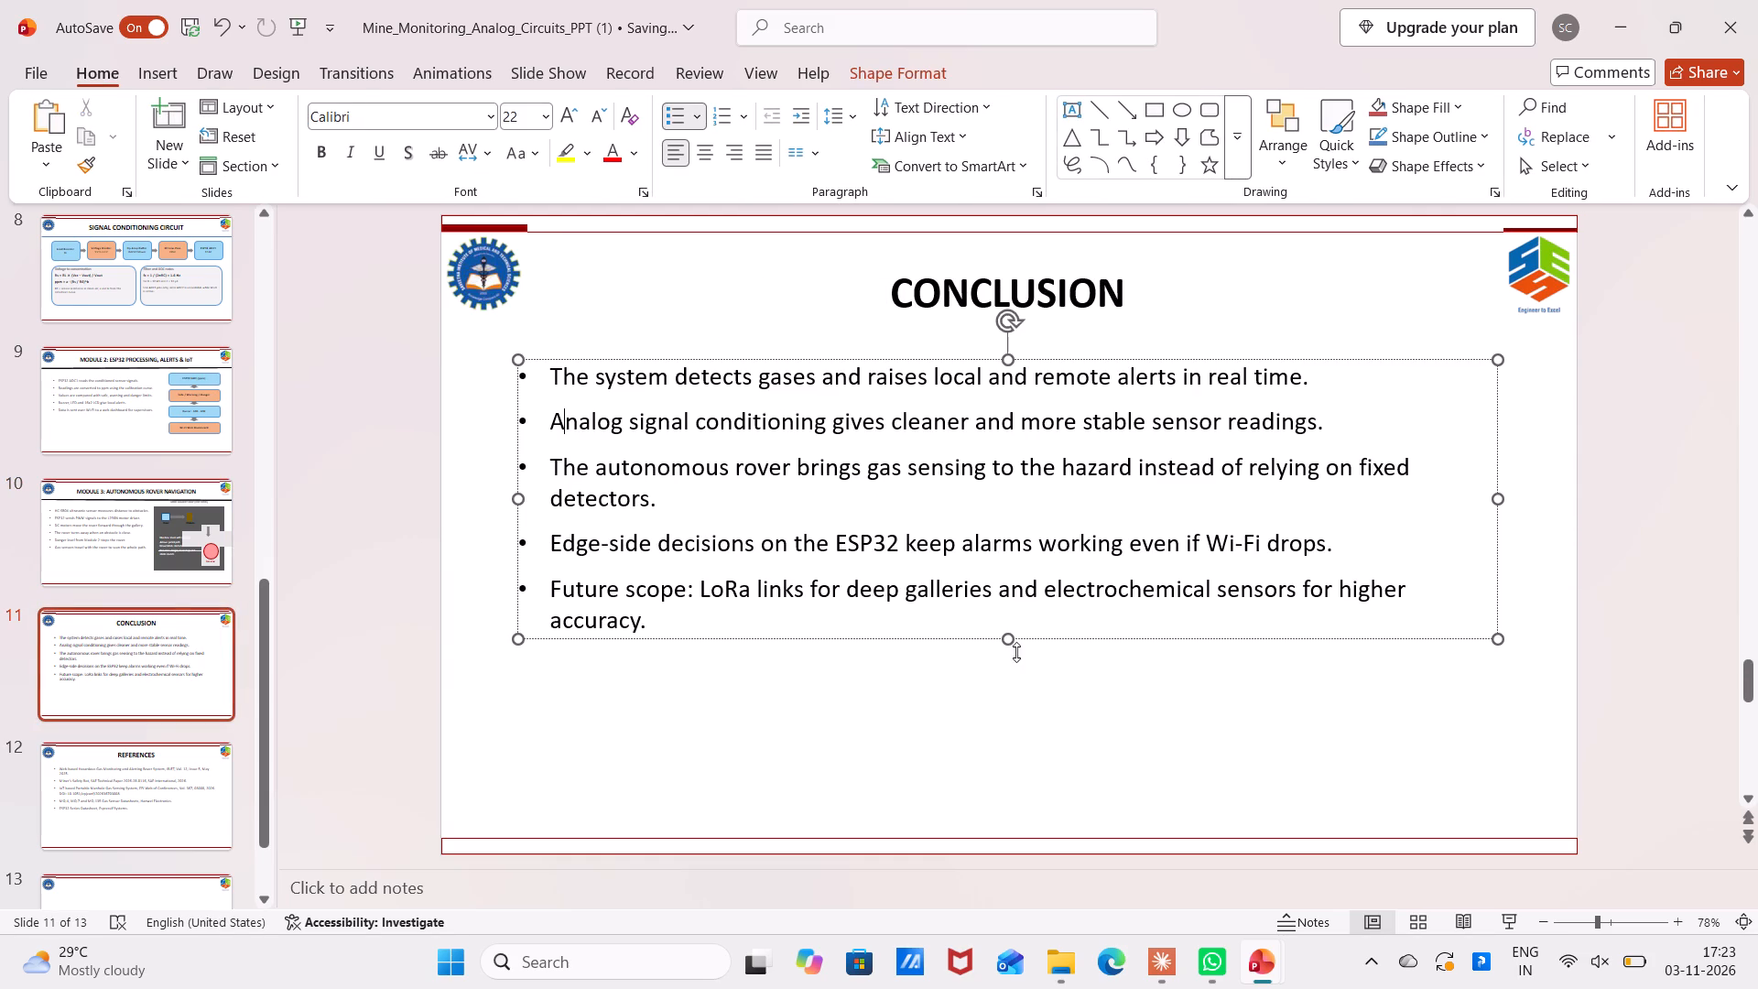
drag(1103, 640, 1098, 668)
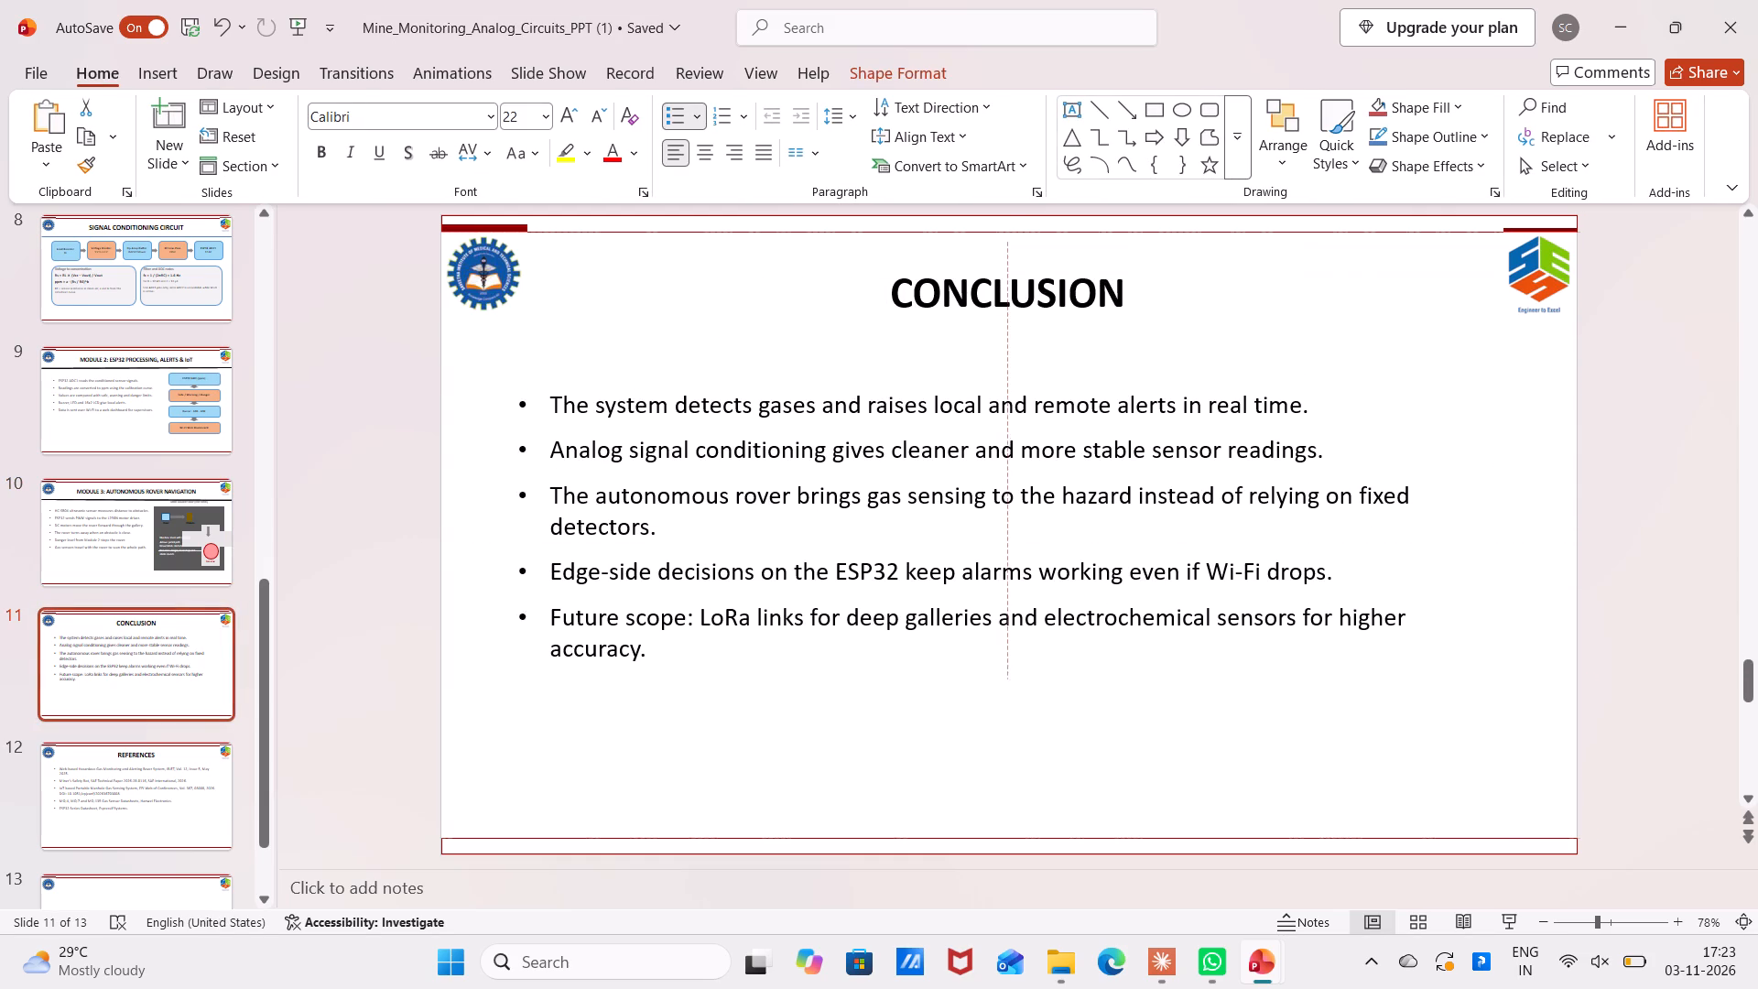
drag(1098, 668, 1103, 676)
click(1058, 713)
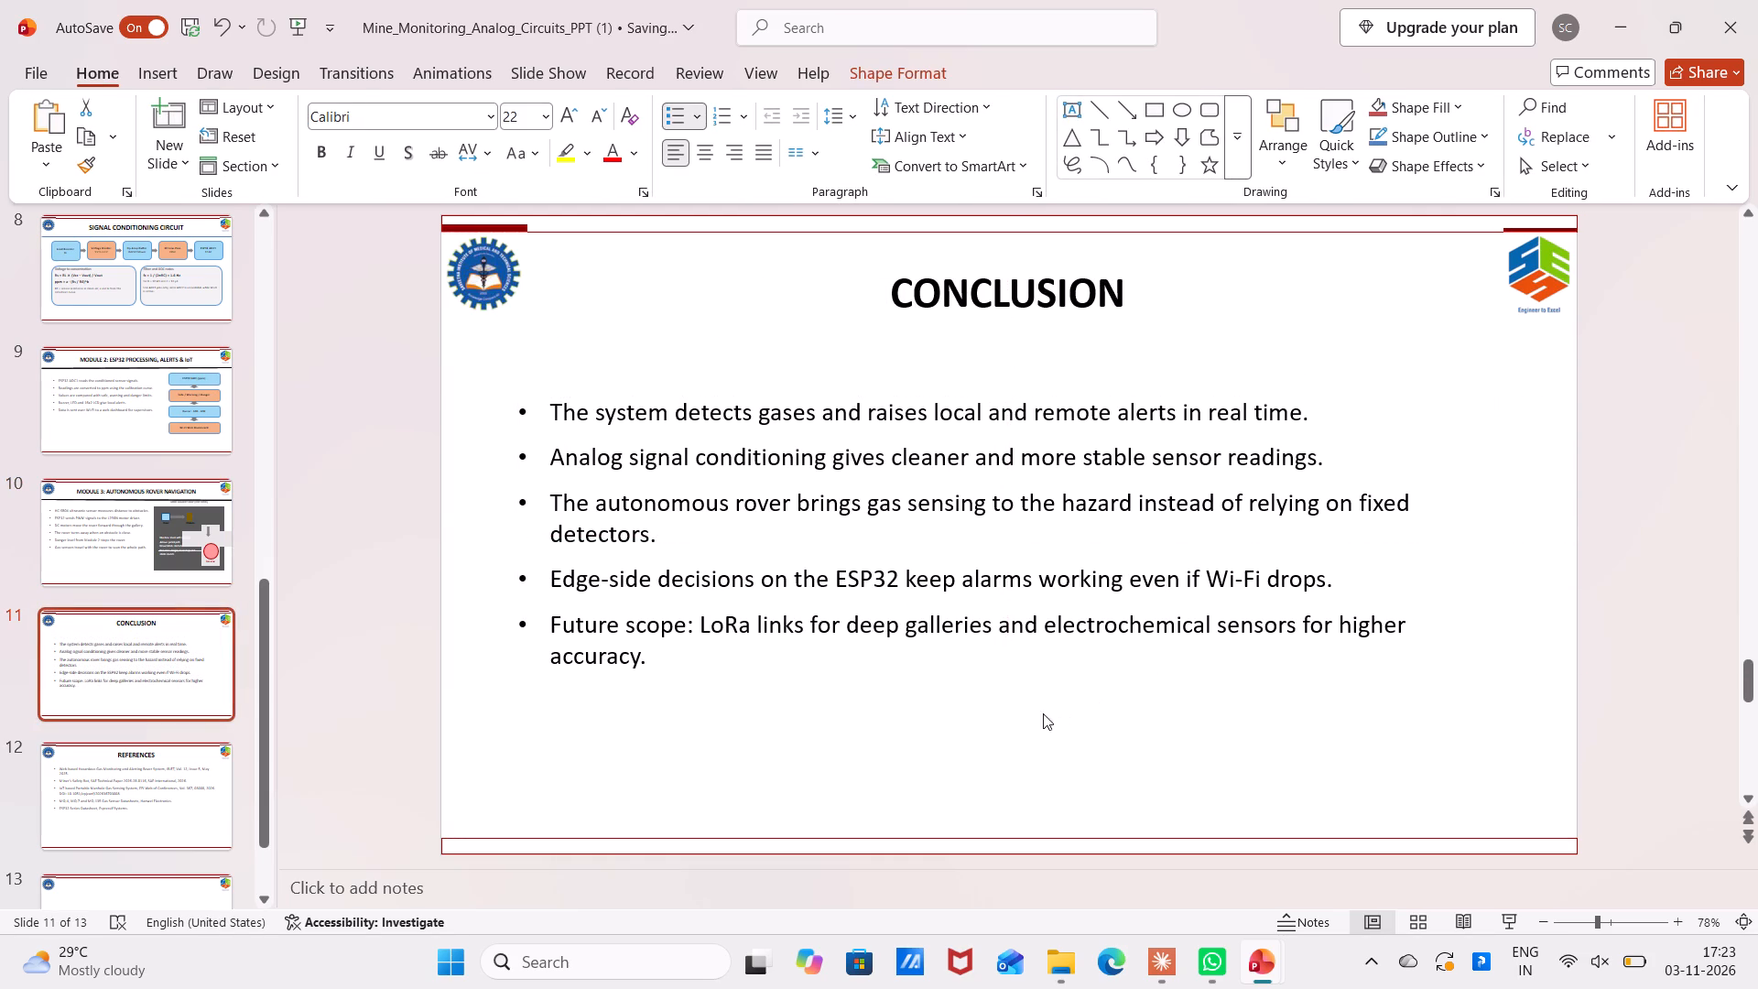
Draw a nearly level line about 33.68 cm long beneath the Conclusion heading, spanning almost the full slide width.
click(1102, 114)
click(515, 342)
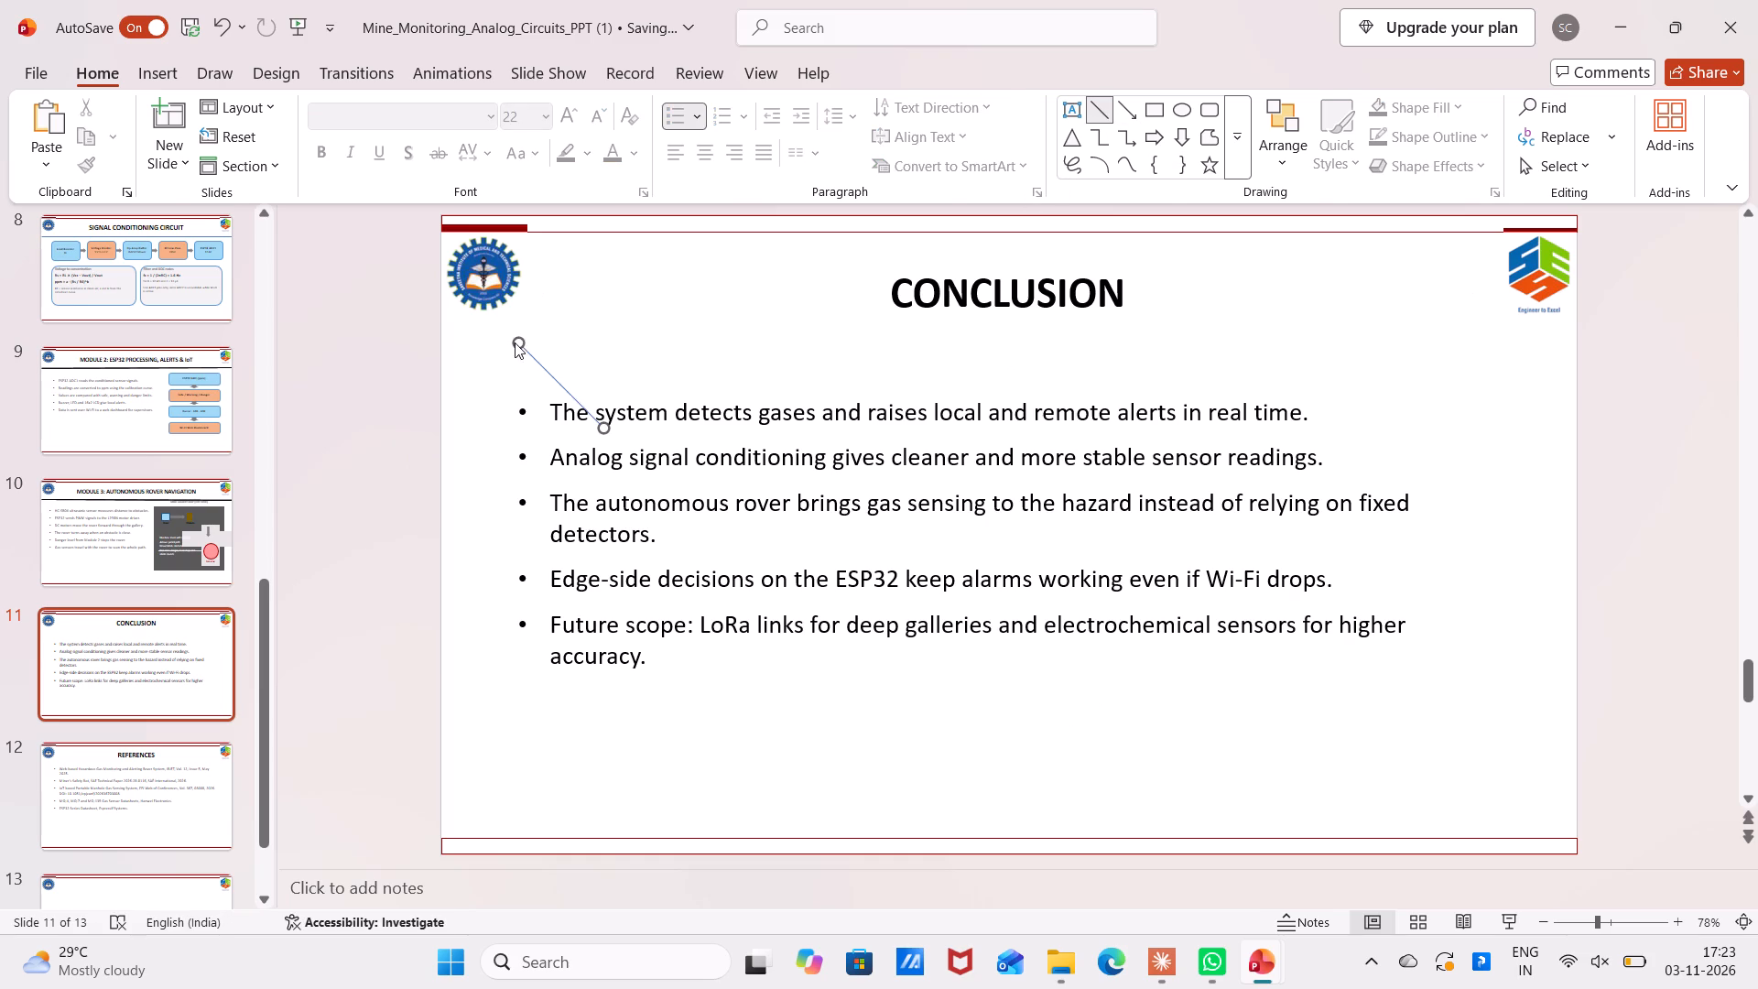
drag(512, 338, 465, 352)
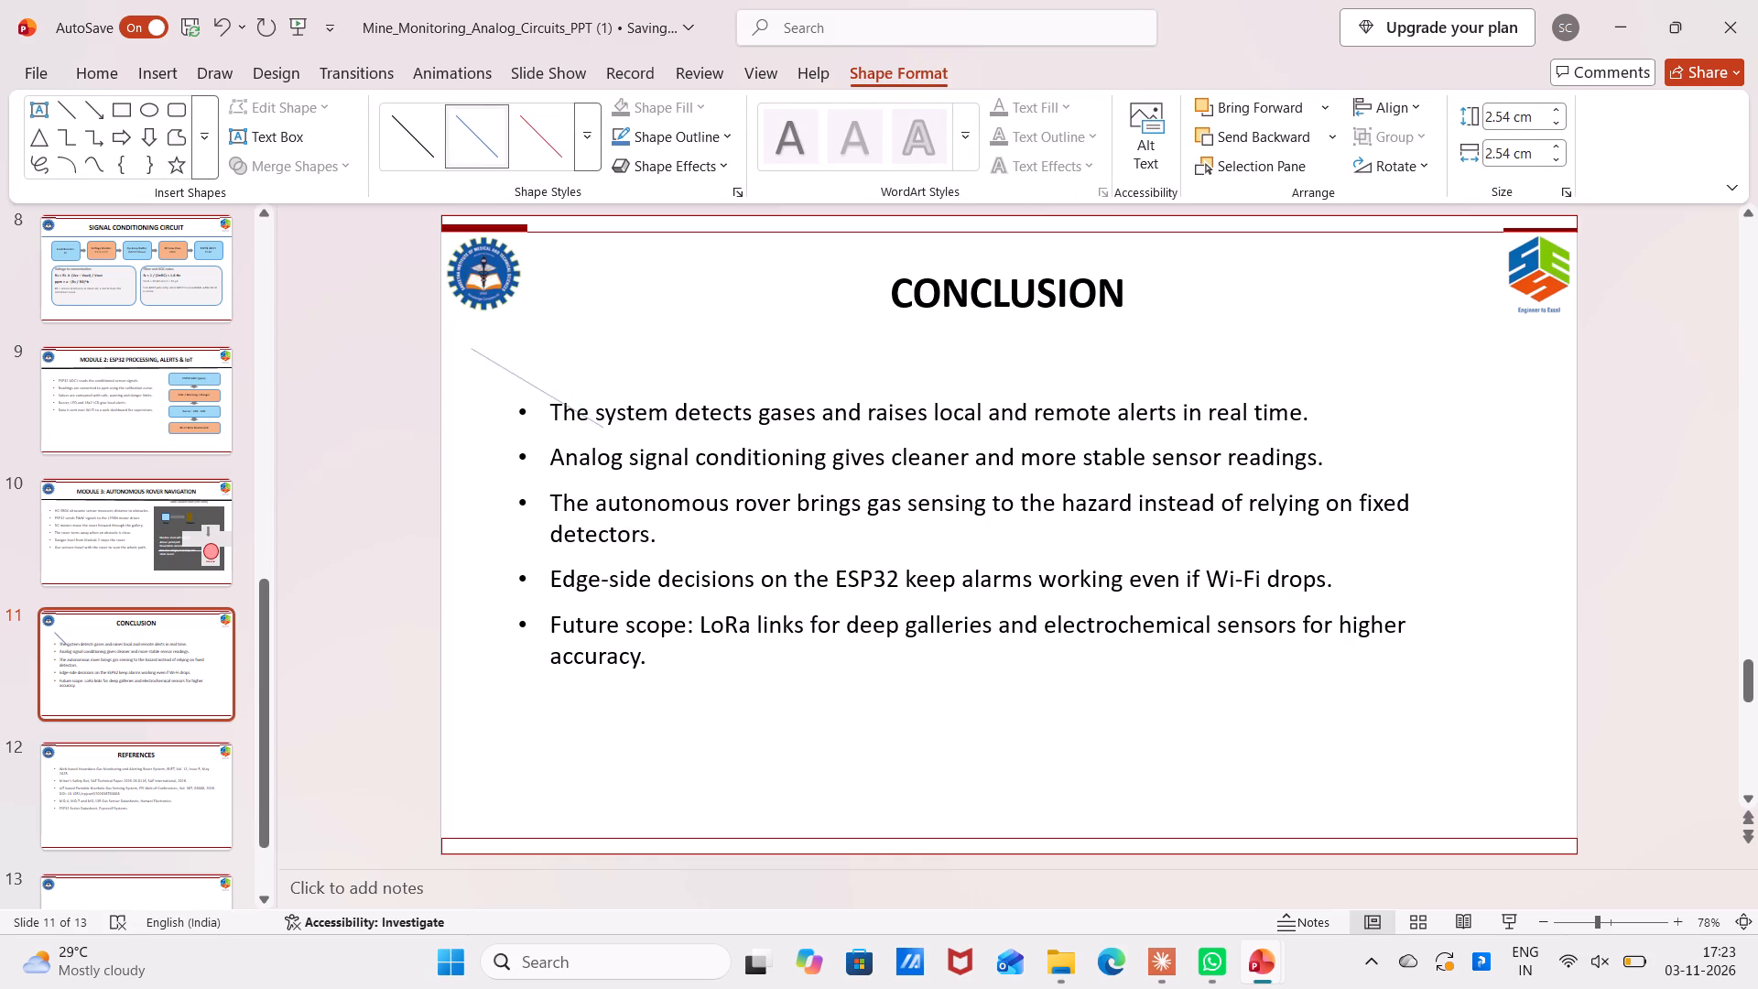
drag(465, 352, 448, 347)
drag(607, 423, 1155, 338)
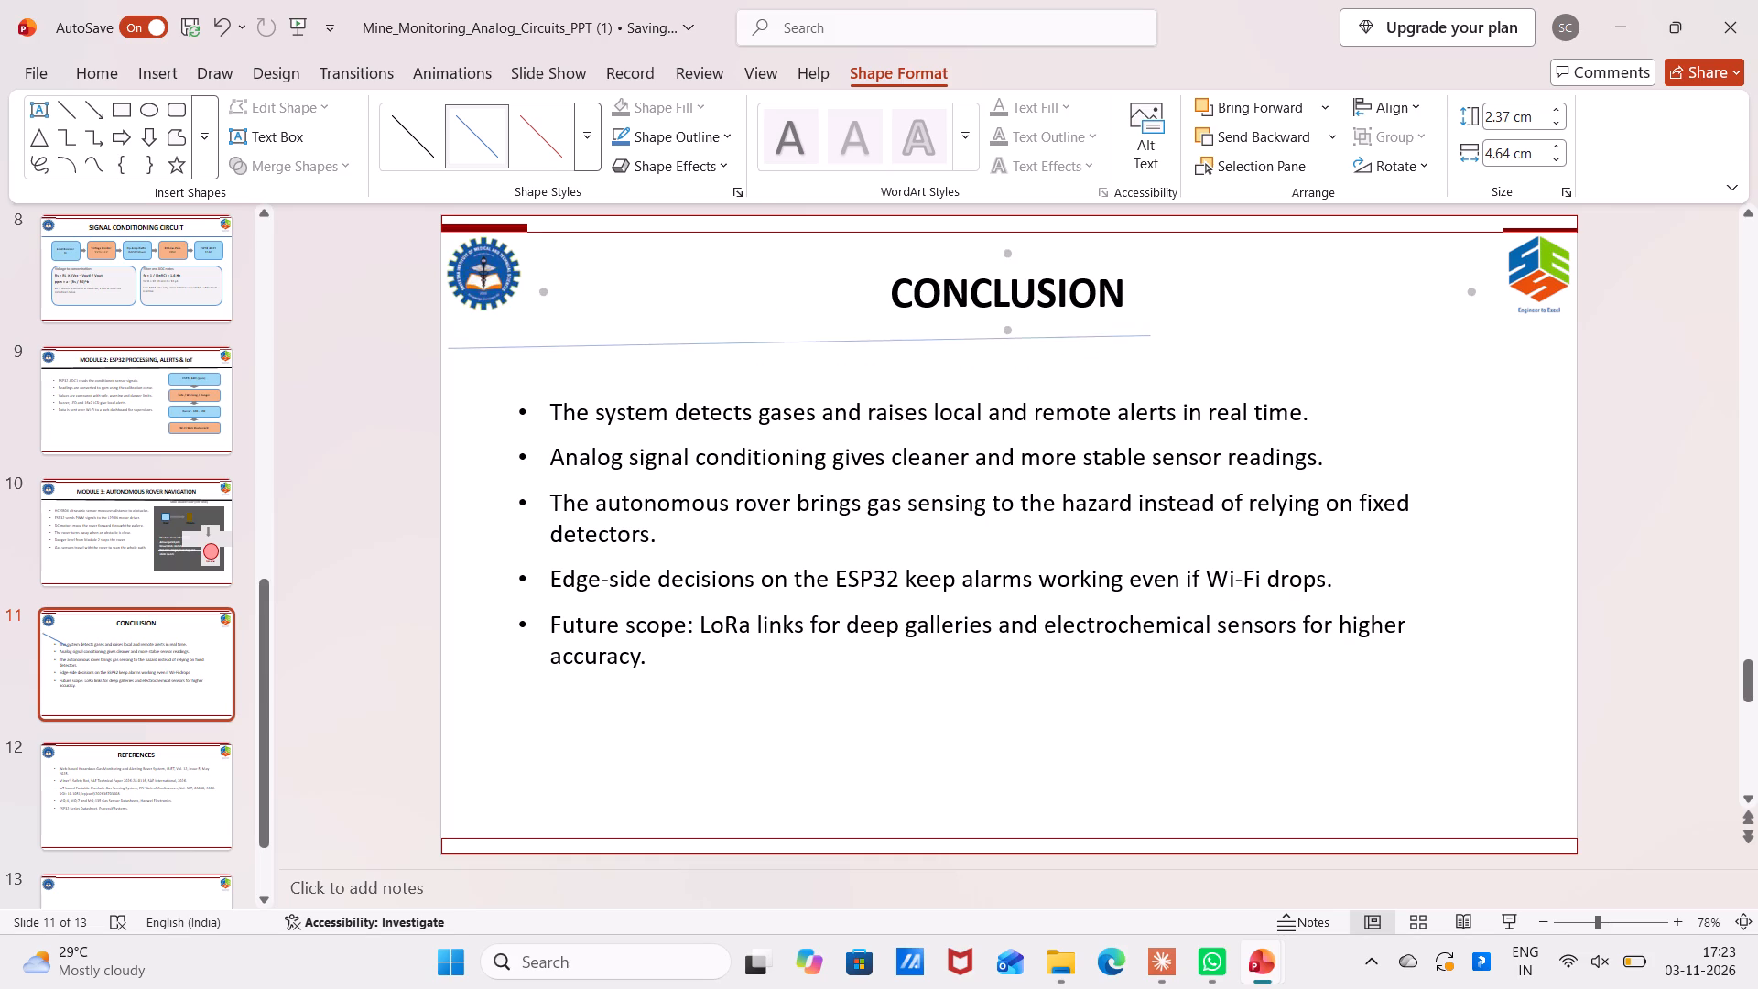
drag(1155, 338, 1578, 355)
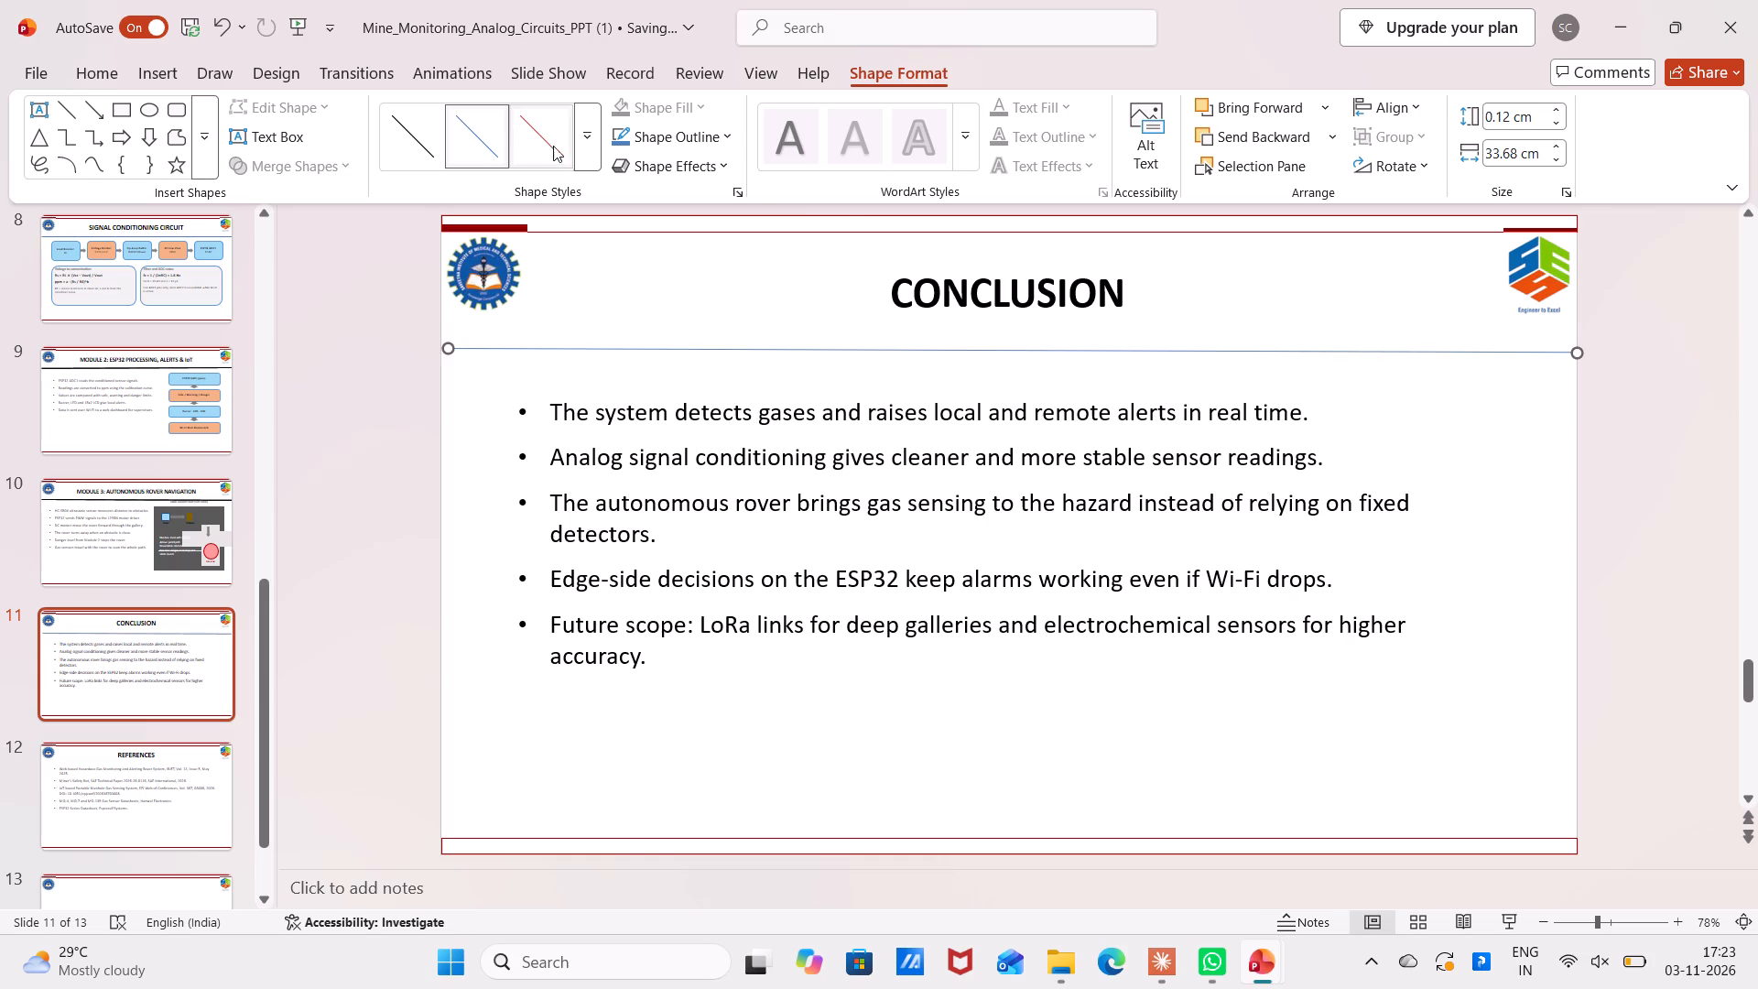
Apply the thickest black theme line style to the line beneath the Conclusion heading.
click(590, 149)
click(396, 311)
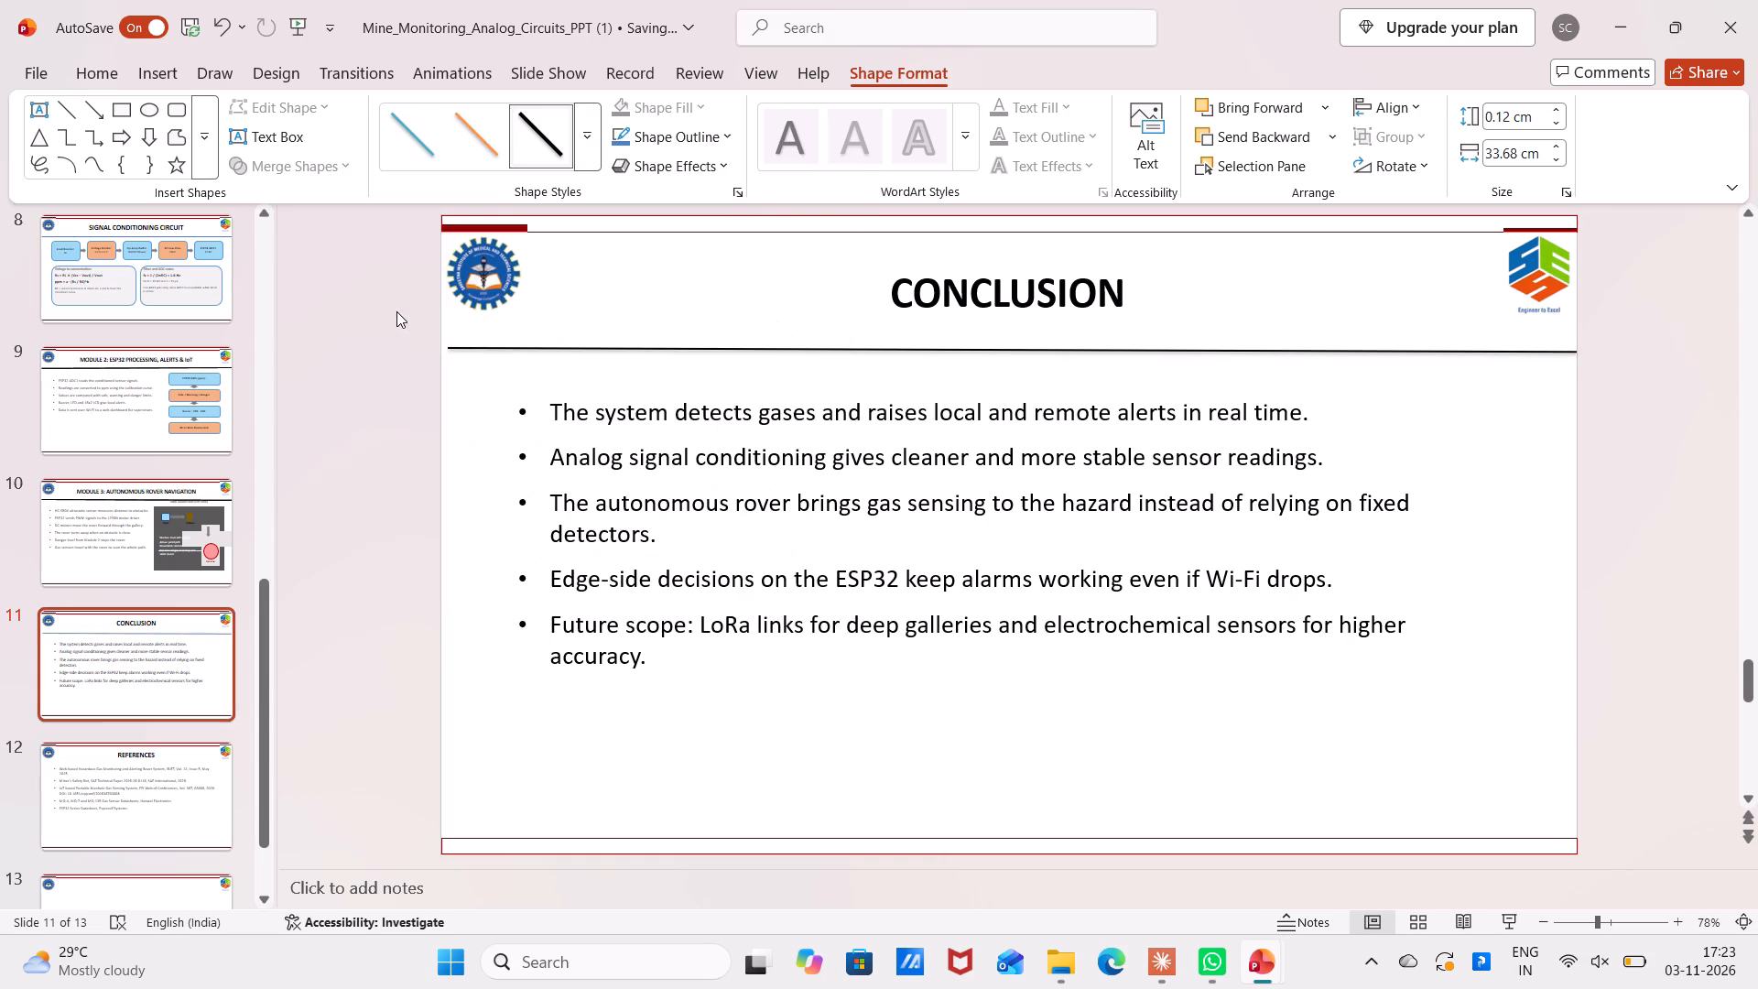
Draw a level line about 33.87 cm long beneath the References heading on slide 12, spanning the full slide width.
click(145, 850)
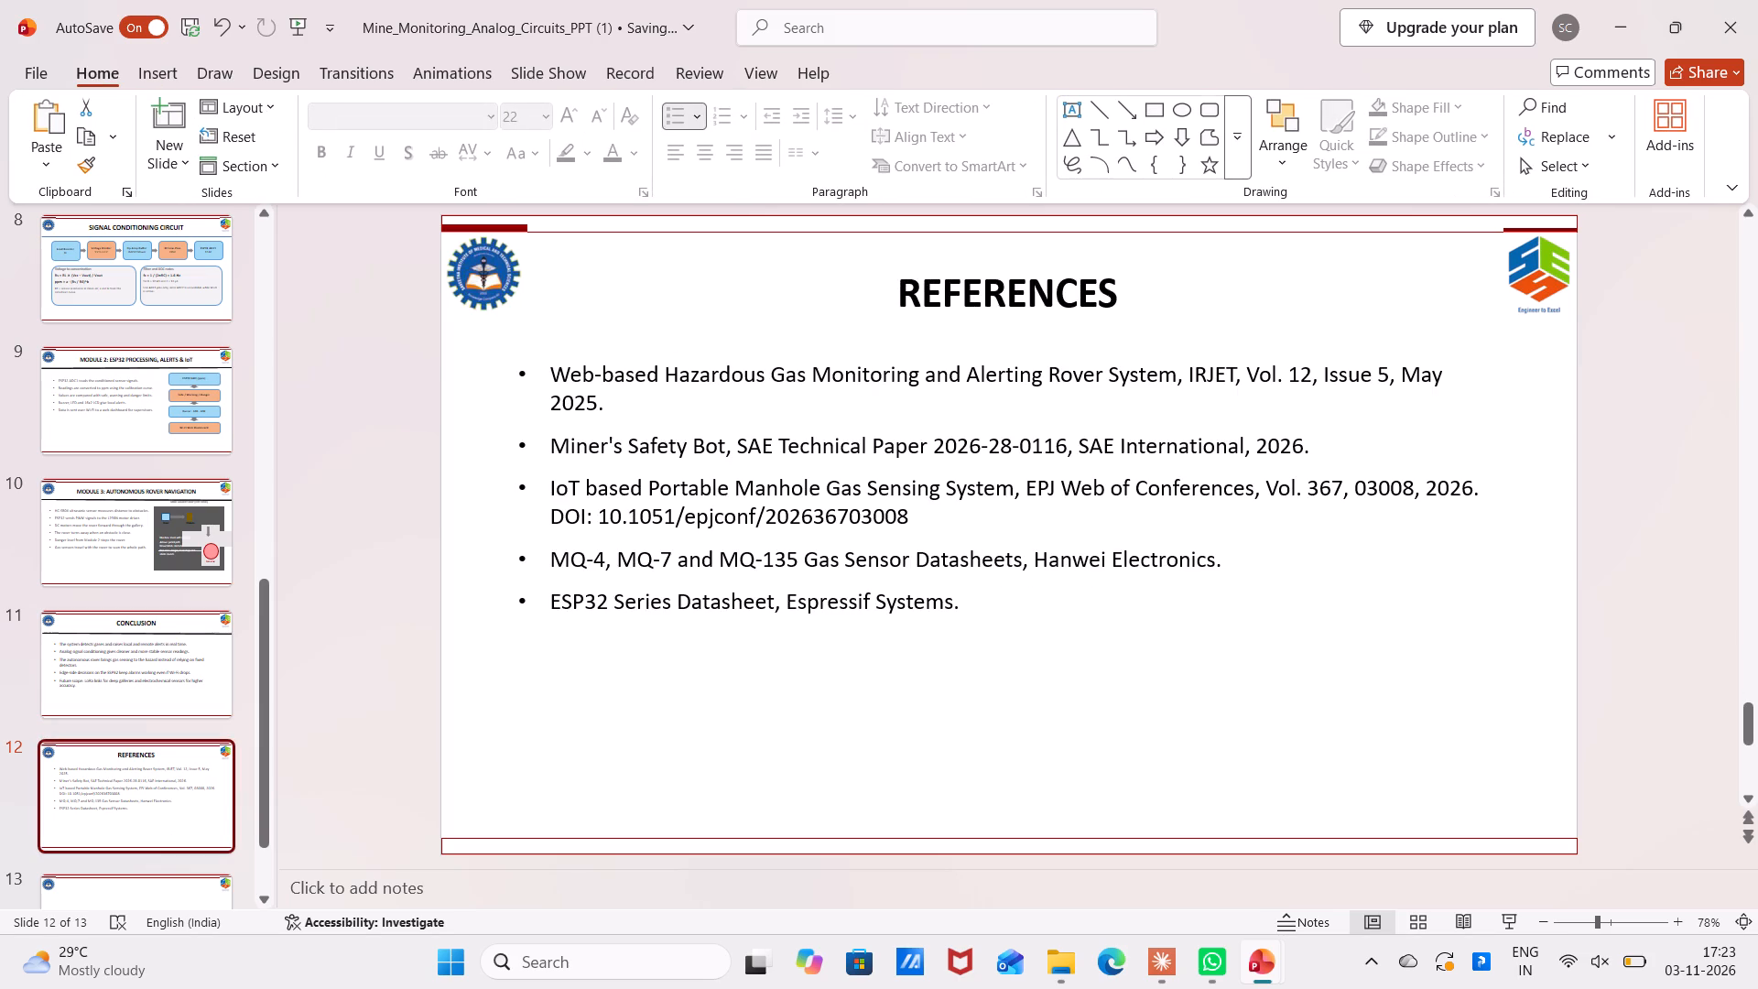
click(1101, 103)
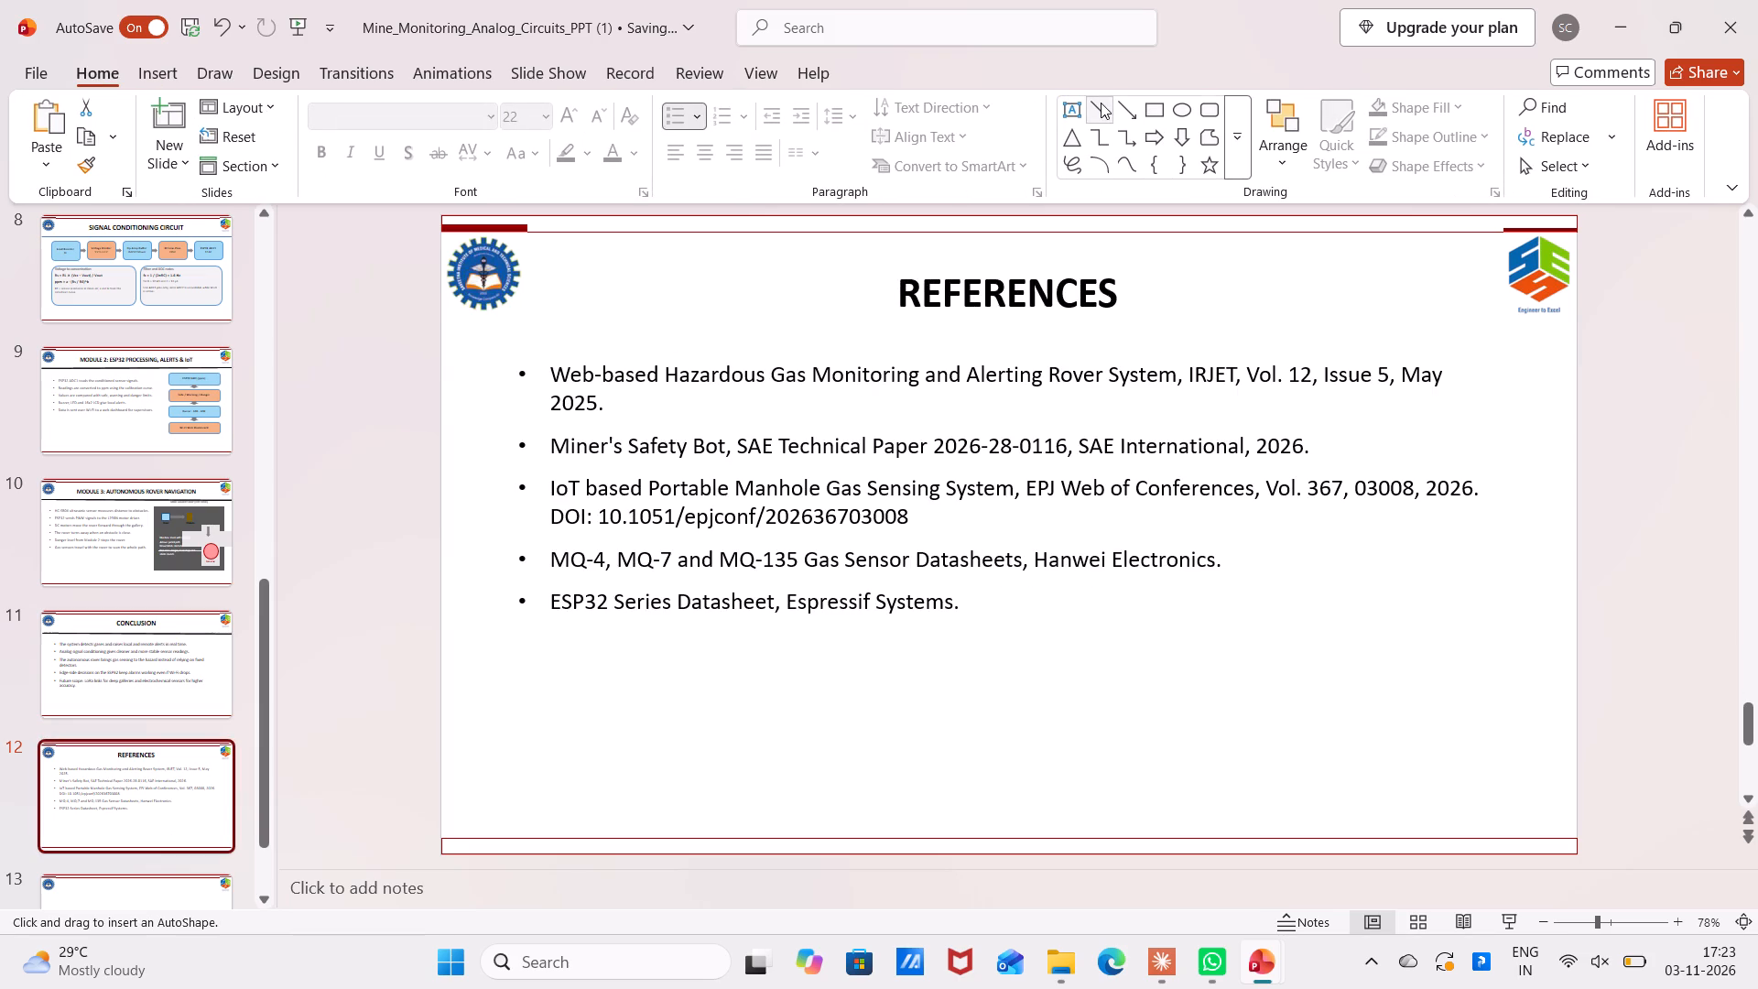
click(533, 333)
drag(519, 333, 476, 336)
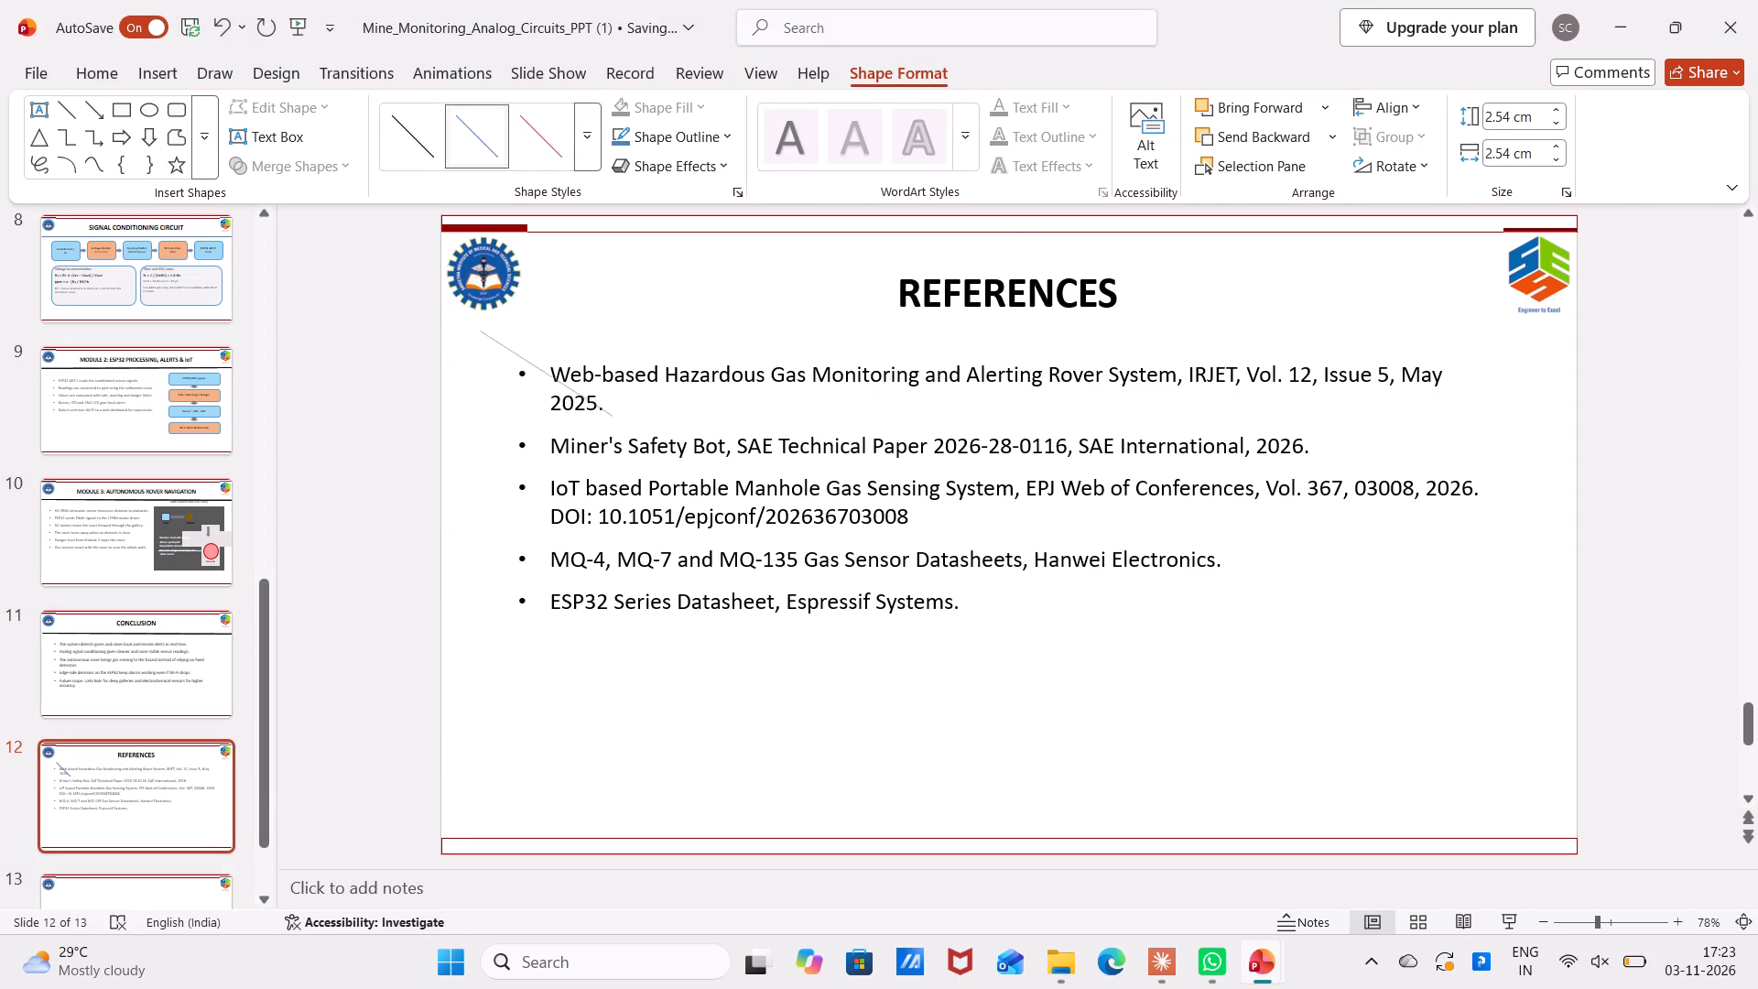
drag(476, 336, 446, 339)
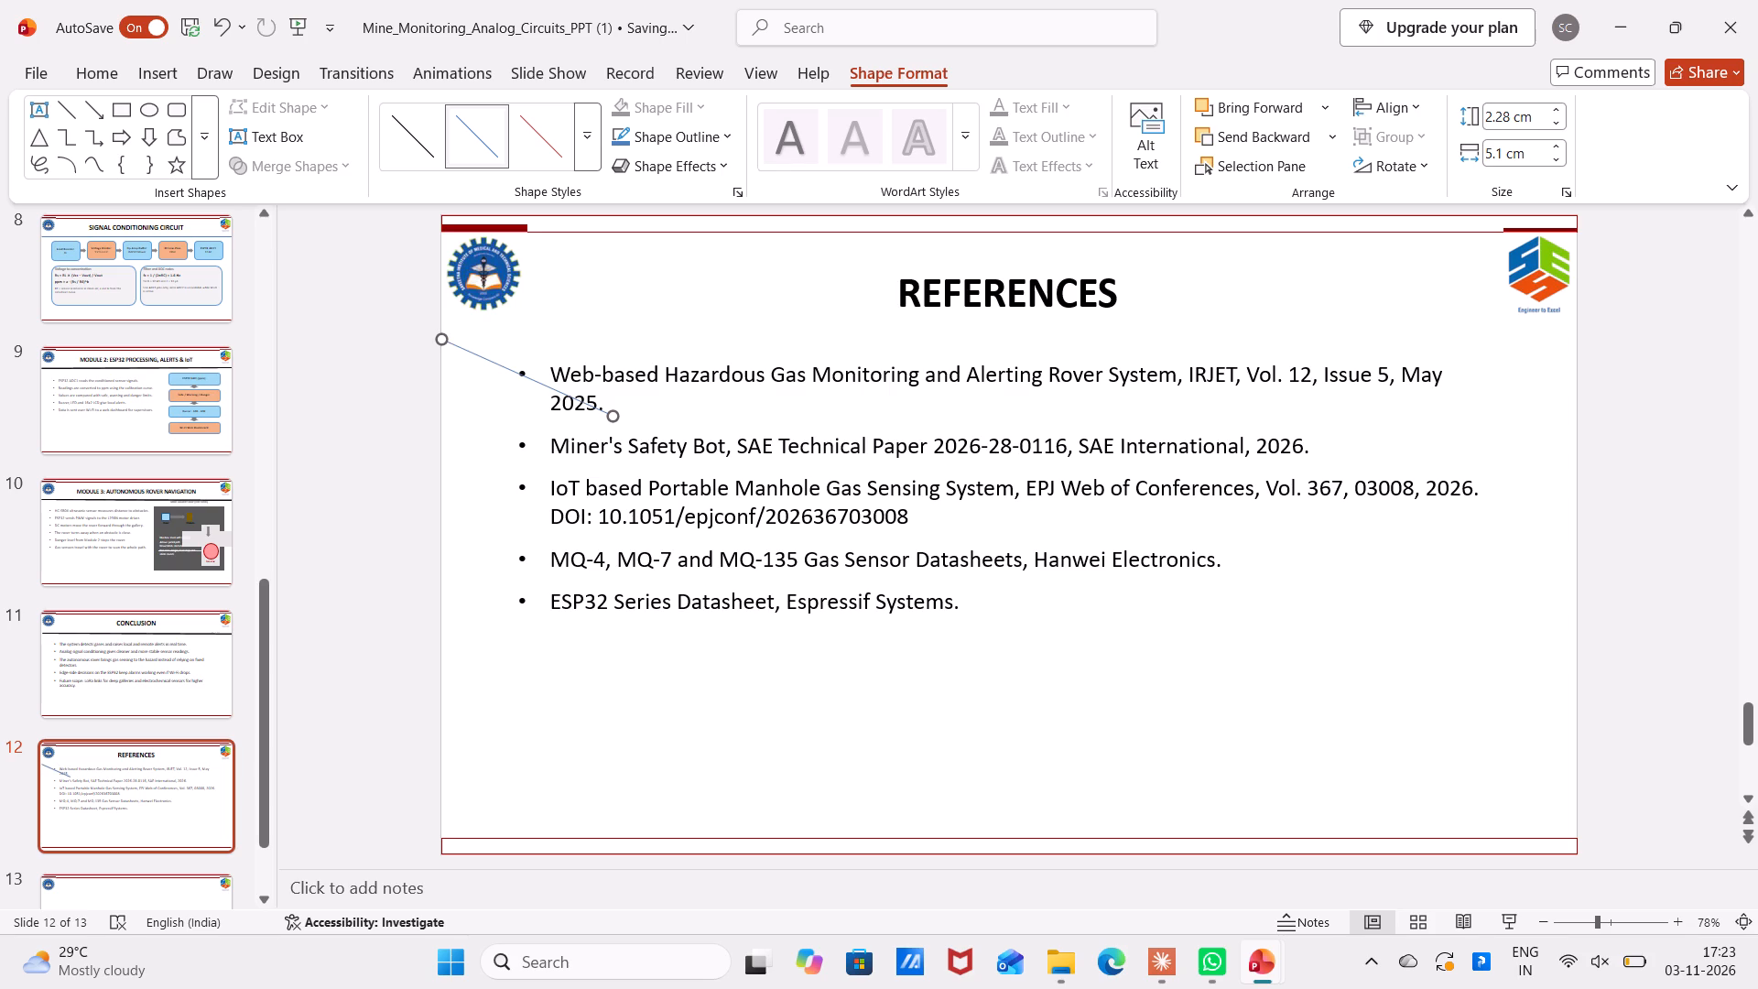
click(613, 418)
drag(613, 418, 1048, 335)
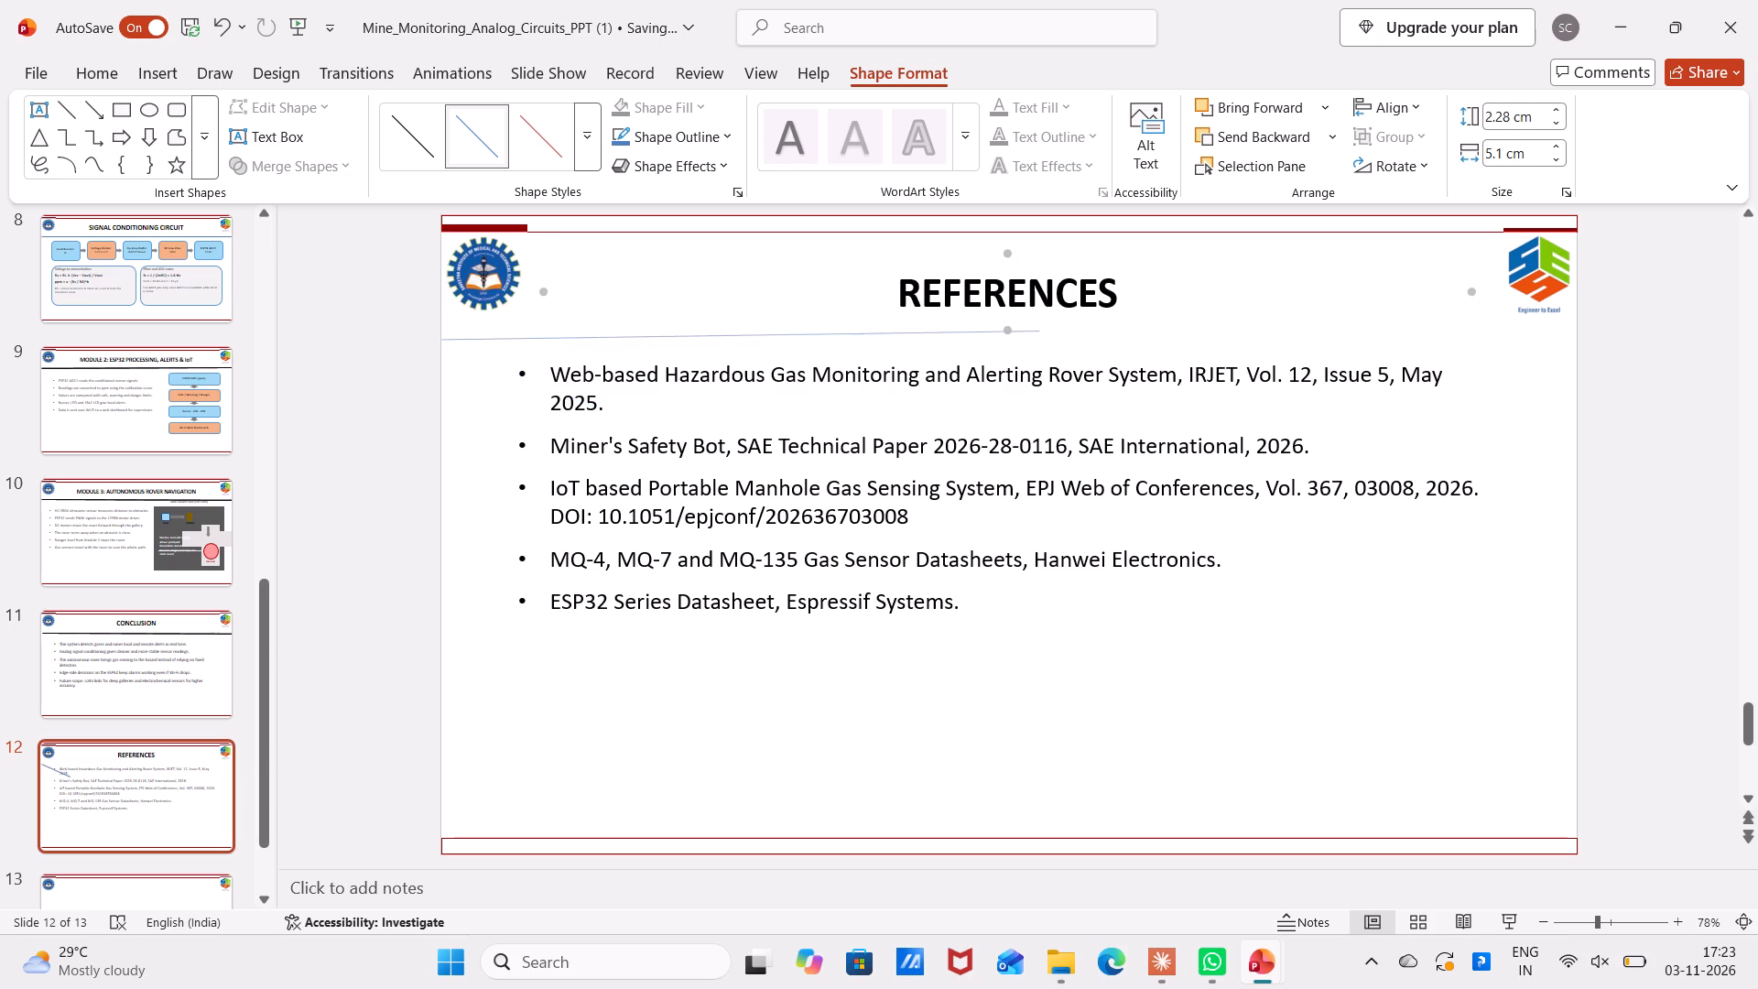
drag(1048, 335, 1428, 336)
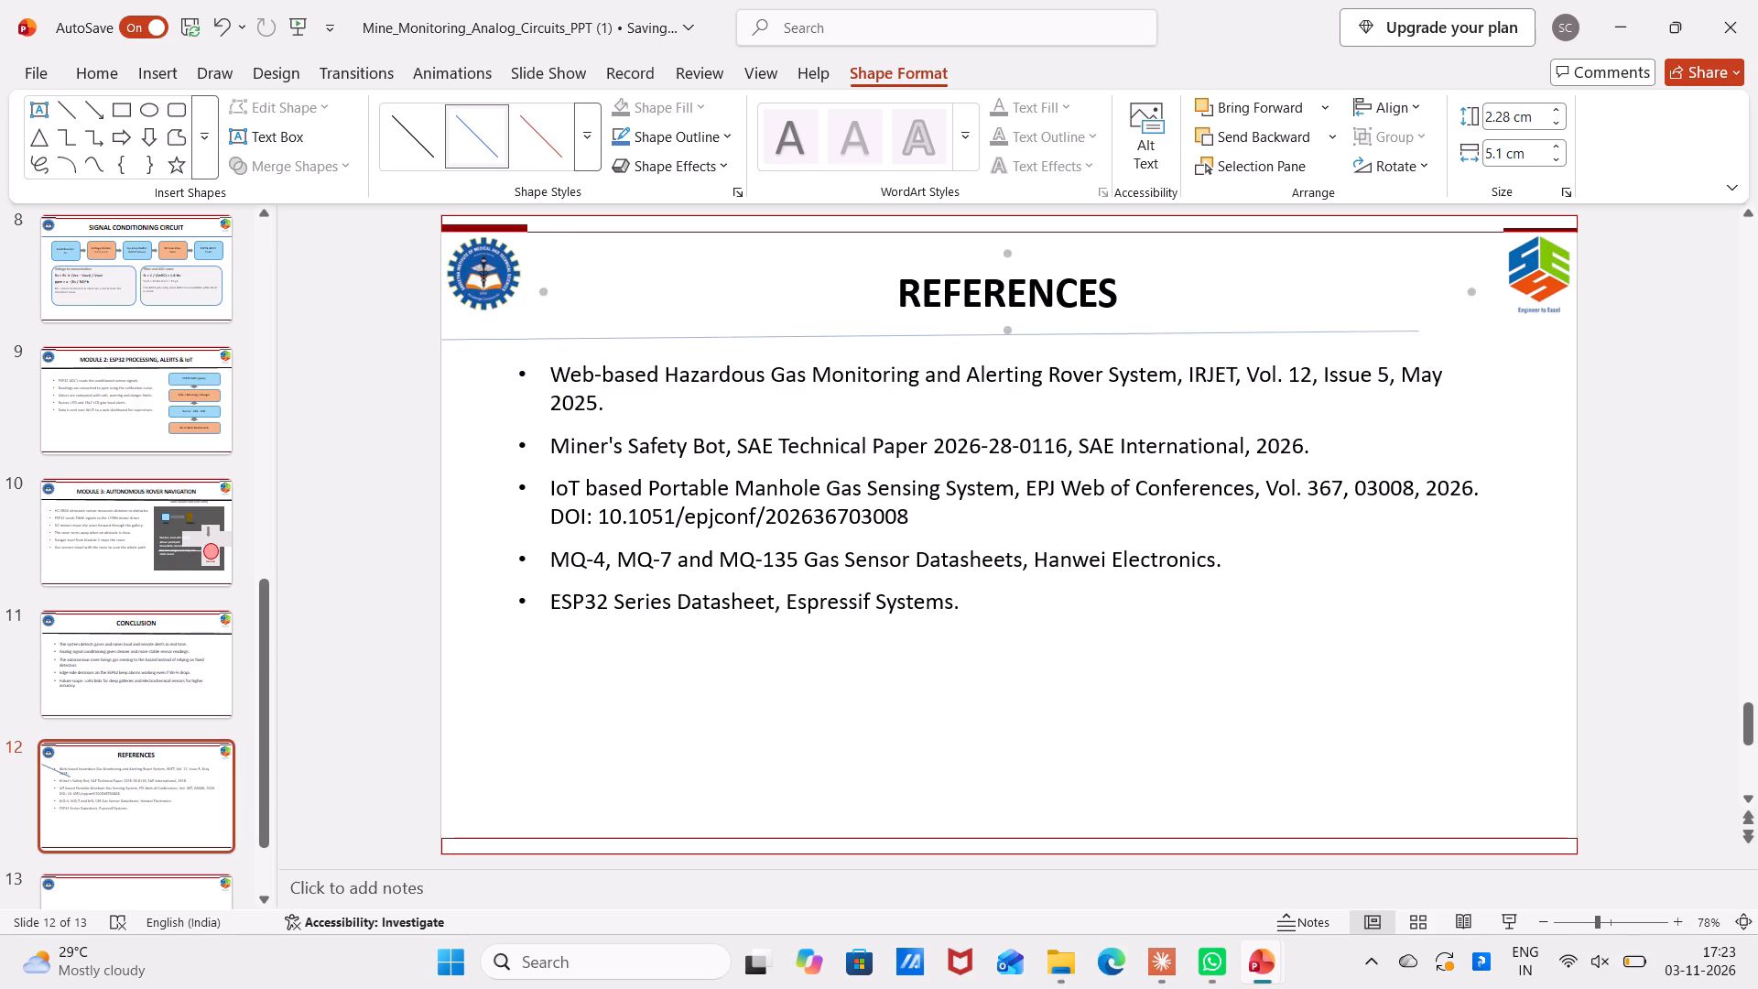
drag(1428, 336, 1564, 345)
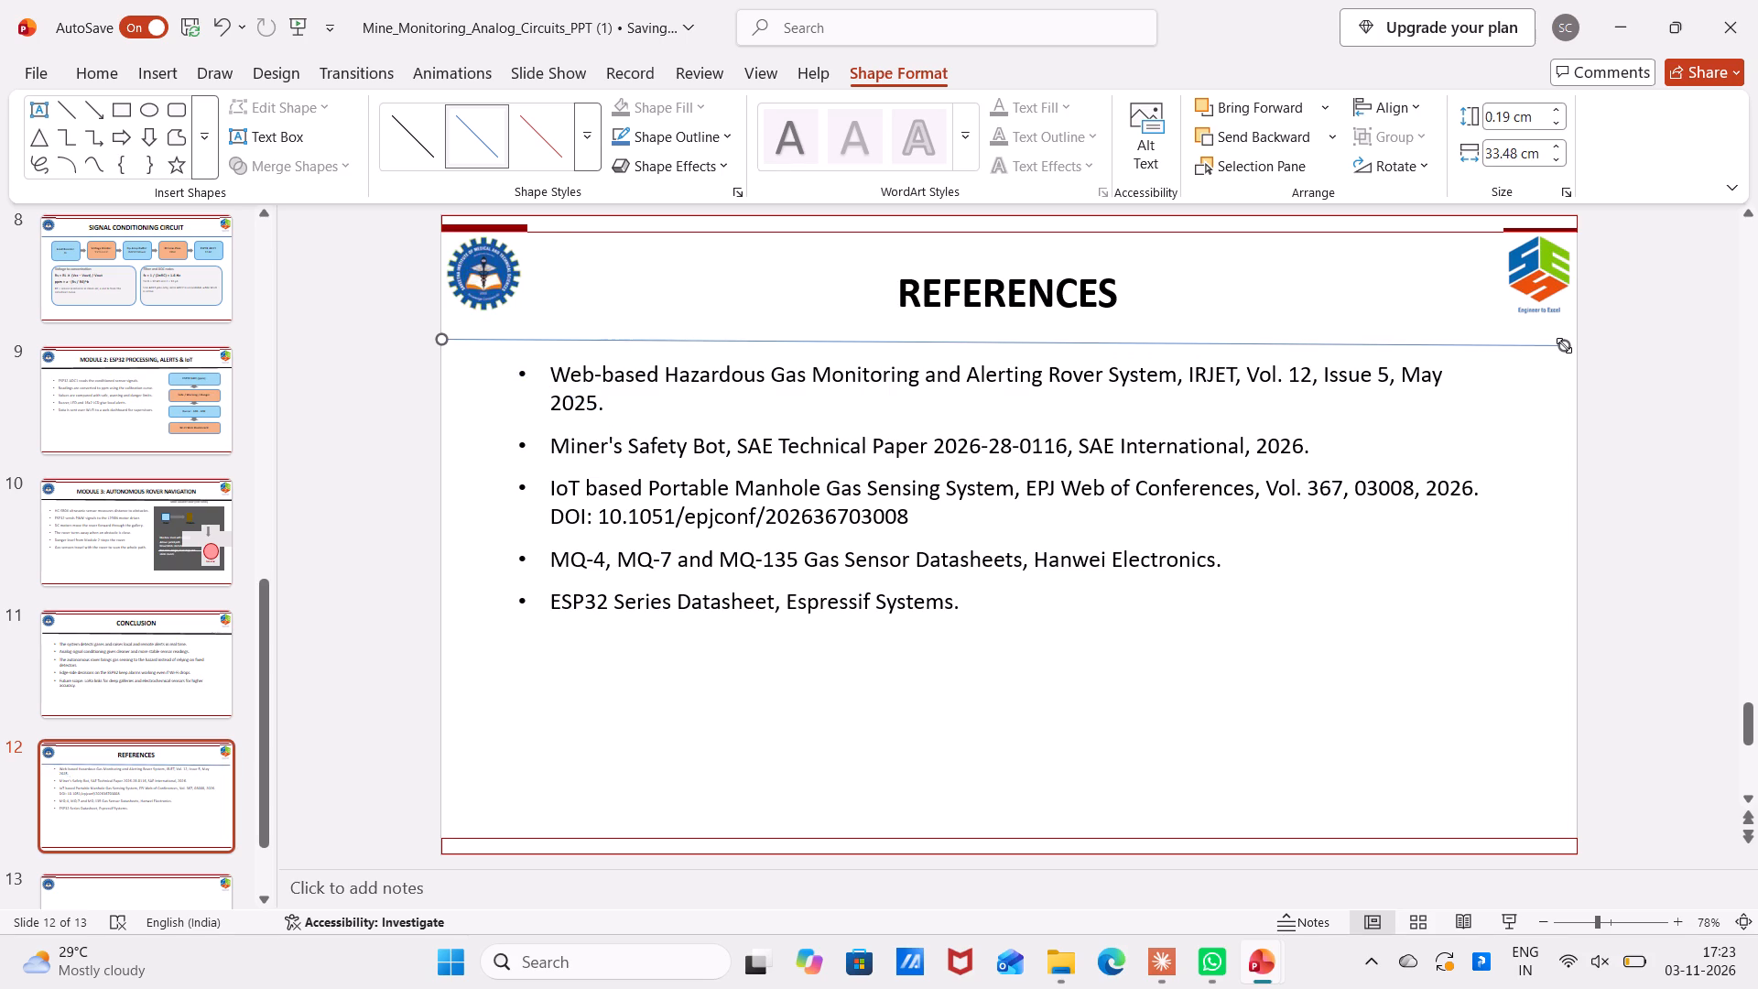
drag(1564, 345, 1574, 338)
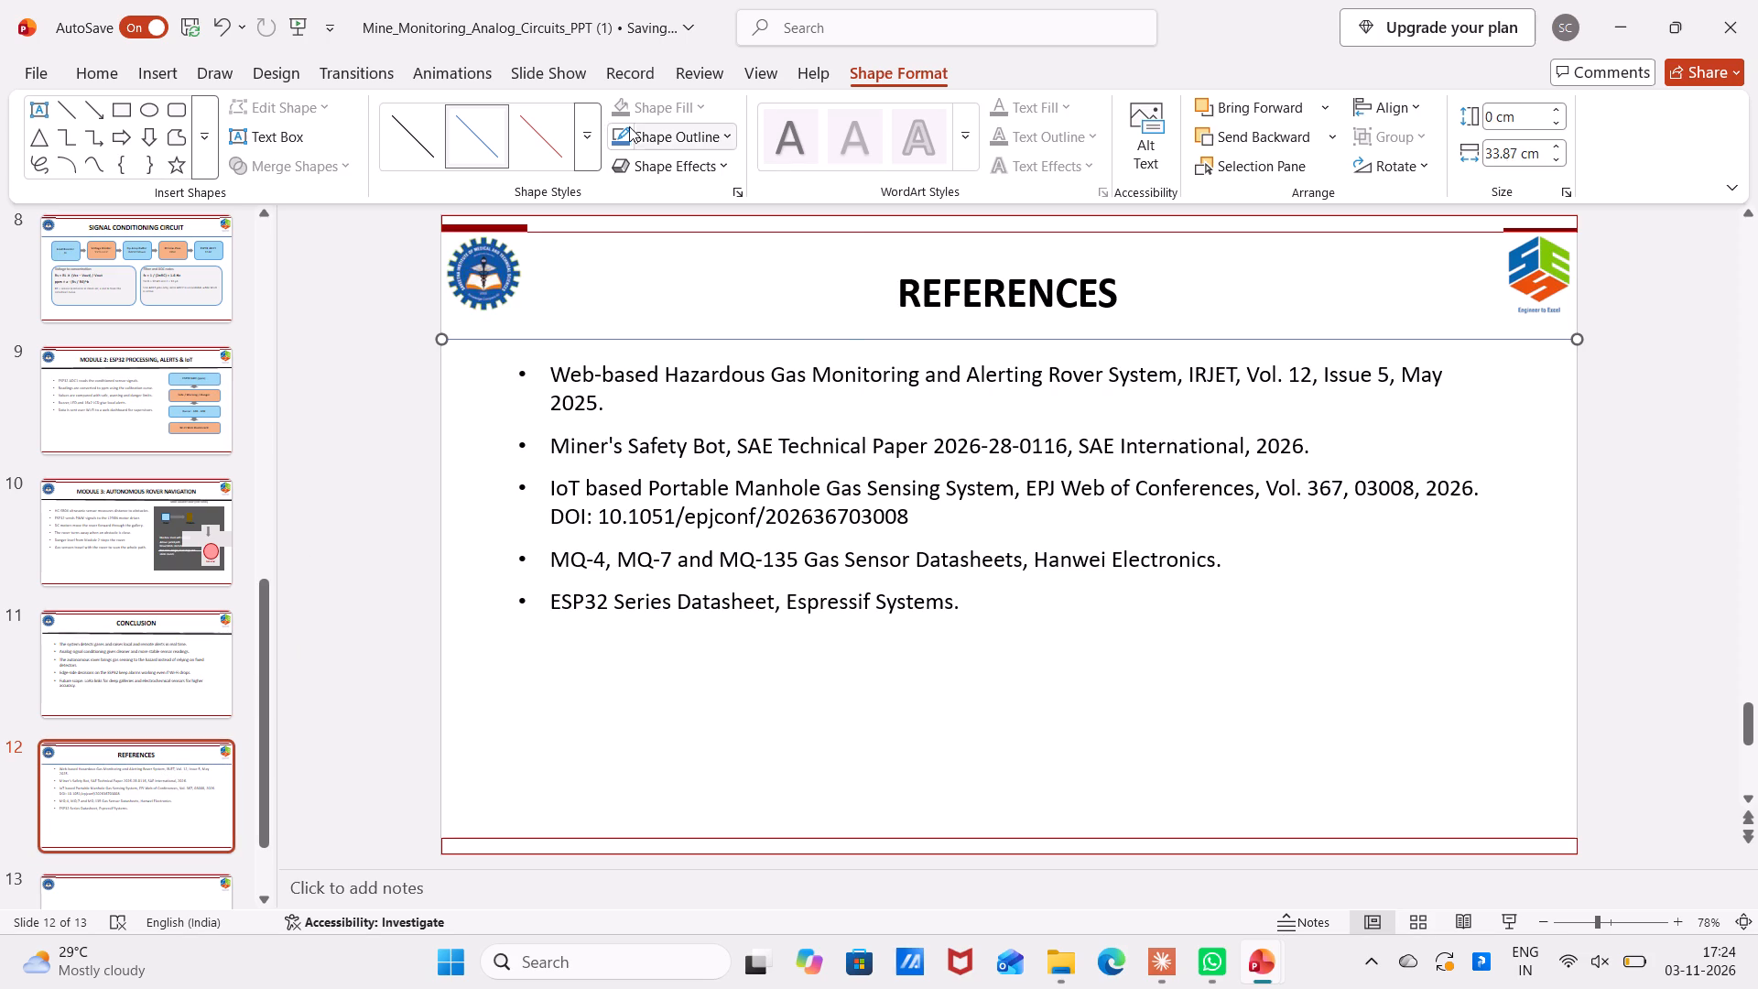
Apply the thickest black theme line style to the line beneath the References heading.
click(596, 127)
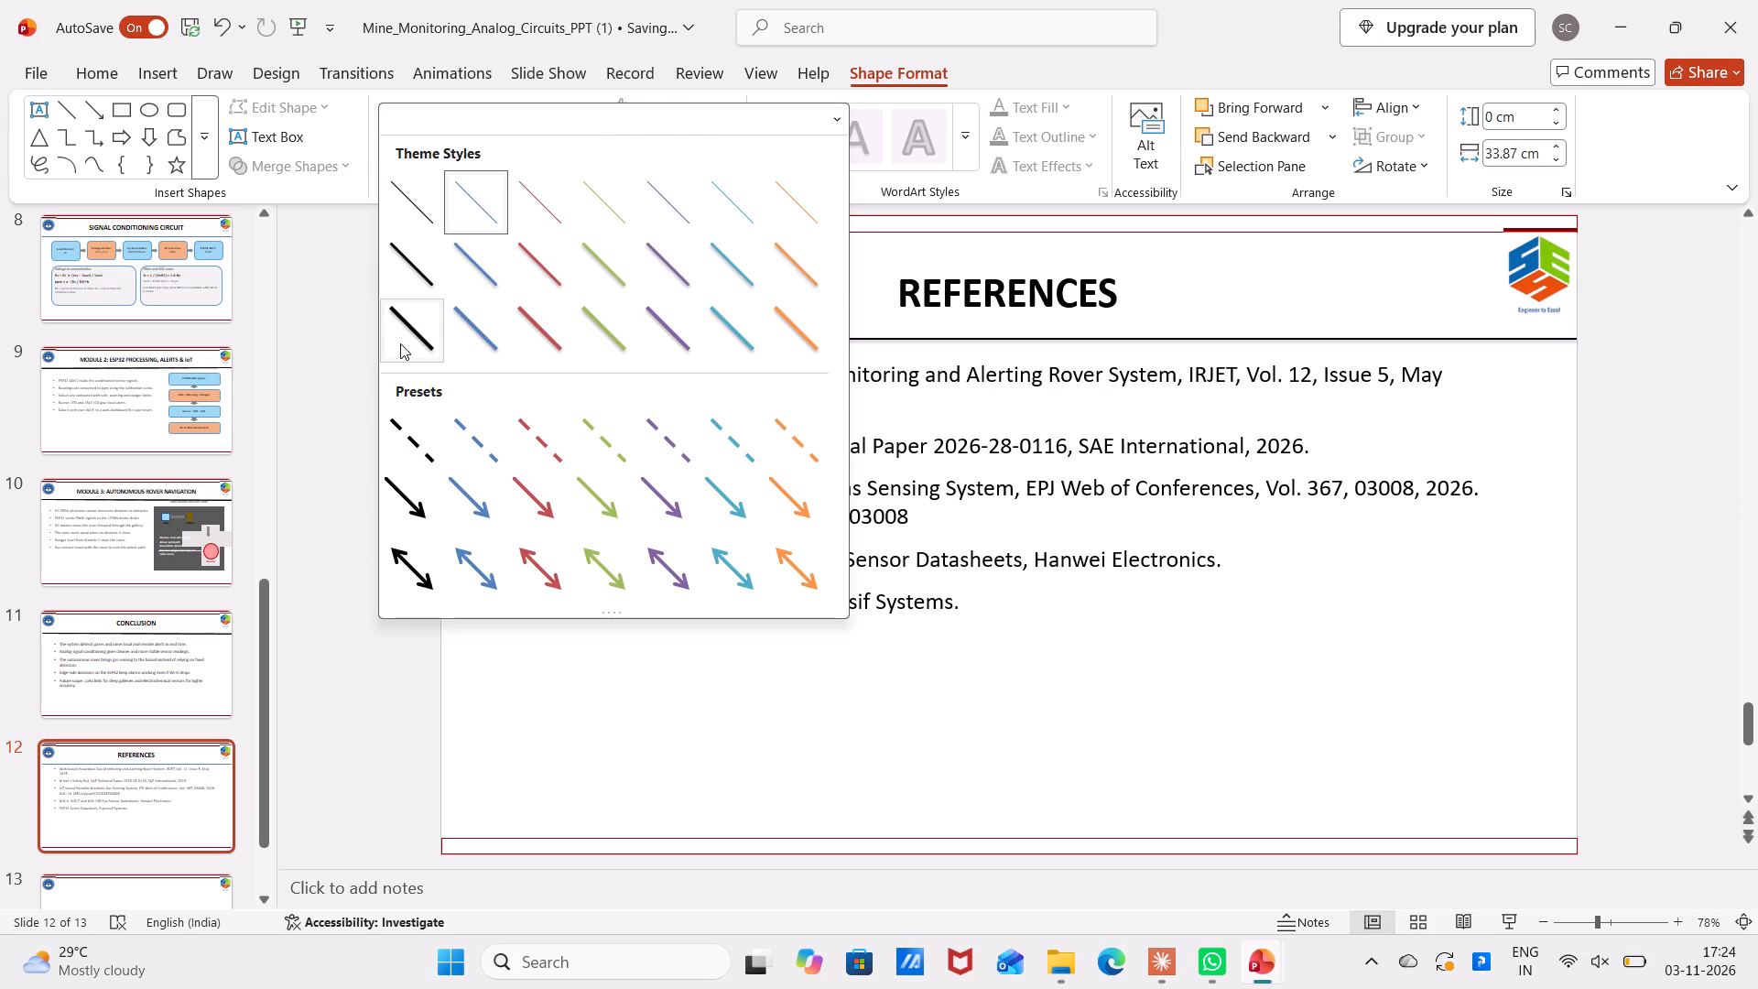
click(403, 342)
Save the presentation.
scroll(193, 679, down, 1)
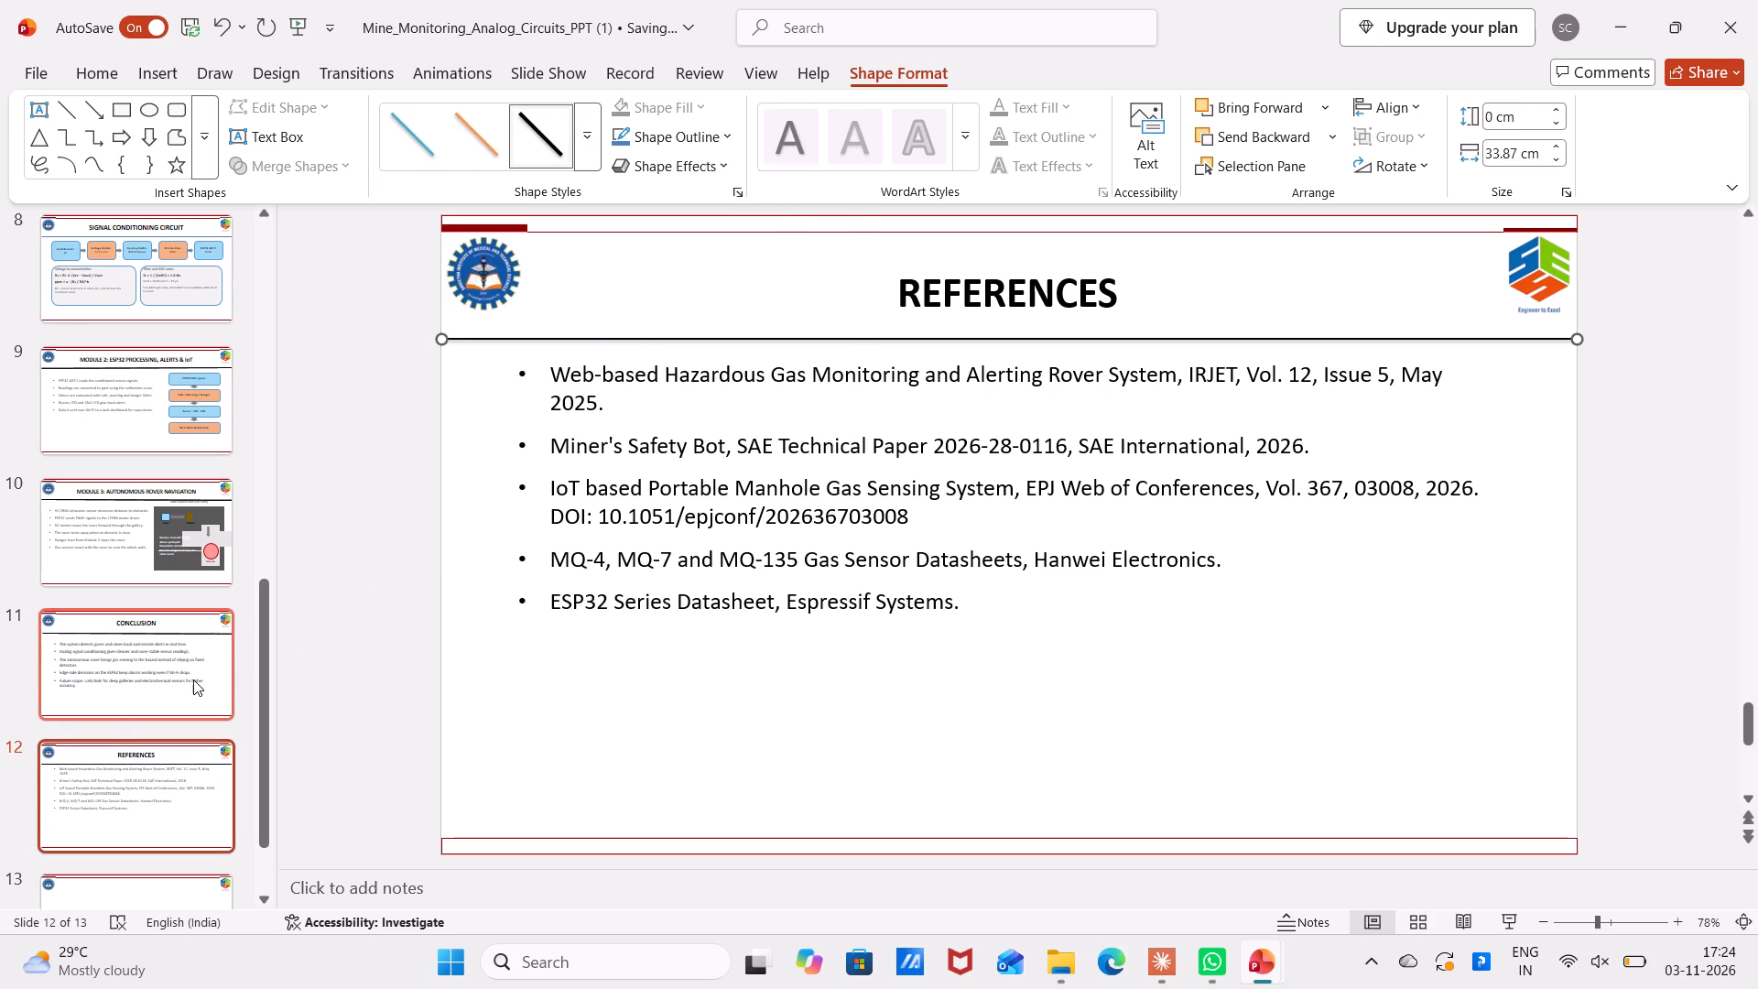
scroll(193, 679, down, 2)
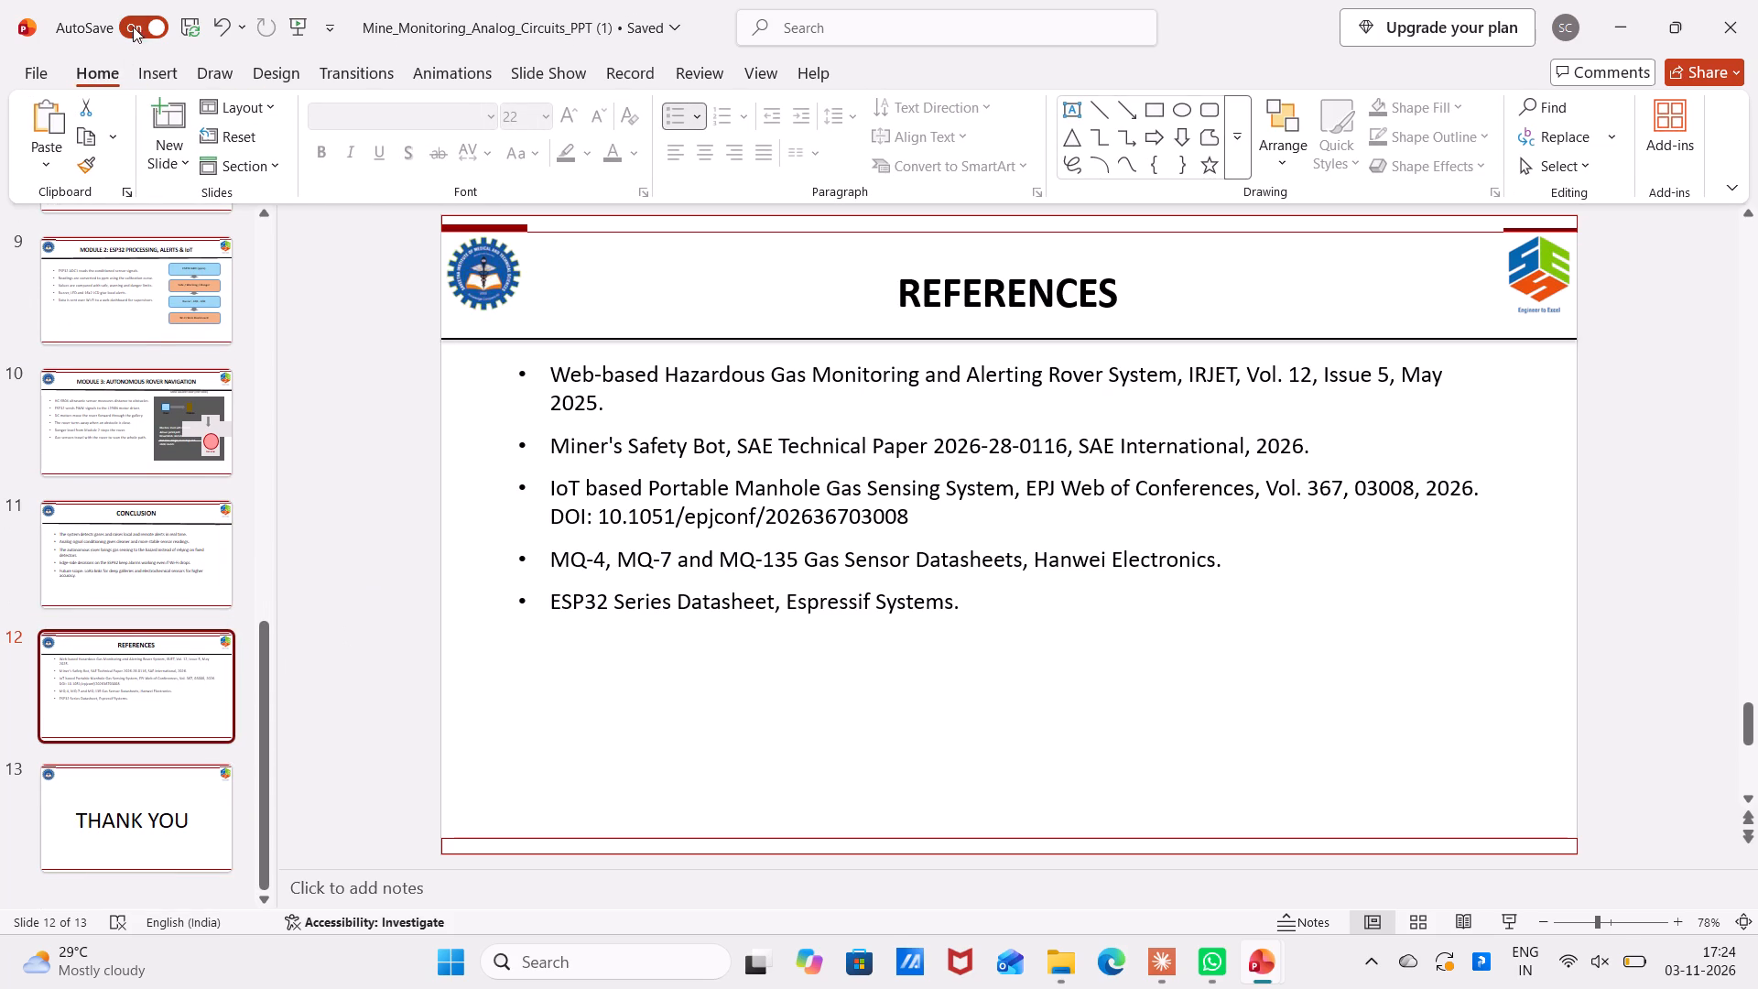
key(ctrl+s)
Save the presentation again with the finished References slide.
key(ctrl+s)
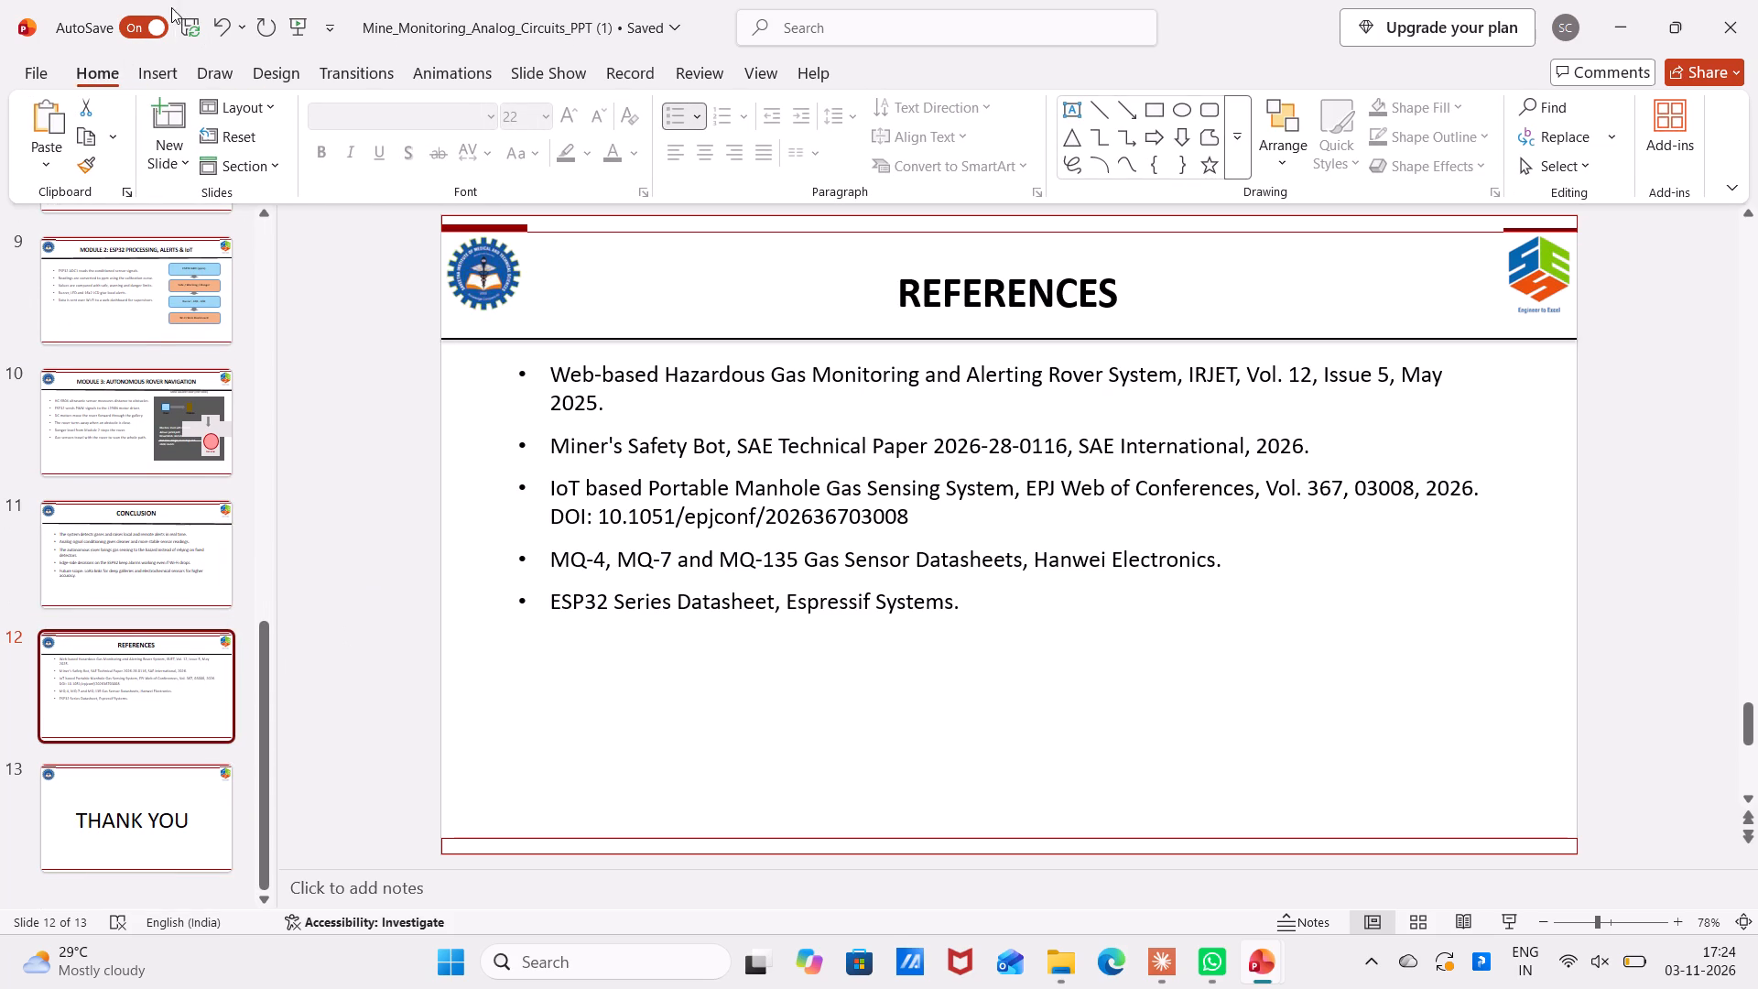
click(165, 17)
click(165, 17)
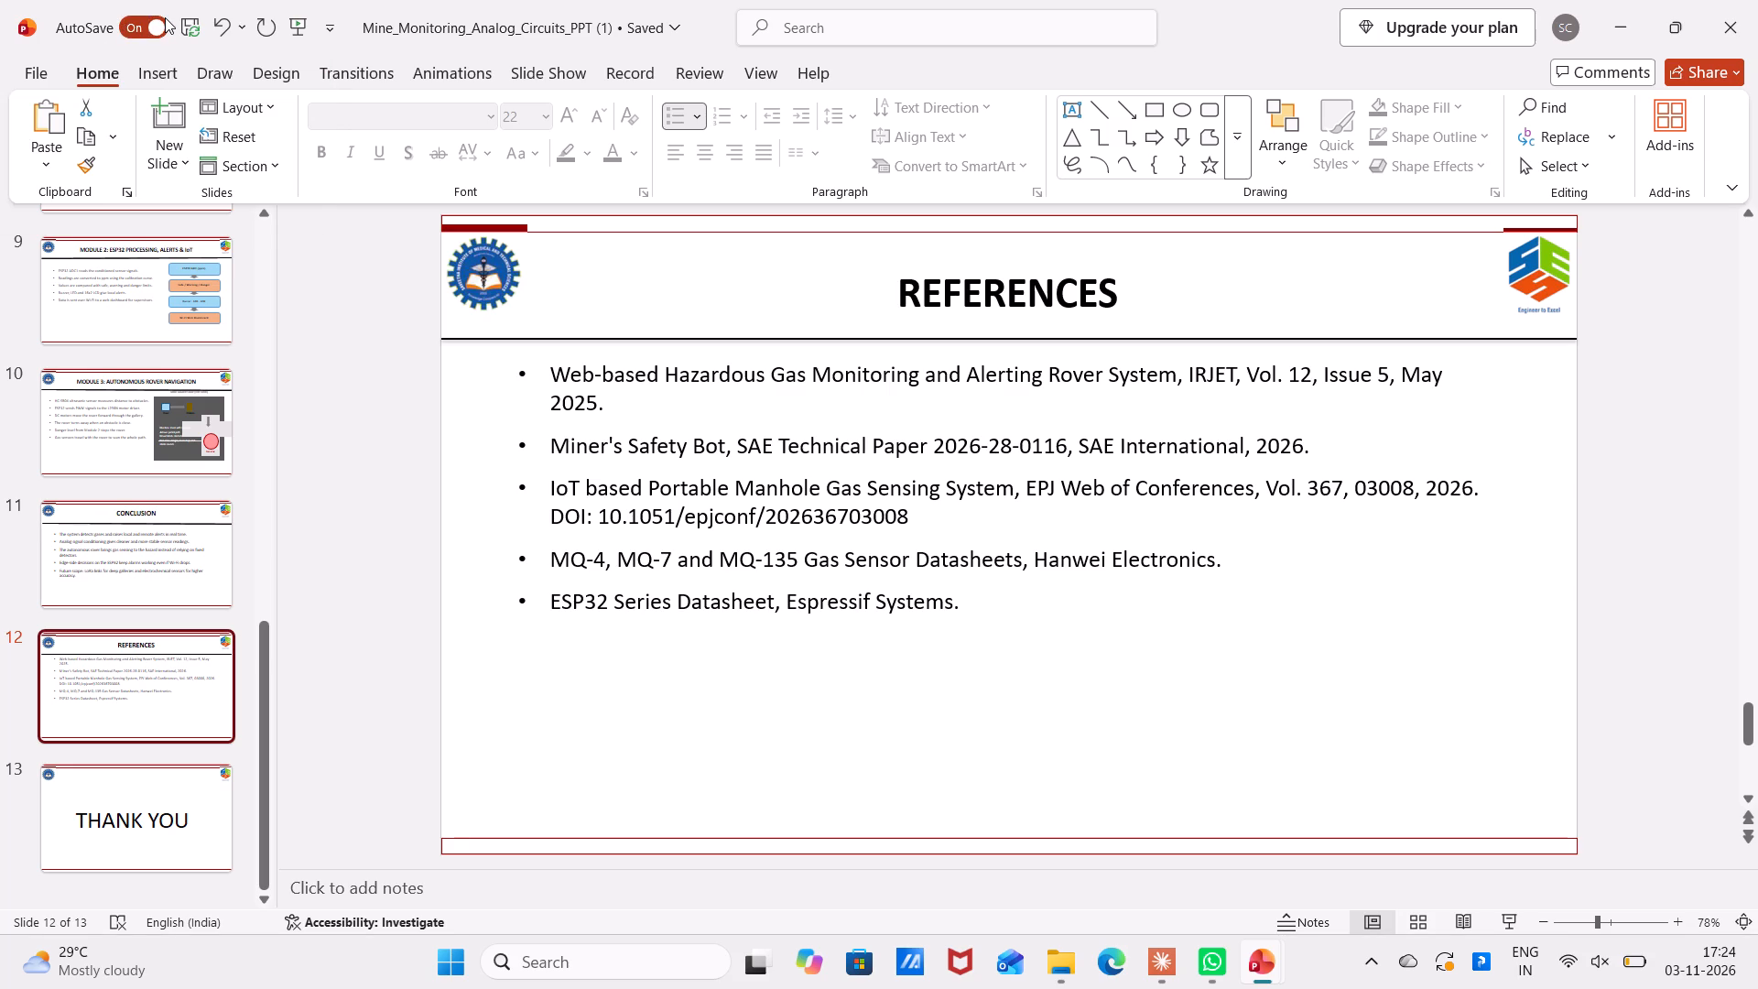
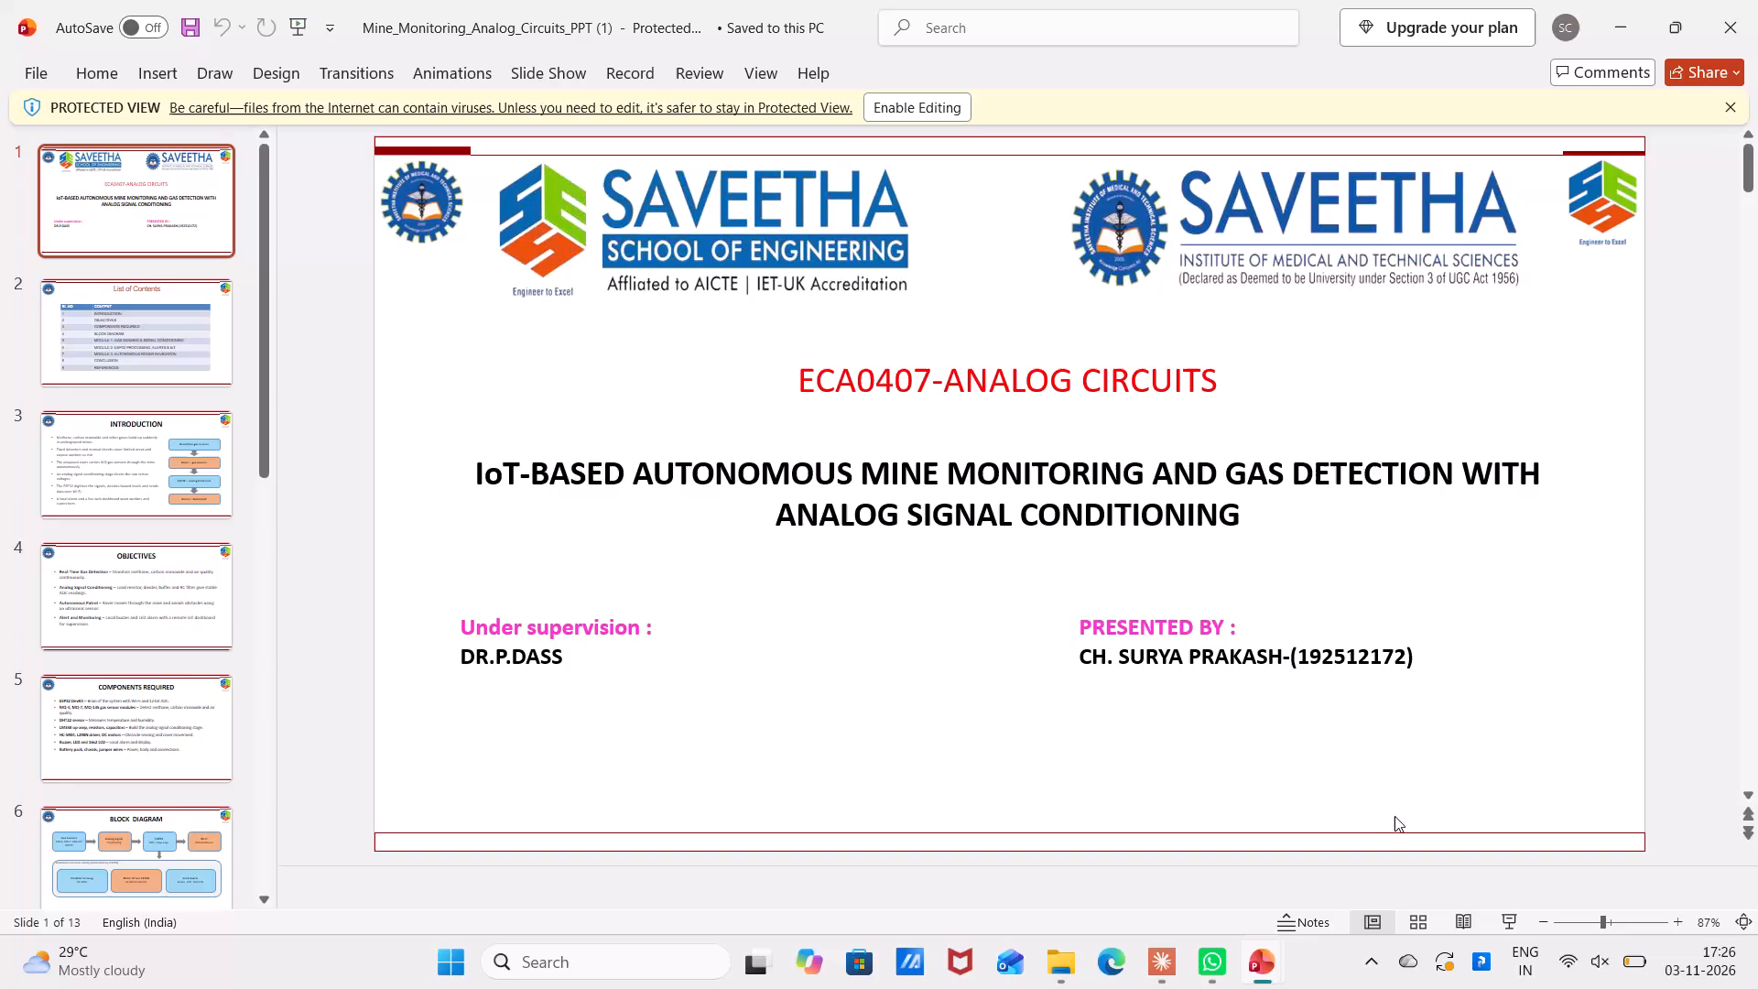
Review the protected copy of the mine monitoring presentation from the title slide to the Block Diagram slide, and return to the editable version.
key(Down)
key(Down)
key(Down)
key(Down)
key(Down)
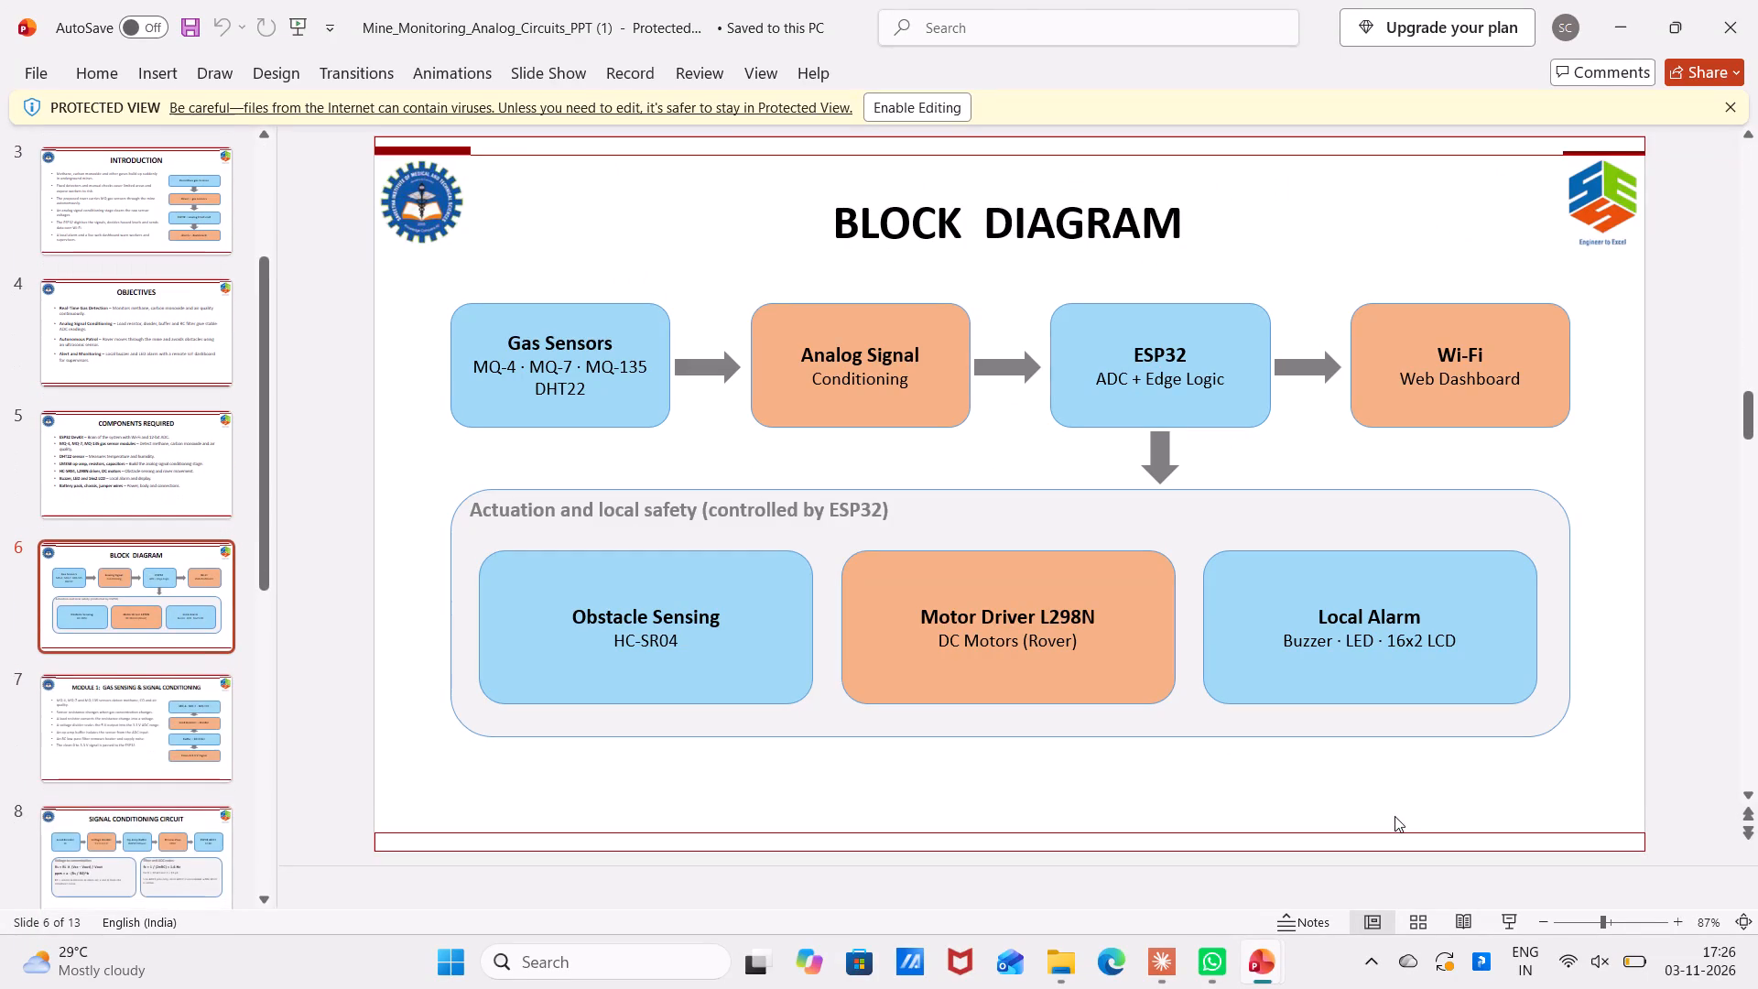
click(1168, 965)
click(1271, 962)
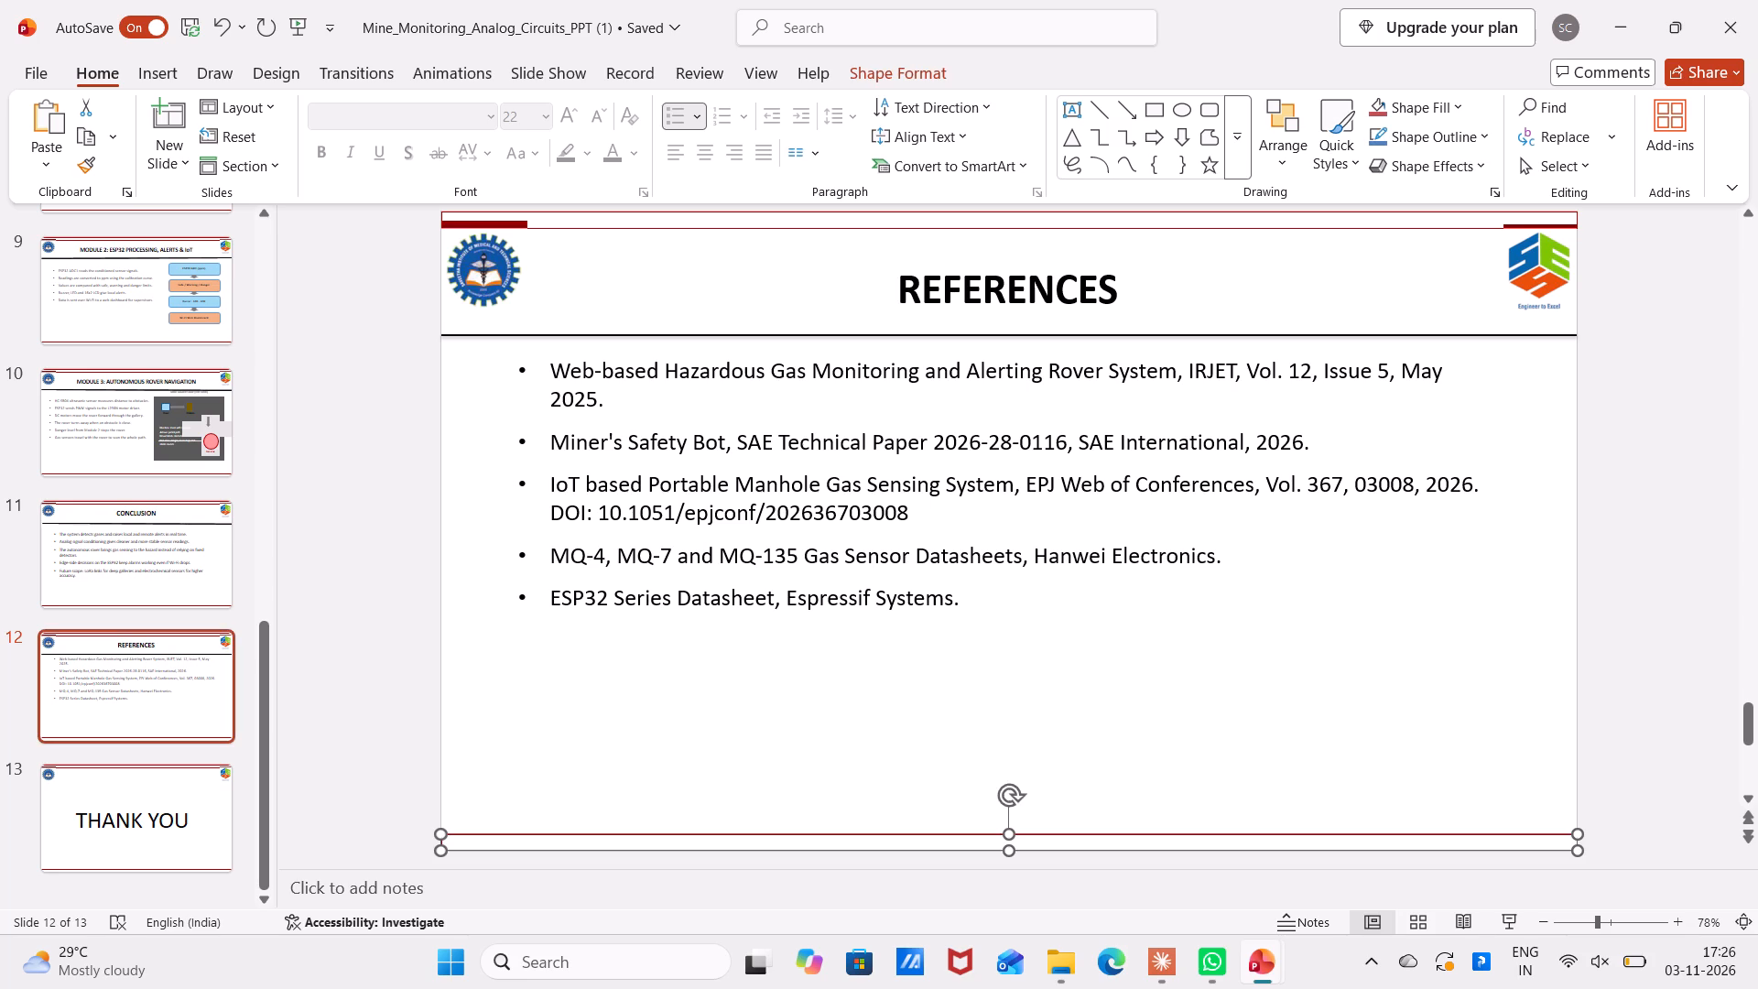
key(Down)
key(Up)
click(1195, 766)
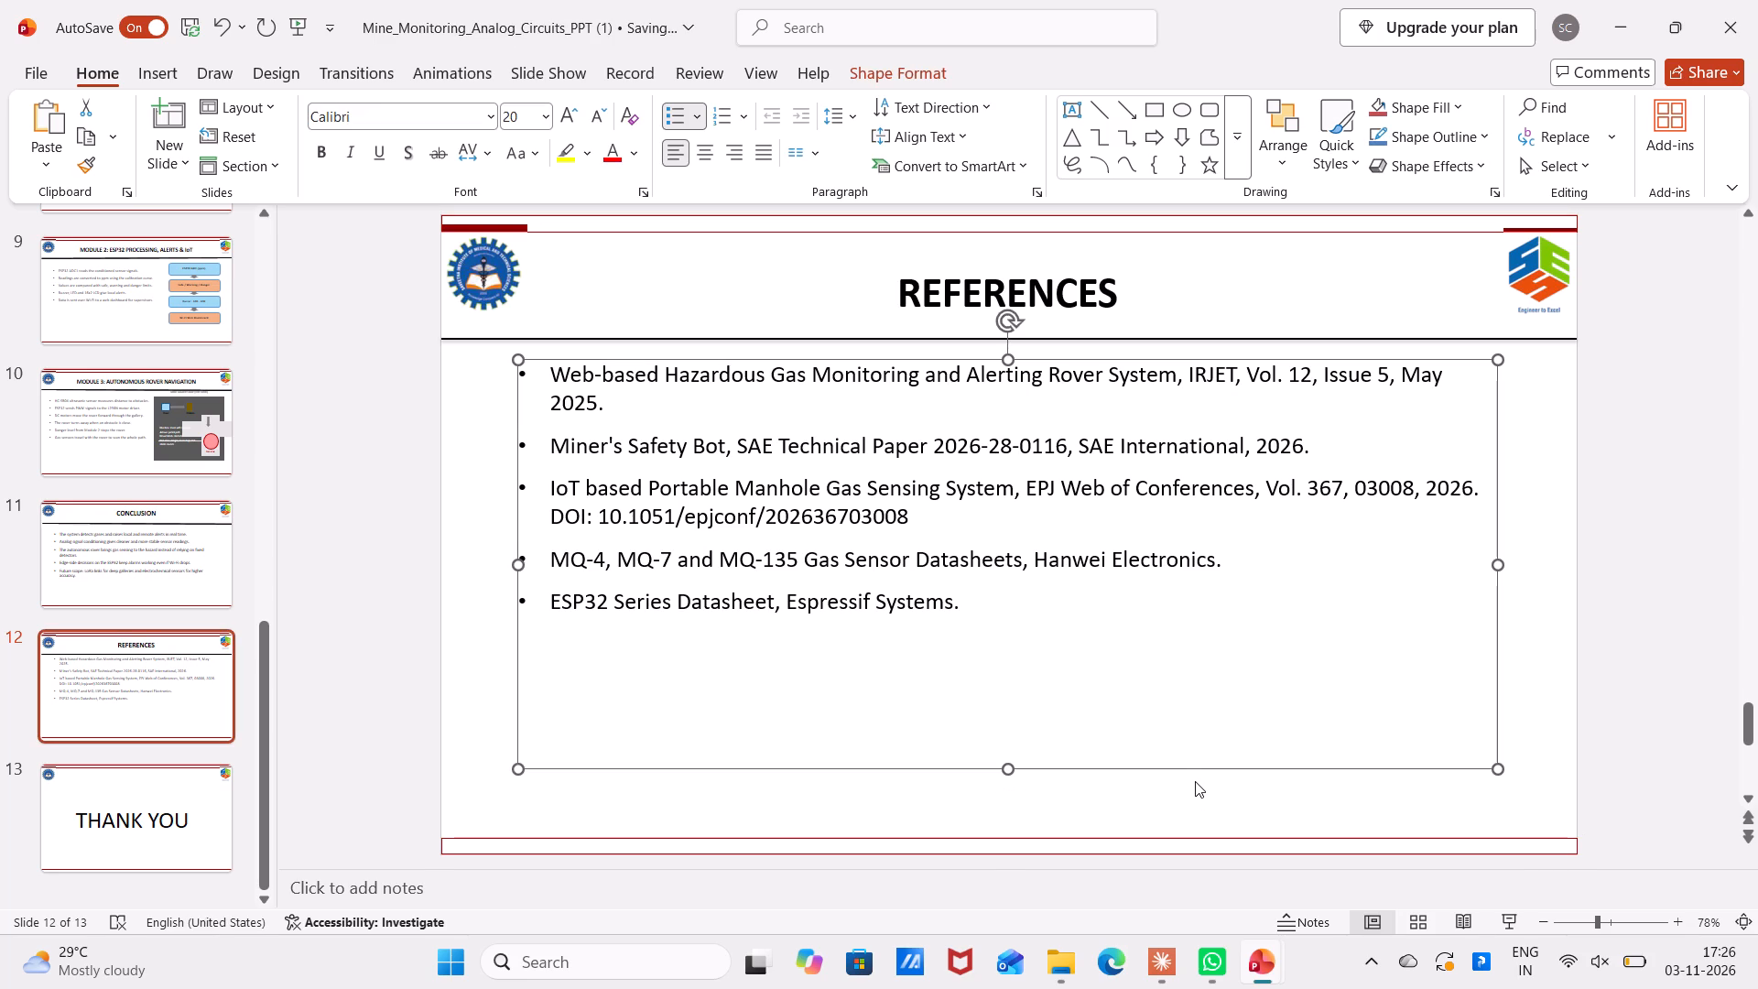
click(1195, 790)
Review the slides backwards from References to Introduction, examining the heading divider lines and content layout.
key(Up)
key(Up)
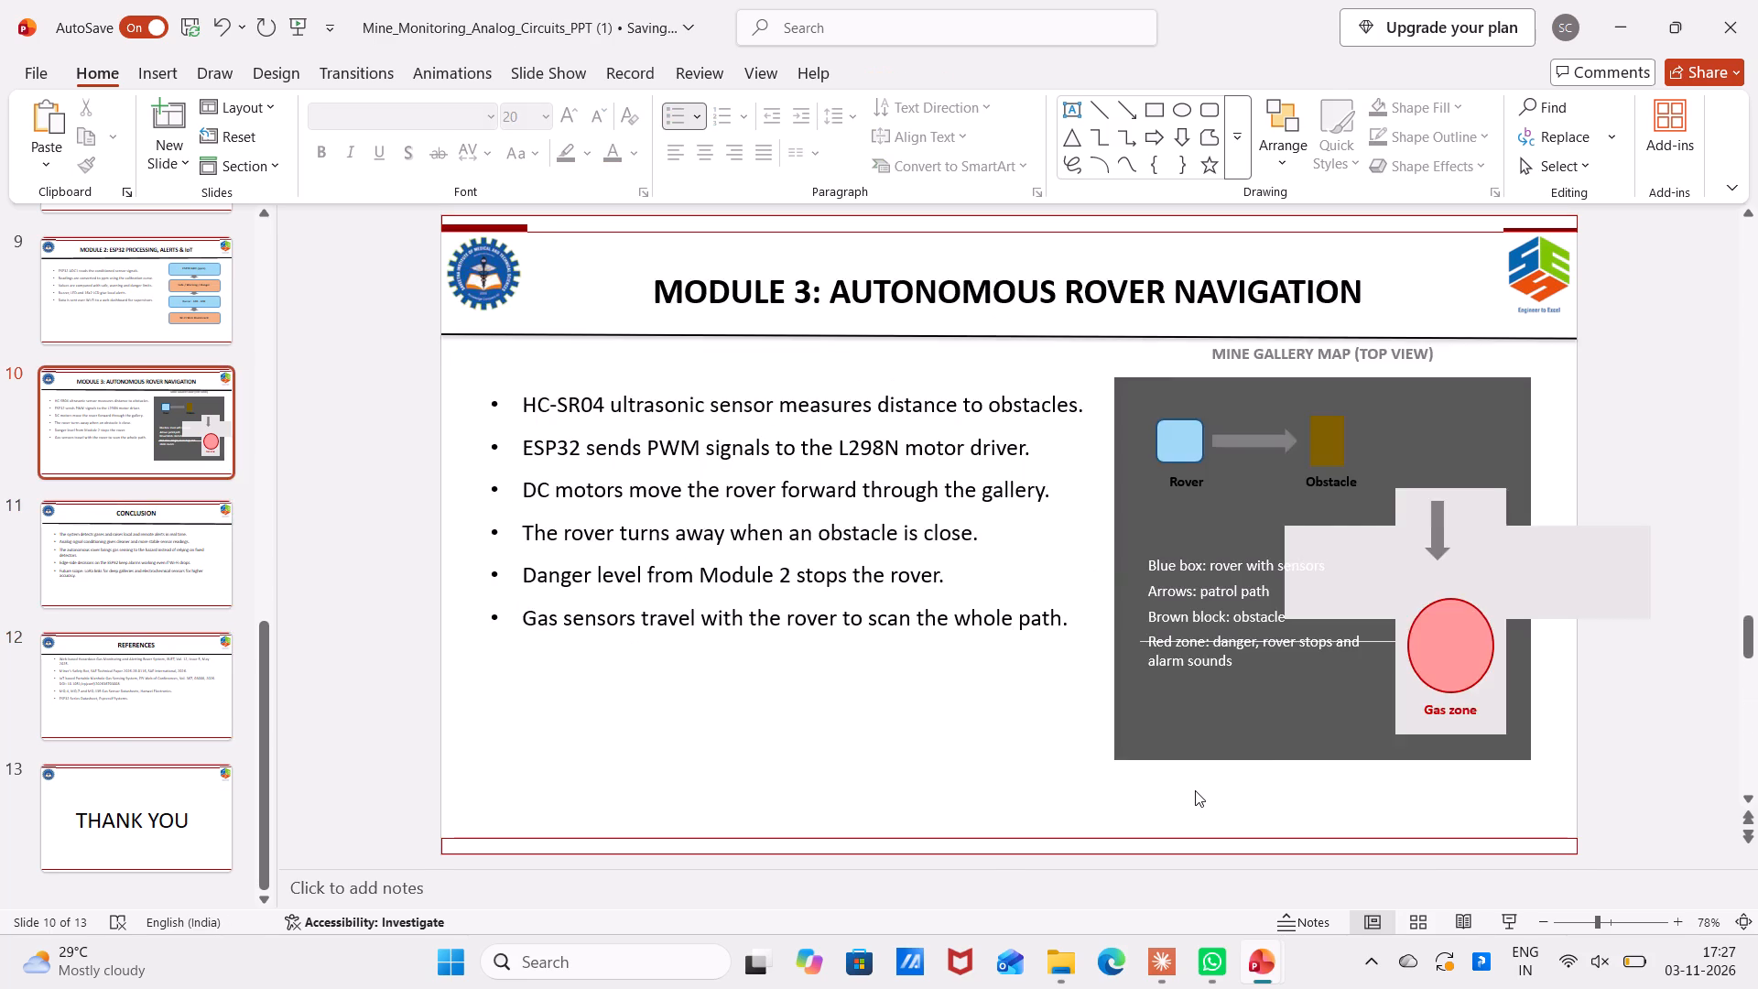
key(Up)
key(Up)
key(Up)
key(Up)
key(Up)
key(Up)
key(Up)
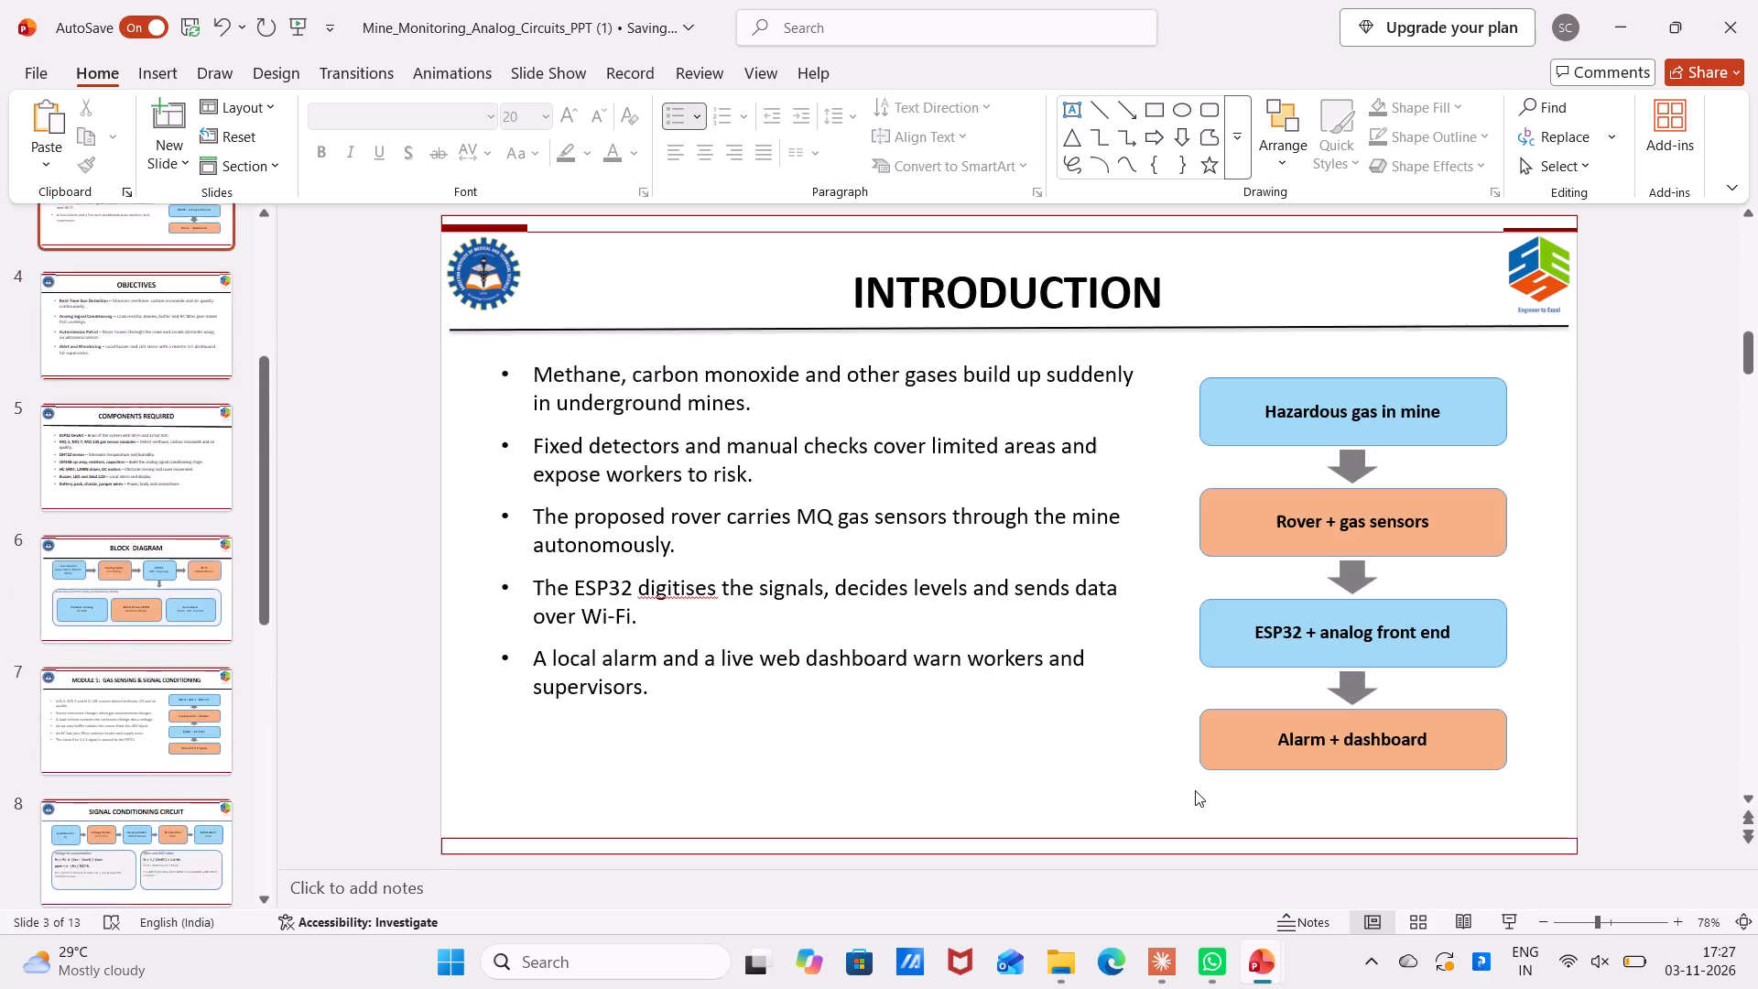
Return to the title slide, restart AutoSave by switching it off and back on, and save the presentation.
key(Up)
key(Up)
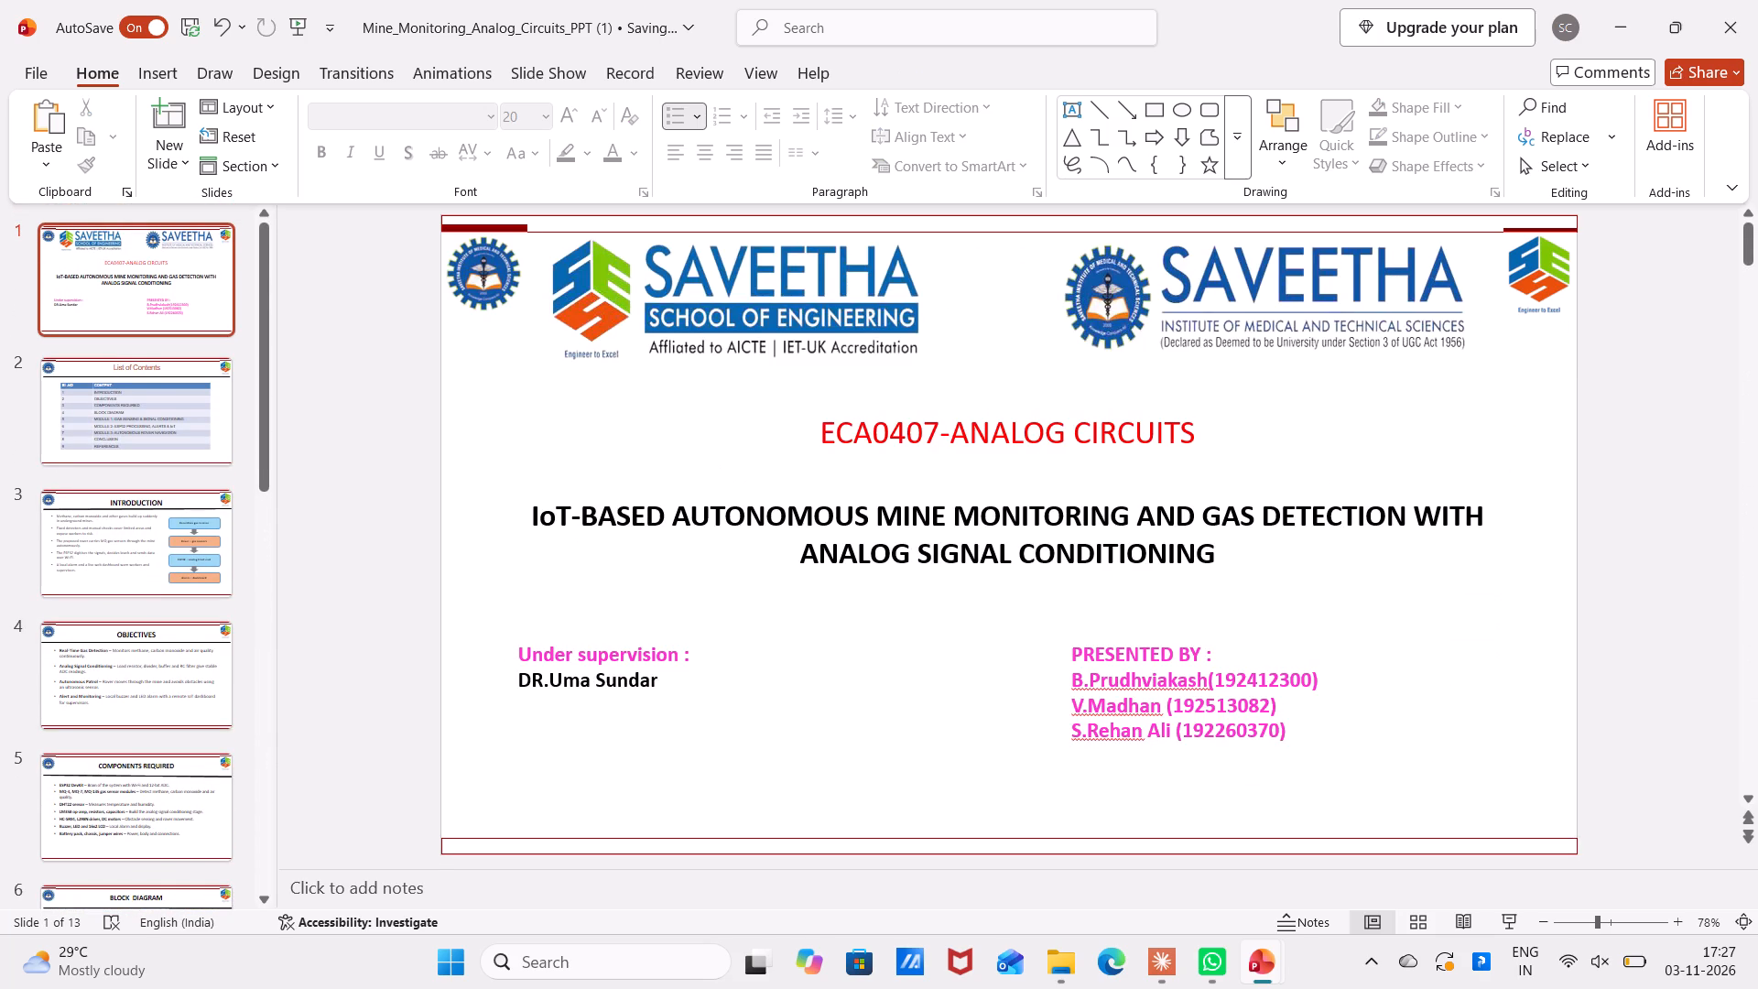
click(152, 22)
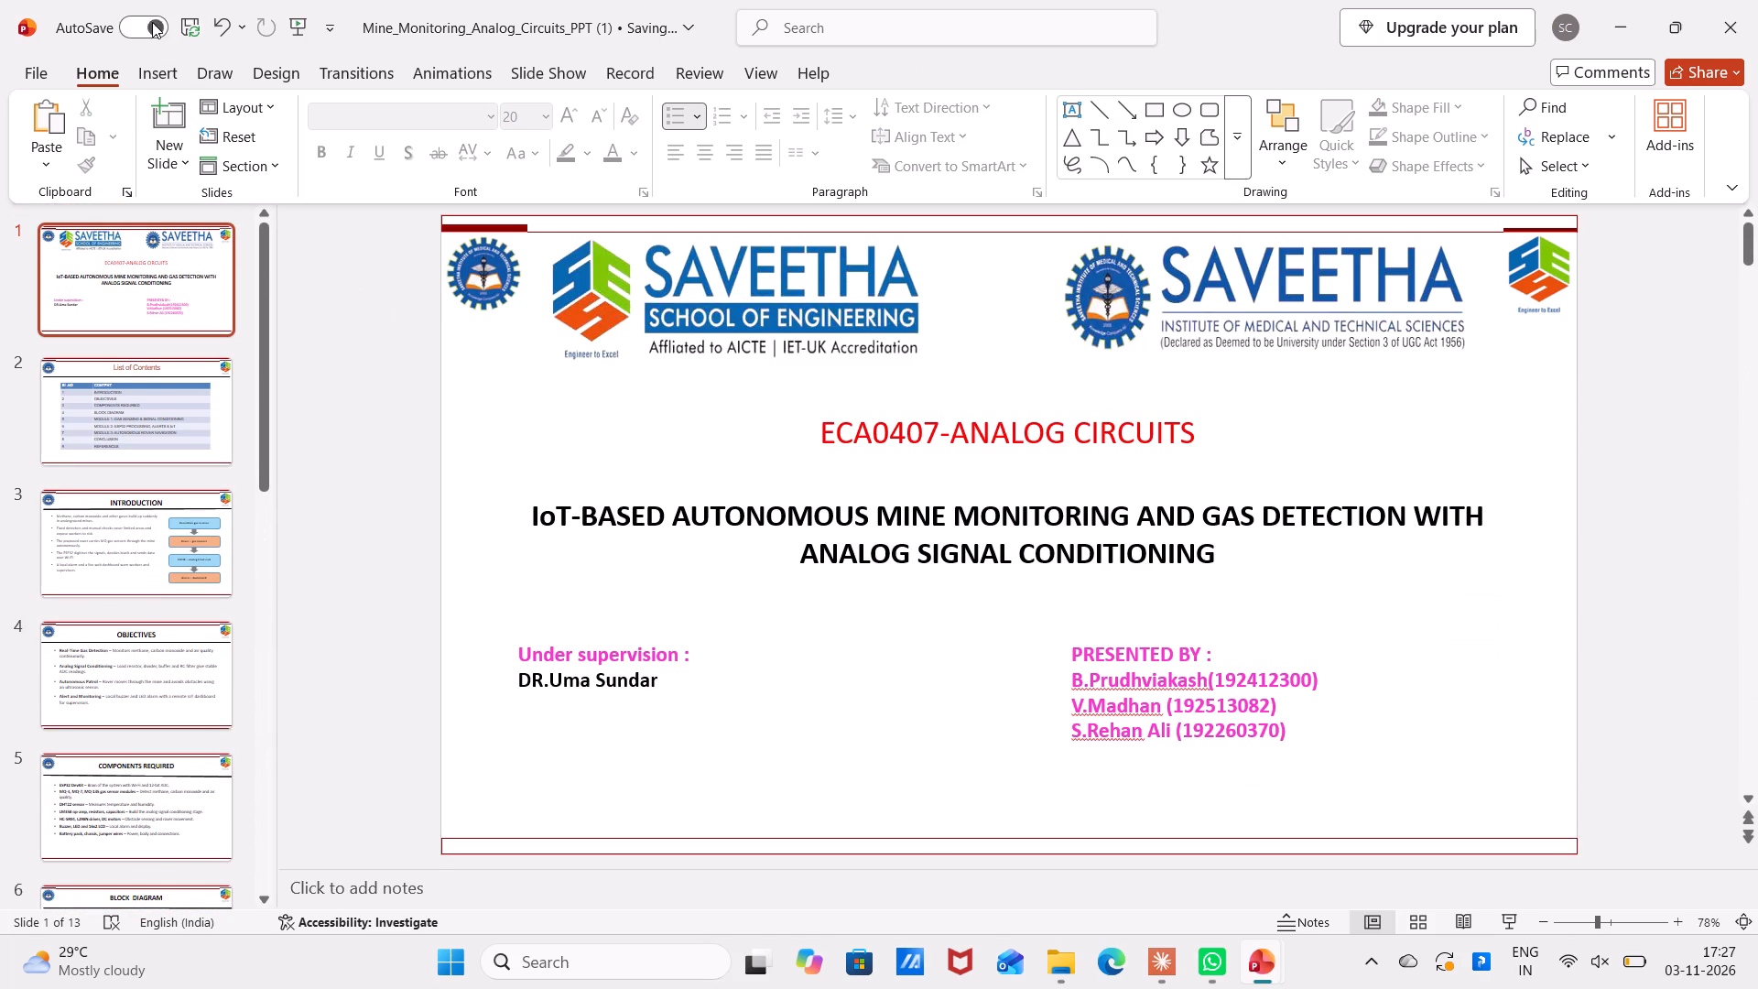
click(152, 22)
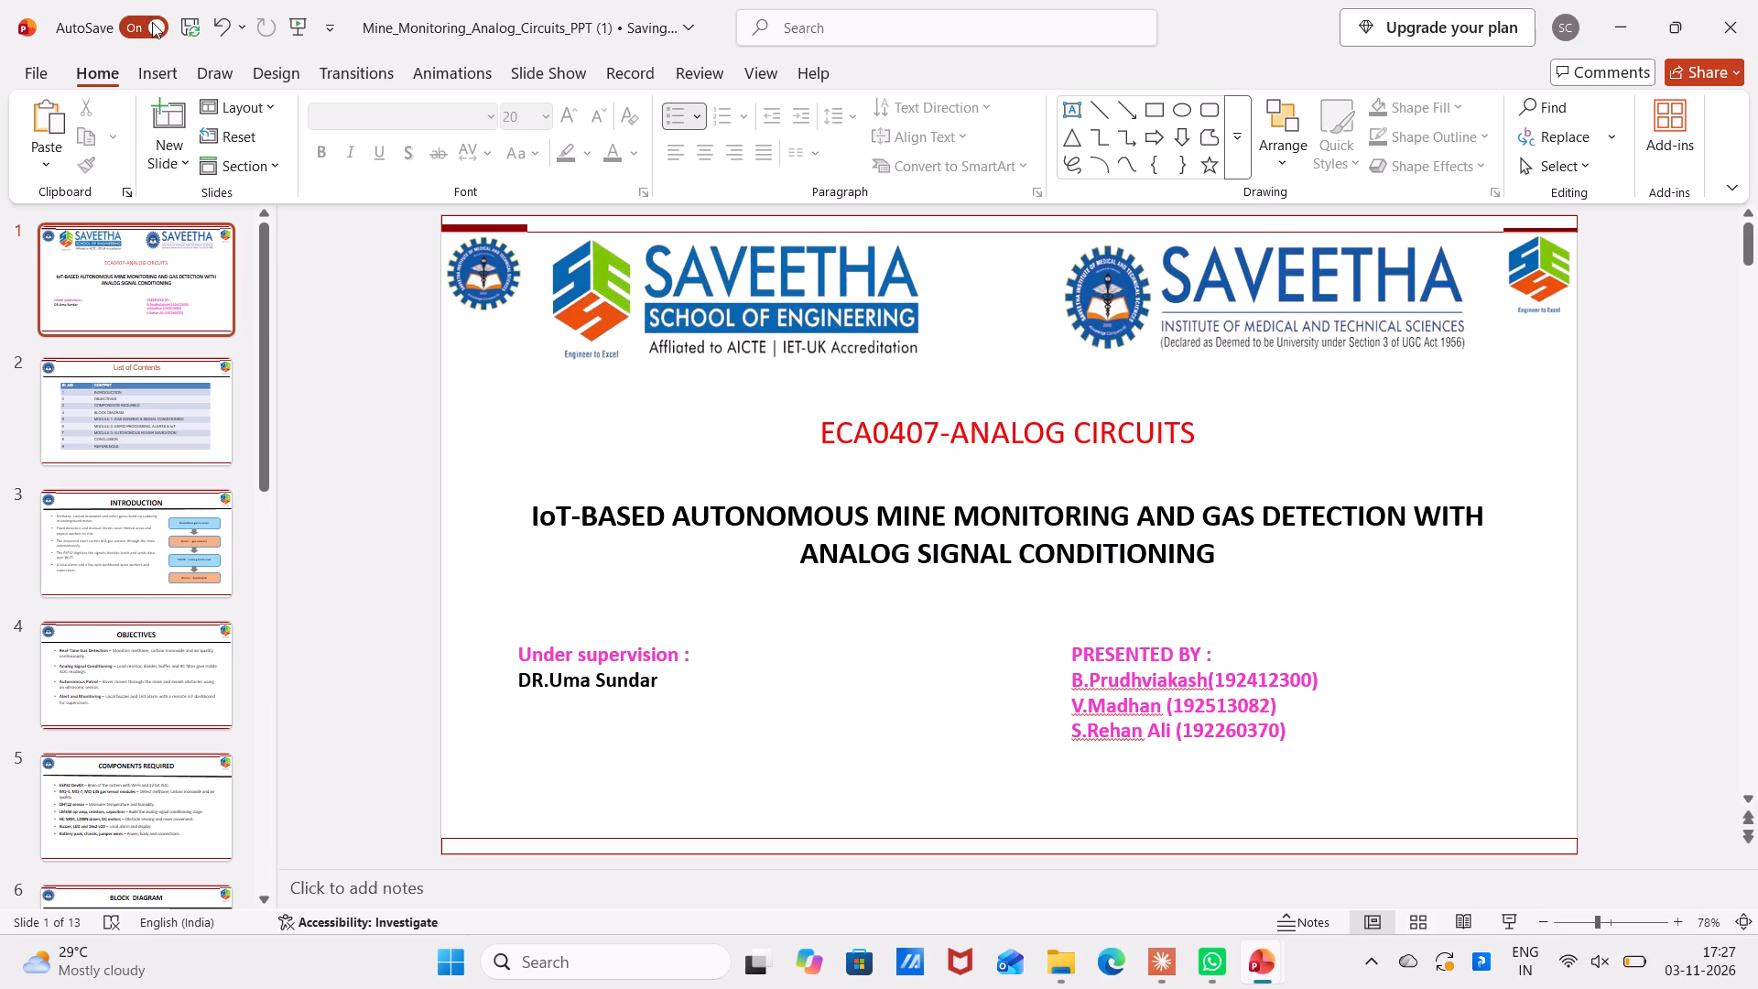
key(ctrl+s)
key(ctrl+s)
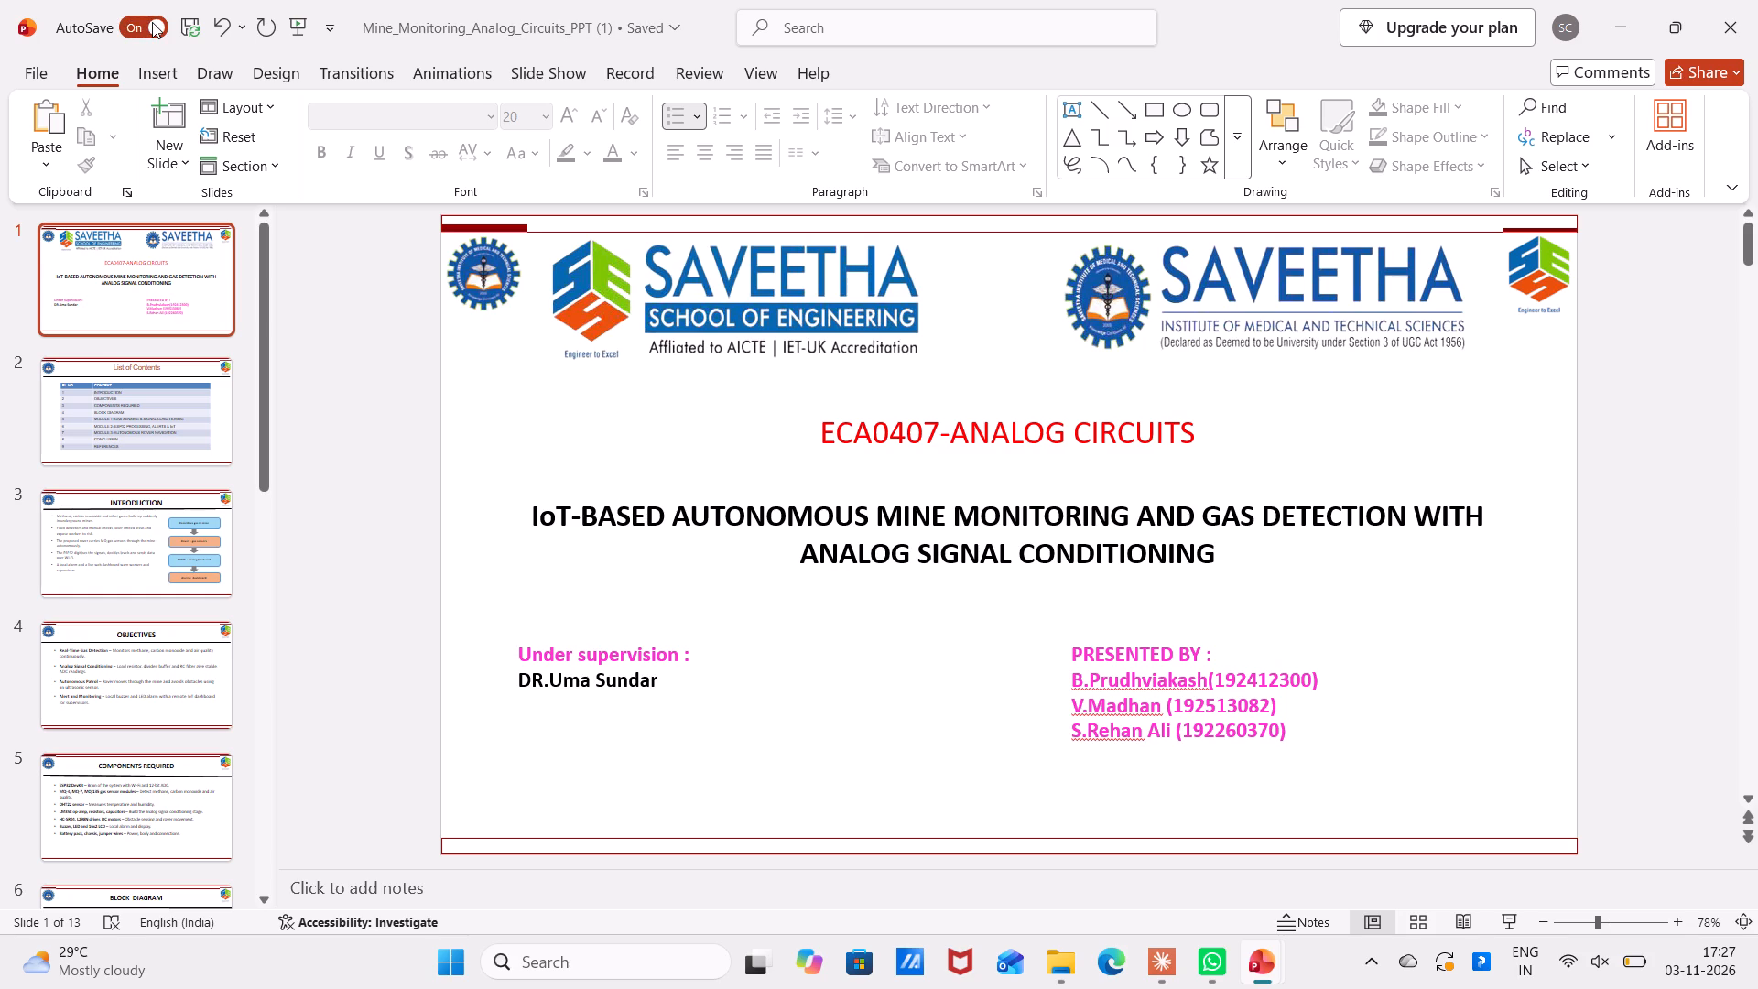
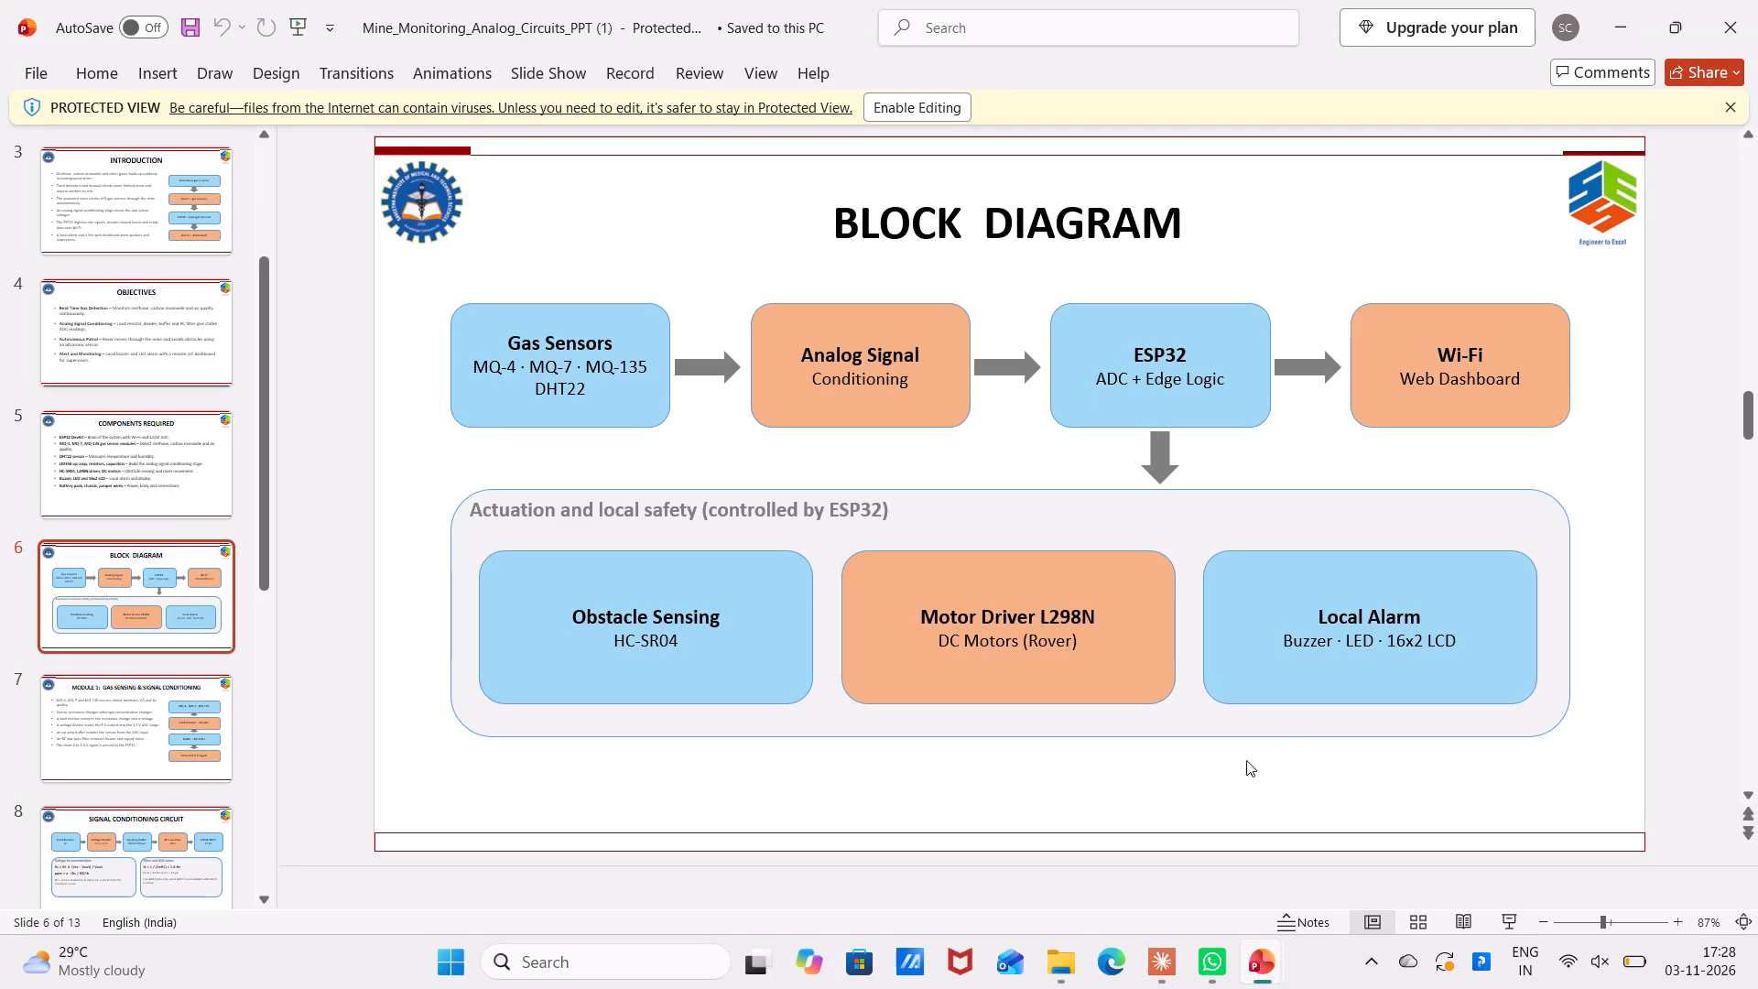
Close the Protected View window of Mine_Monitoring_Analog_Circuits_PPT (1) showing the Block Diagram slide.
click(1255, 976)
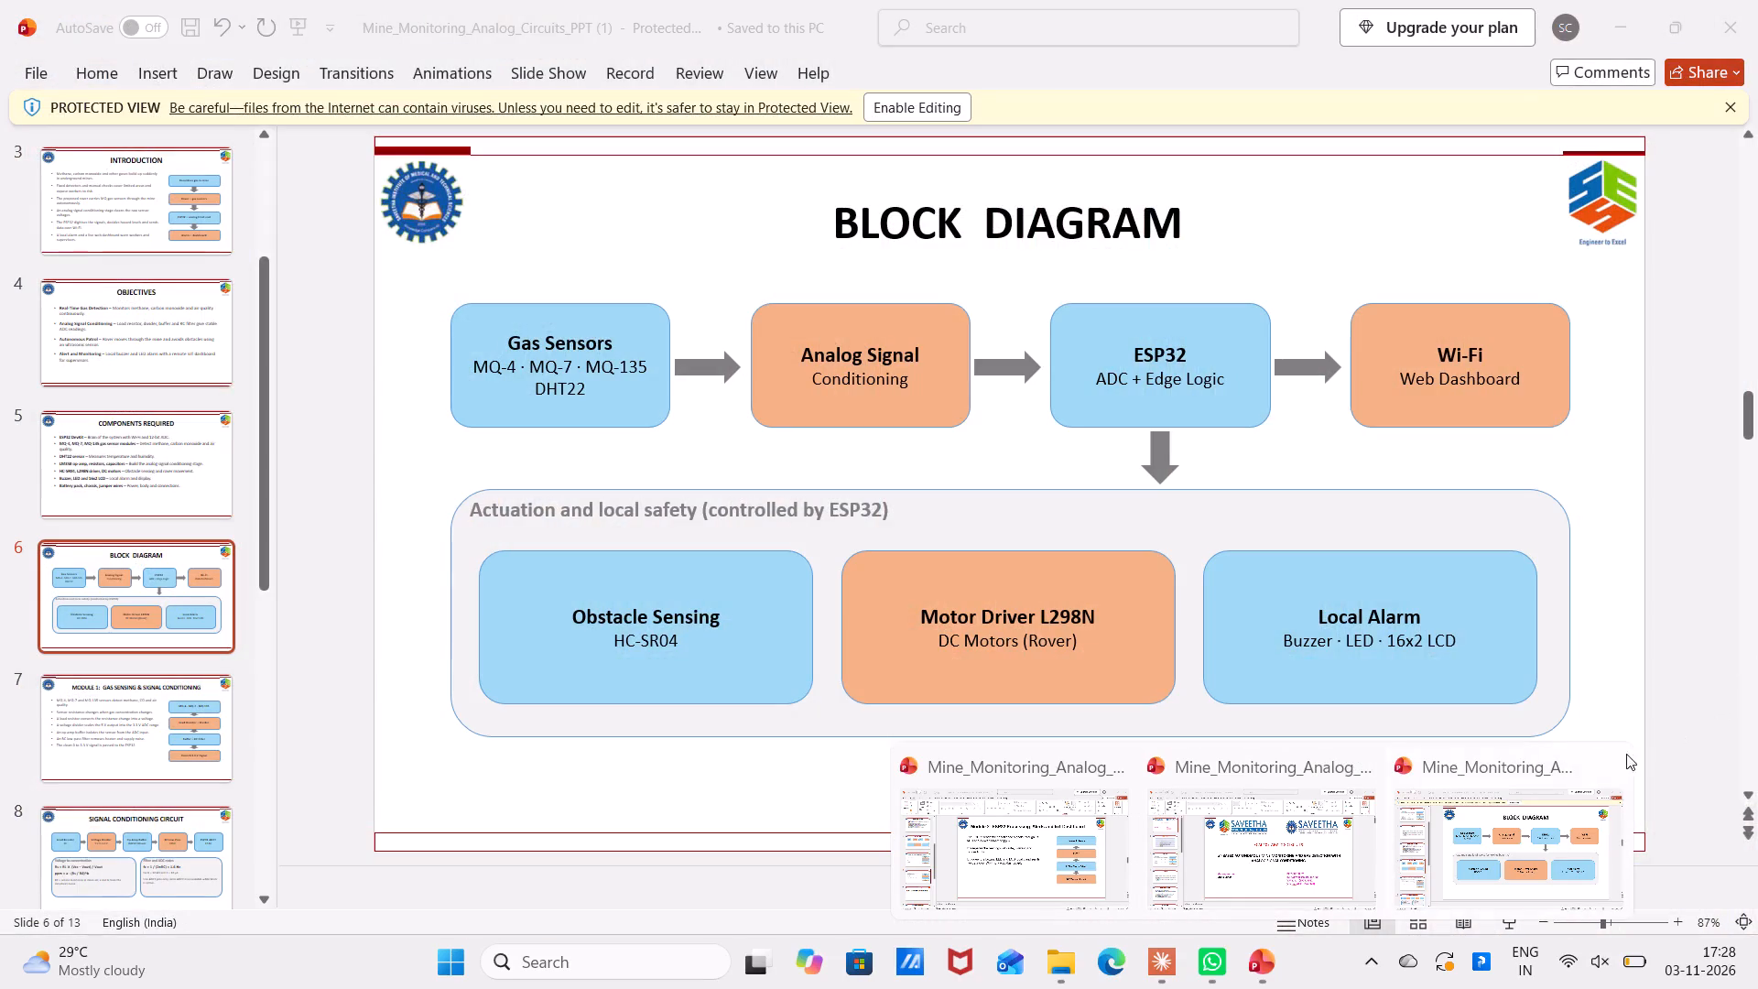
click(1594, 766)
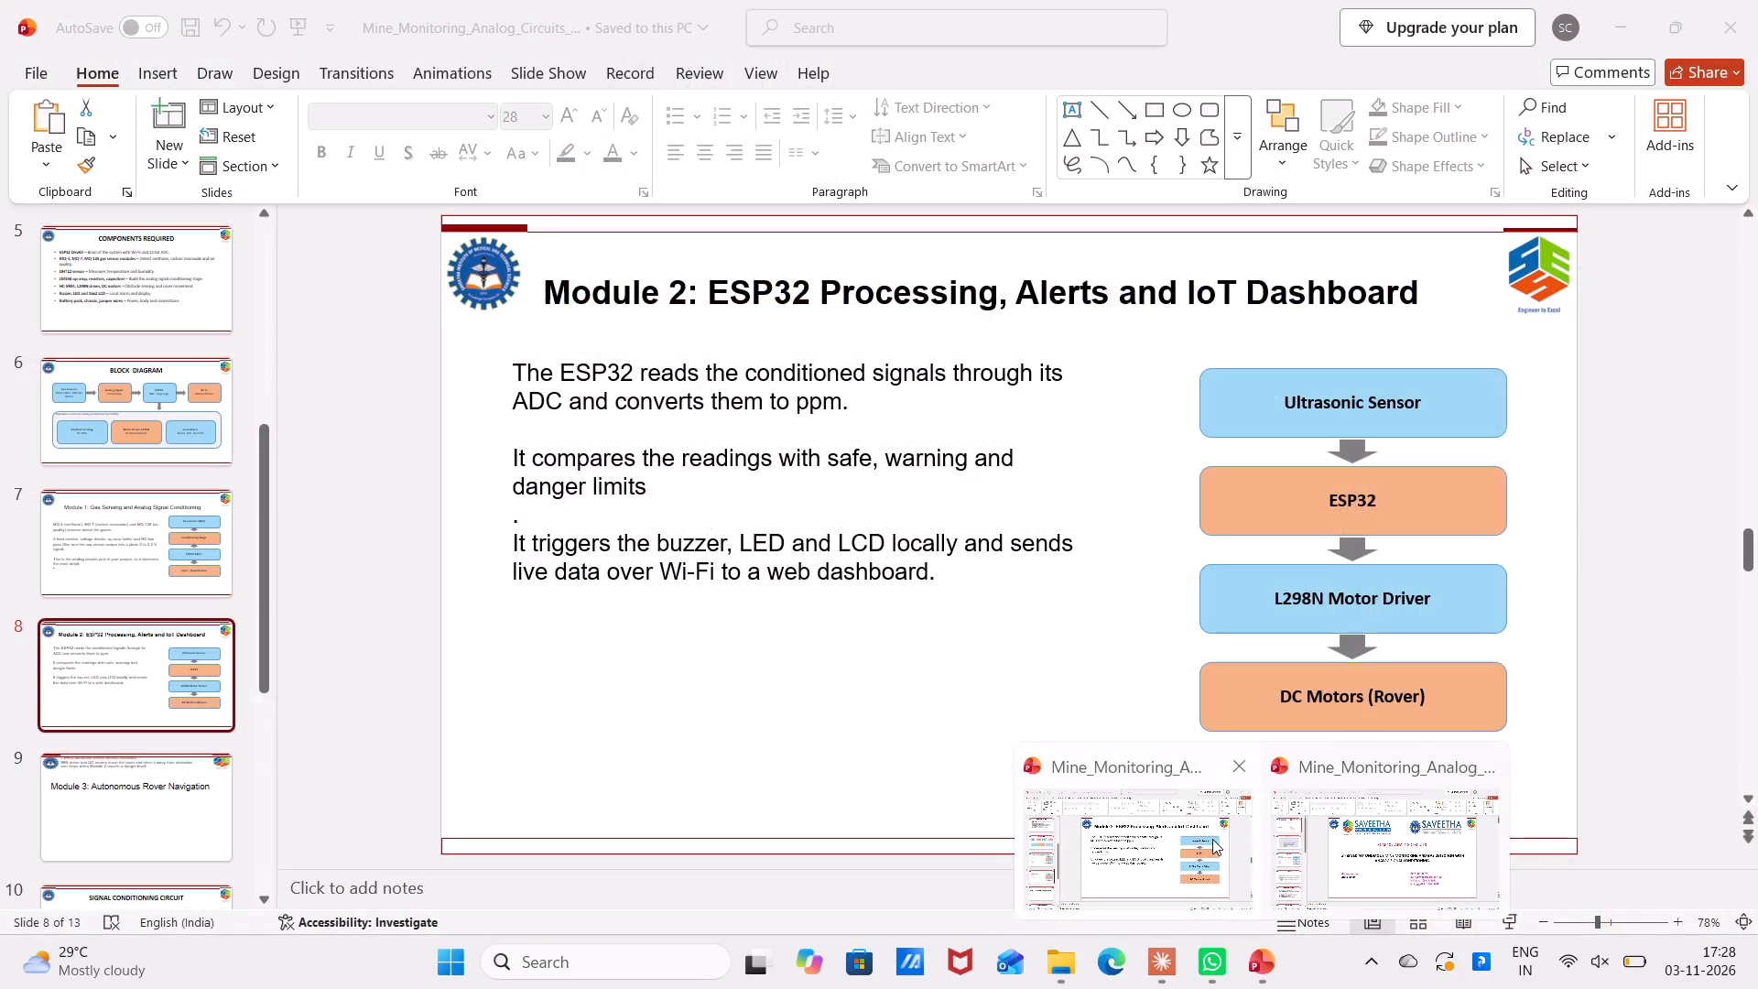
Switch to the autosaved presentation window at the title slide and review the slides up to Objectives and back.
click(1326, 856)
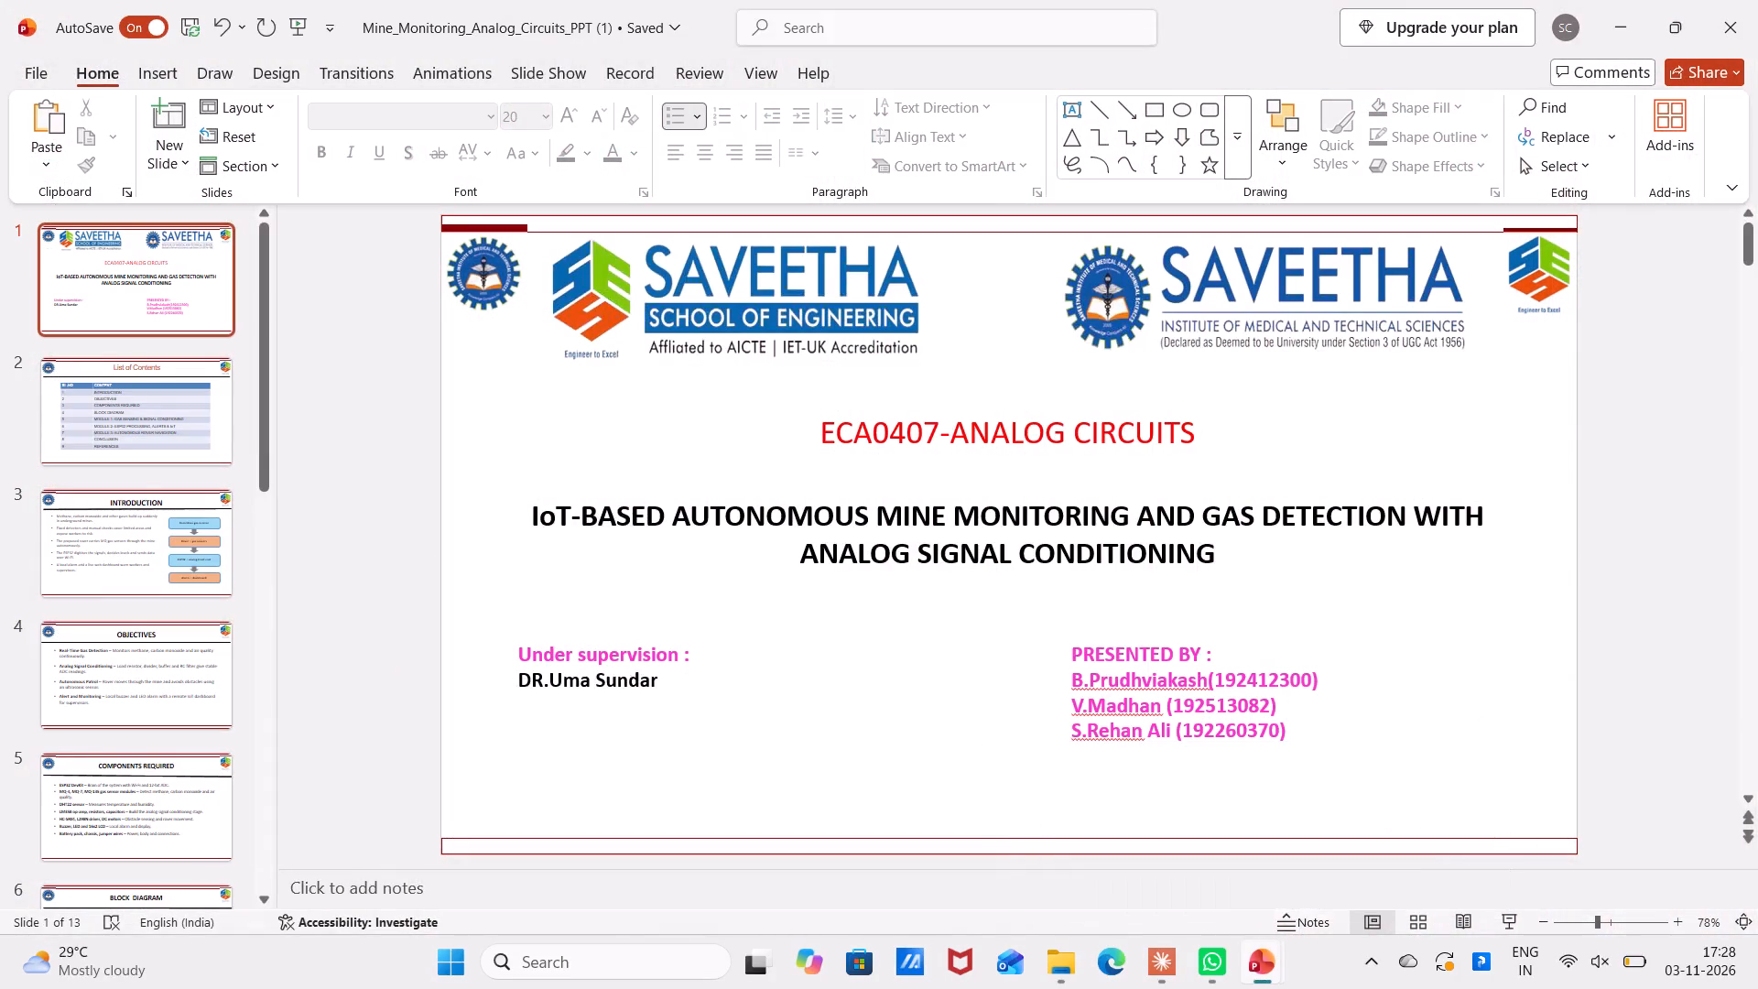
key(Down)
key(Down)
key(Down)
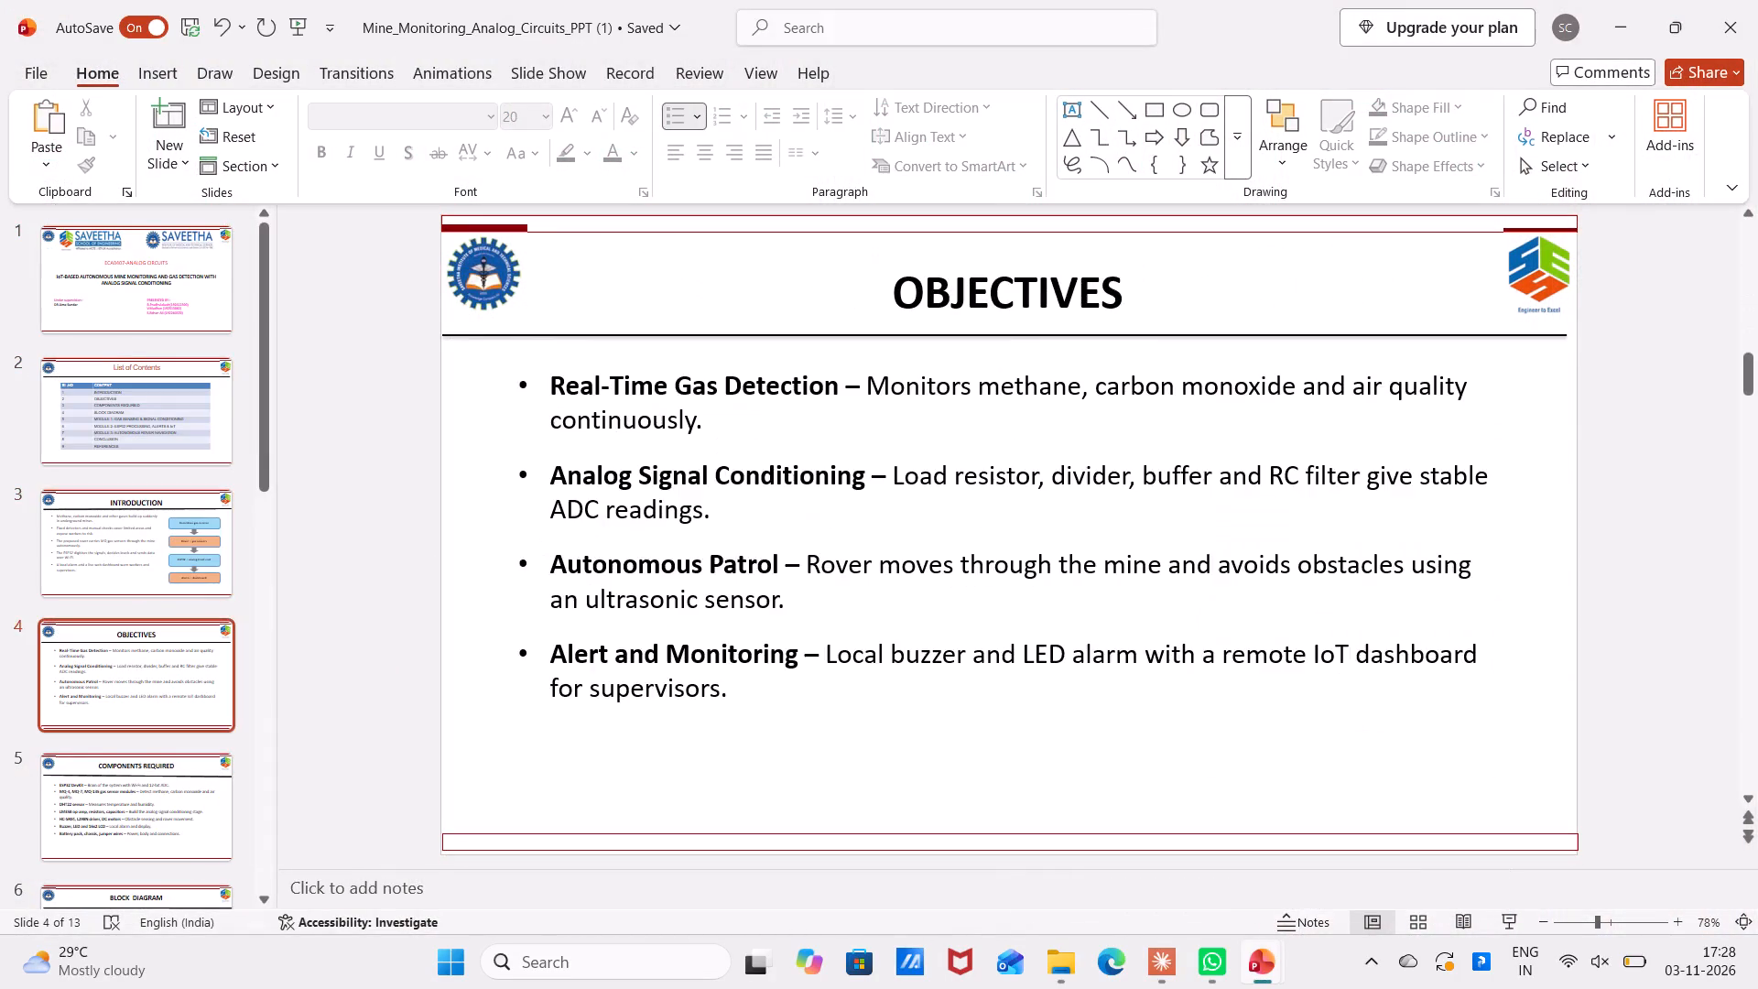
key(Up)
key(Up)
key(Up)
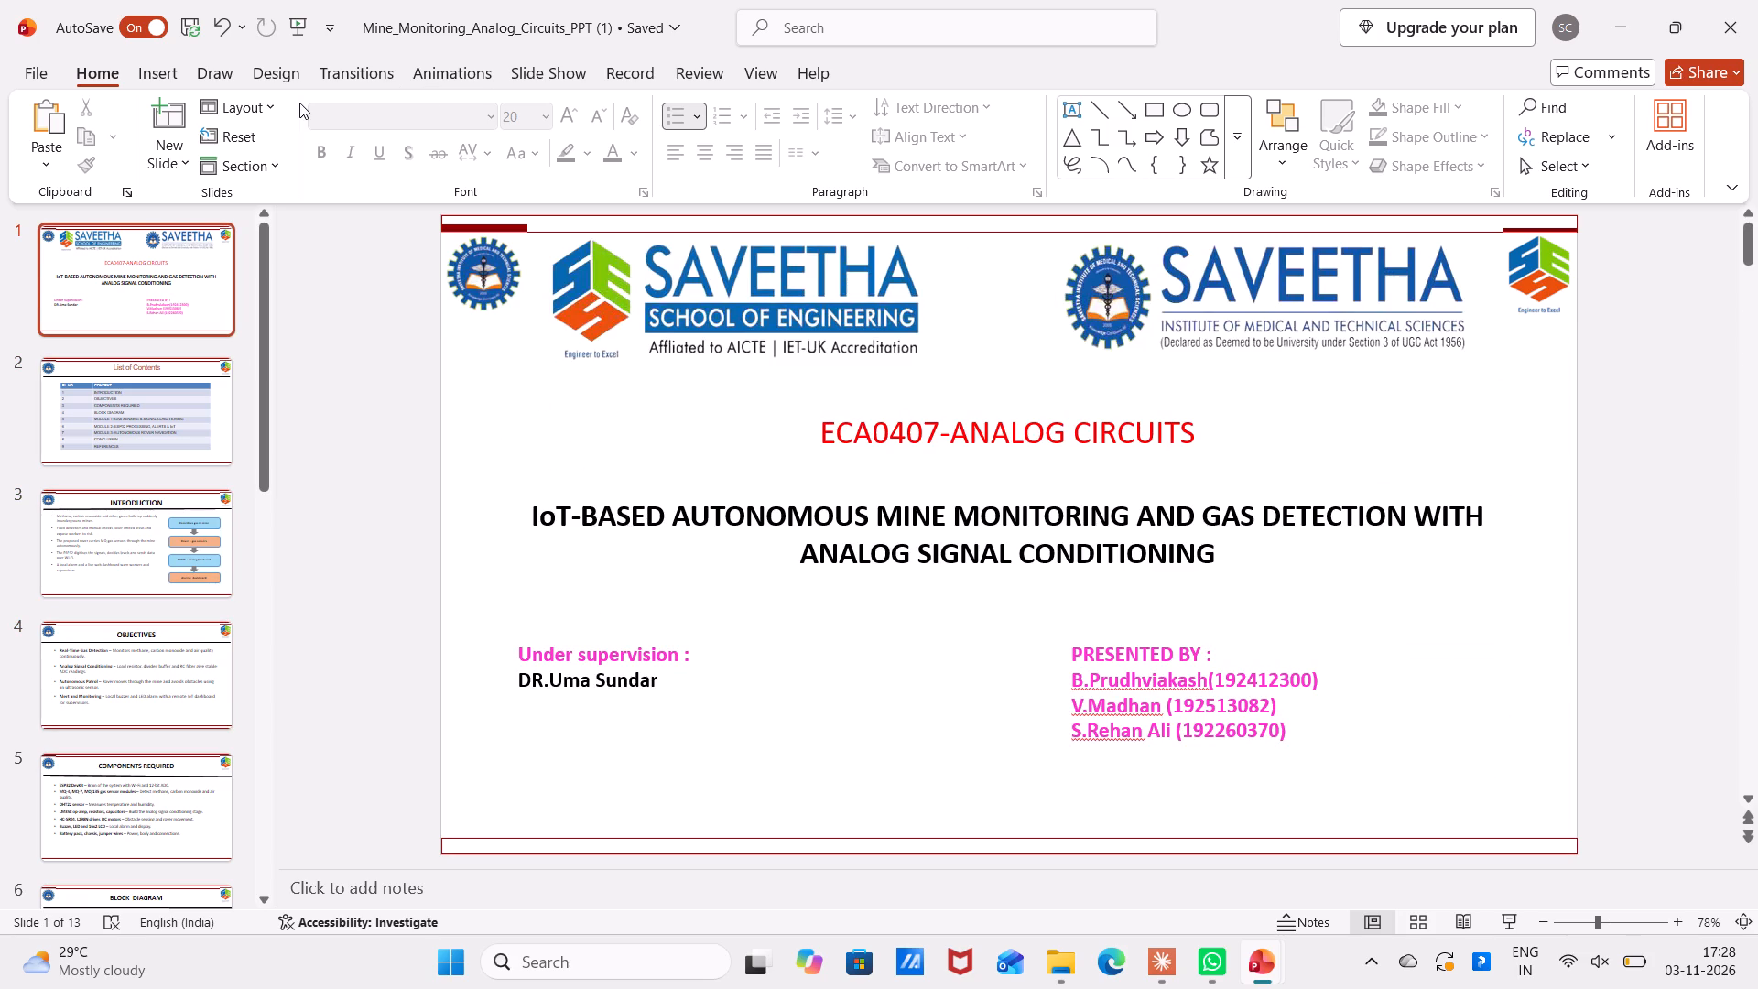
Open the file management view of the autosaved mine monitoring presentation.
click(32, 67)
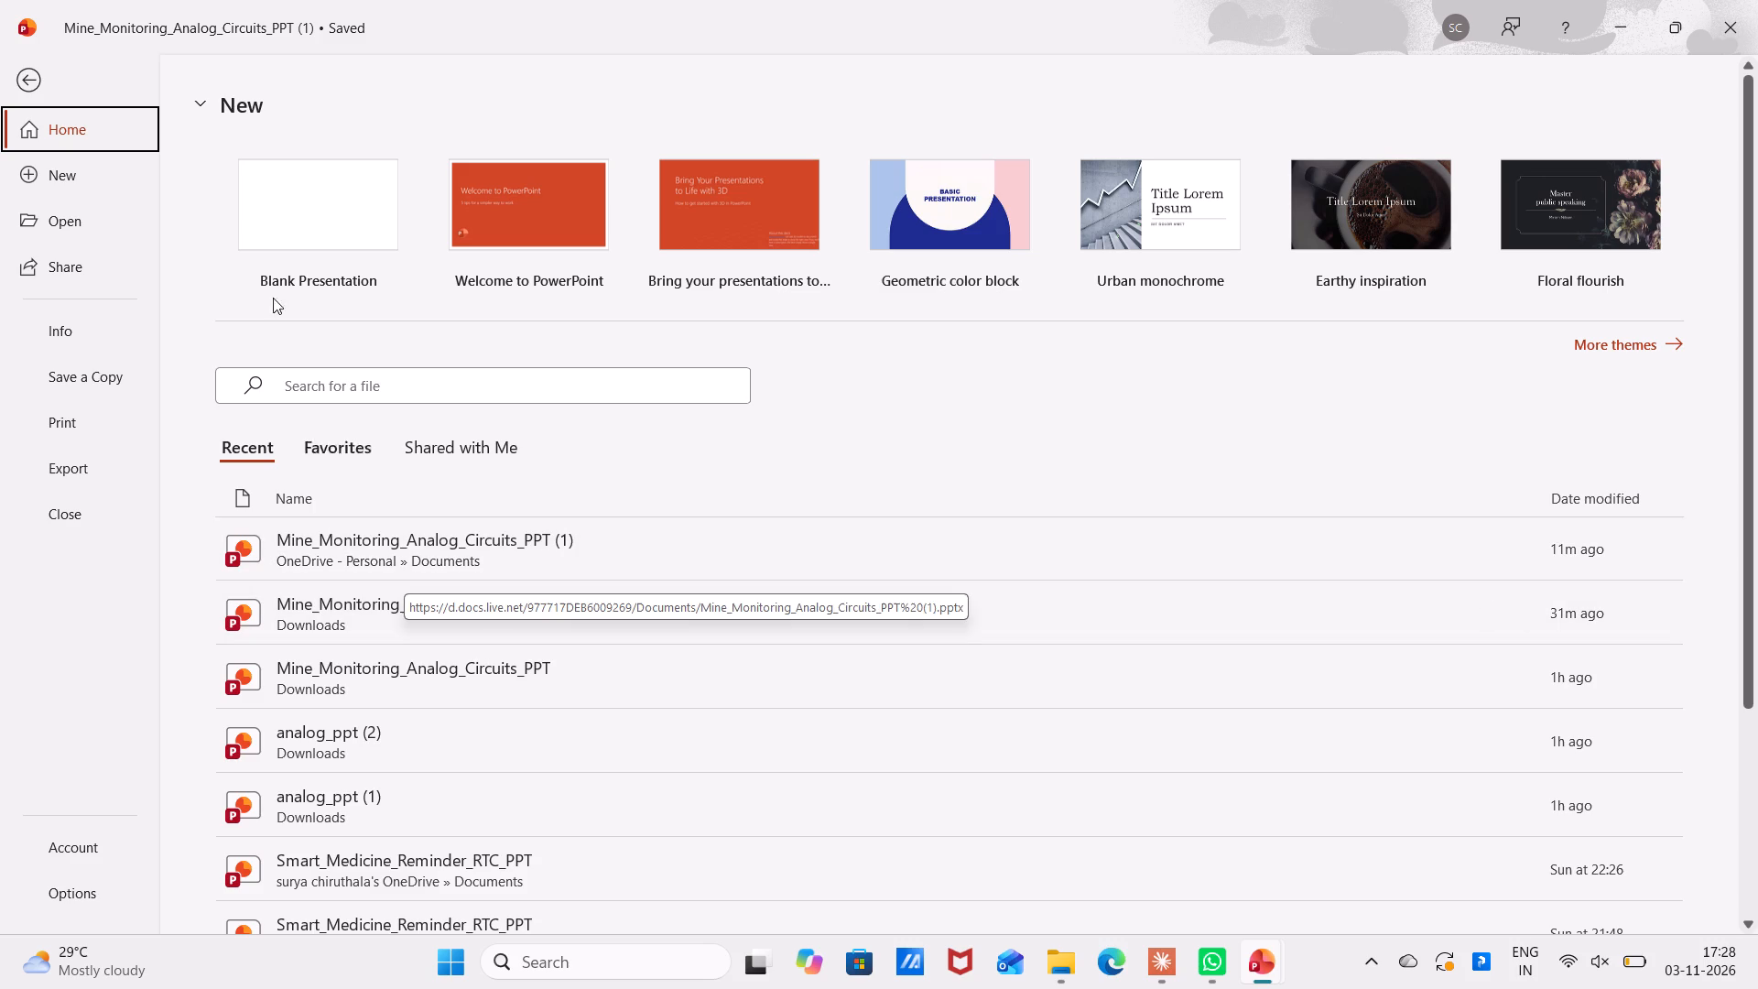
Save a copy of the presentation in the OneDrive Documents folder as a PowerPoint Presentation named "team 2 telusu ga".
click(31, 72)
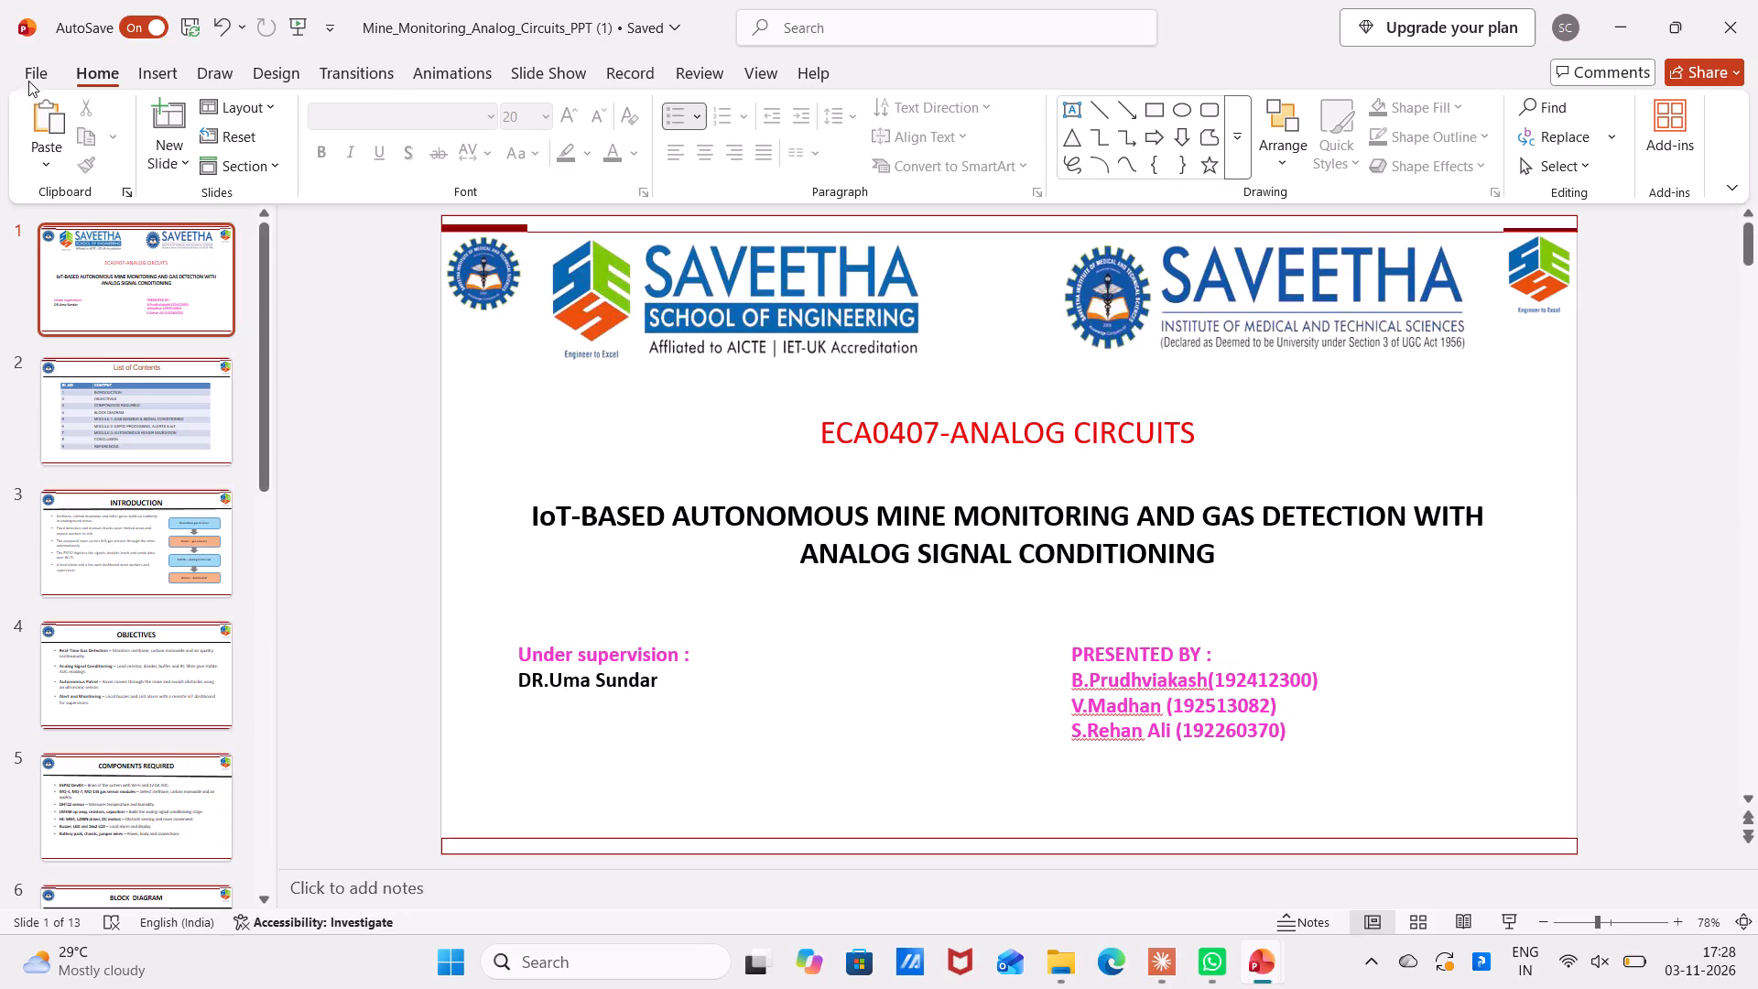
click(28, 79)
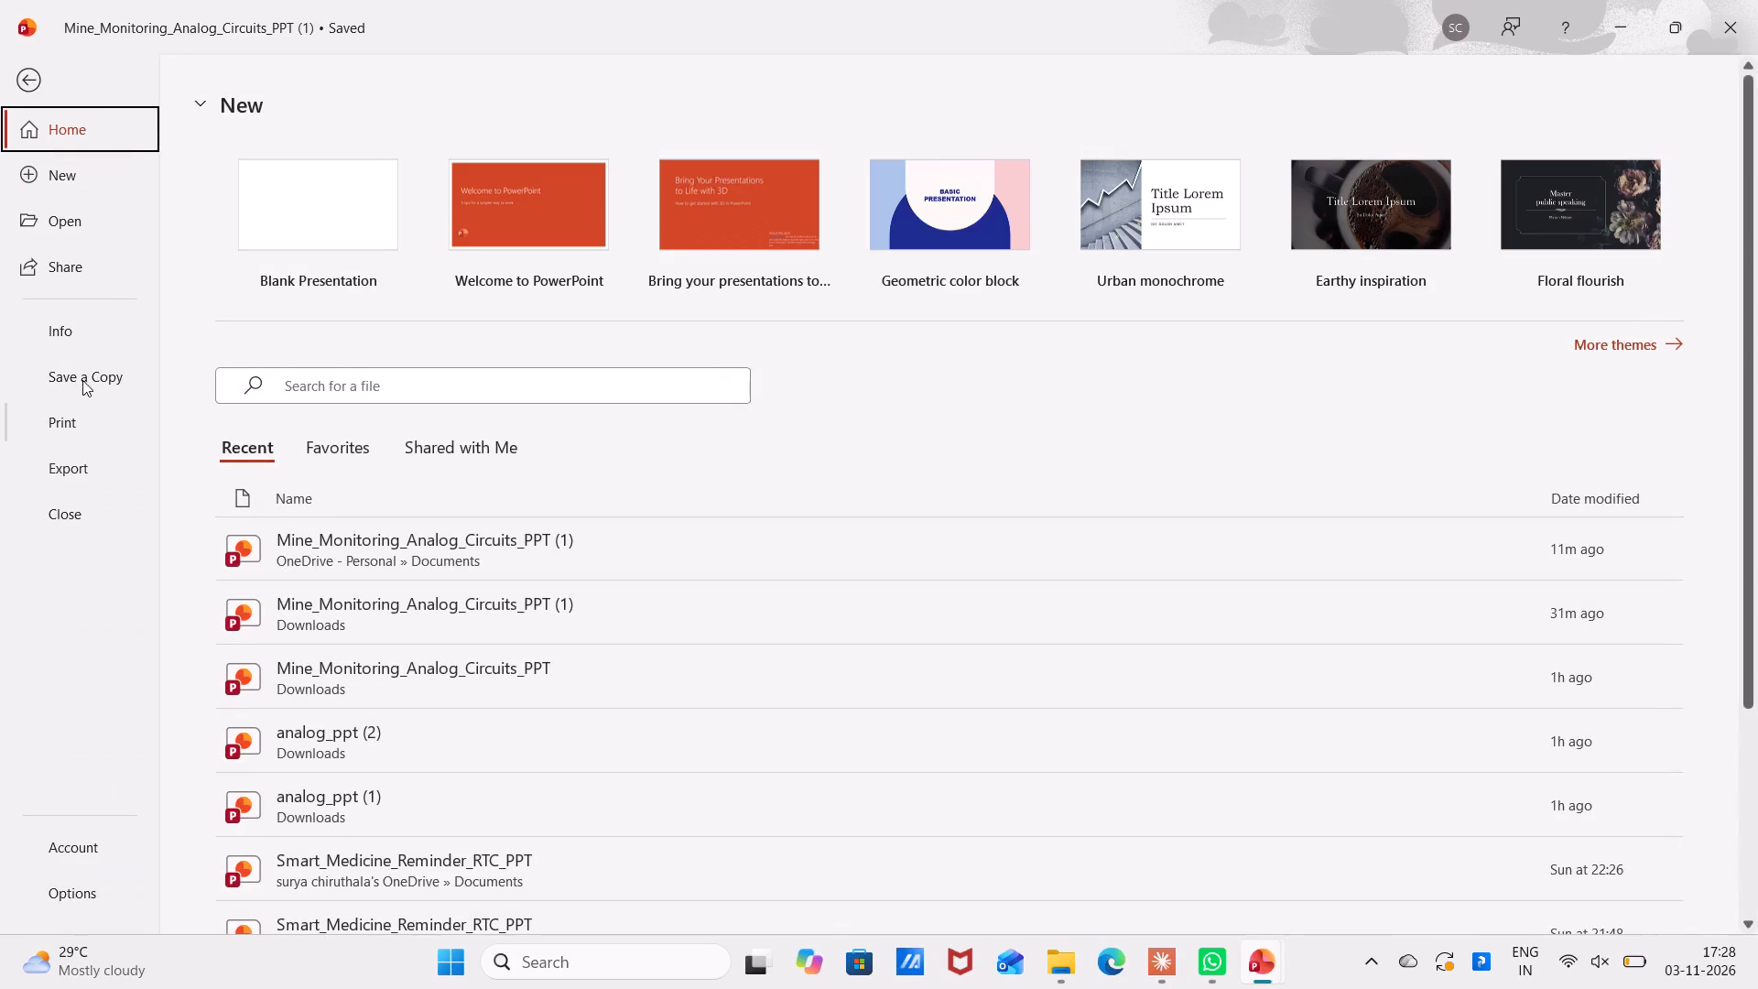
click(82, 374)
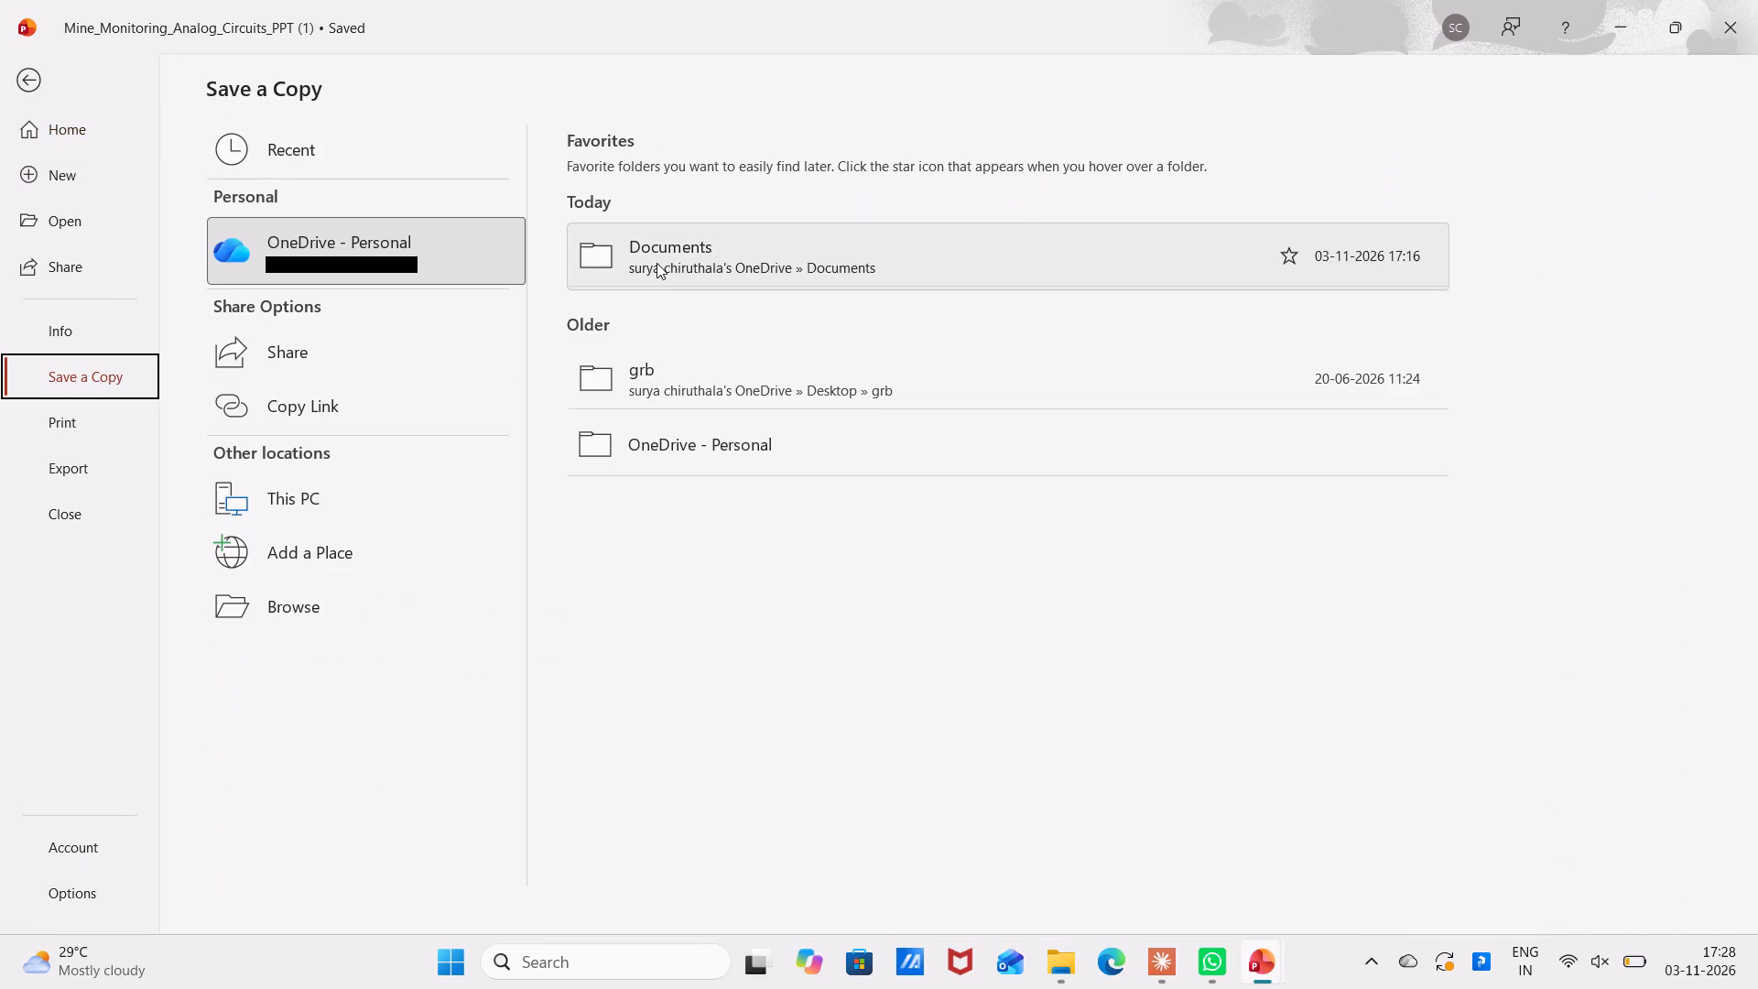
click(660, 259)
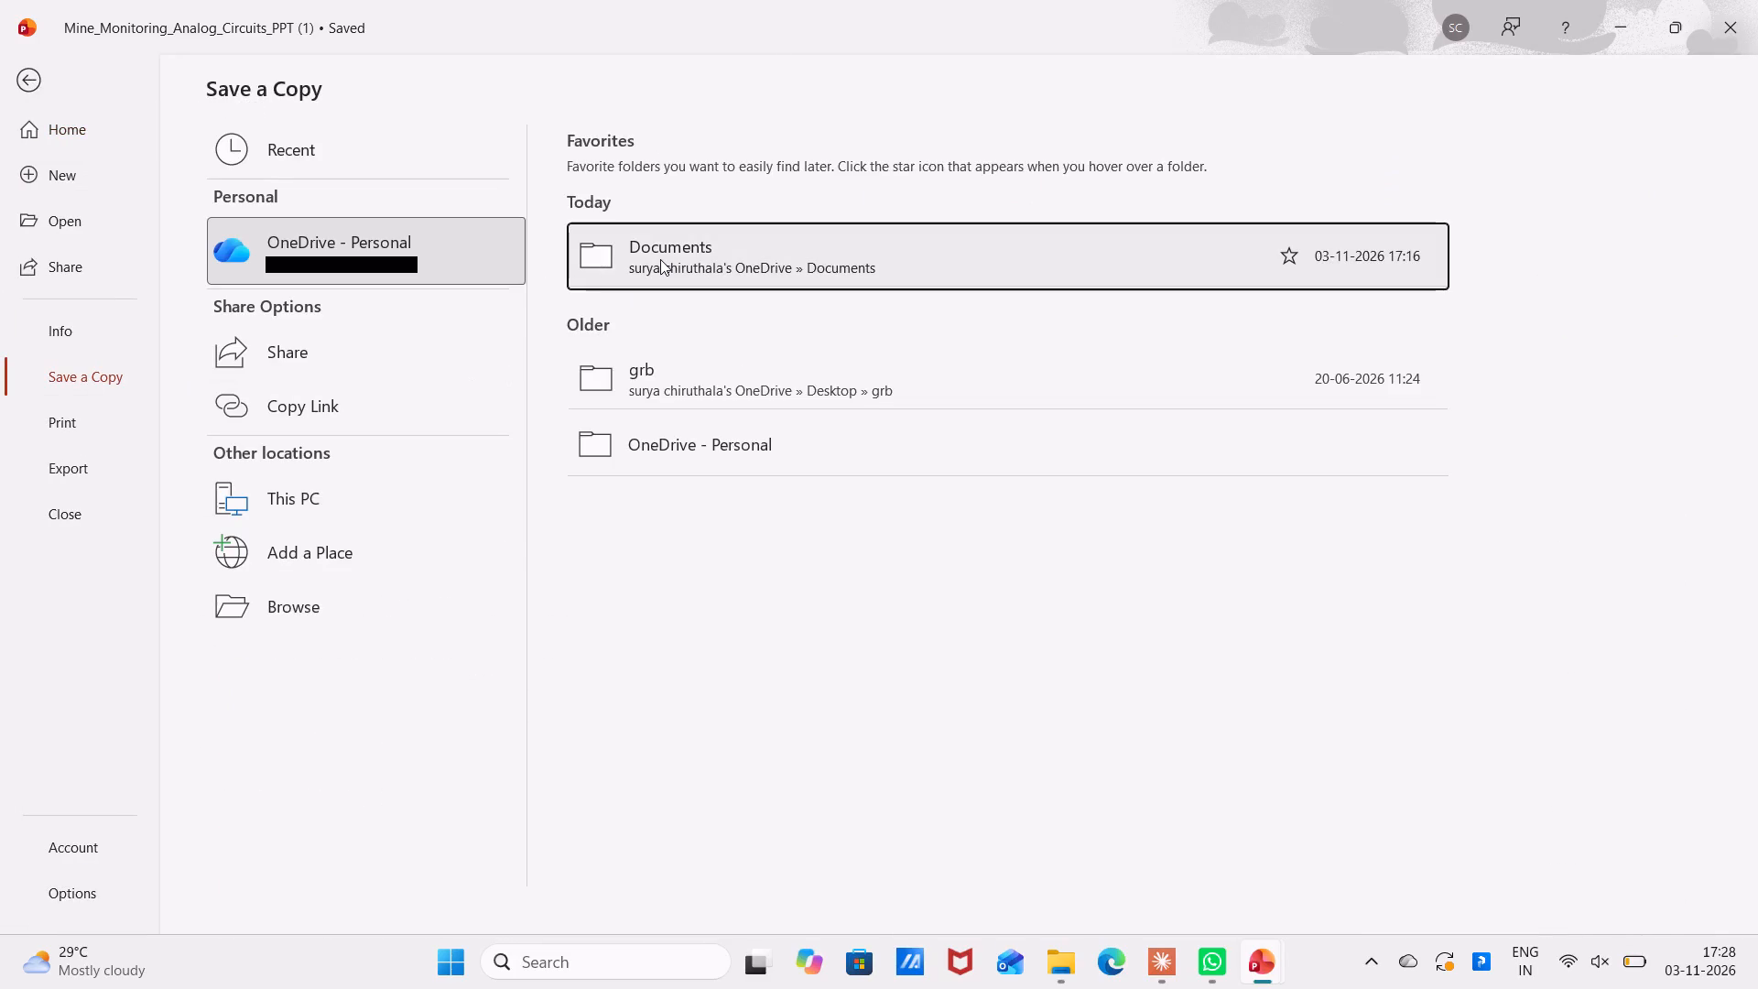
double_click(660, 259)
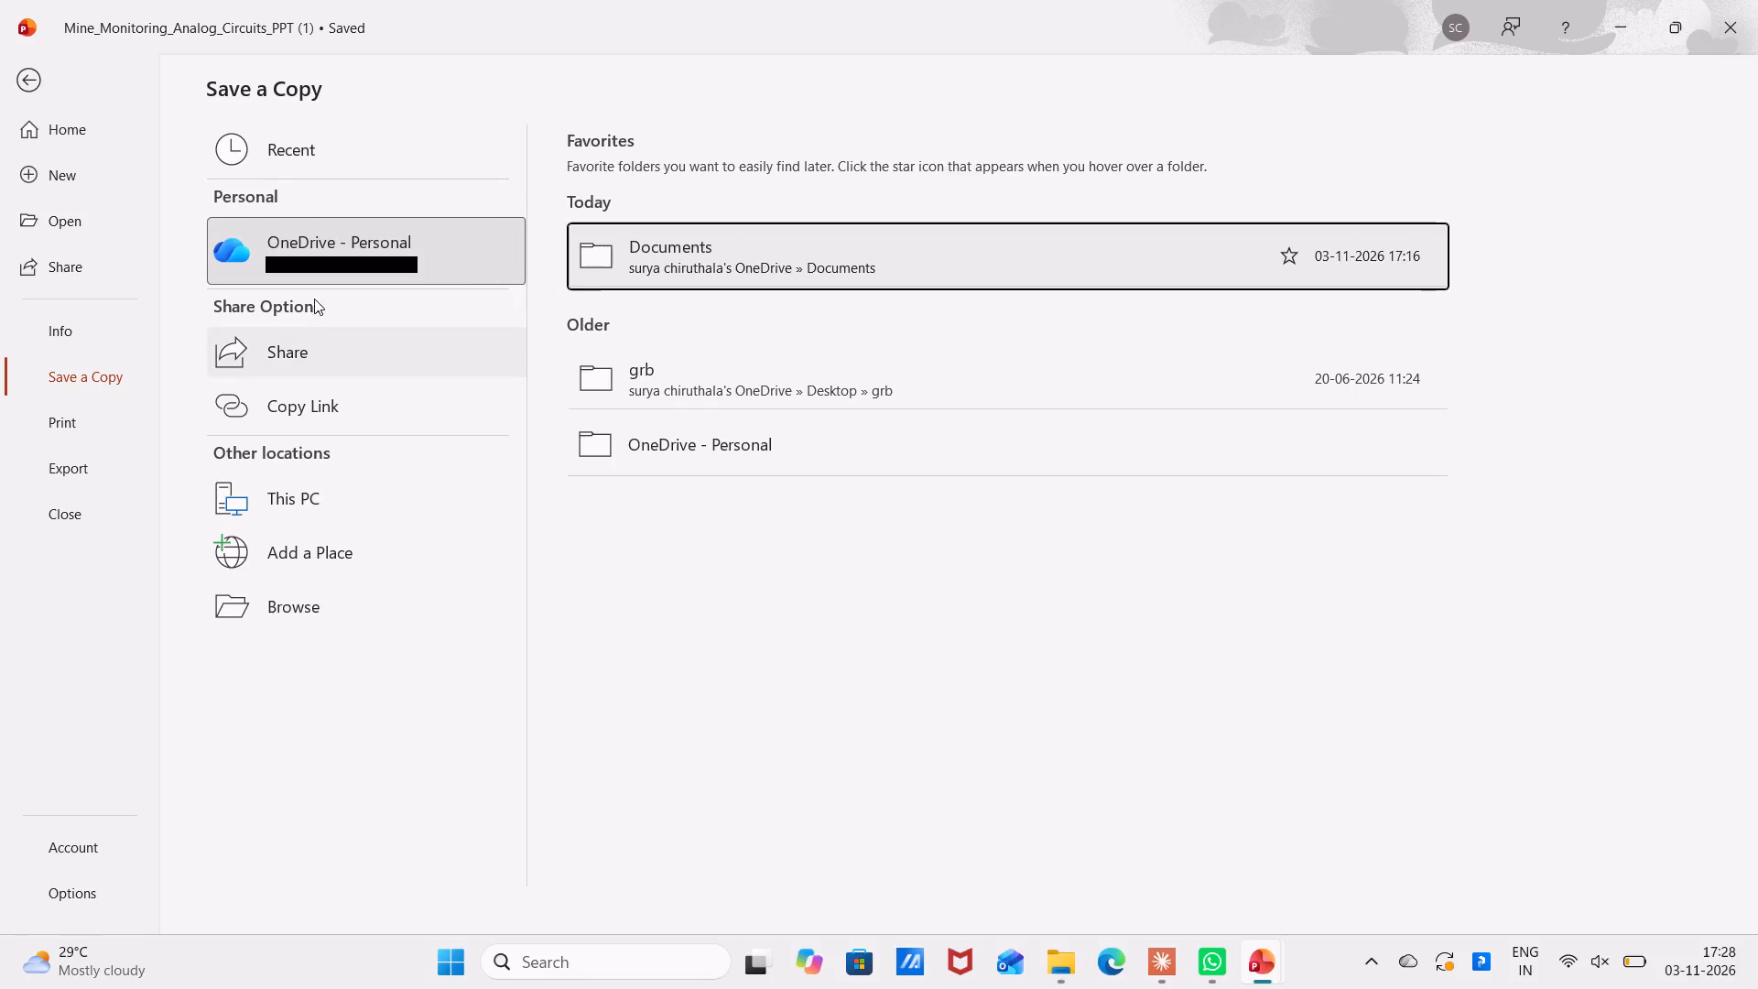
click(312, 509)
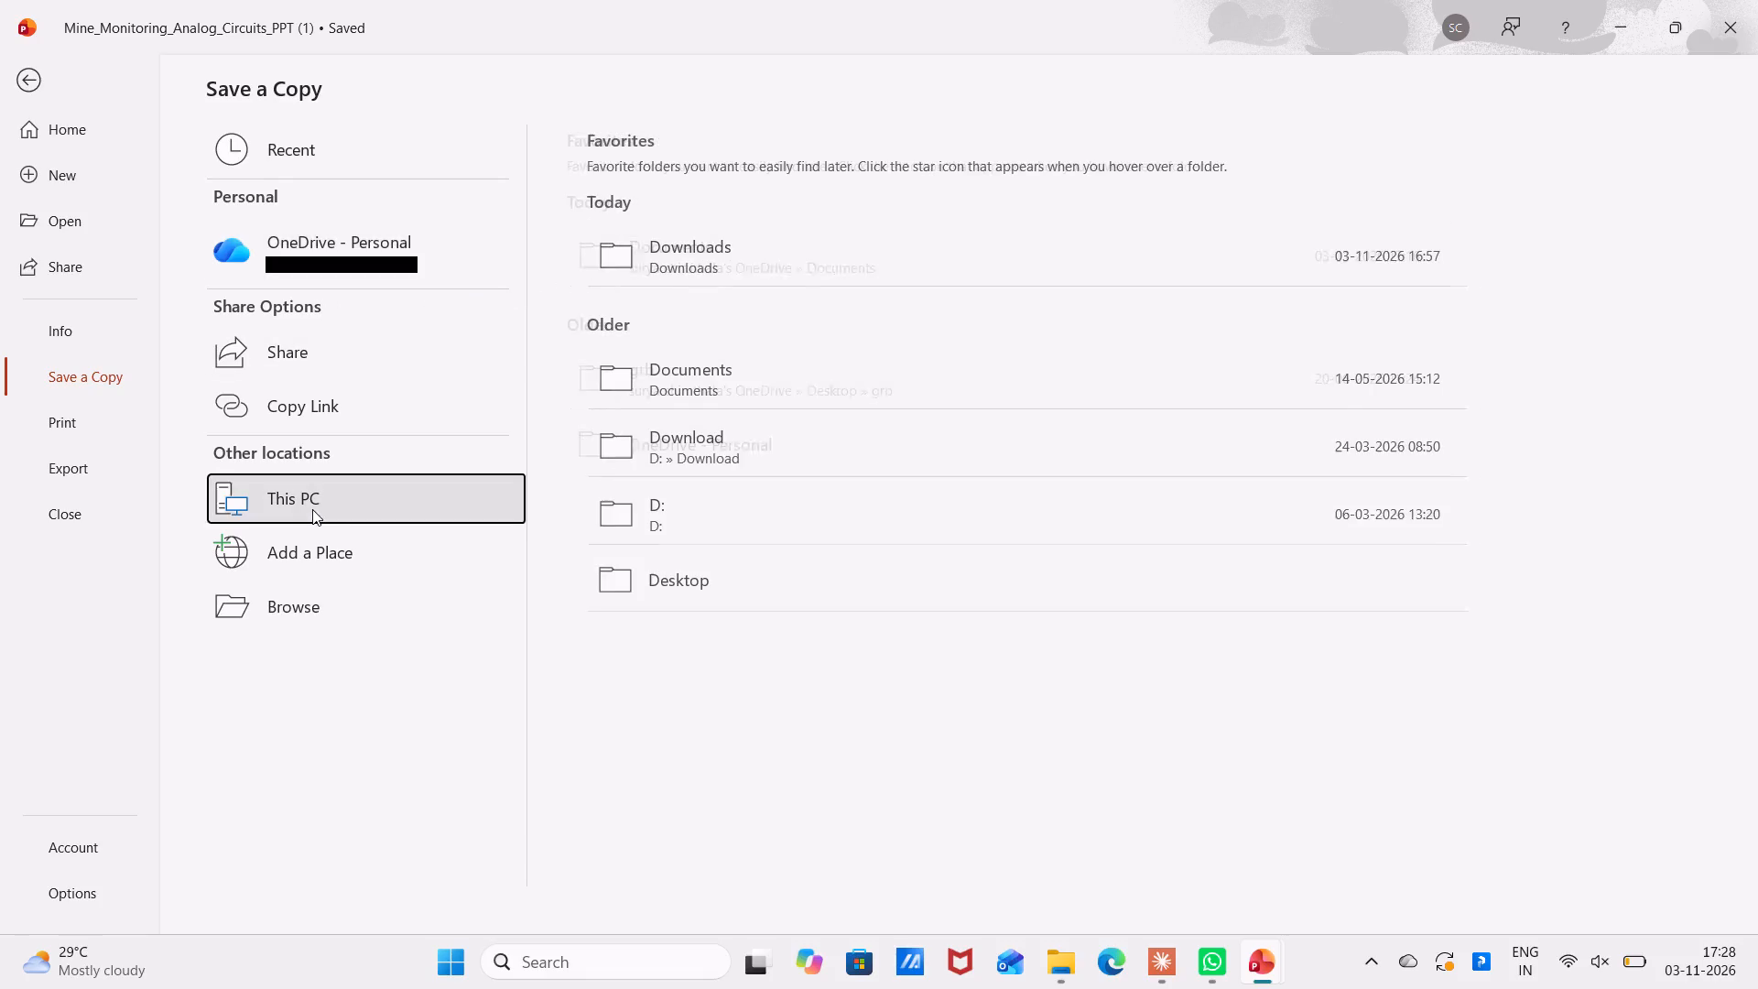
click(689, 247)
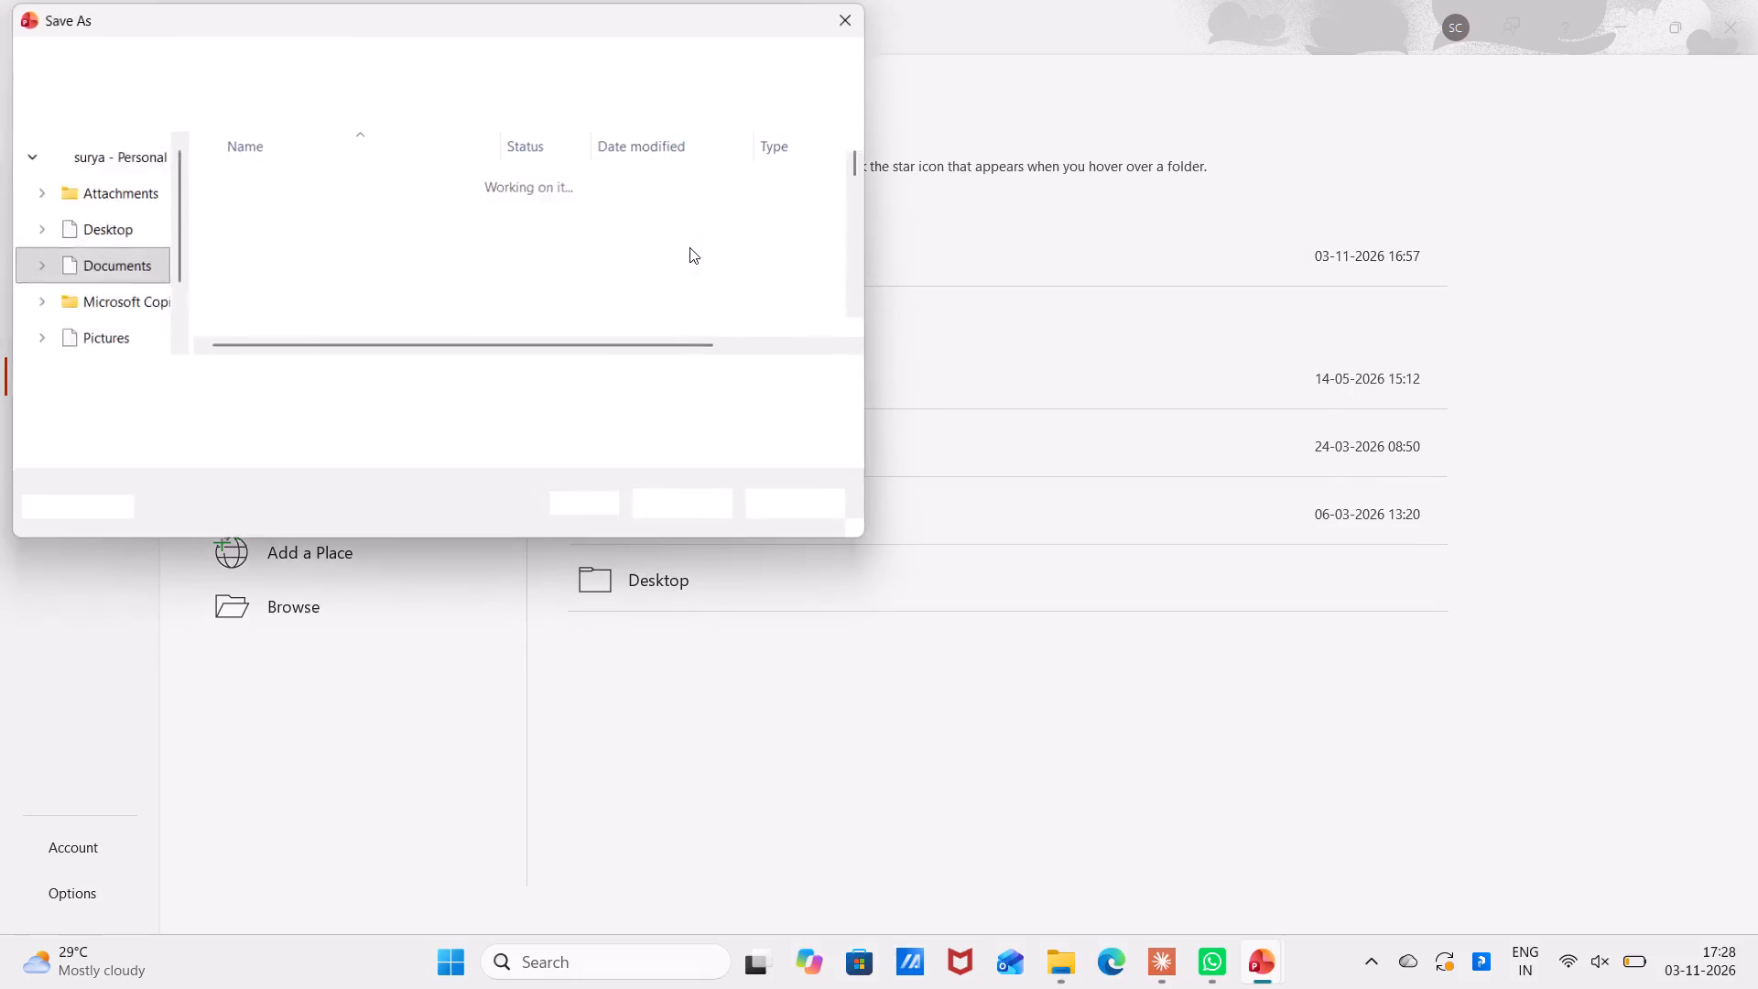
click(446, 386)
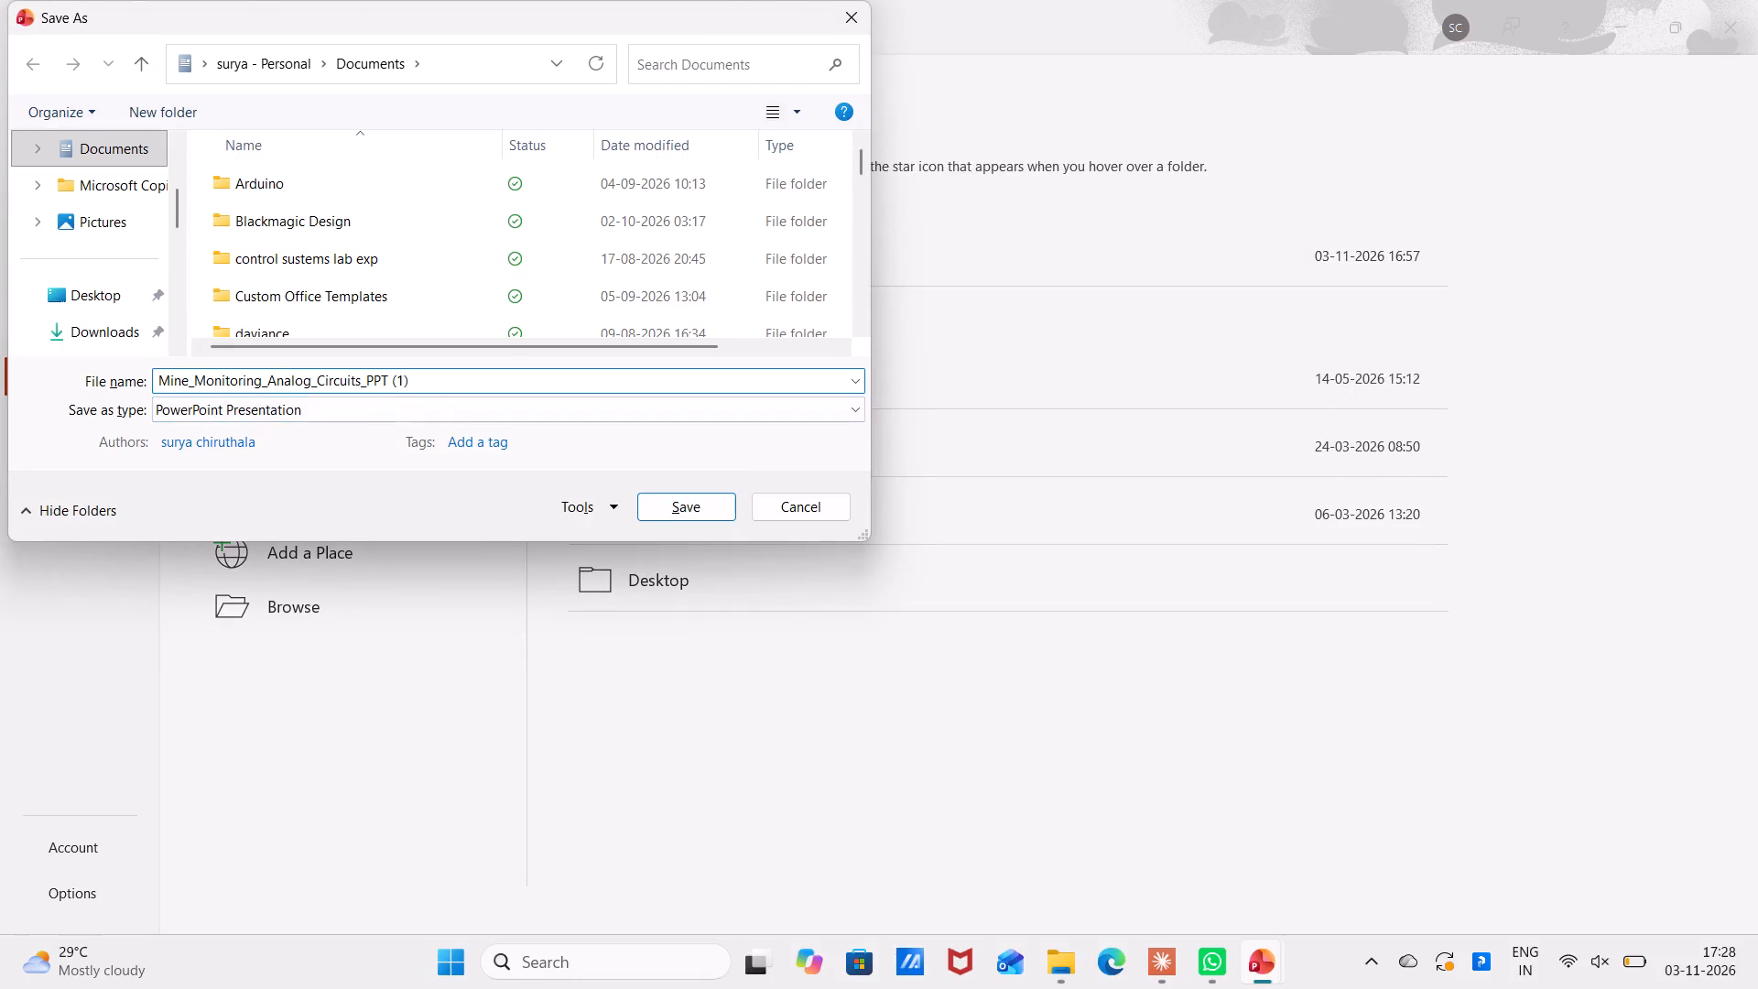
key(BackSpace)
key(BackSpace)
key(BackSpace)
key(BackSpace)
key(BackSpace)
key(BackSpace)
key(BackSpace)
key(BackSpace)
key(BackSpace)
key(BackSpace)
key(BackSpace)
key(BackSpace)
key(BackSpace)
key(BackSpace)
key(BackSpace)
key(BackSpace)
key(BackSpace)
key(BackSpace)
key(BackSpace)
key(BackSpace)
key(BackSpace)
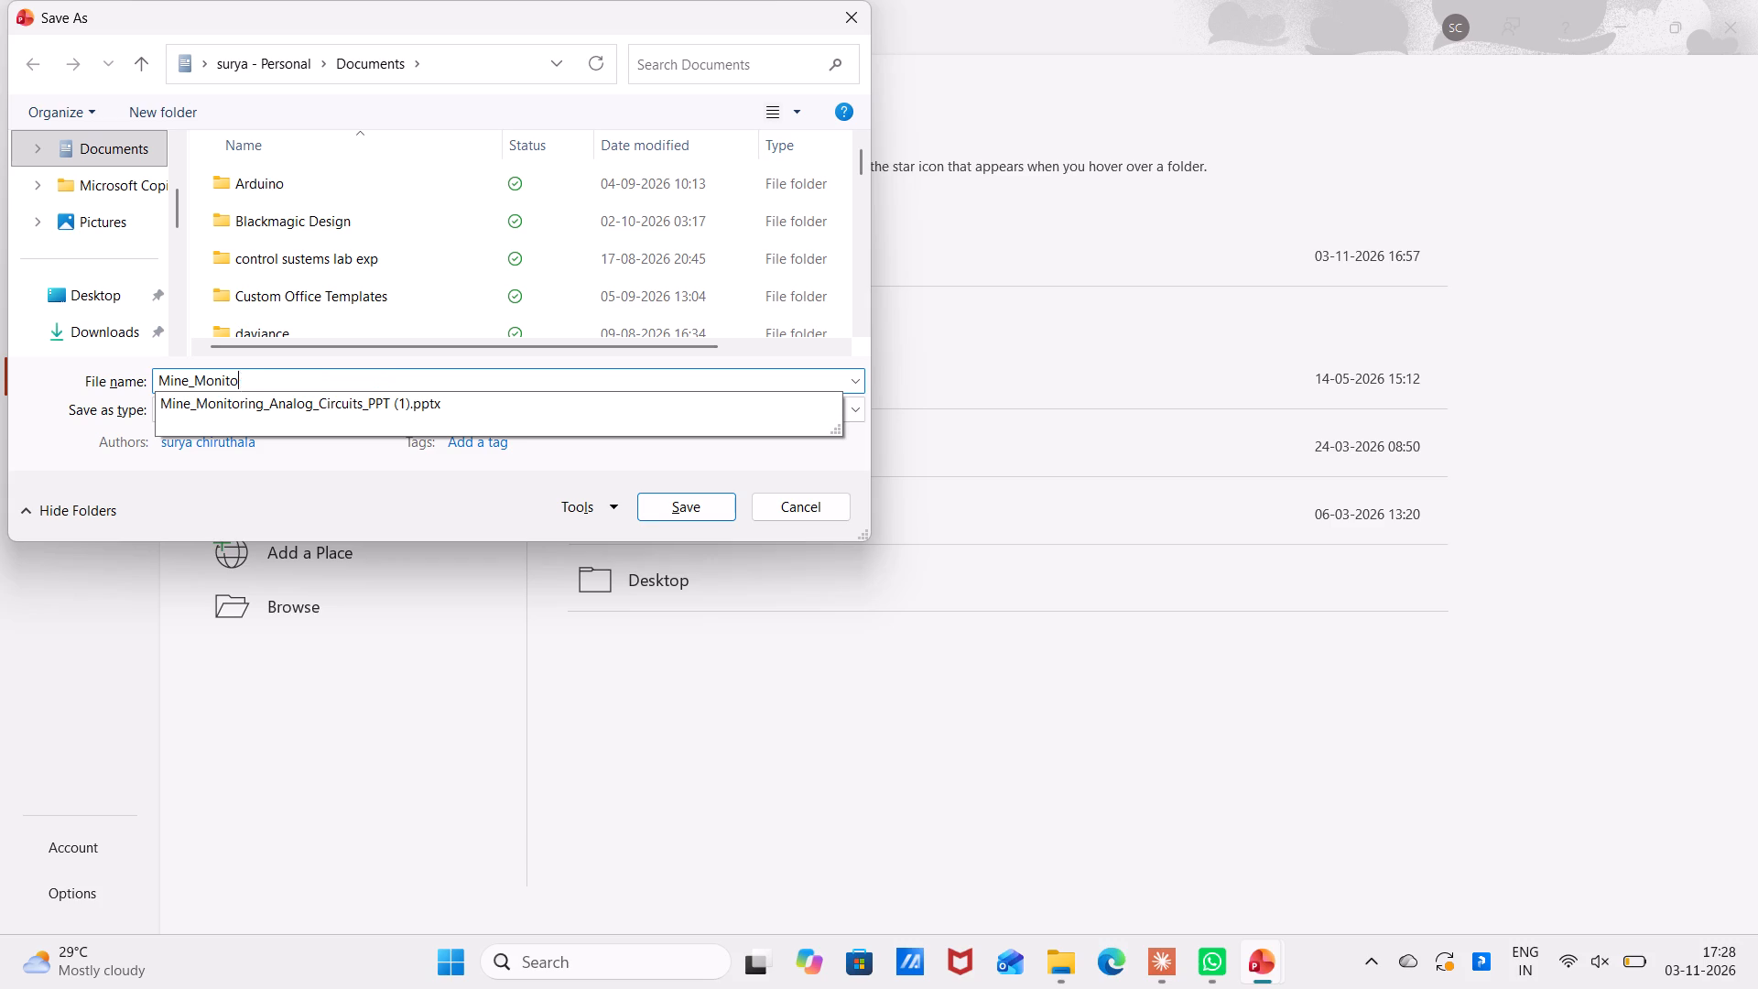
text(te)
text(am)
key(space)
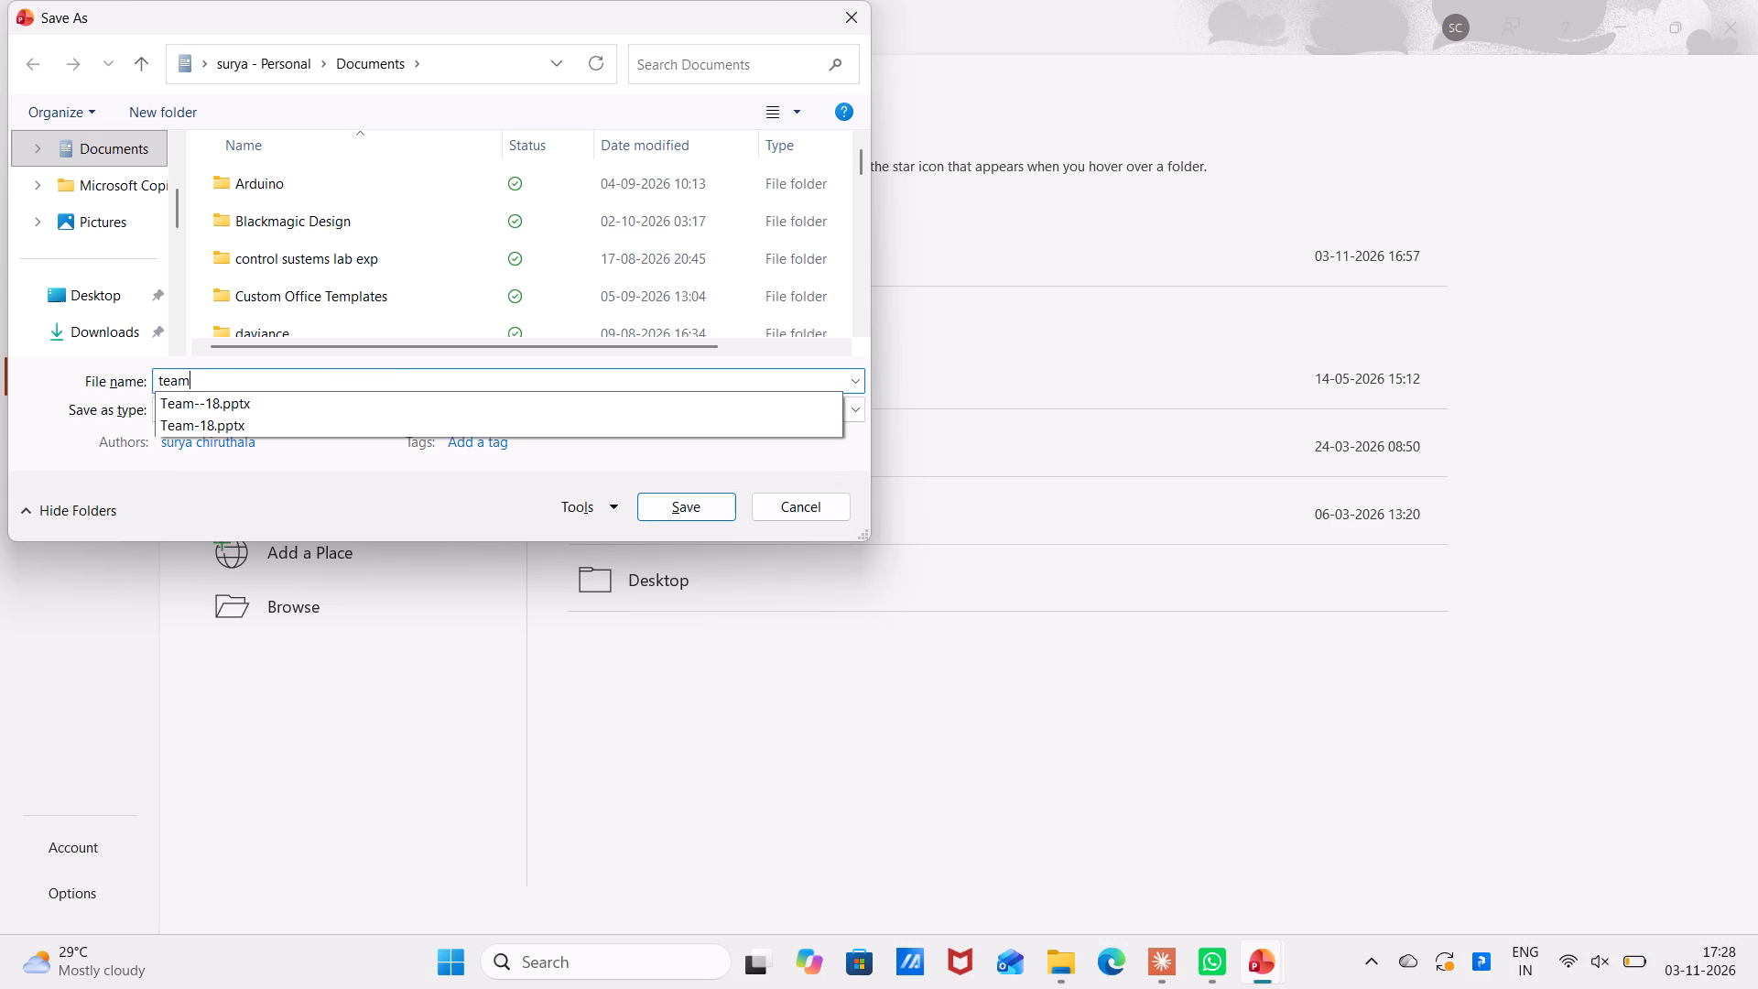
text(2 telusu ga)
key(Return)
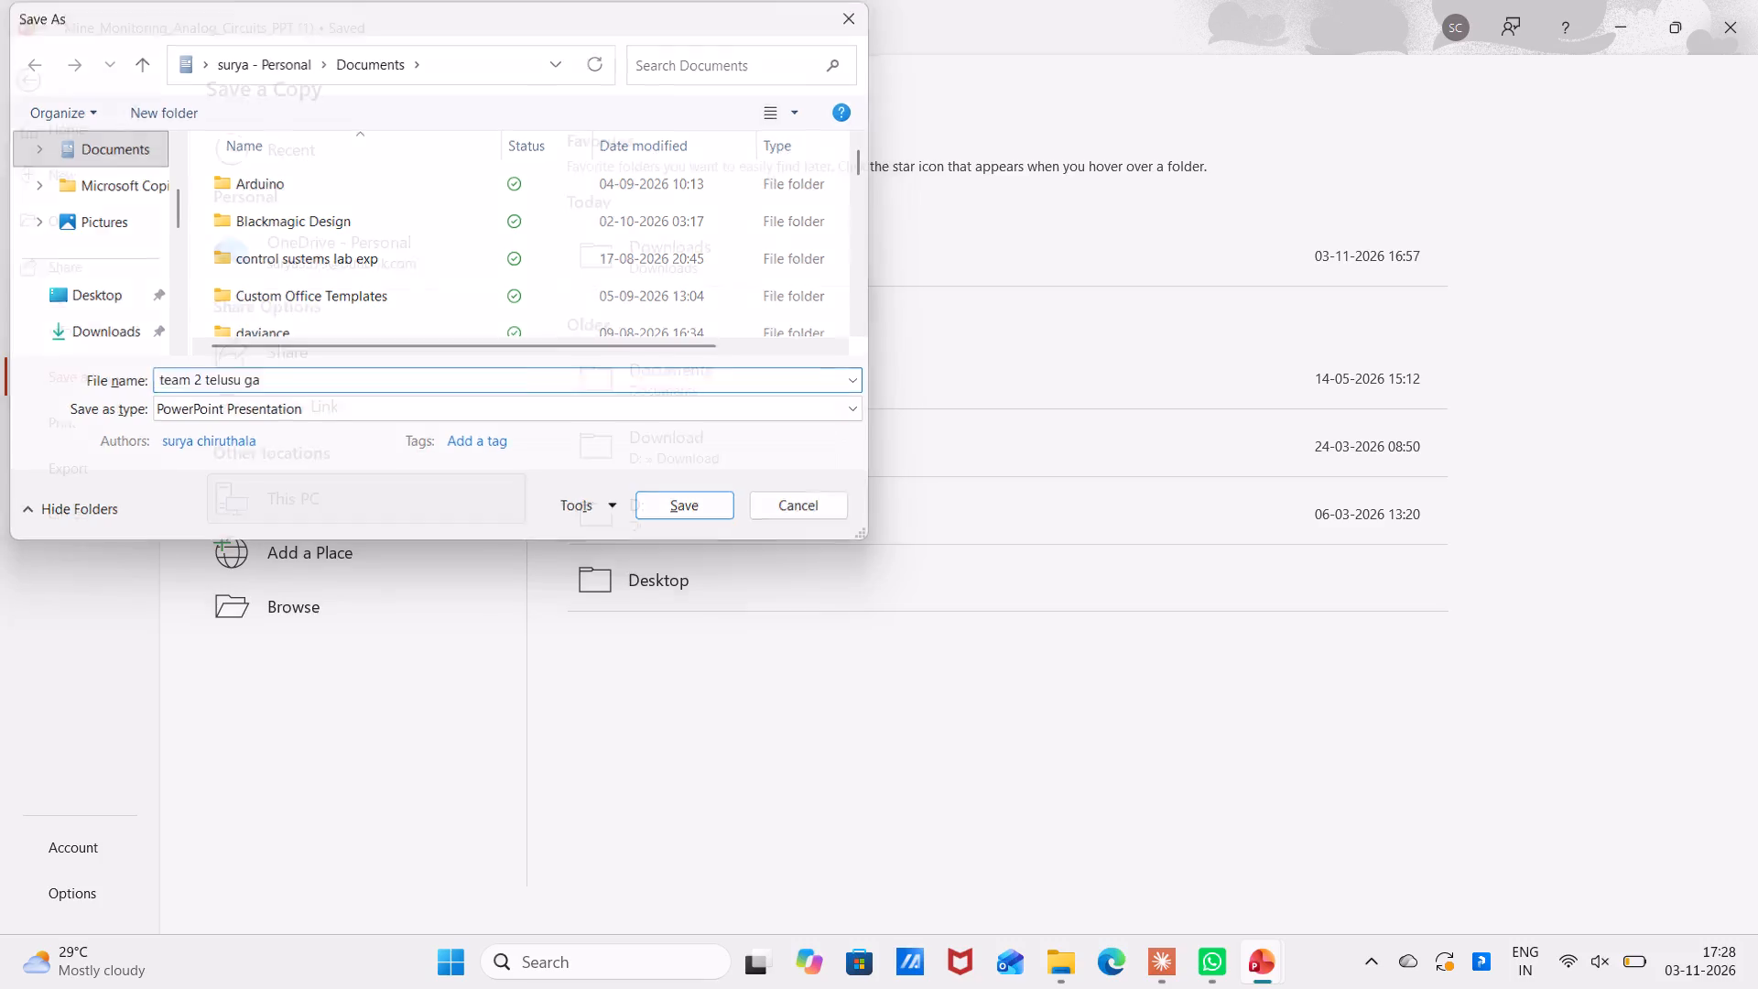
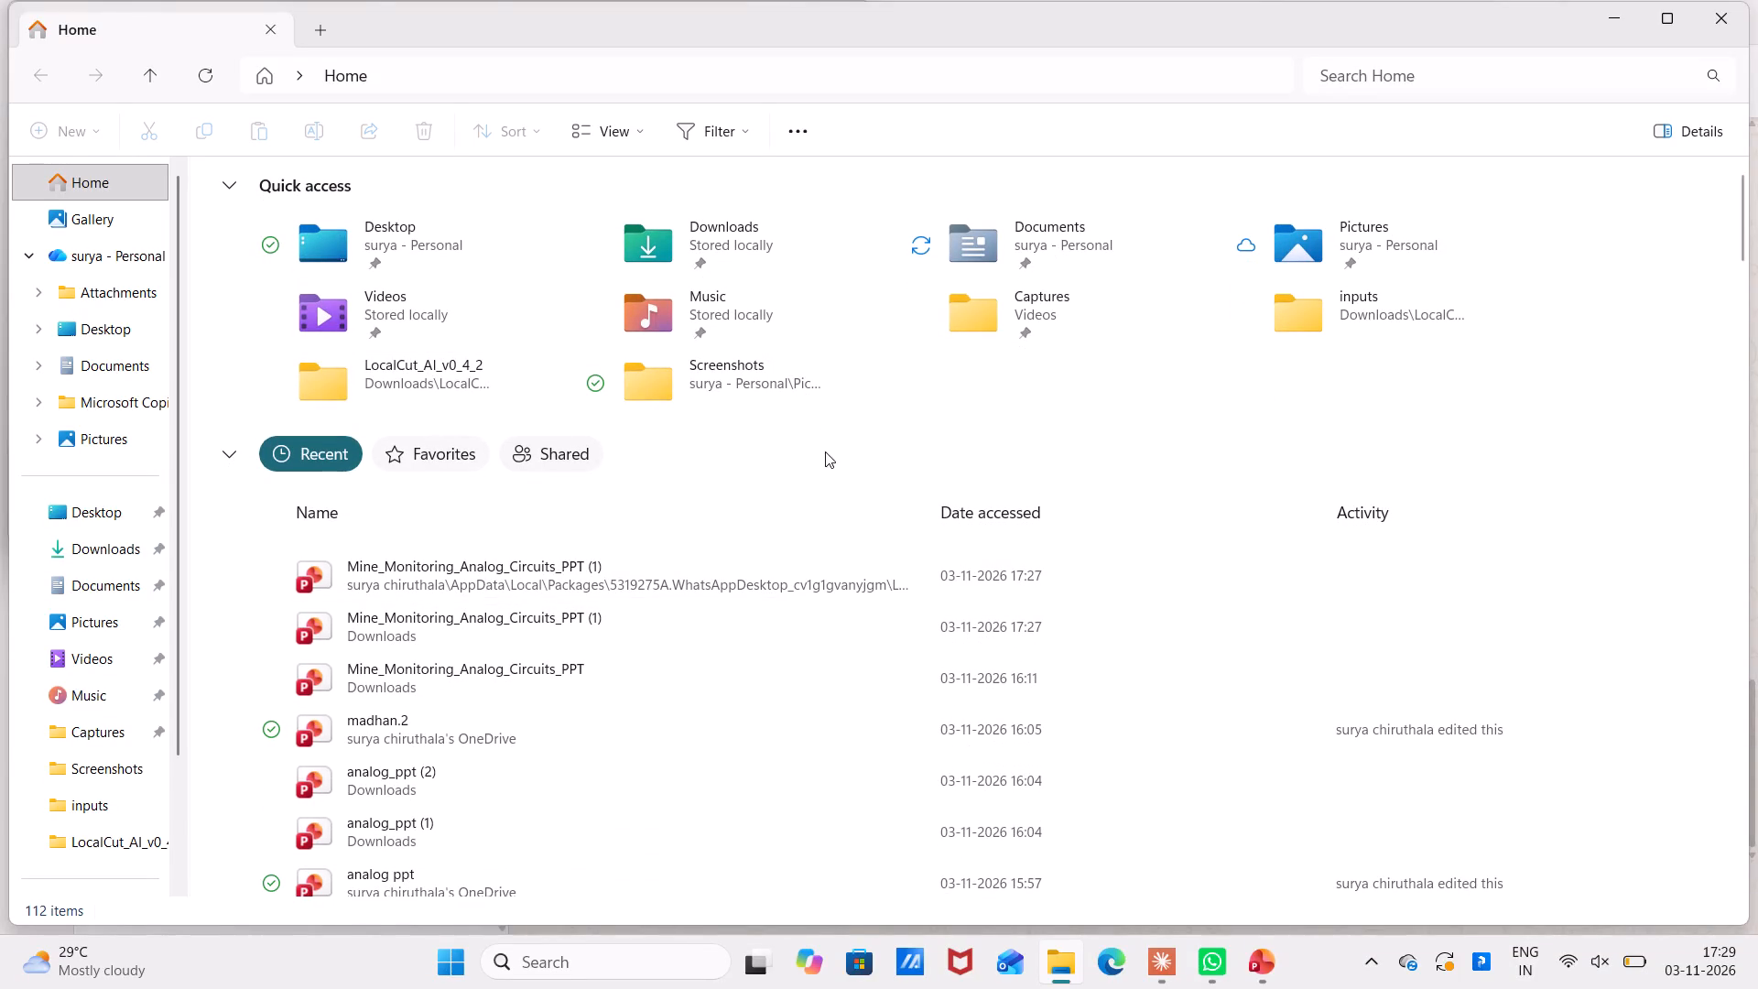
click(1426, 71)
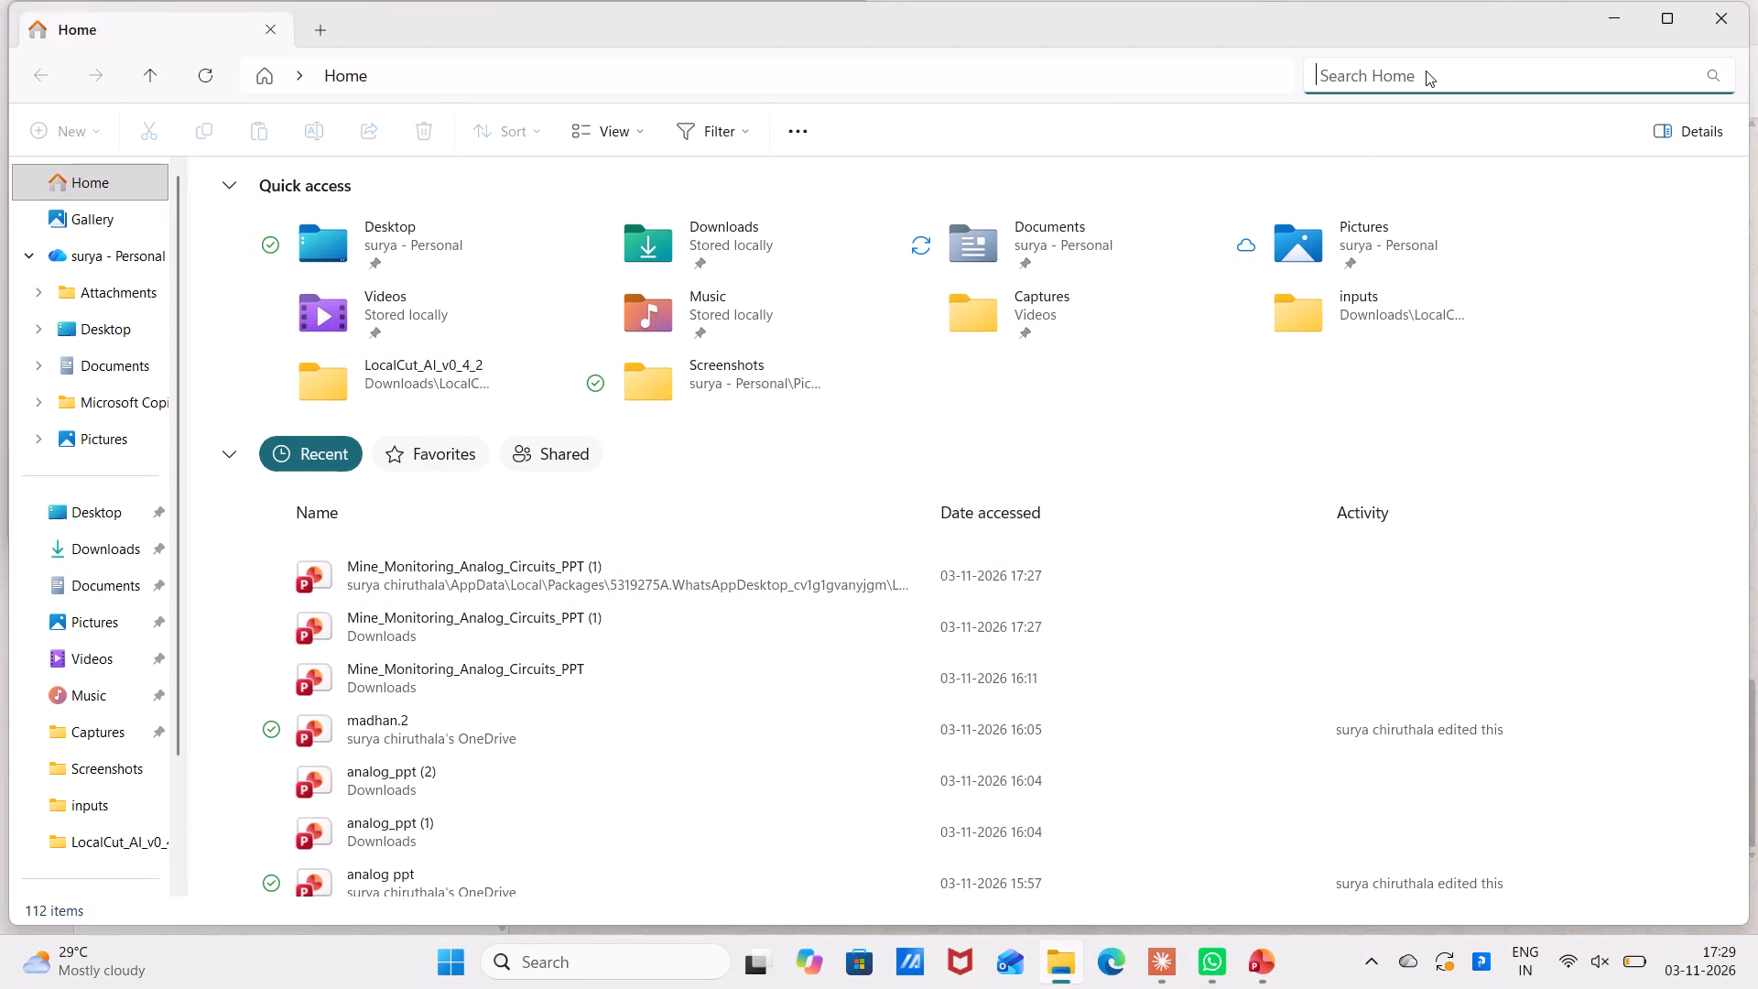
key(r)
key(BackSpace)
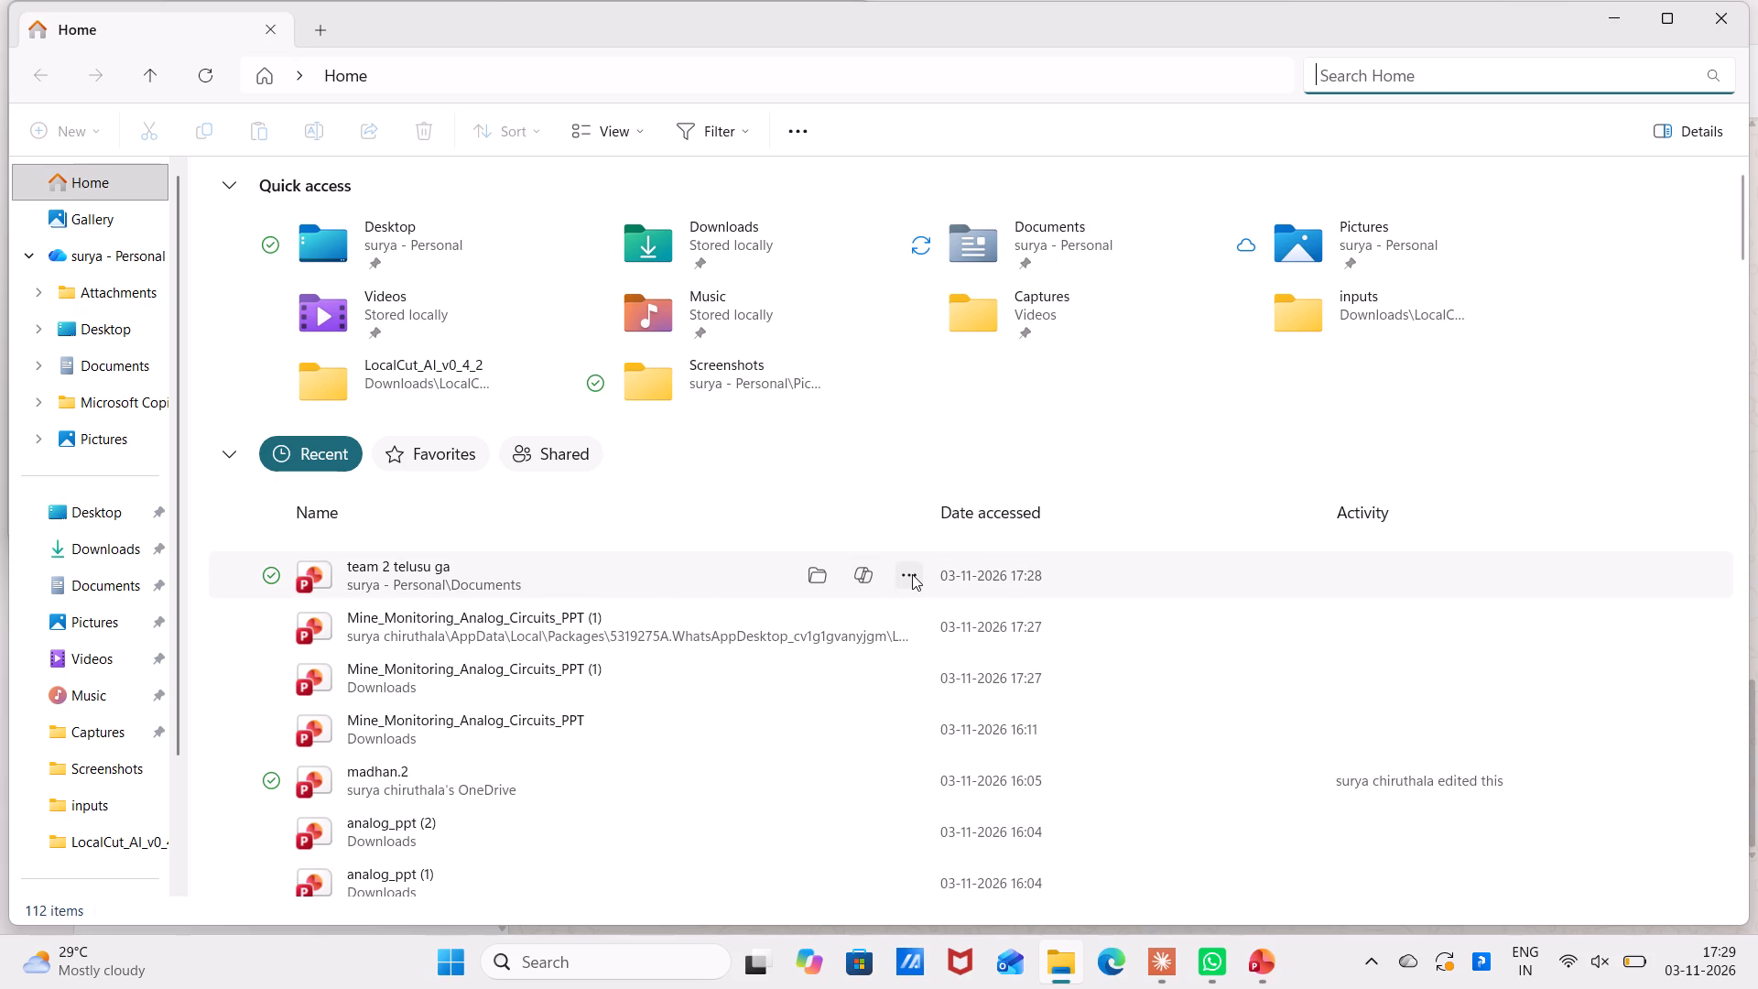
Copy the "team 2 telusu ga" presentation file from the recent files in File Explorer.
click(912, 574)
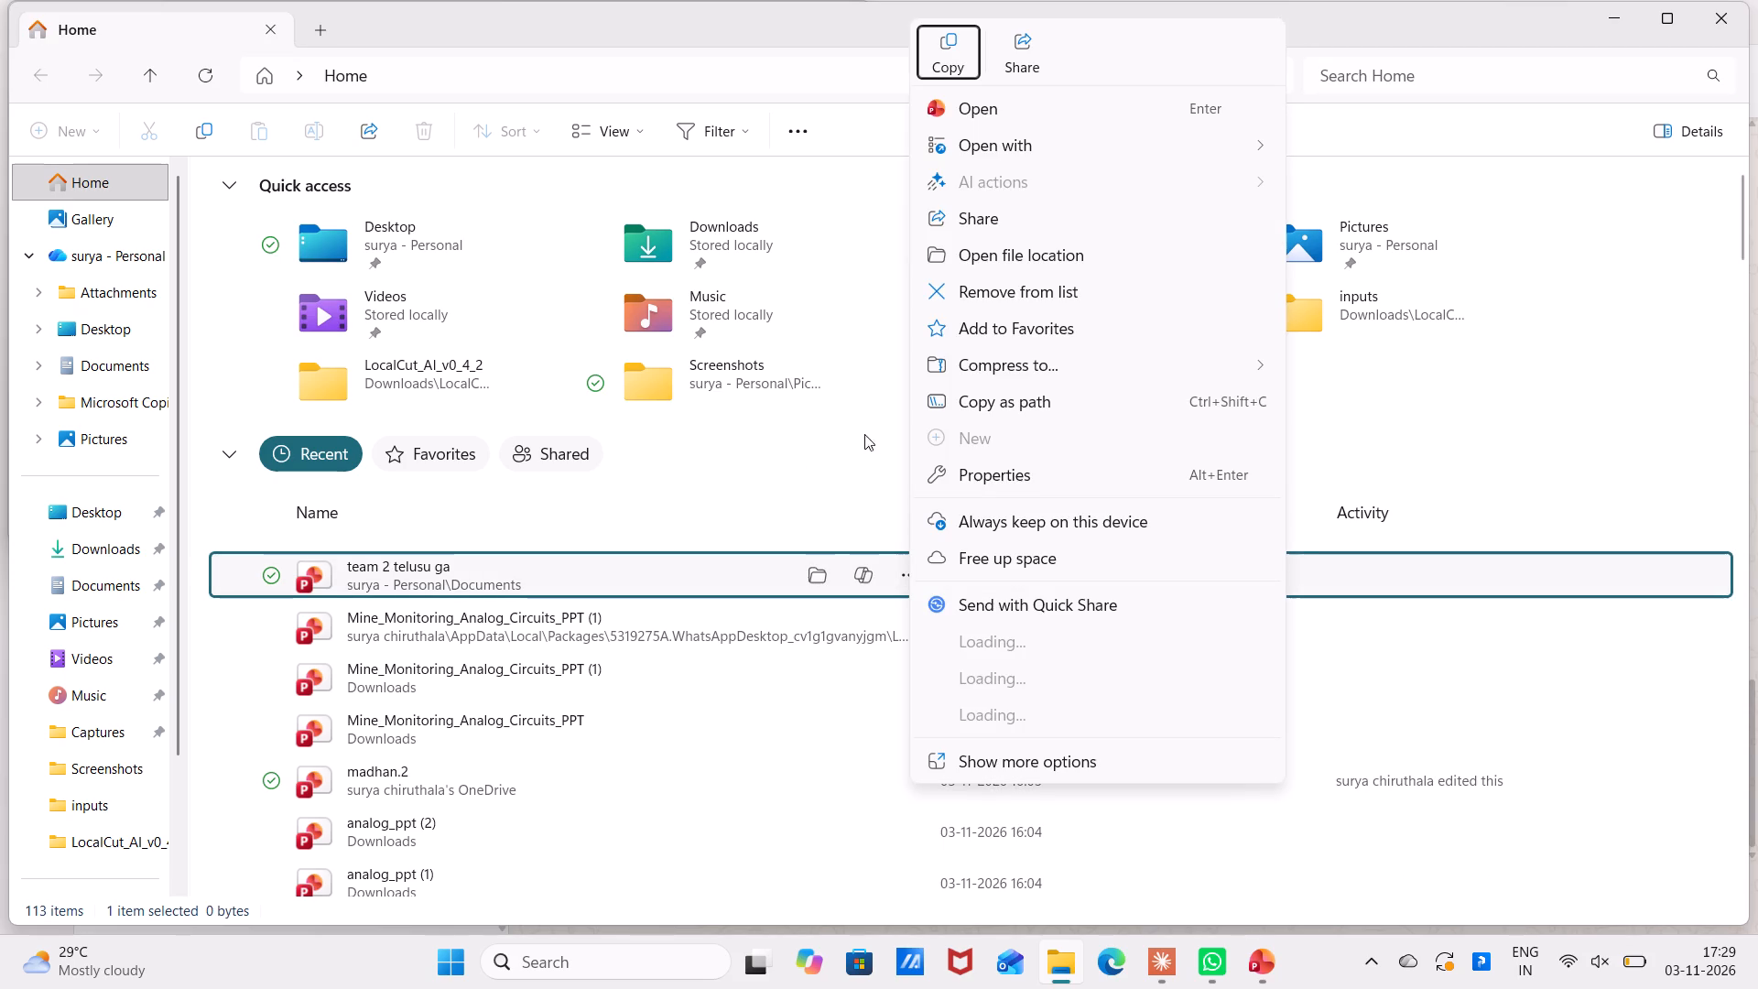
click(956, 49)
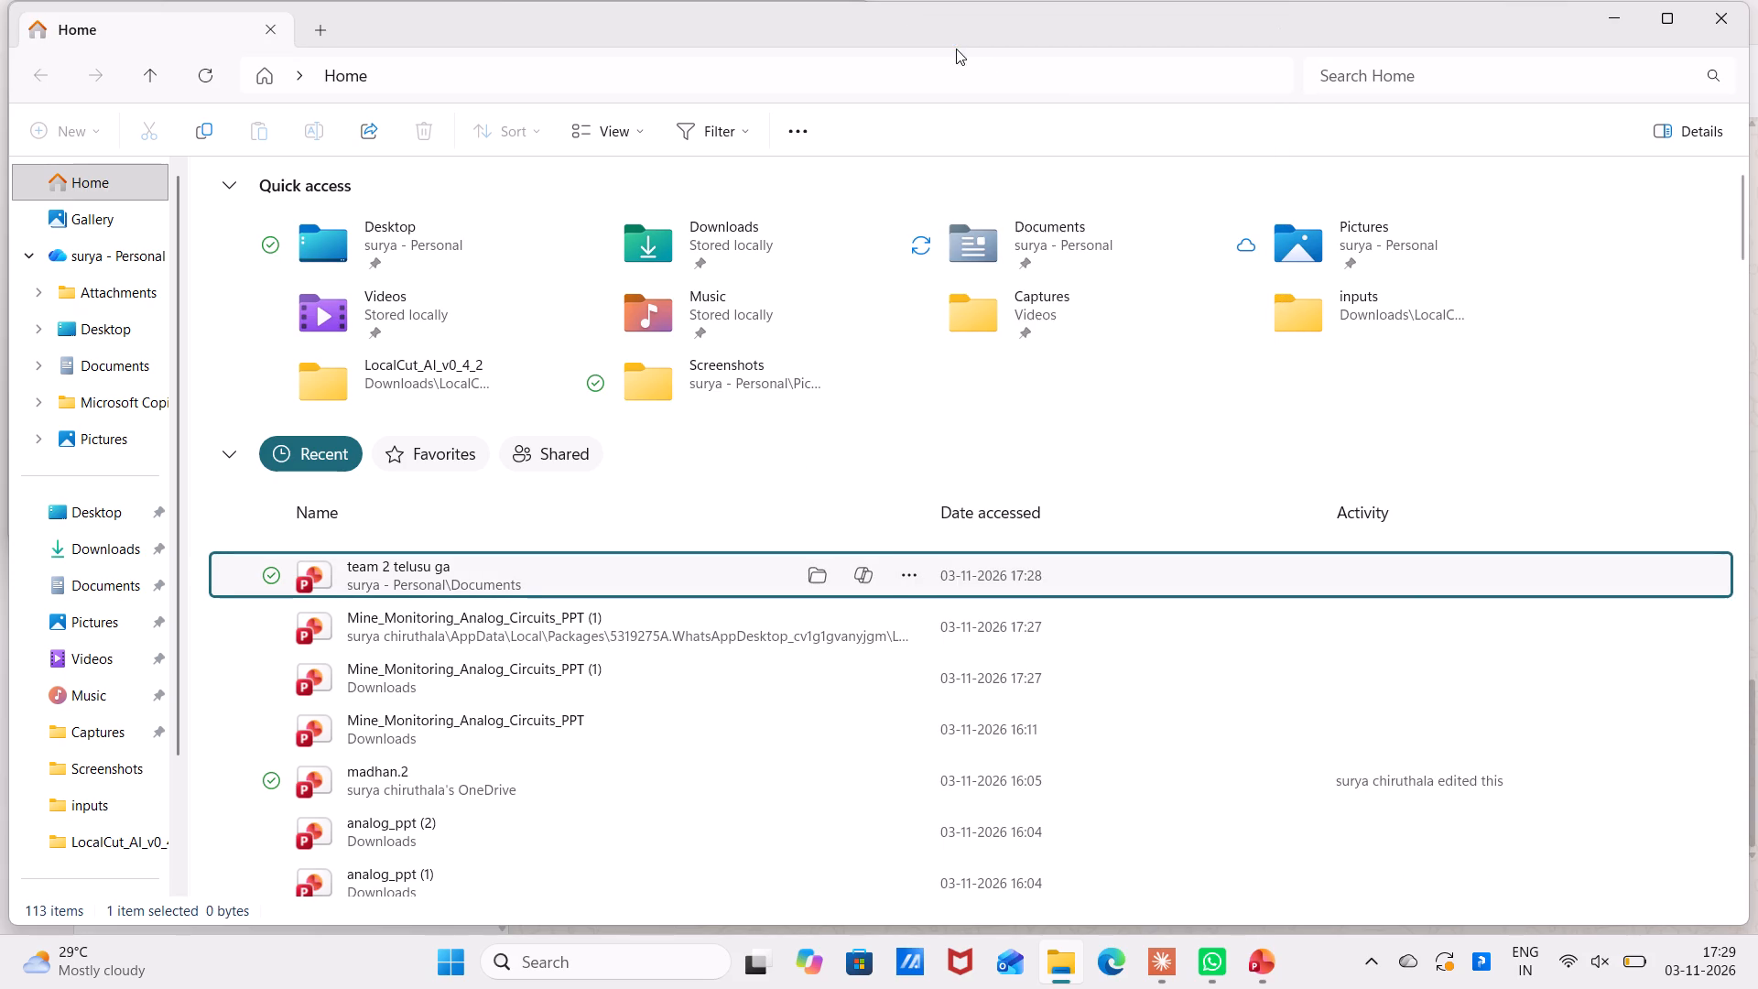
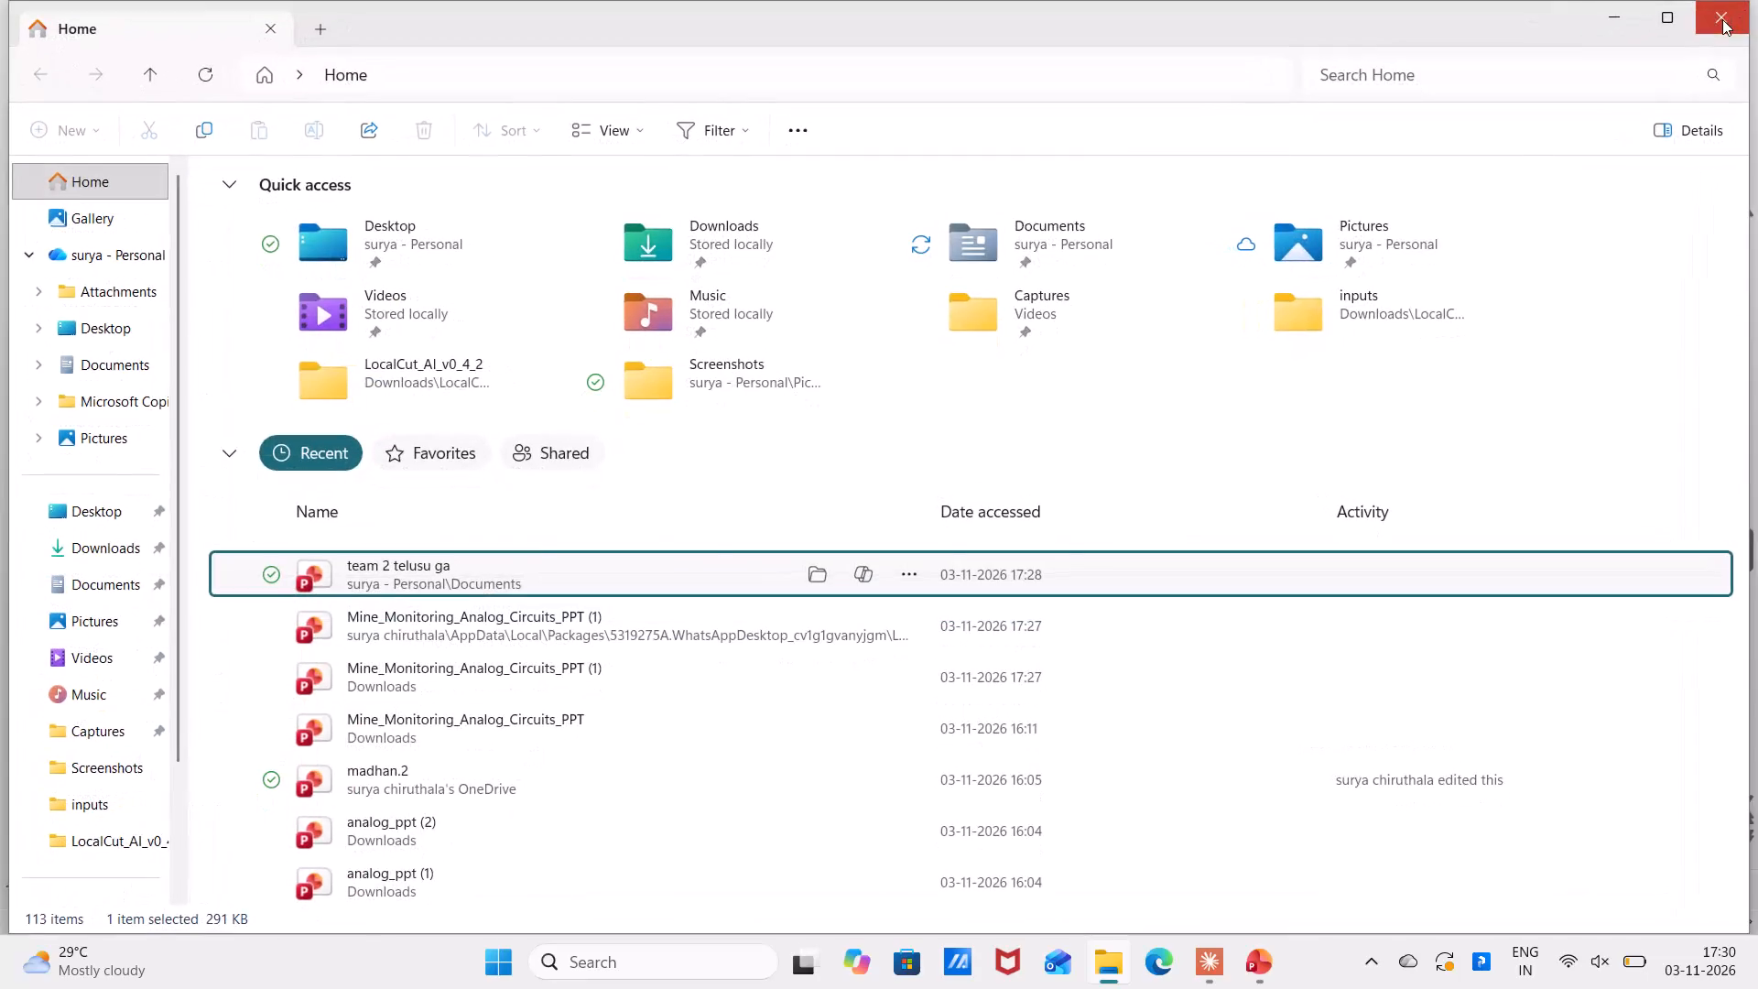
Close File Explorer and the open Mine_Monitoring_Analog_Circuits_PPT presentation, discarding the presentation's unsaved changes.
click(1722, 19)
click(1722, 19)
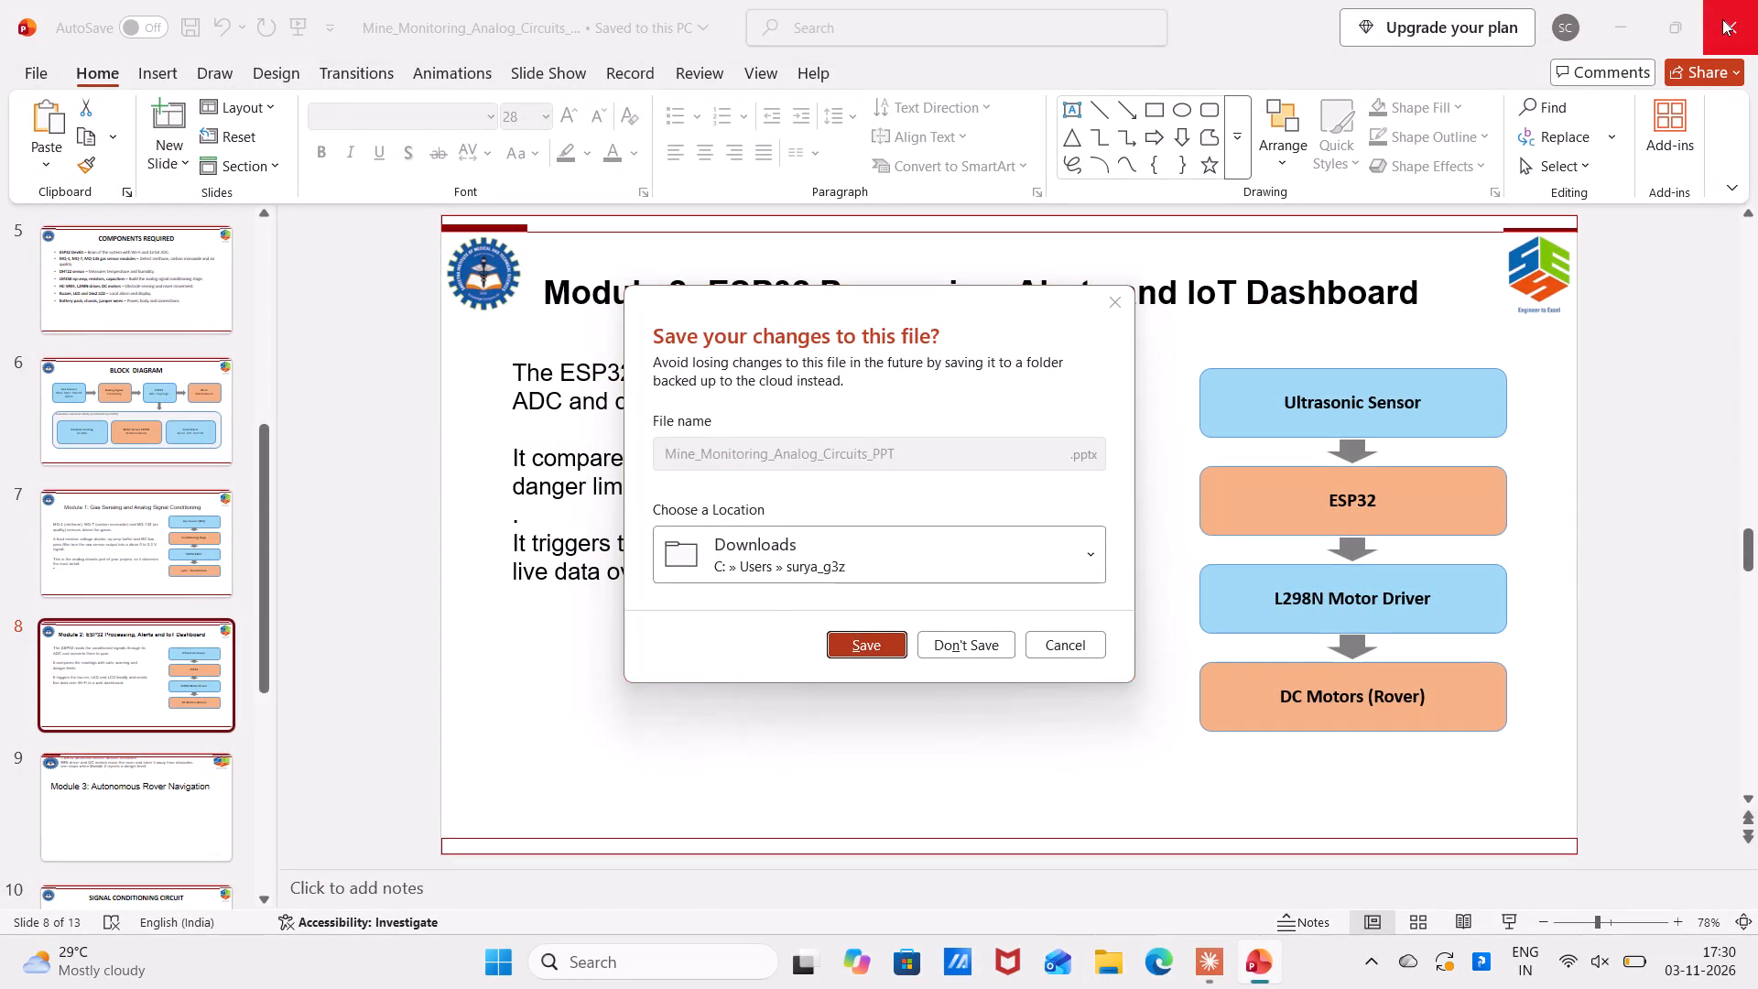
click(929, 625)
double_click(929, 625)
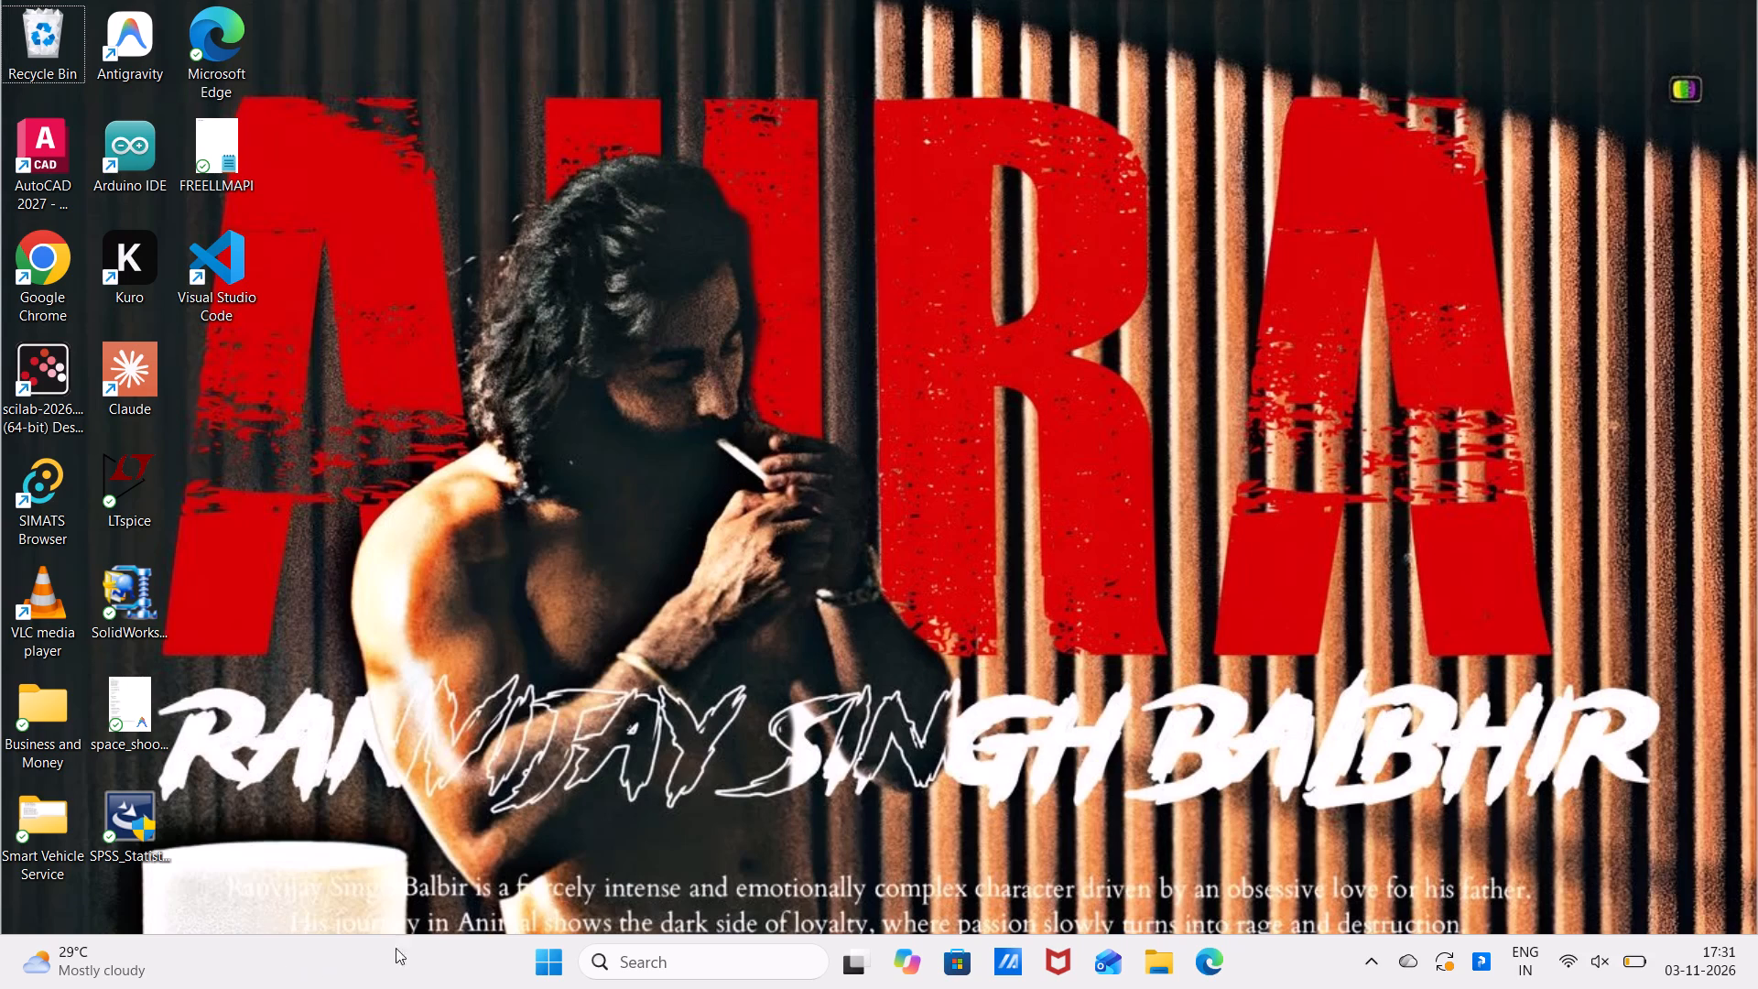
Open Windows Search from the desktop with its list of recent searches.
click(670, 972)
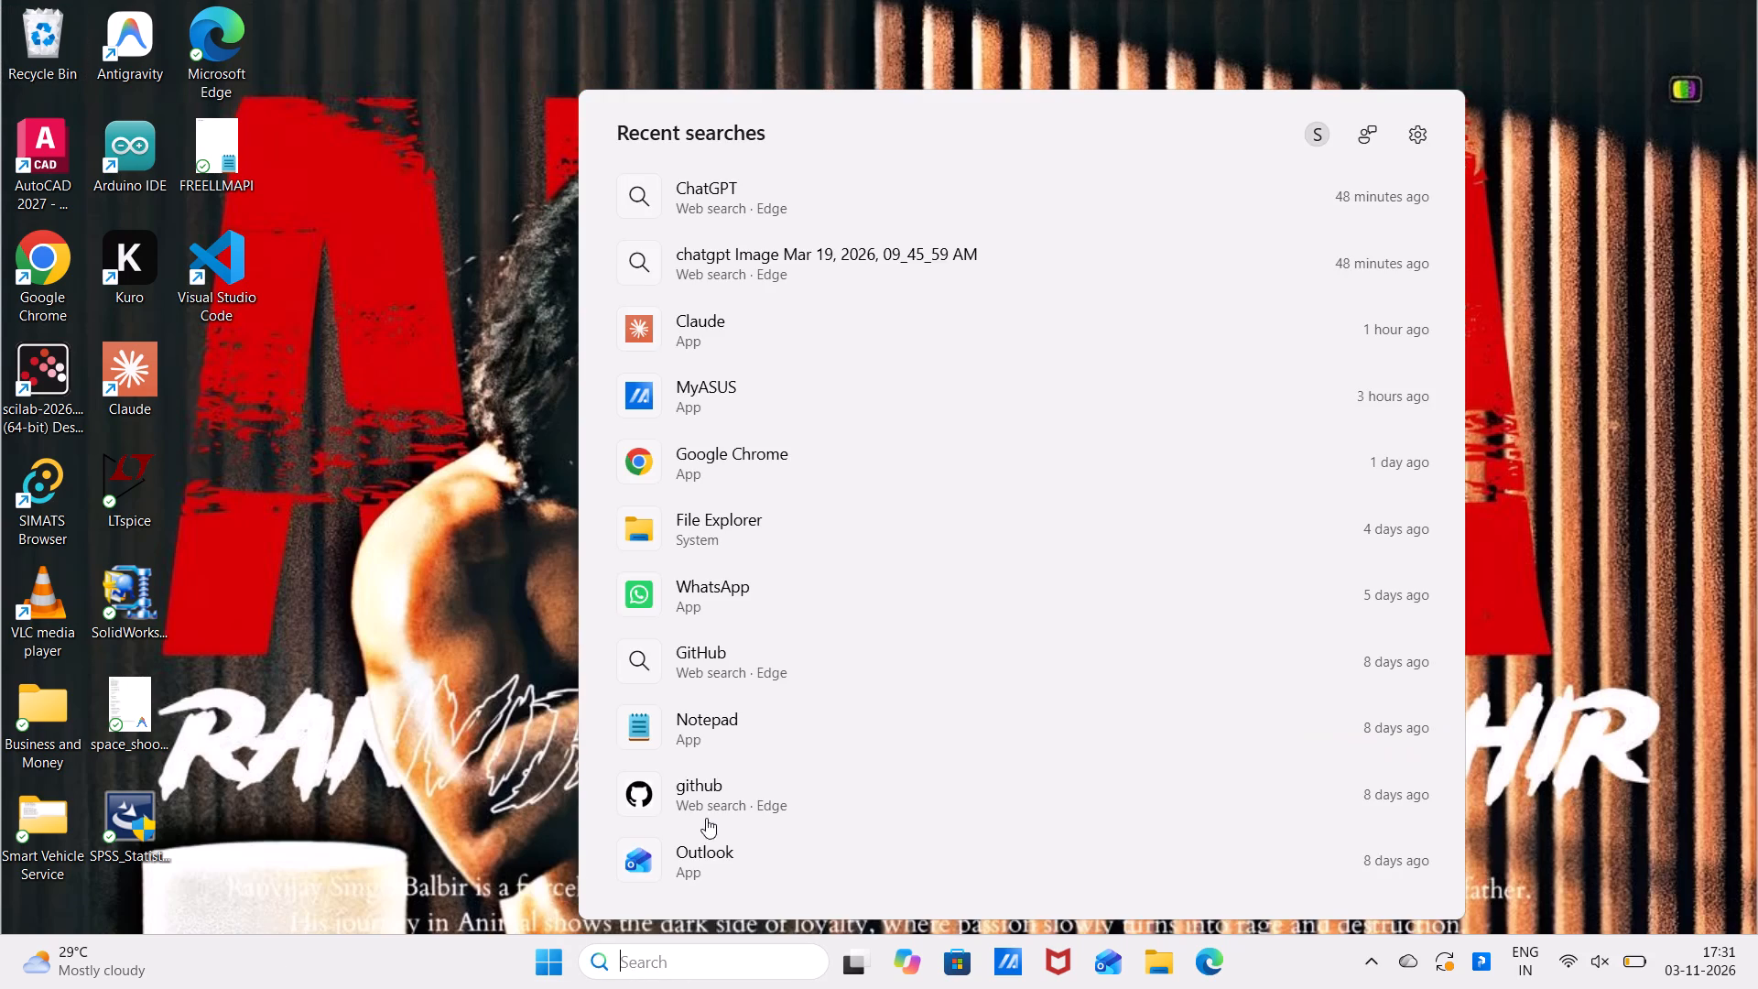